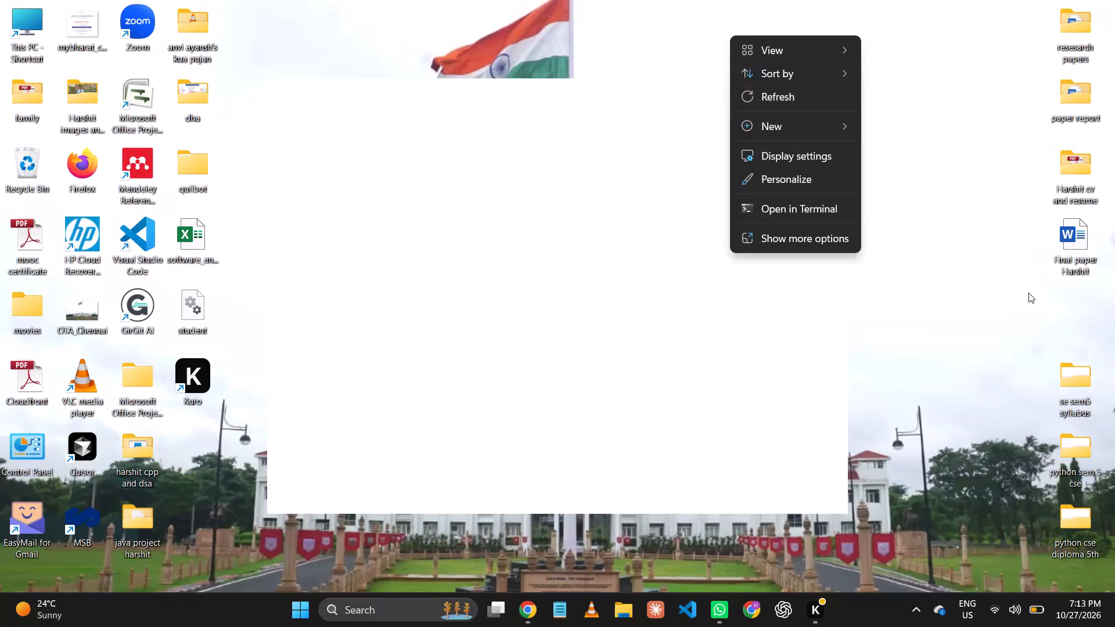
# Refresh the desktop.
pyautogui.click(814, 91)
pyautogui.moveTo(981, 281); pyautogui.dragTo(981, 309)
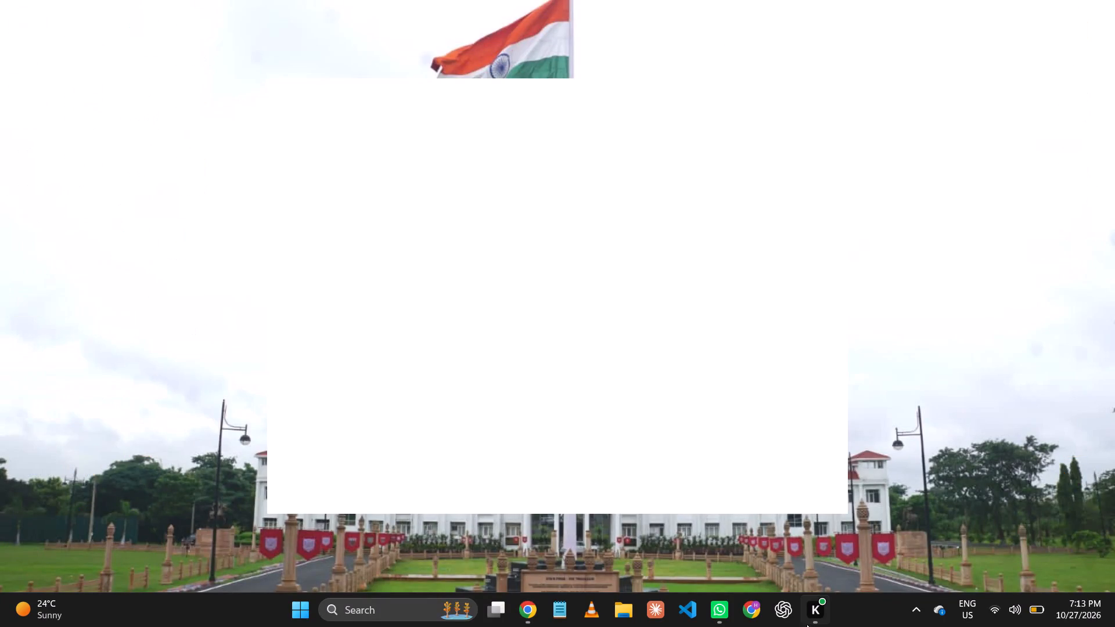
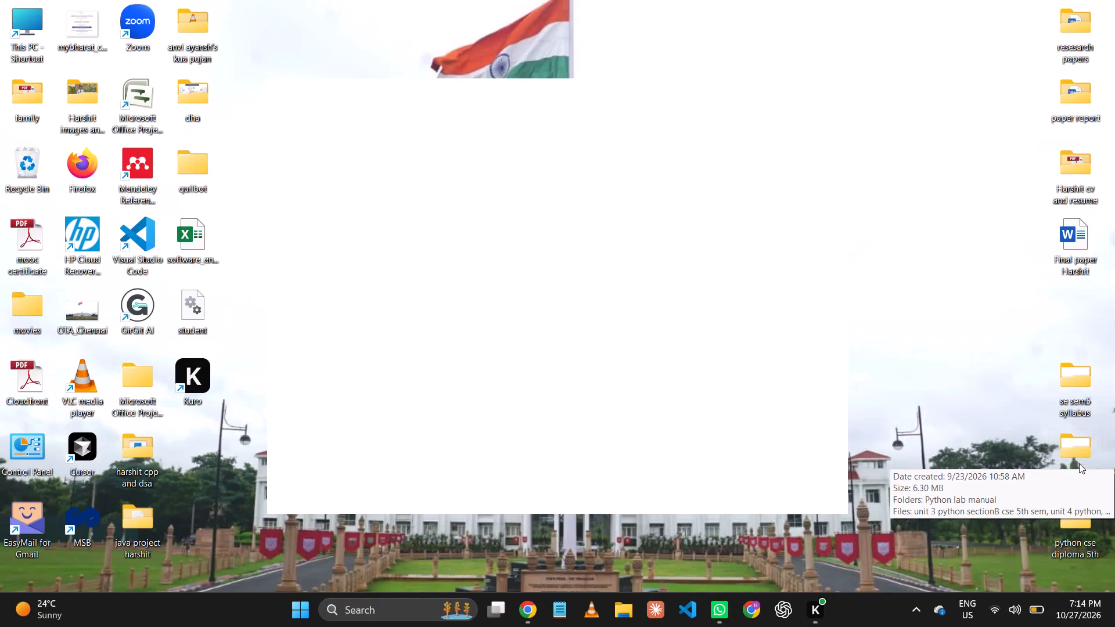
# Open the presentation "unit 3 python sectionB cse 5th sem" from the desktop folder that contains the Python lab manual.
pyautogui.click(1077, 446)
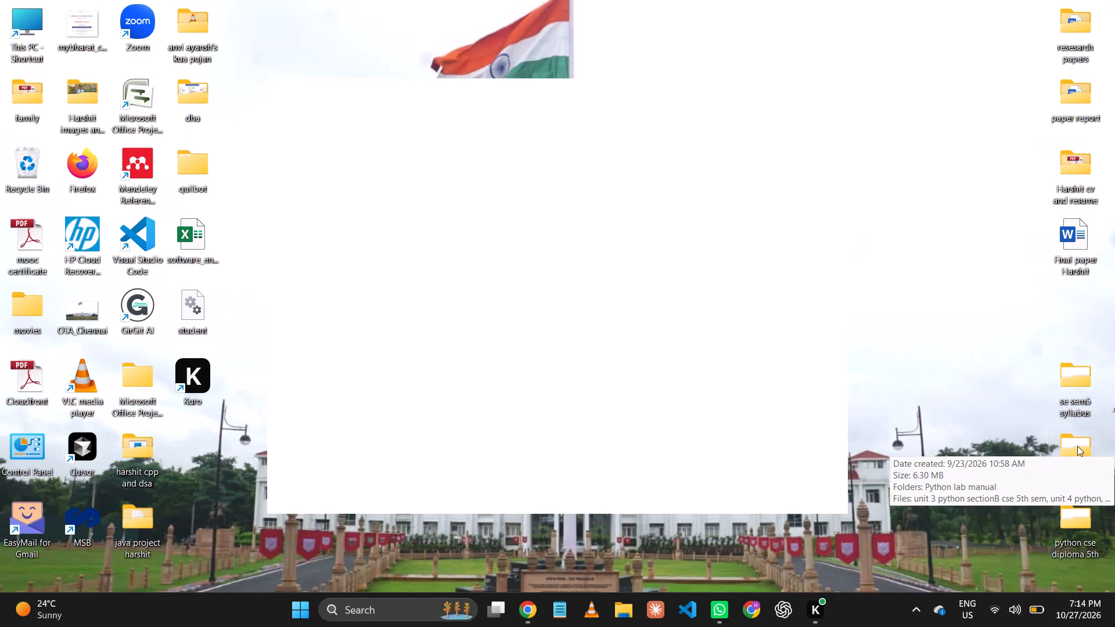
pyautogui.doubleClick(1077, 446)
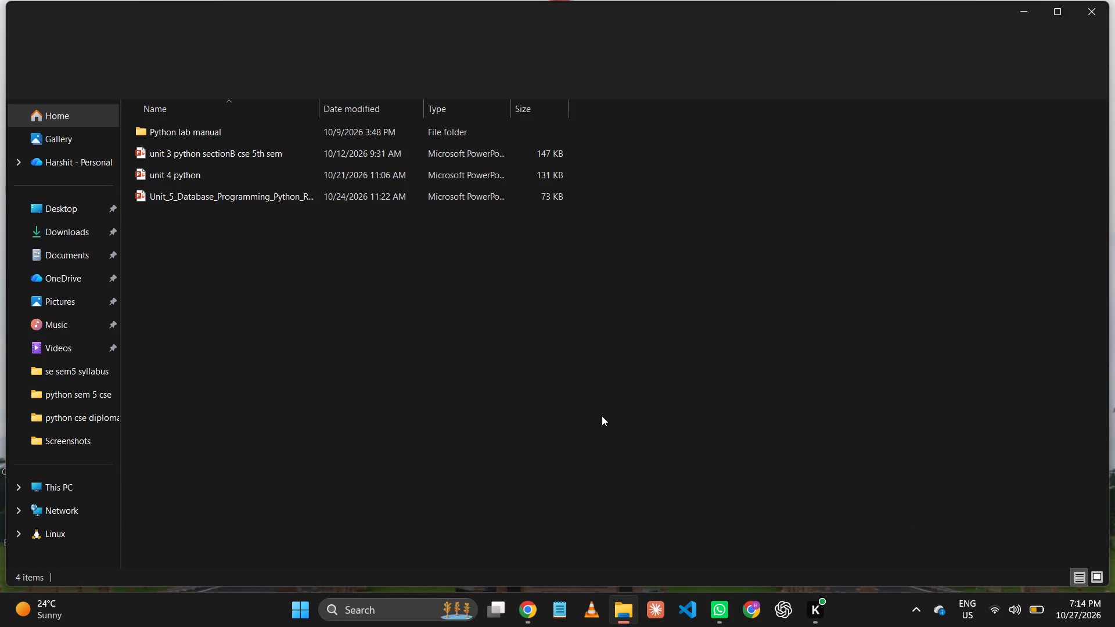
pyautogui.doubleClick(215, 150)
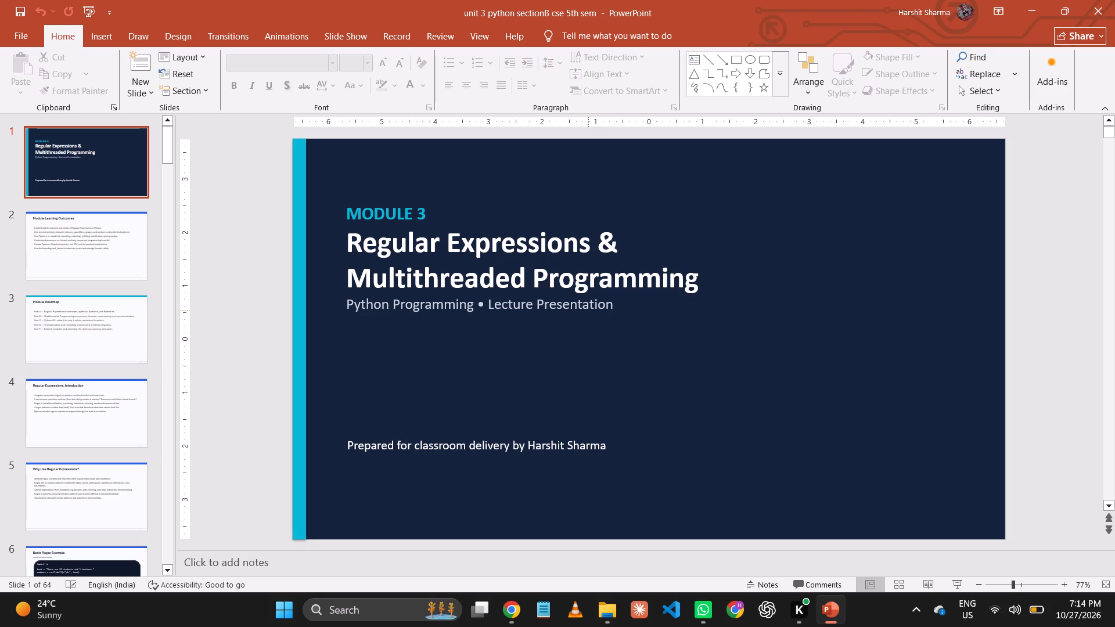
# Delete the last outcome line, about the threading and _thread modules, from the Module Learning Outcomes slide.
pyautogui.press('Down')
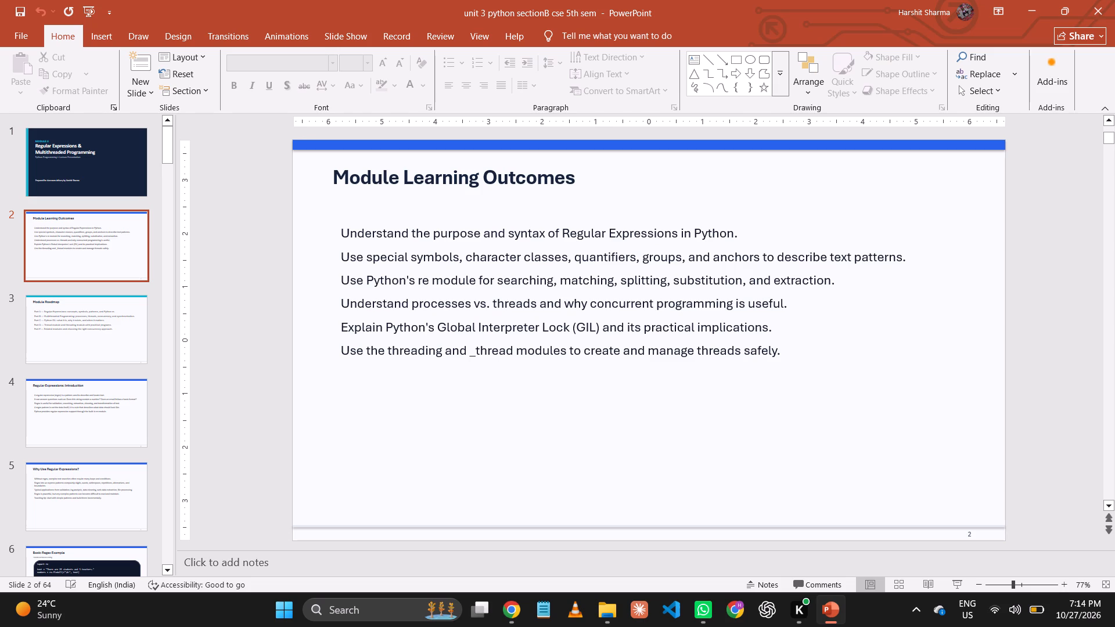
pyautogui.click(785, 347)
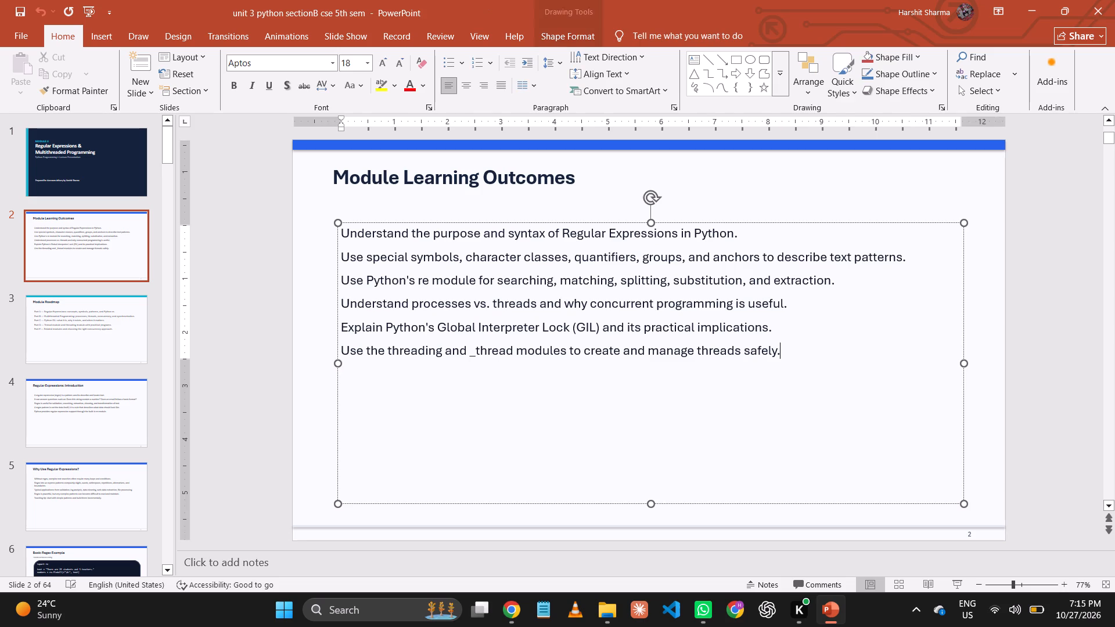
pyautogui.press('BackSpace')
pyautogui.press('BackSpace')
pyautogui.press('BackSpace')
pyautogui.press('BackSpace')
pyautogui.press('BackSpace')
pyautogui.press('BackSpace')
pyautogui.press('BackSpace')
pyautogui.press('BackSpace')
pyautogui.press('BackSpace')
pyautogui.press('BackSpace')
pyautogui.press('BackSpace')
pyautogui.press('BackSpace')
pyautogui.press('BackSpace')
pyautogui.press('BackSpace')
pyautogui.press('BackSpace')
pyautogui.press('BackSpace')
pyautogui.press('BackSpace')
pyautogui.press('BackSpace')
pyautogui.press('BackSpace')
pyautogui.press('BackSpace')
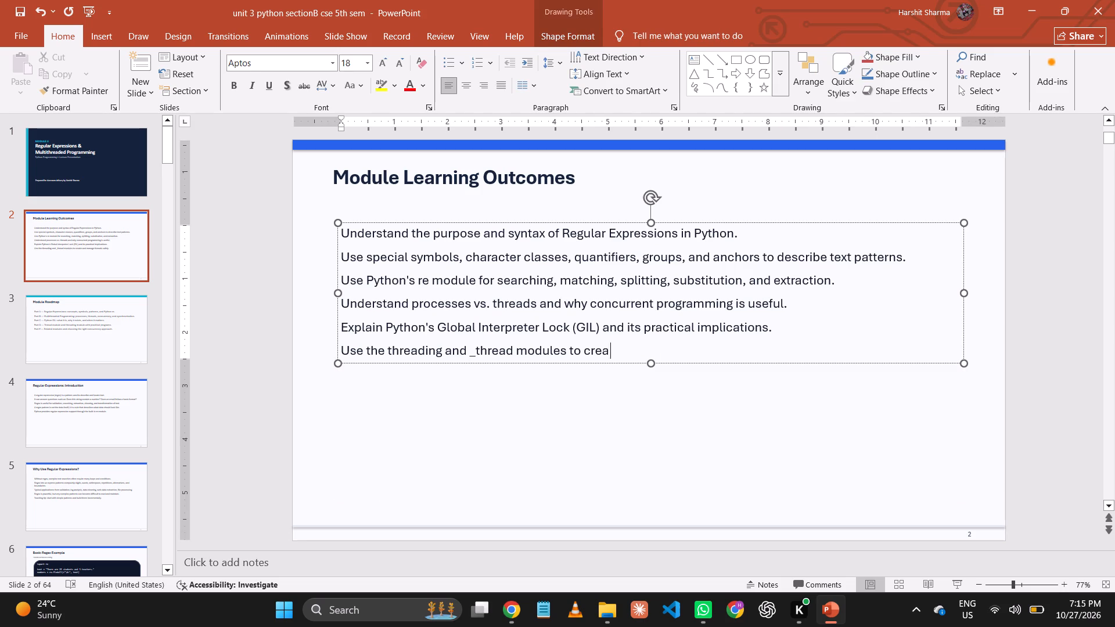
pyautogui.press('BackSpace')
pyautogui.press('BackSpace')
pyautogui.press('BackSpace')
pyautogui.press('BackSpace')
pyautogui.press('BackSpace')
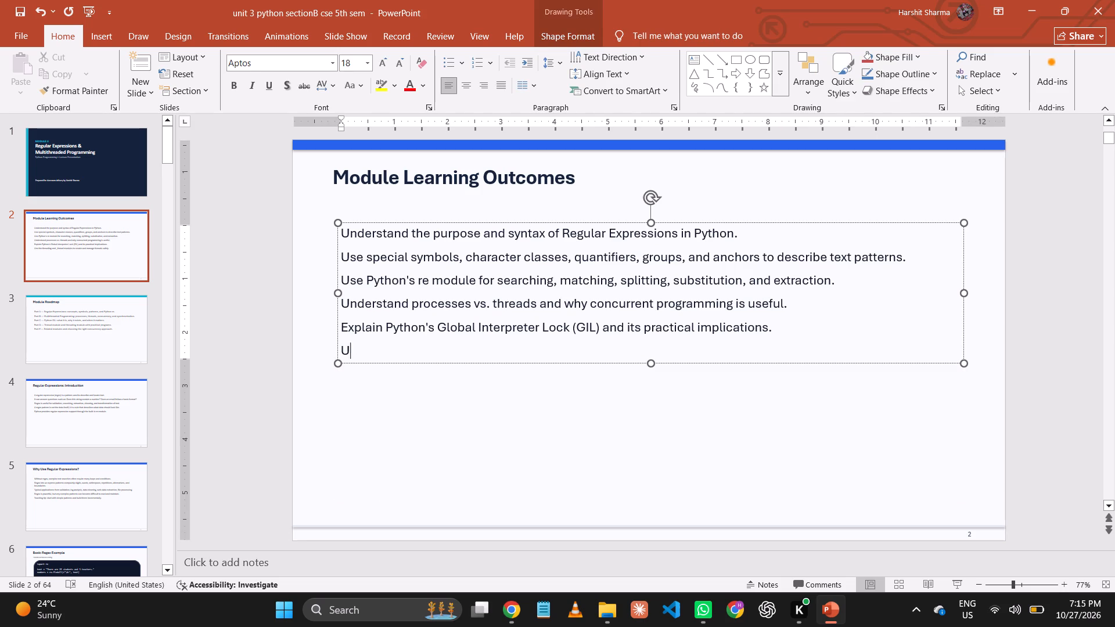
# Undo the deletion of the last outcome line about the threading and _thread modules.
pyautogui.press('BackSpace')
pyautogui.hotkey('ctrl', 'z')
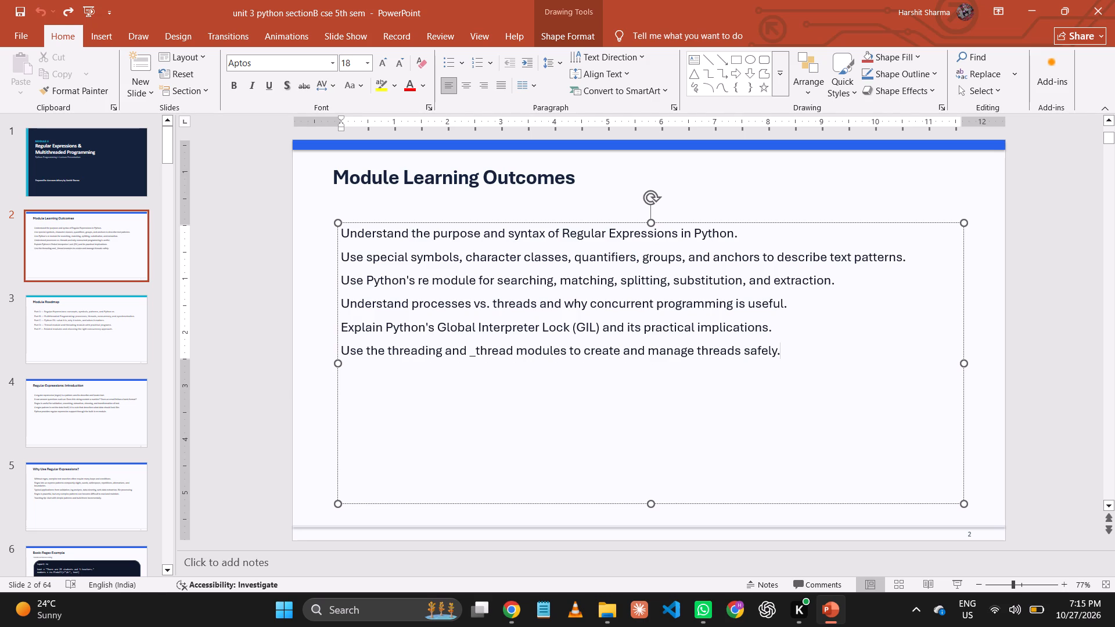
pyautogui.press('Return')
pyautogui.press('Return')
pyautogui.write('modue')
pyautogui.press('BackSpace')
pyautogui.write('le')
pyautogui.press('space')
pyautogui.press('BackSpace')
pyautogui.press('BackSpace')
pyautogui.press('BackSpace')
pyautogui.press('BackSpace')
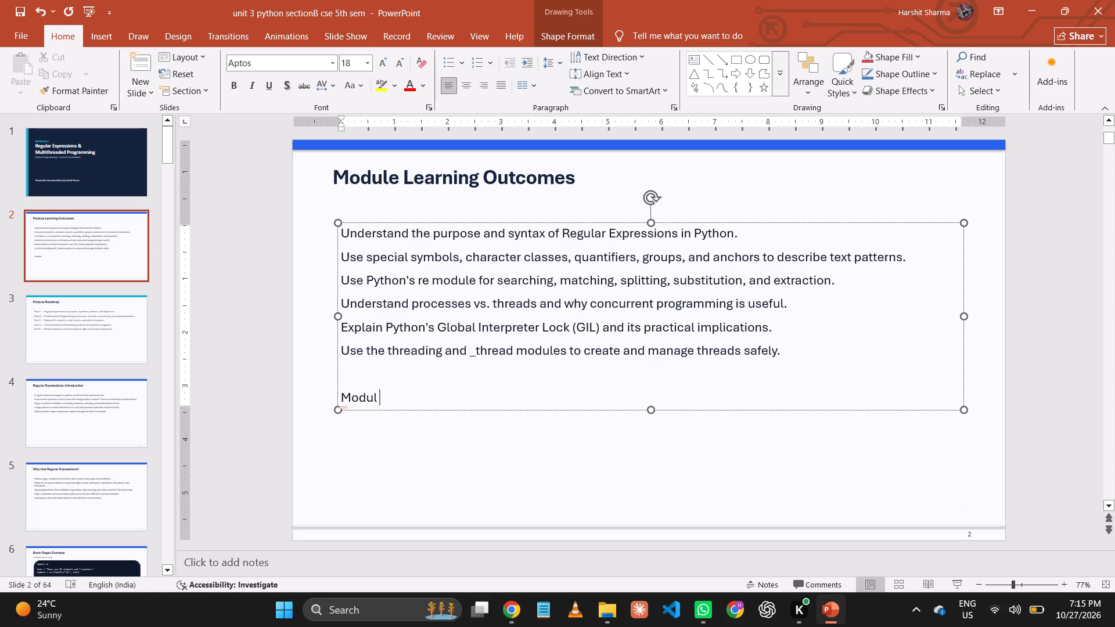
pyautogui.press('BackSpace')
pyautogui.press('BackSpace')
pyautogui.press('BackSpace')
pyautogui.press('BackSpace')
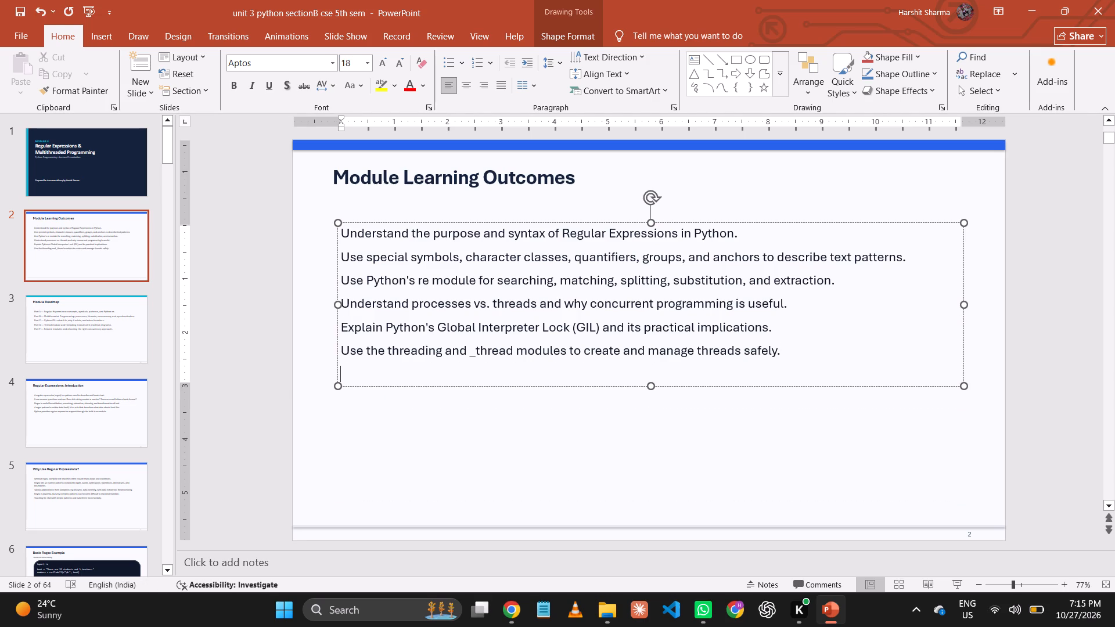
# Go through the slides to slide 6, Basic Regex Example, and select the text box holding its code.
pyautogui.click(91, 232)
pyautogui.click(105, 296)
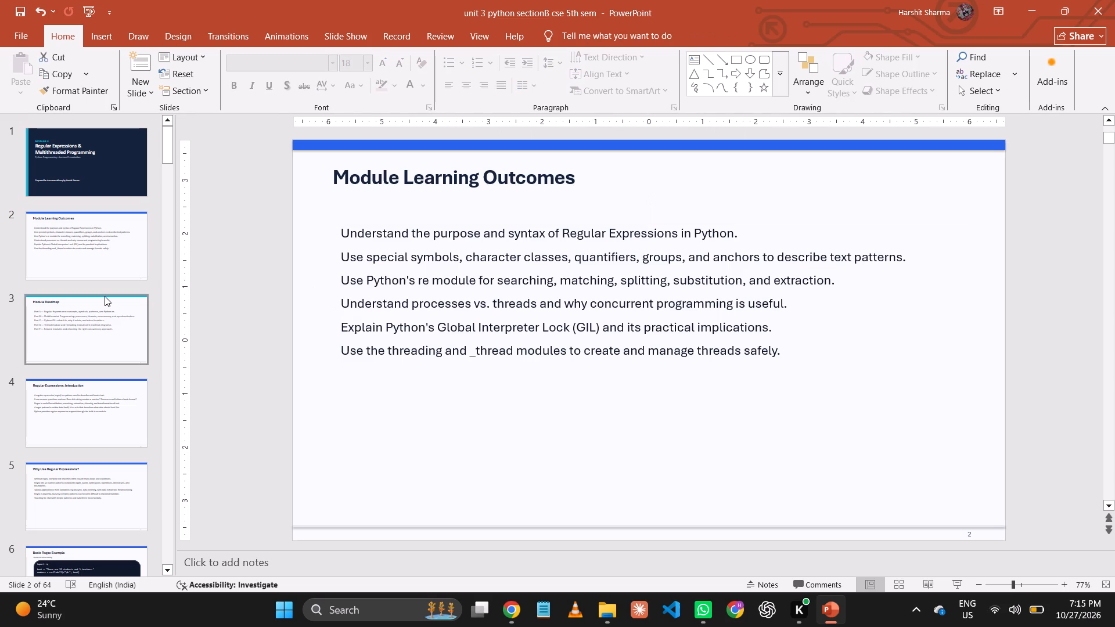
pyautogui.click(117, 402)
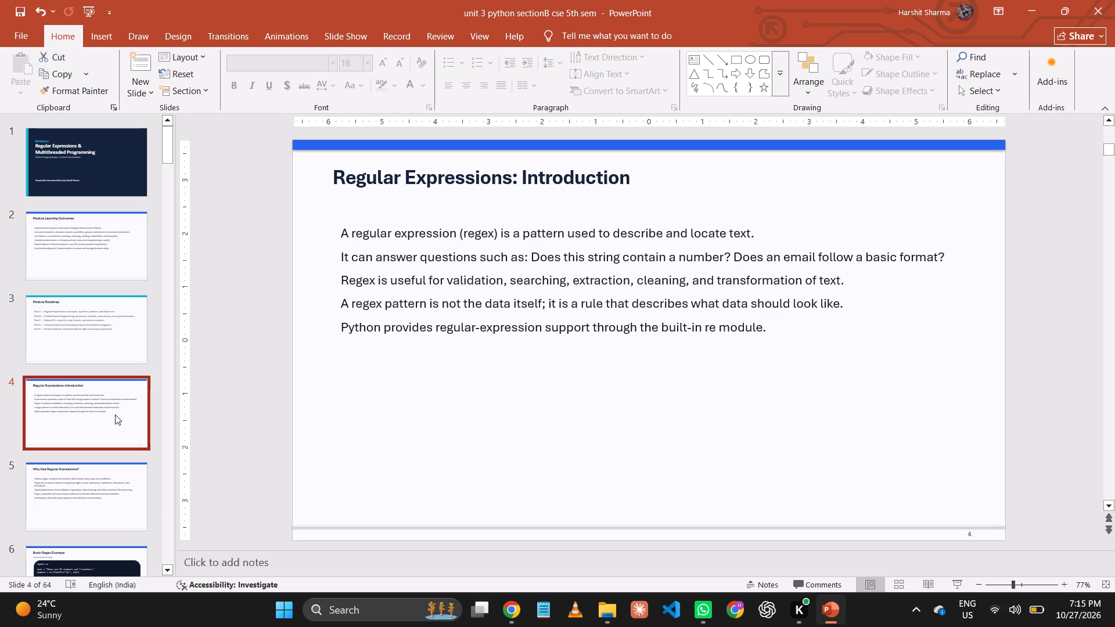
pyautogui.scroll(-3, 115, 415)
pyautogui.click(88, 227)
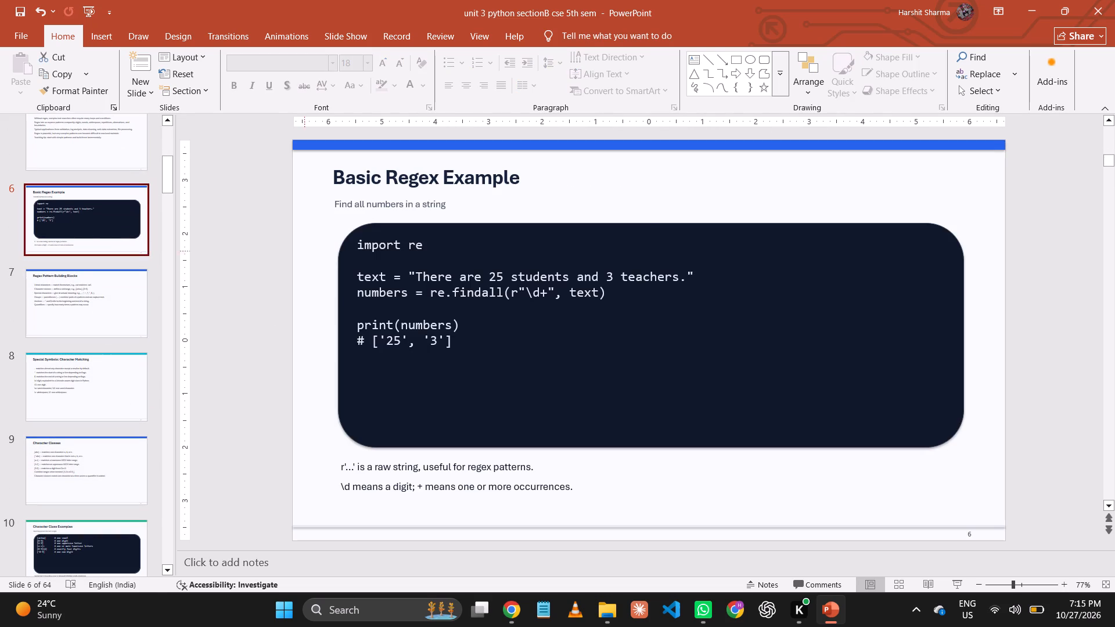
pyautogui.click(509, 264)
pyautogui.rightClick(509, 264)
pyautogui.click(760, 302)
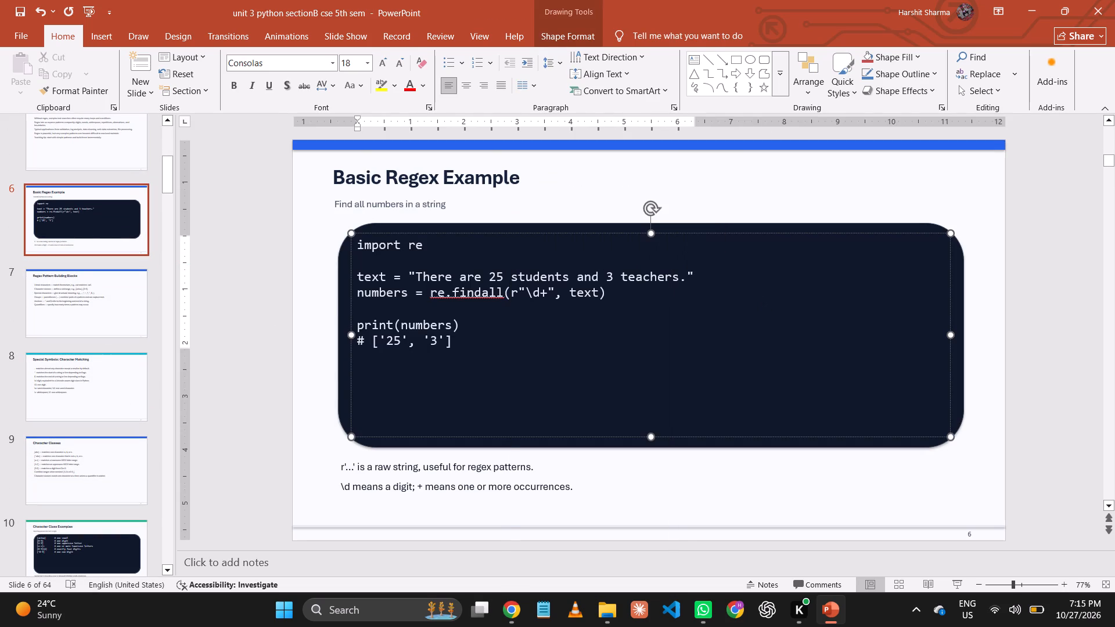
pyautogui.click(771, 235)
pyautogui.click(770, 232)
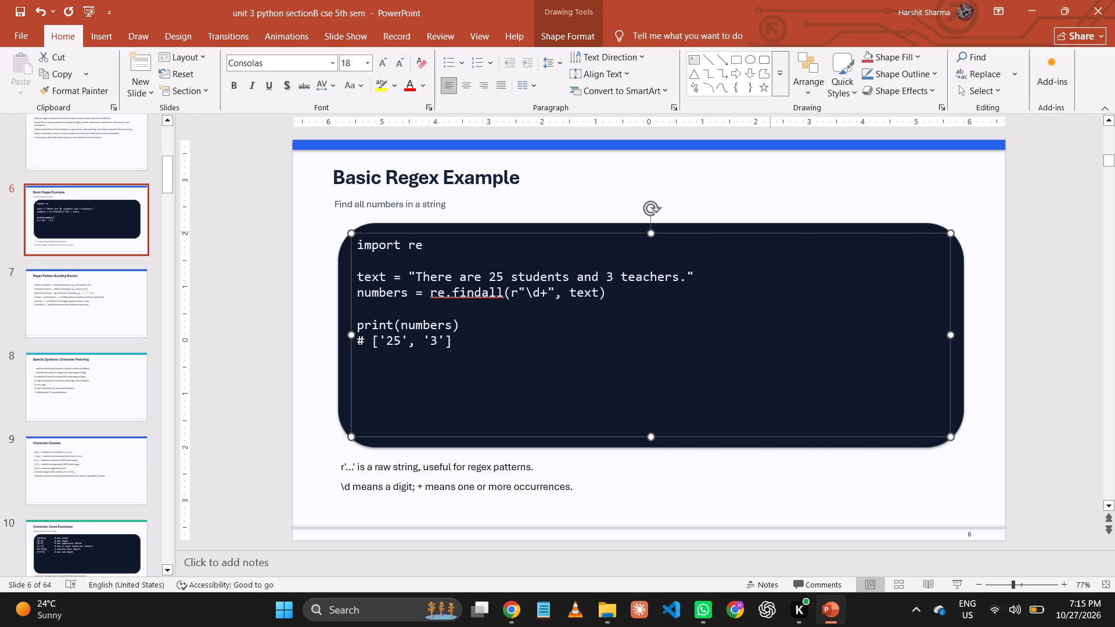
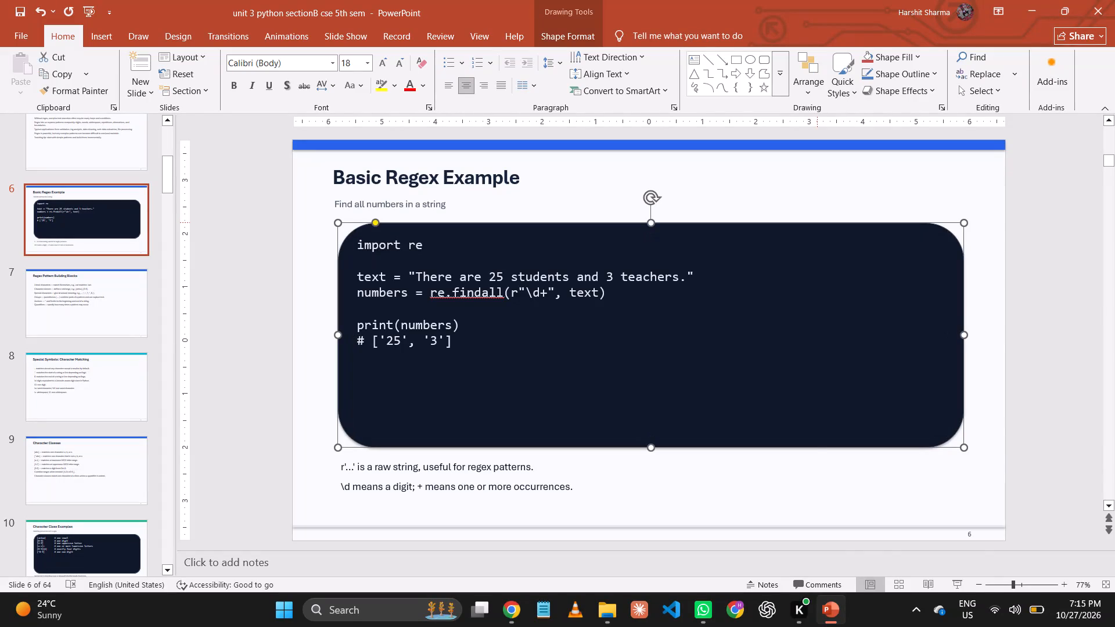
# Fill the rounded code box on the Basic Regex Example slide with the standard dark red colour.
pyautogui.rightClick(817, 223)
pyautogui.click(873, 179)
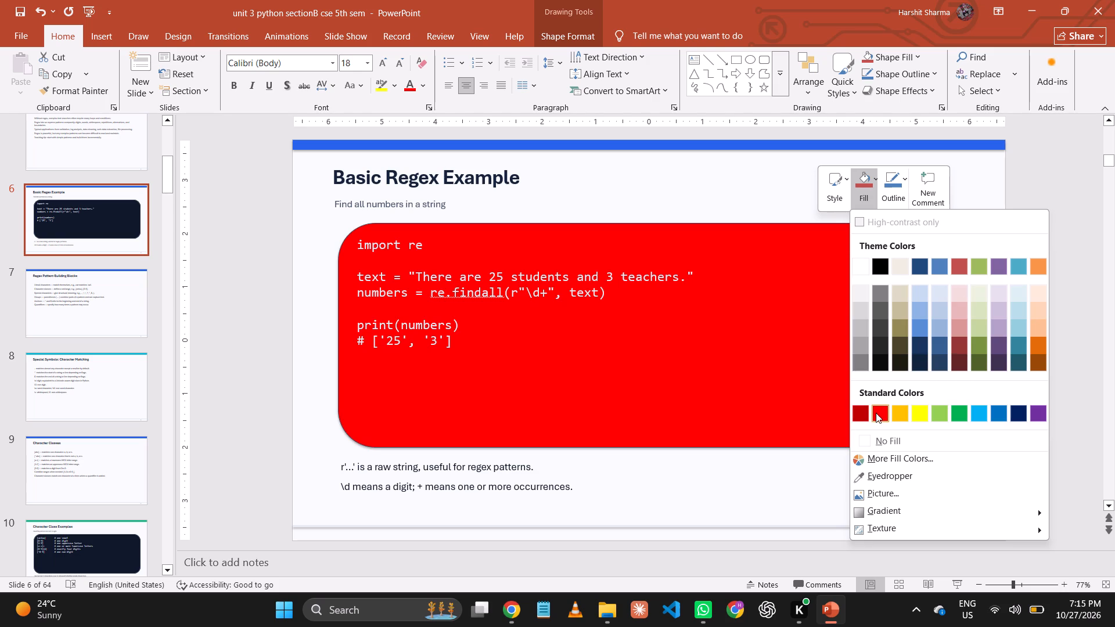
pyautogui.click(858, 409)
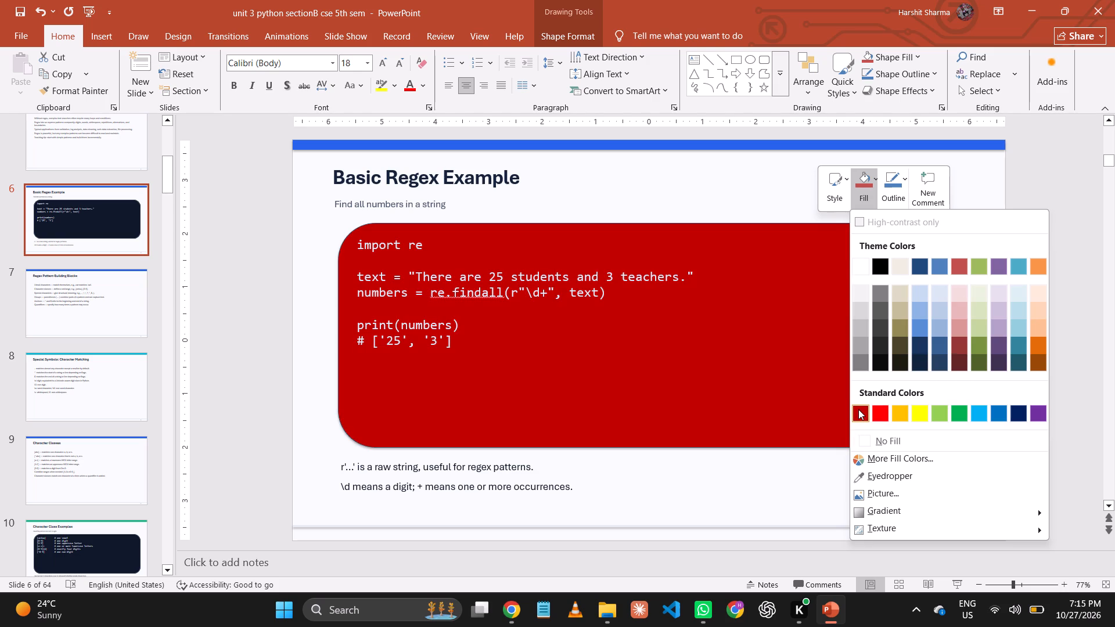
pyautogui.click(805, 380)
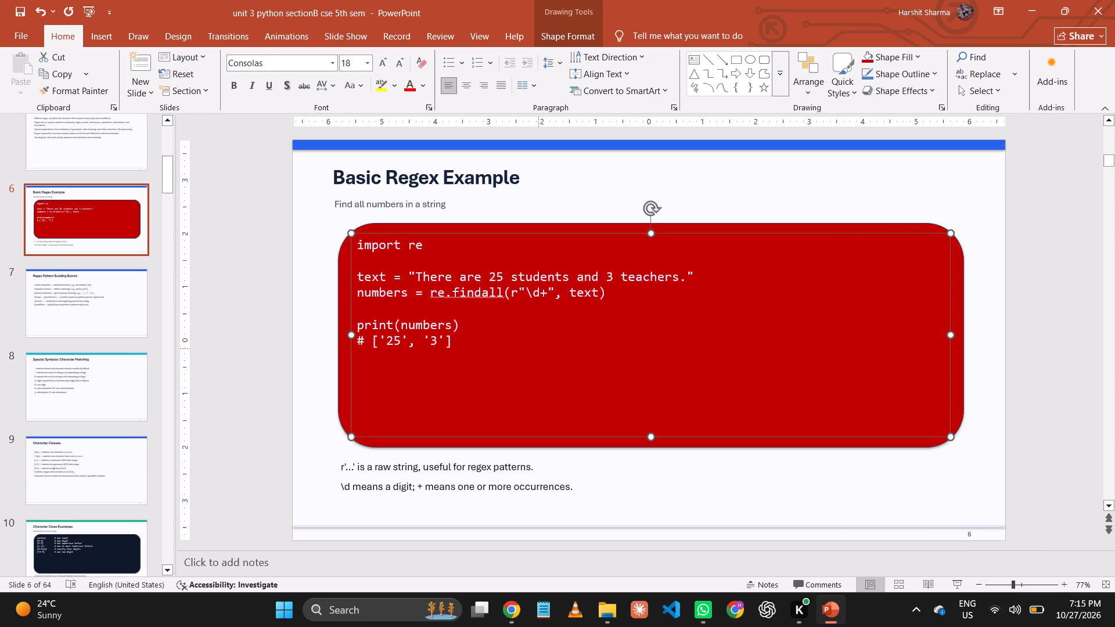
# Undo the red fill on the code box of the Basic Regex Example slide.
pyautogui.hotkey('ctrl', 'z')
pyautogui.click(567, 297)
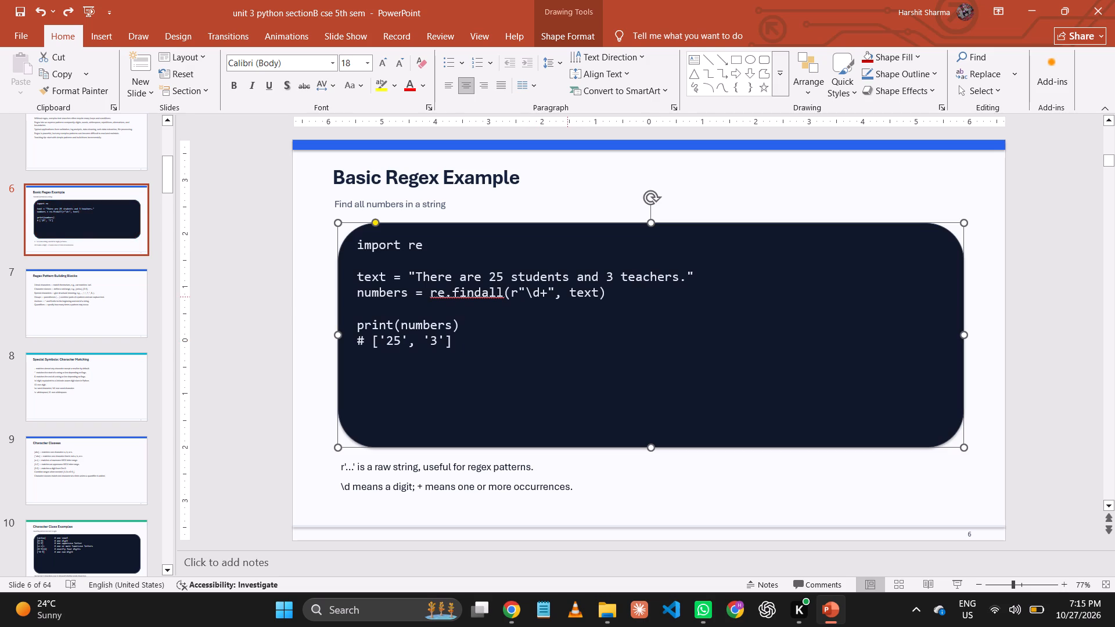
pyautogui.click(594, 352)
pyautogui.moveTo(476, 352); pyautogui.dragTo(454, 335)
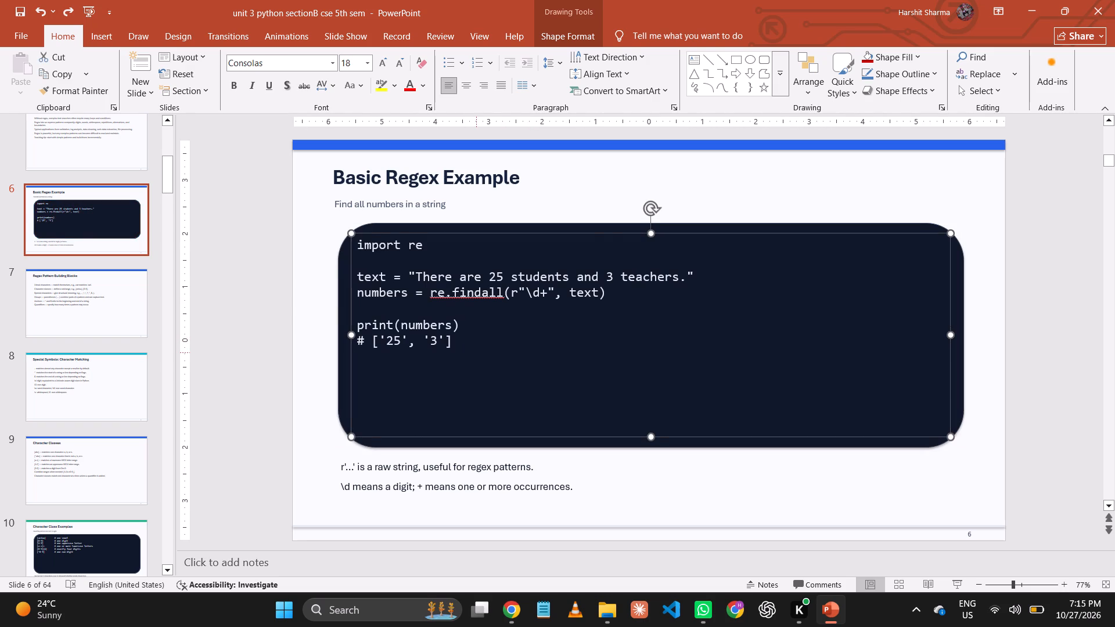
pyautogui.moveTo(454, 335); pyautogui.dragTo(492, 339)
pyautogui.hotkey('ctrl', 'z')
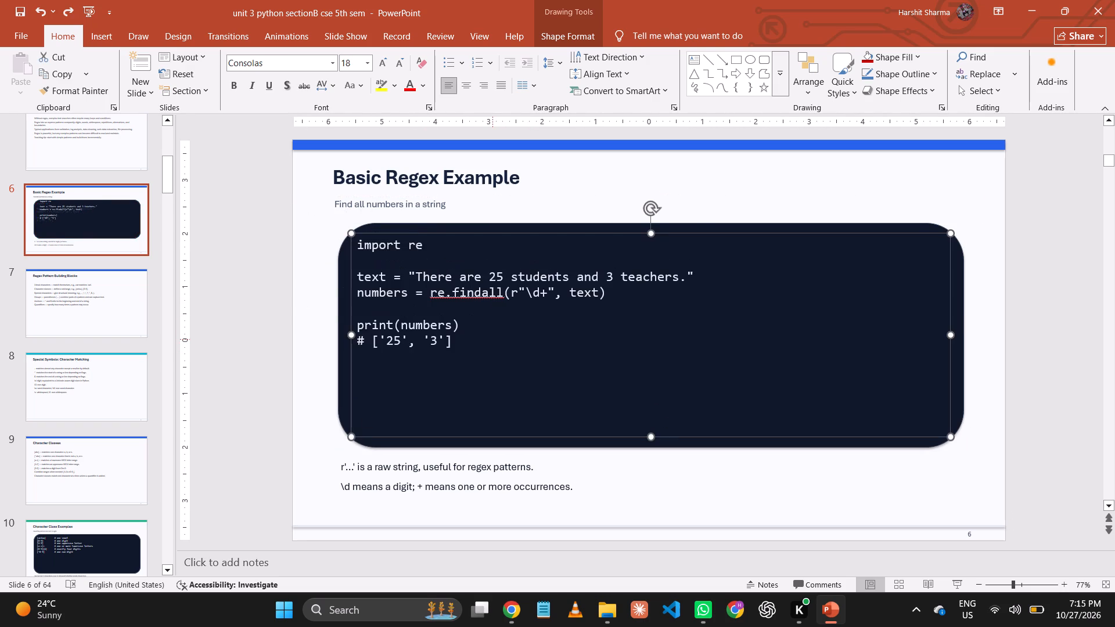
pyautogui.click(492, 339)
pyautogui.hotkey('ctrl', 'a')
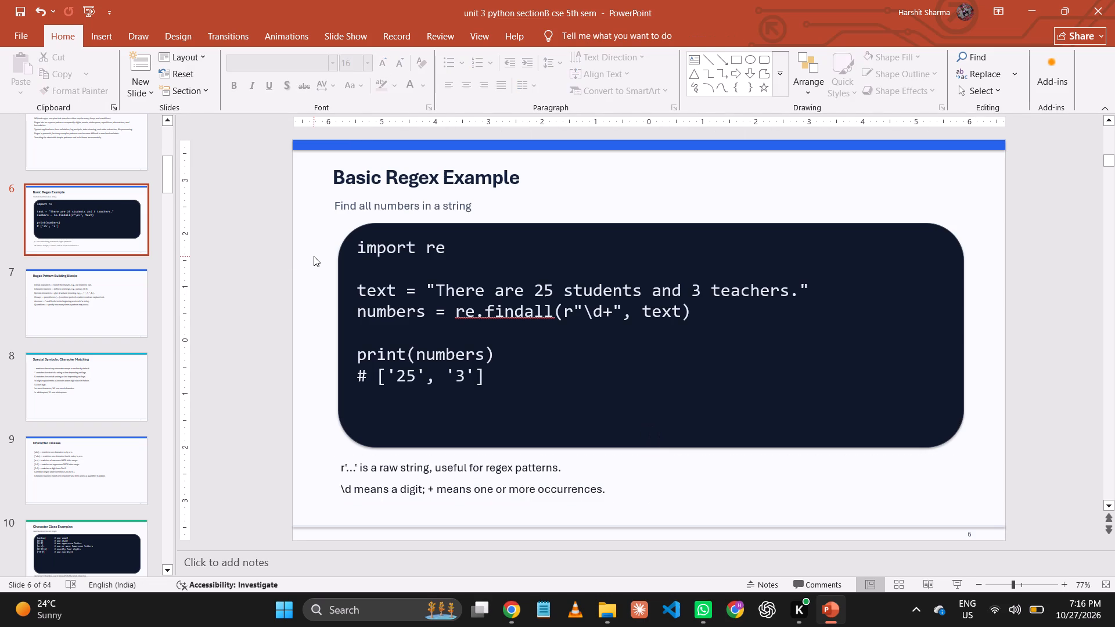
pyautogui.hotkey('ctrl', 's')
# Set all the body text on slide 7, Regex Pattern Building Blocks, to 28 pt.
pyautogui.click(93, 322)
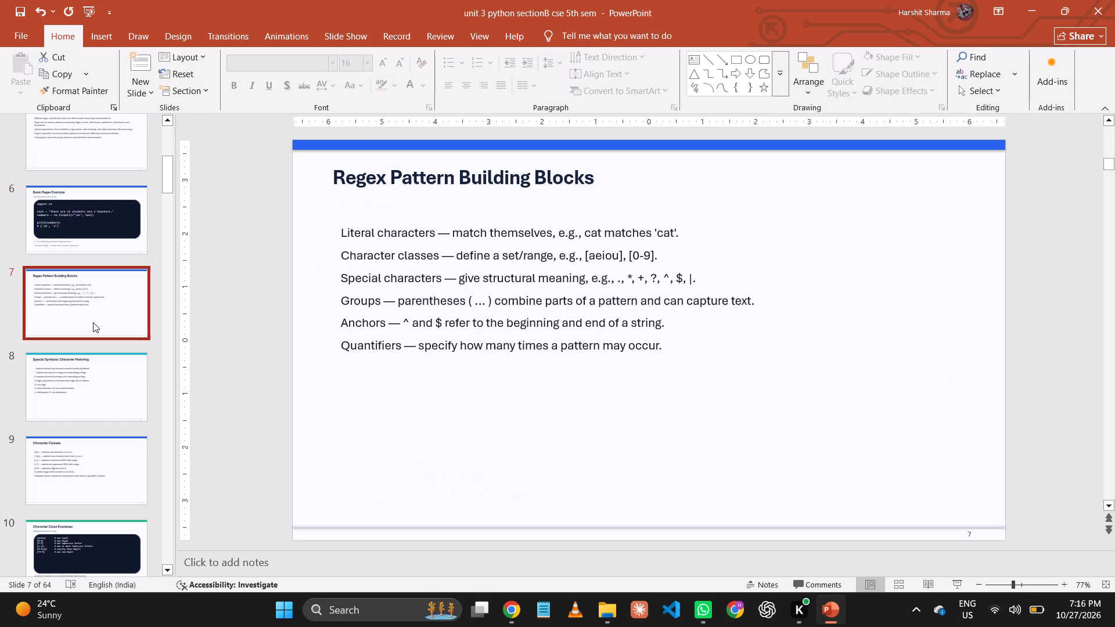
pyautogui.click(398, 271)
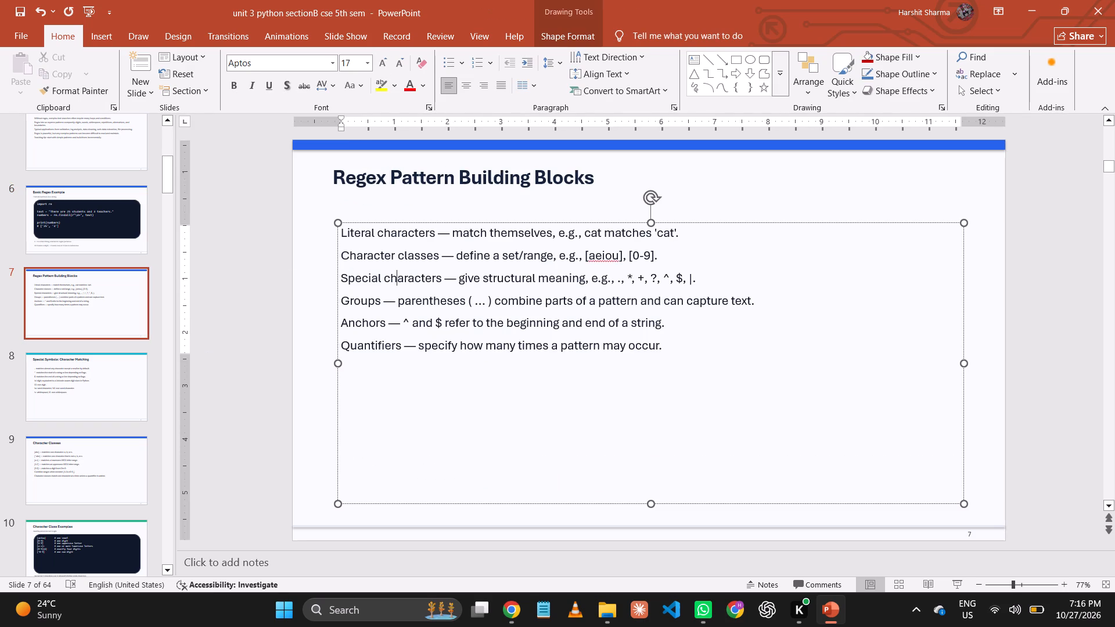
pyautogui.hotkey('ctrl', 'a')
pyautogui.moveTo(387, 53); pyautogui.dragTo(387, 56)
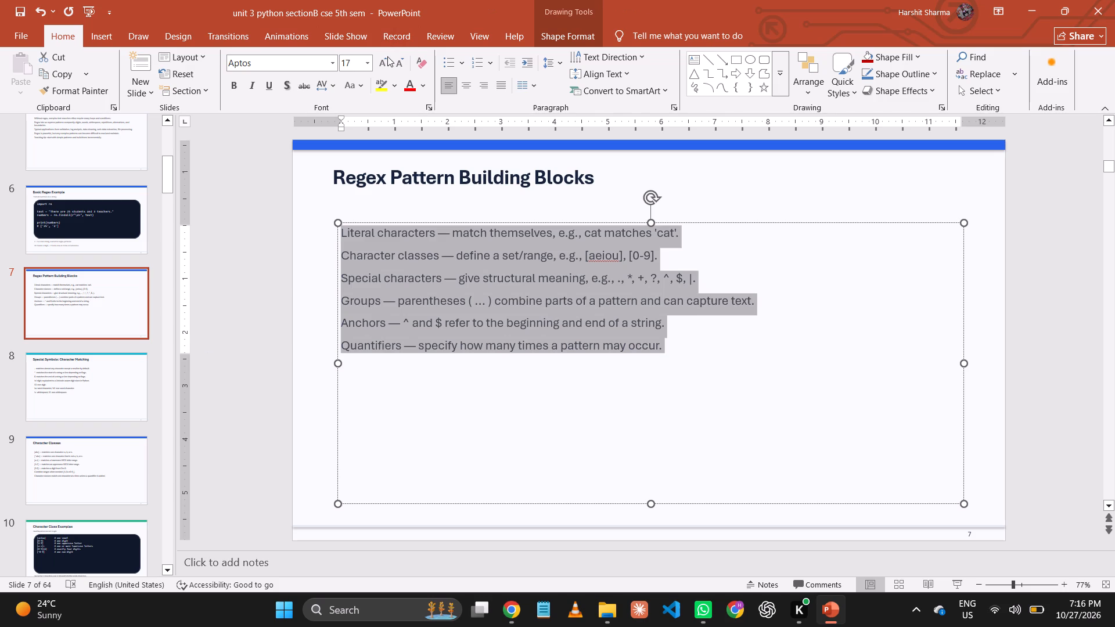
pyautogui.moveTo(387, 56); pyautogui.dragTo(385, 68)
pyautogui.doubleClick(385, 68)
pyautogui.click(385, 68)
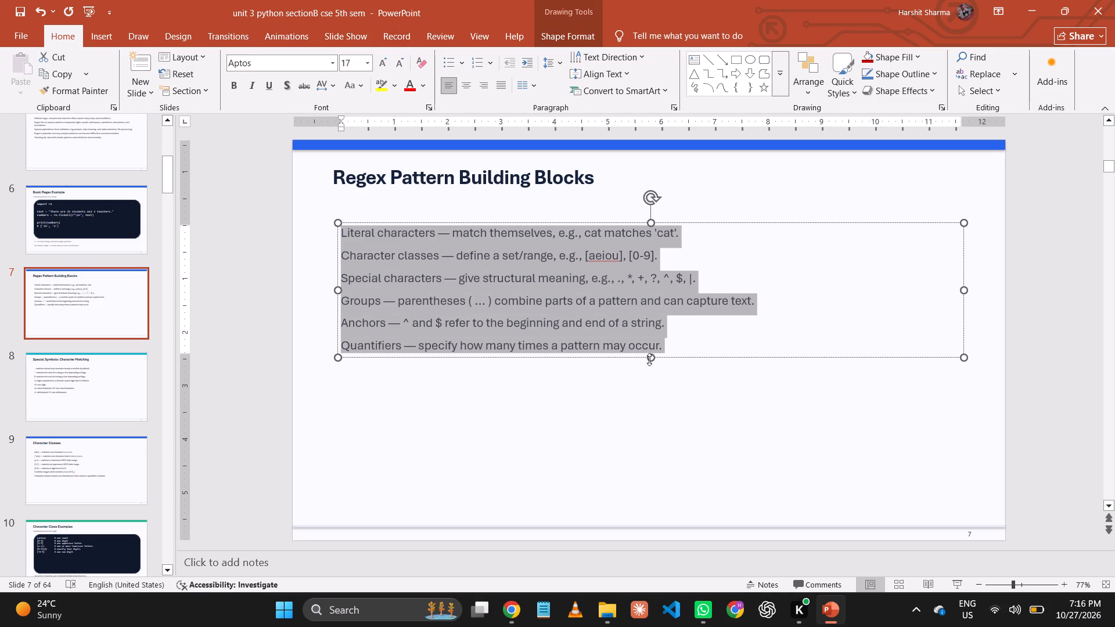
pyautogui.moveTo(649, 359); pyautogui.dragTo(668, 455)
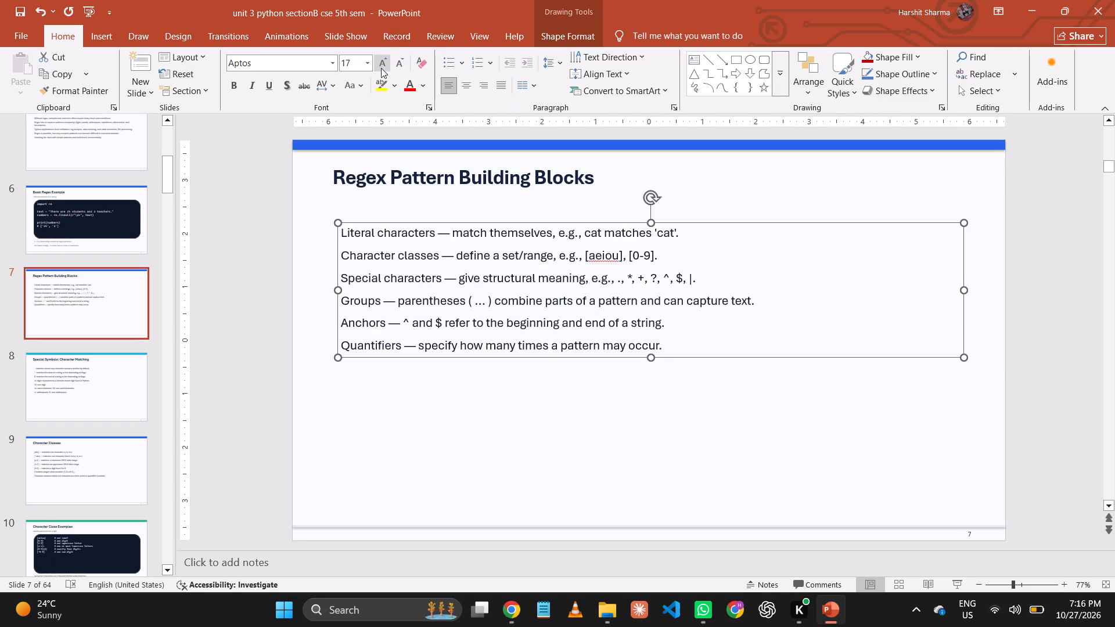
pyautogui.click(382, 62)
pyautogui.click(495, 323)
pyautogui.hotkey('ctrl', 'a')
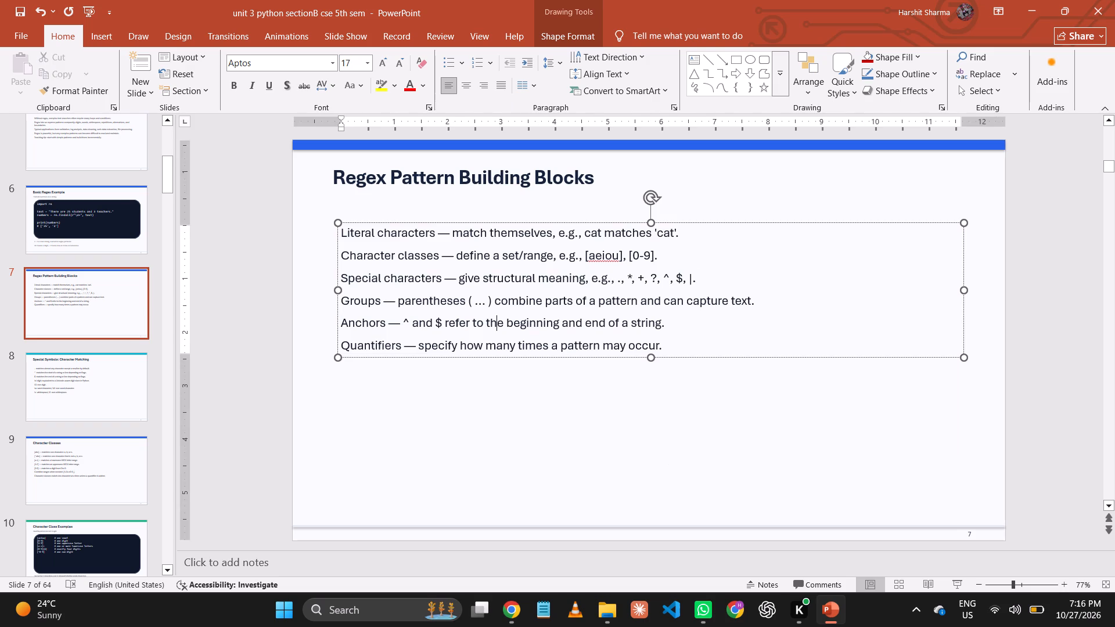
pyautogui.click(384, 64)
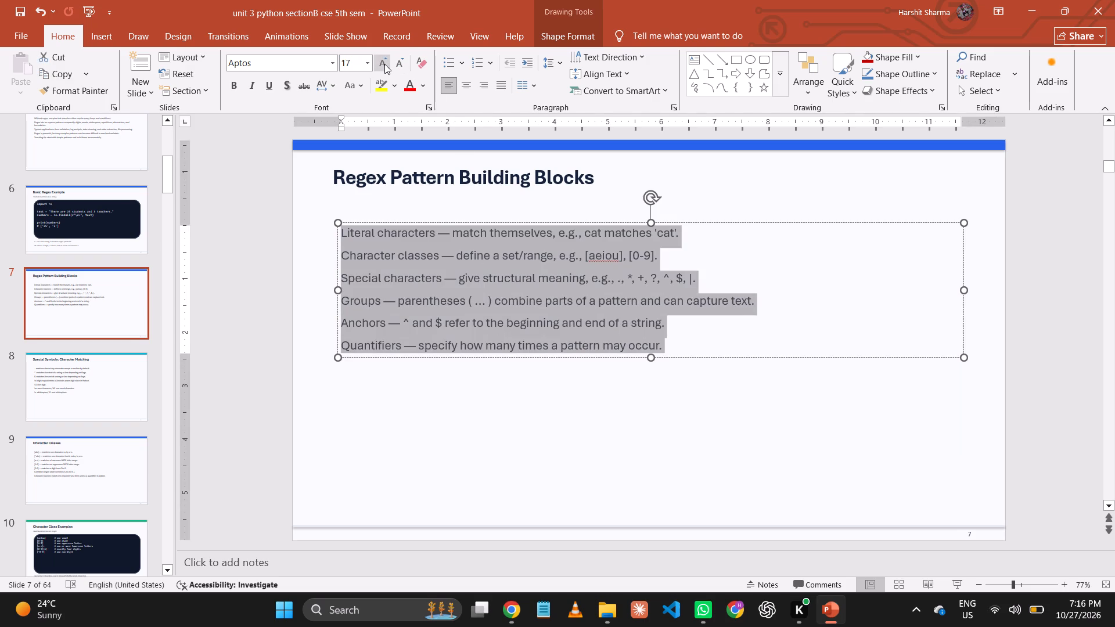
pyautogui.doubleClick(384, 64)
pyautogui.click(365, 63)
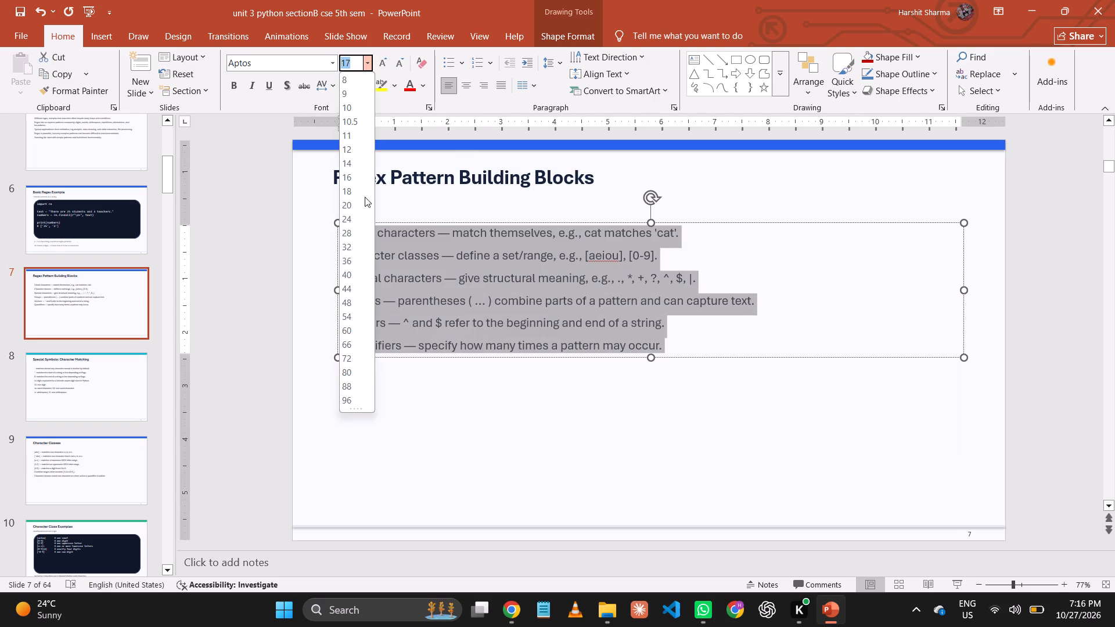
pyautogui.click(347, 231)
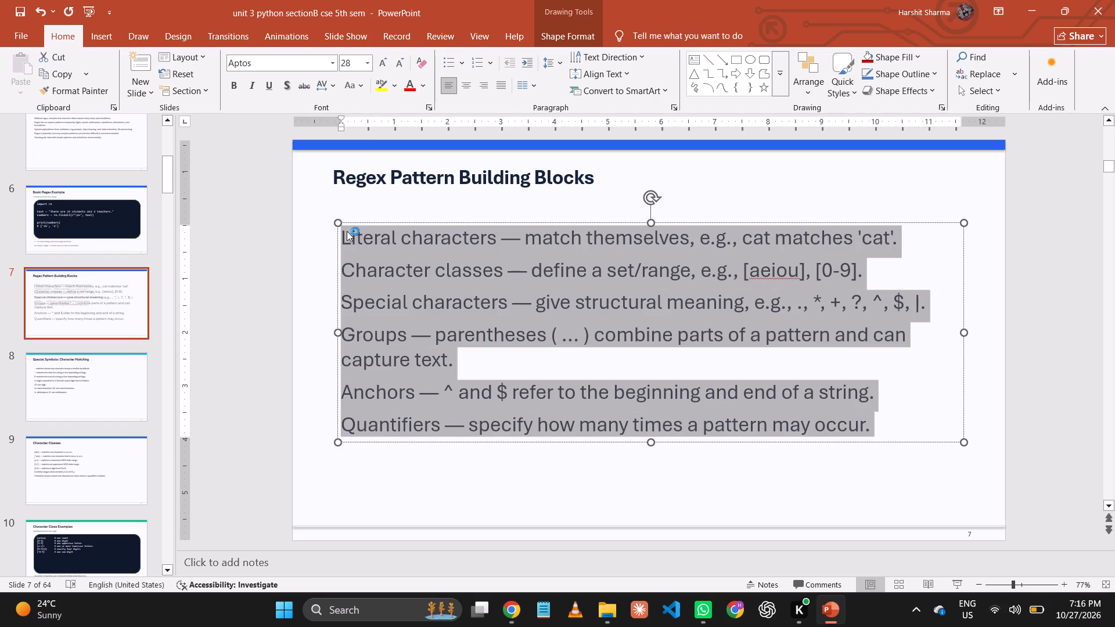
# Set all the body text on slide 8, Special Symbols: Character Matching, to 28 pt.
pyautogui.click(122, 374)
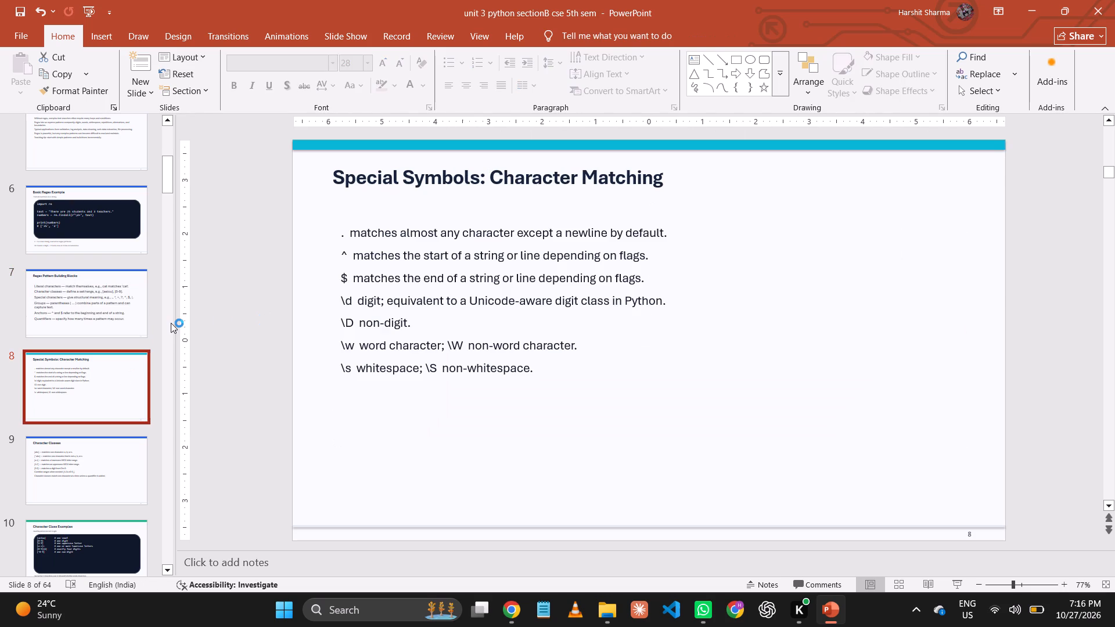
pyautogui.click(395, 279)
pyautogui.hotkey('ctrl', 'a')
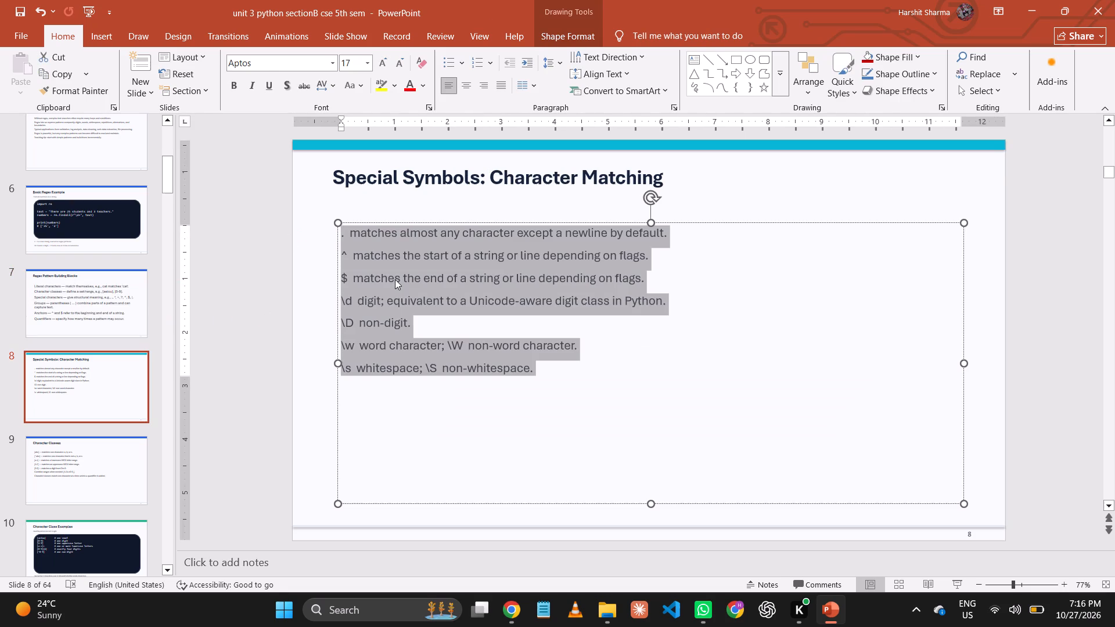
pyautogui.click(383, 66)
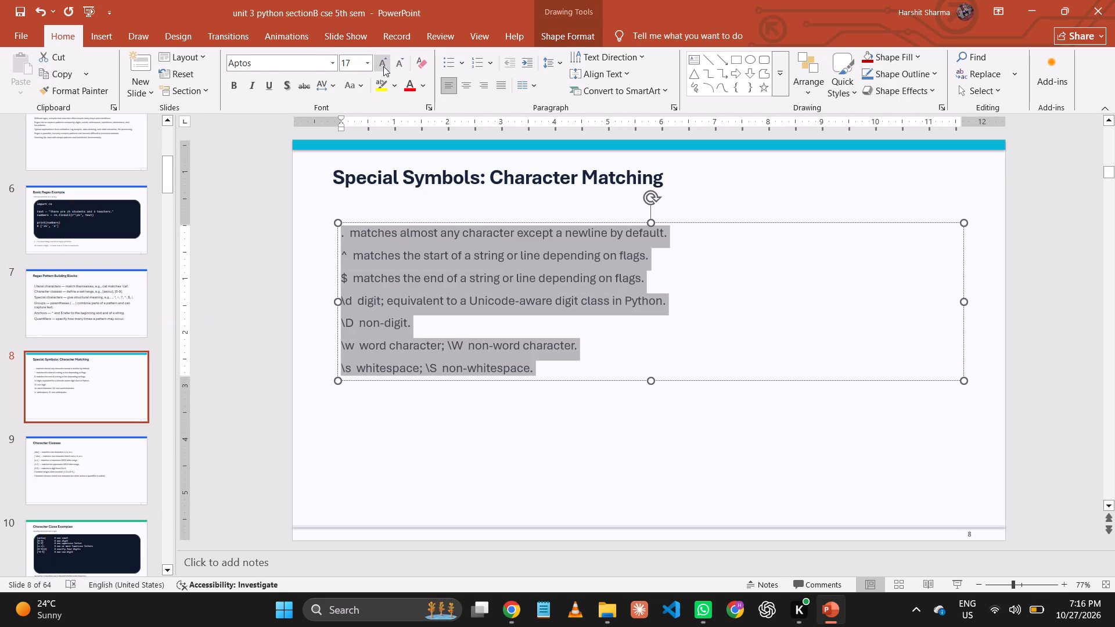
pyautogui.click(383, 66)
pyautogui.click(367, 64)
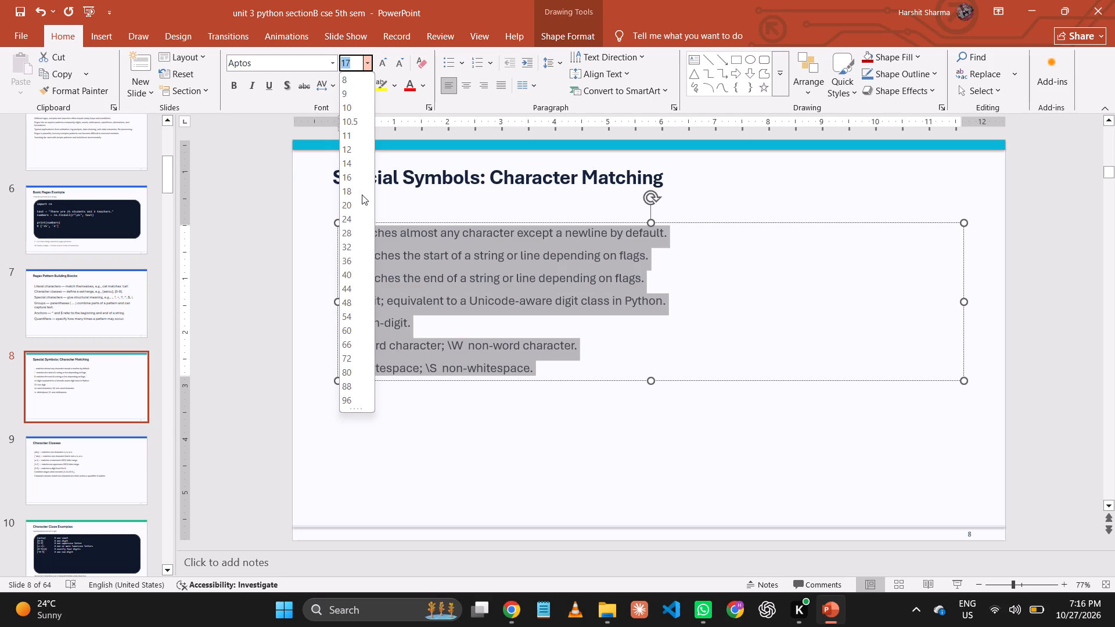
pyautogui.click(353, 232)
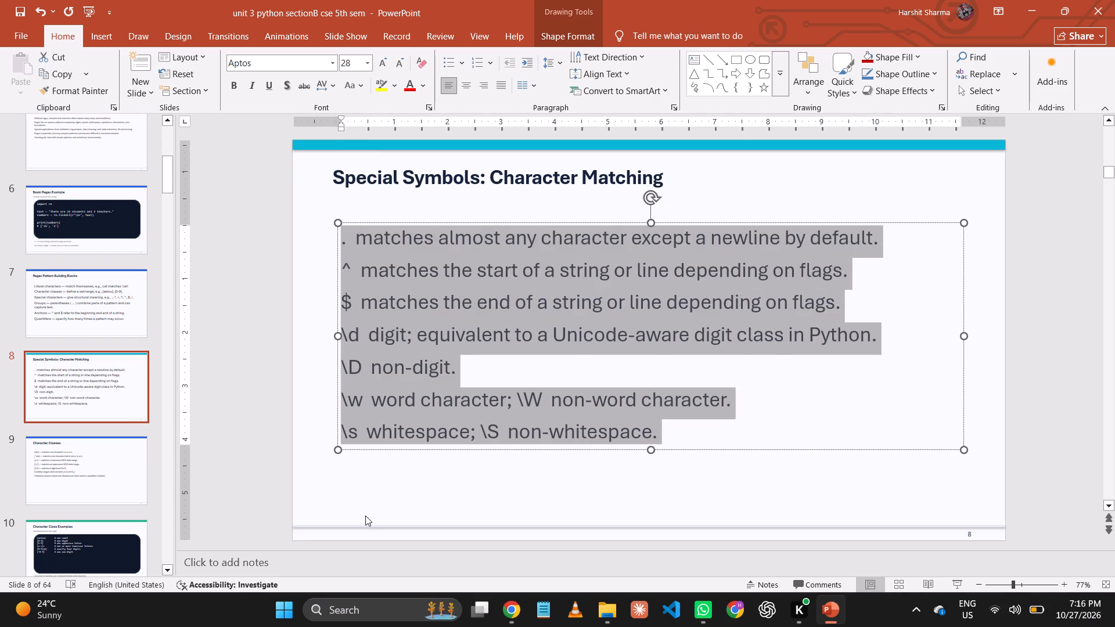
pyautogui.click(365, 516)
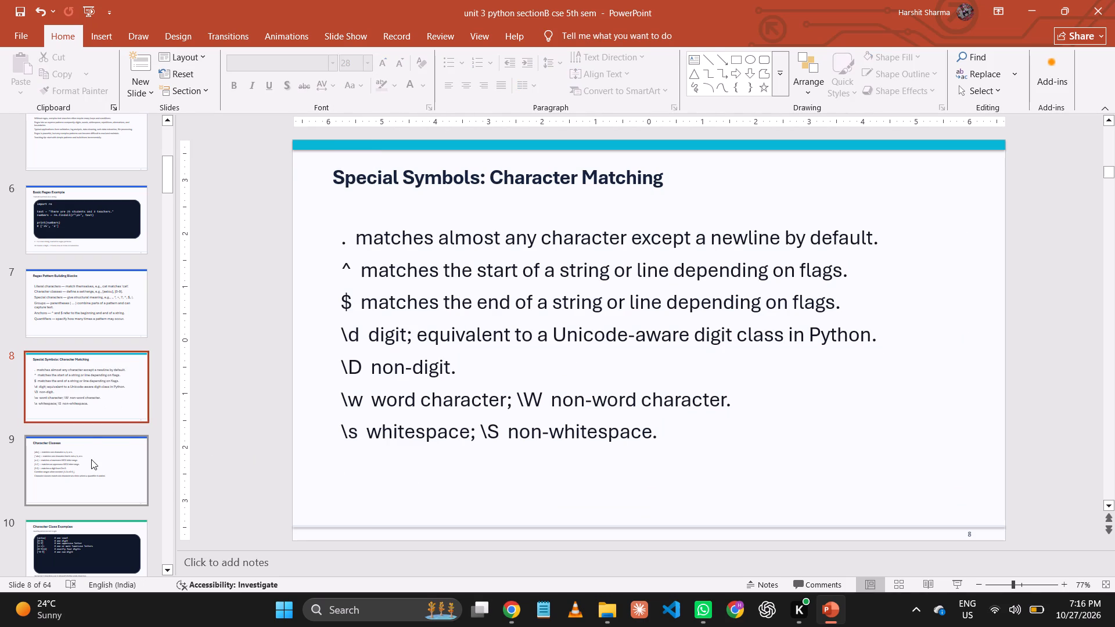
# Set all the body text on slide 9, Character Classes, to 28 pt.
pyautogui.click(91, 459)
pyautogui.click(419, 331)
pyautogui.hotkey('ctrl', 'a')
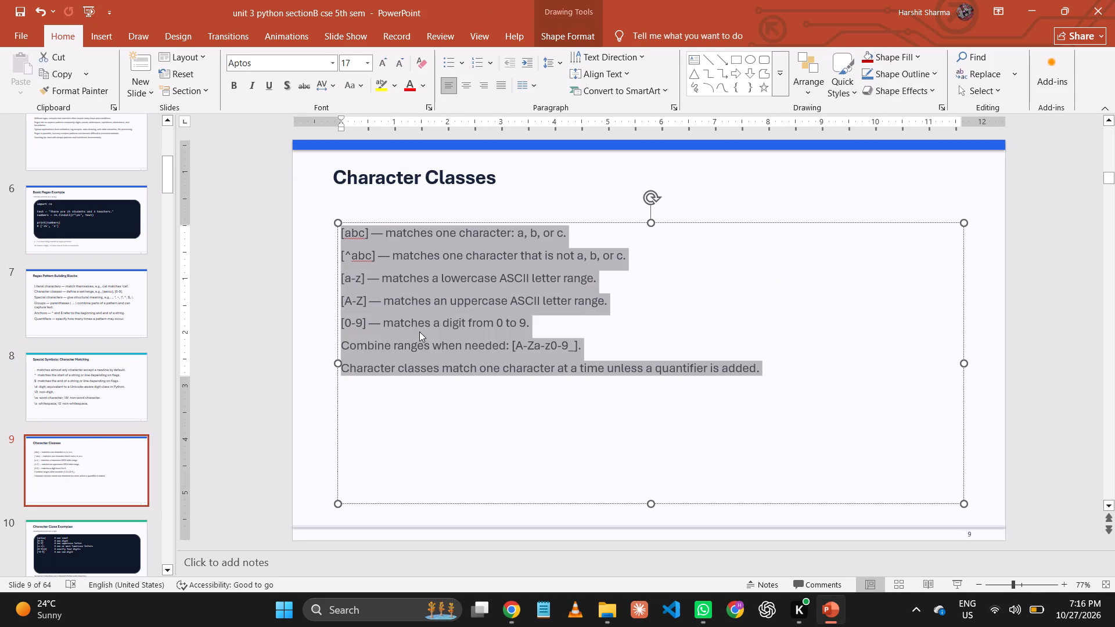
pyautogui.click(386, 69)
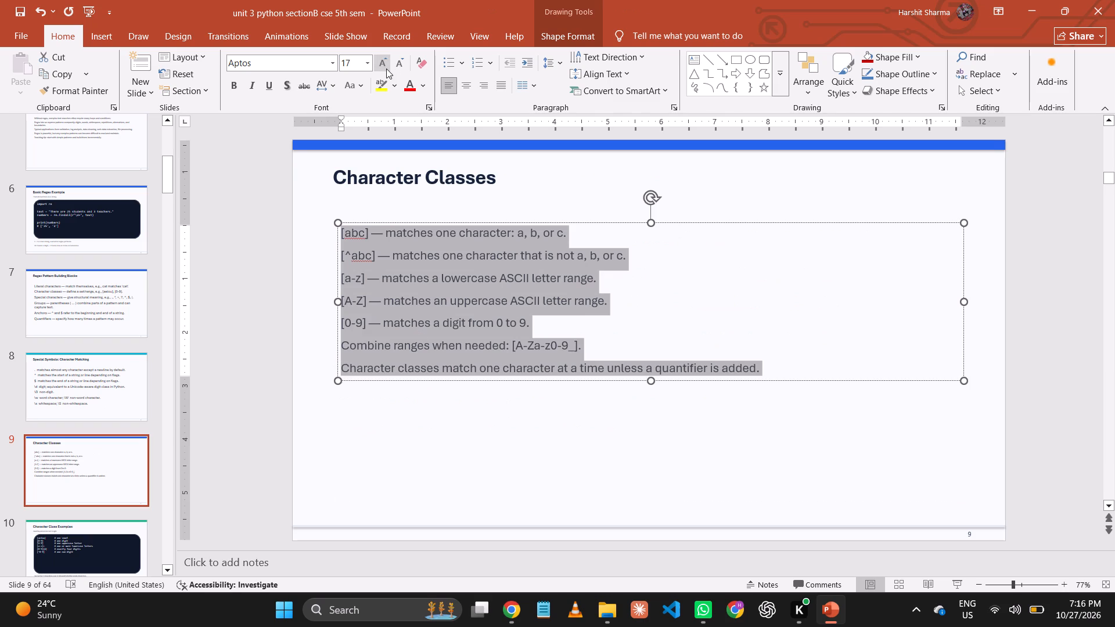
pyautogui.click(373, 63)
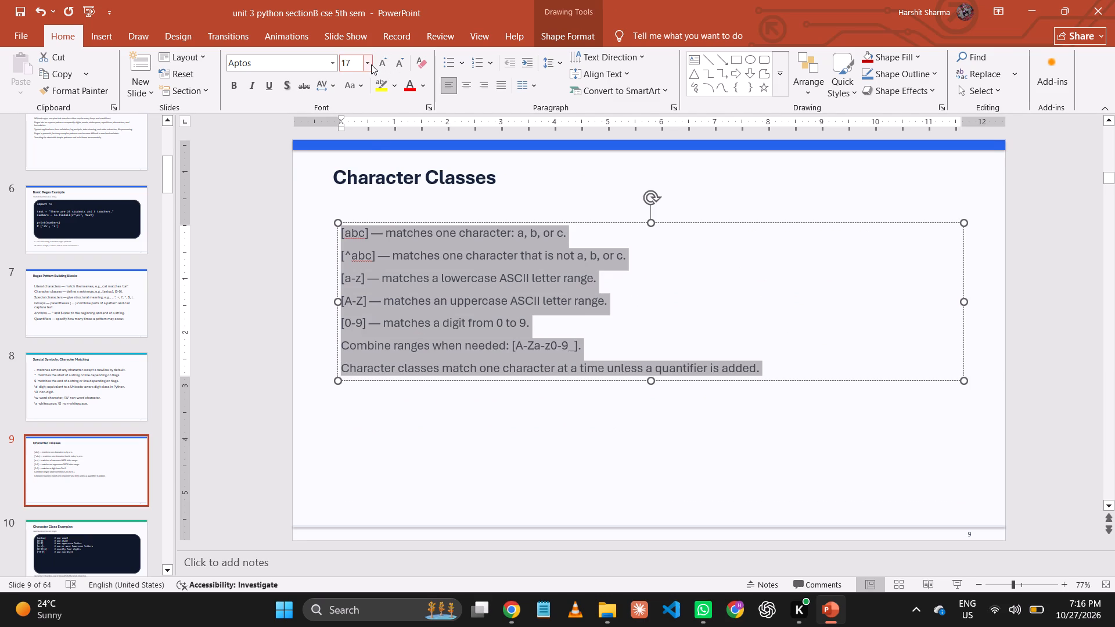
pyautogui.click(371, 64)
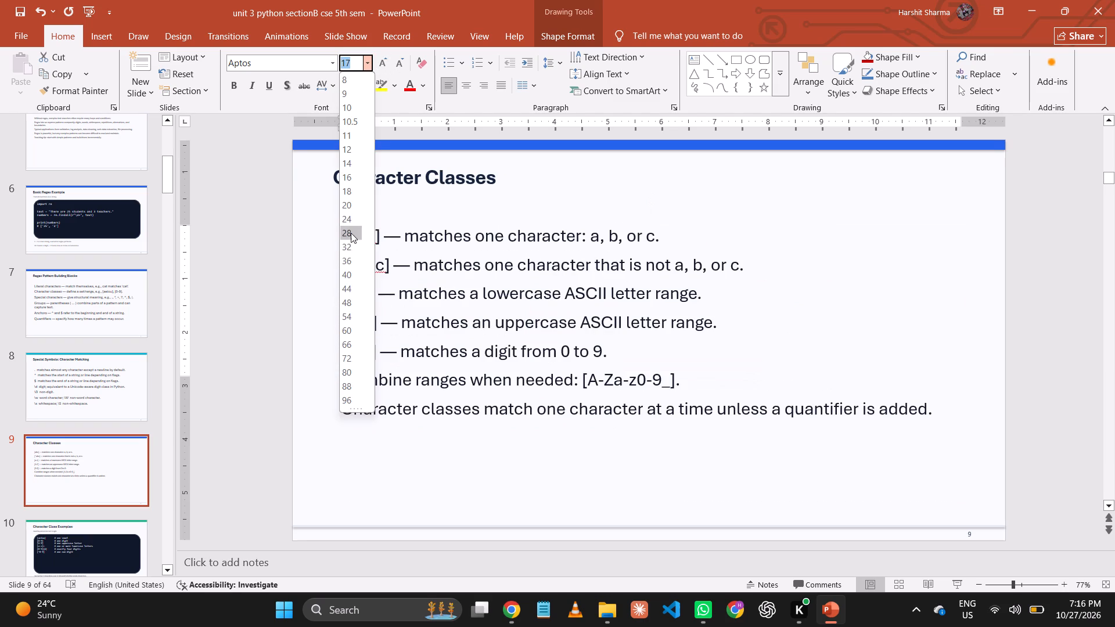
pyautogui.click(351, 233)
pyautogui.scroll(-1, 114, 502)
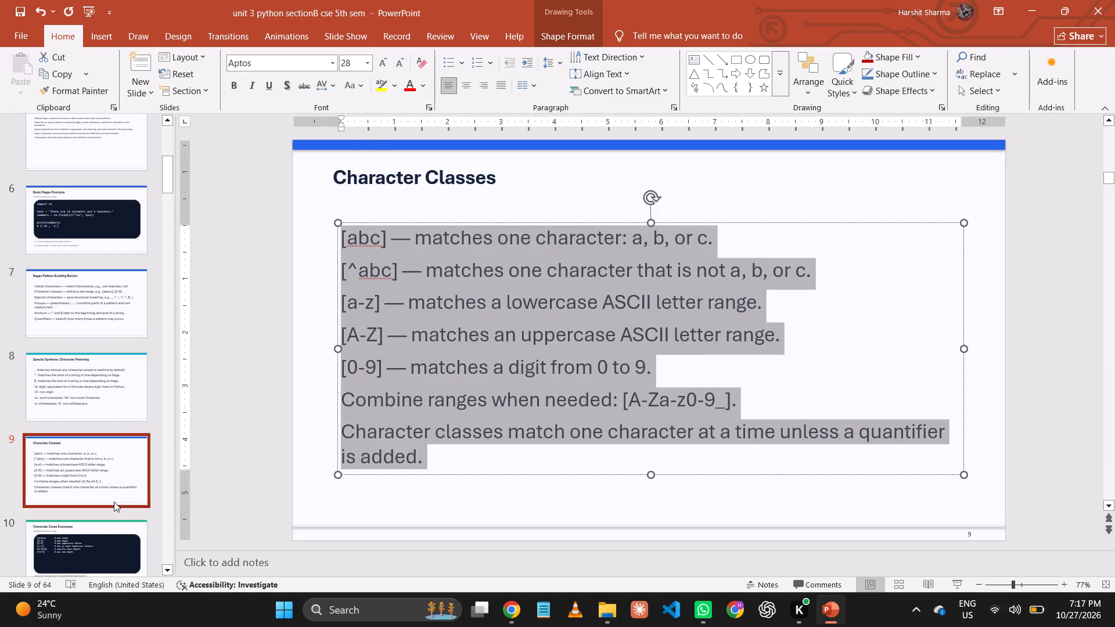
# Set all the code in the dark box on slide 10, Character Class Examples, to 28 pt.
pyautogui.scroll(-1, 114, 502)
pyautogui.click(77, 447)
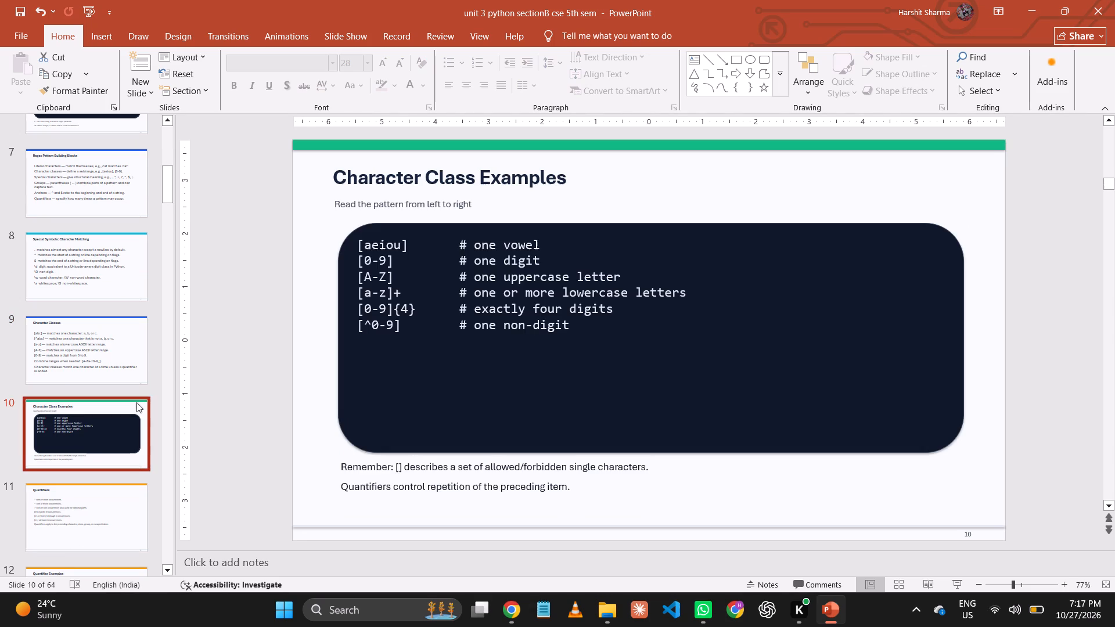
pyautogui.click(455, 290)
pyautogui.hotkey('ctrl', 'a')
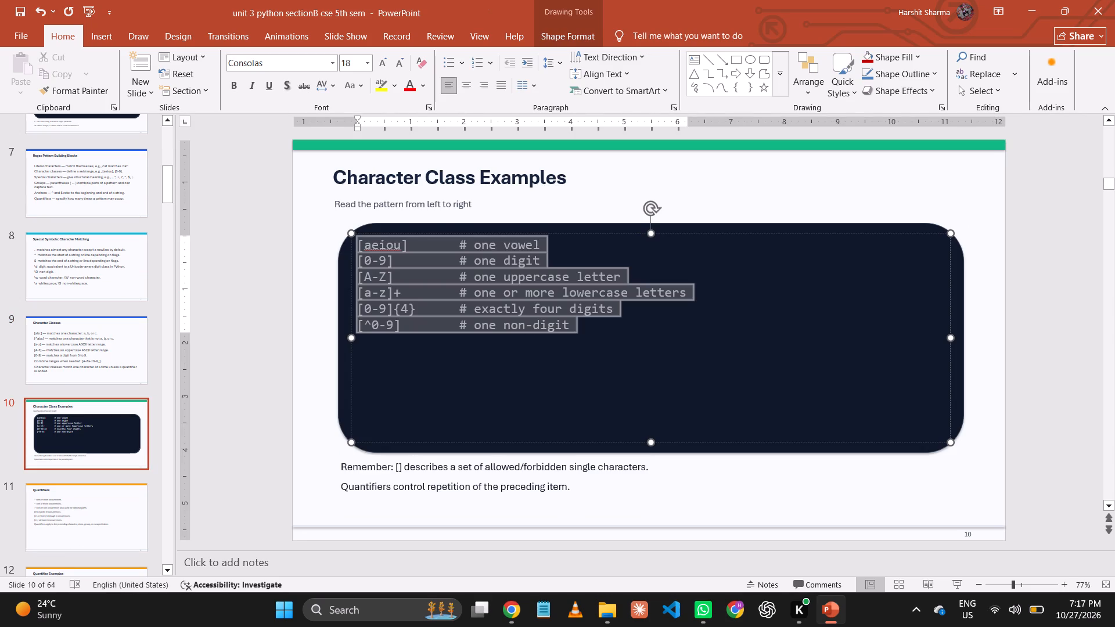
pyautogui.click(365, 62)
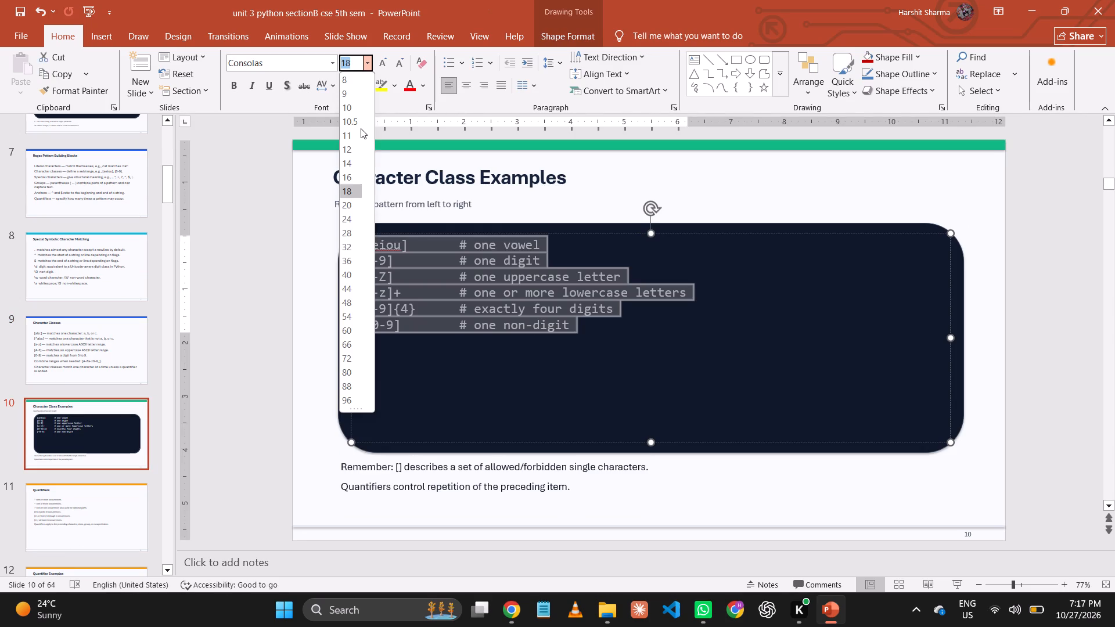
pyautogui.click(352, 237)
# Set the subtitle "Read the pattern from left to right" on slide 10 to 16 pt.
pyautogui.click(418, 201)
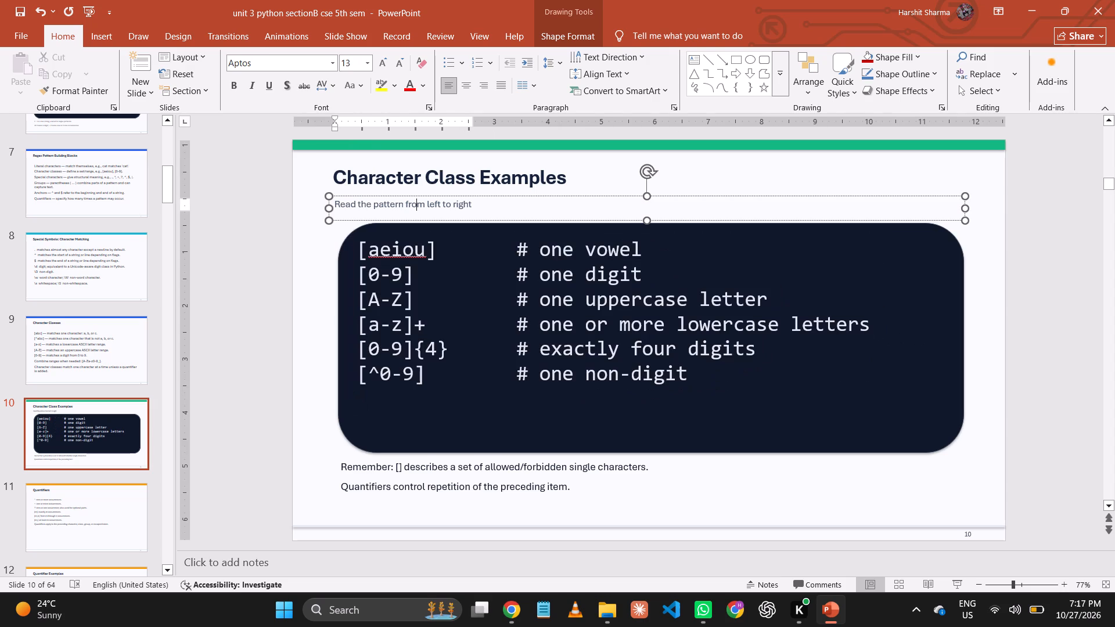
pyautogui.hotkey('ctrl', 'a')
pyautogui.click(379, 66)
pyautogui.click(379, 66)
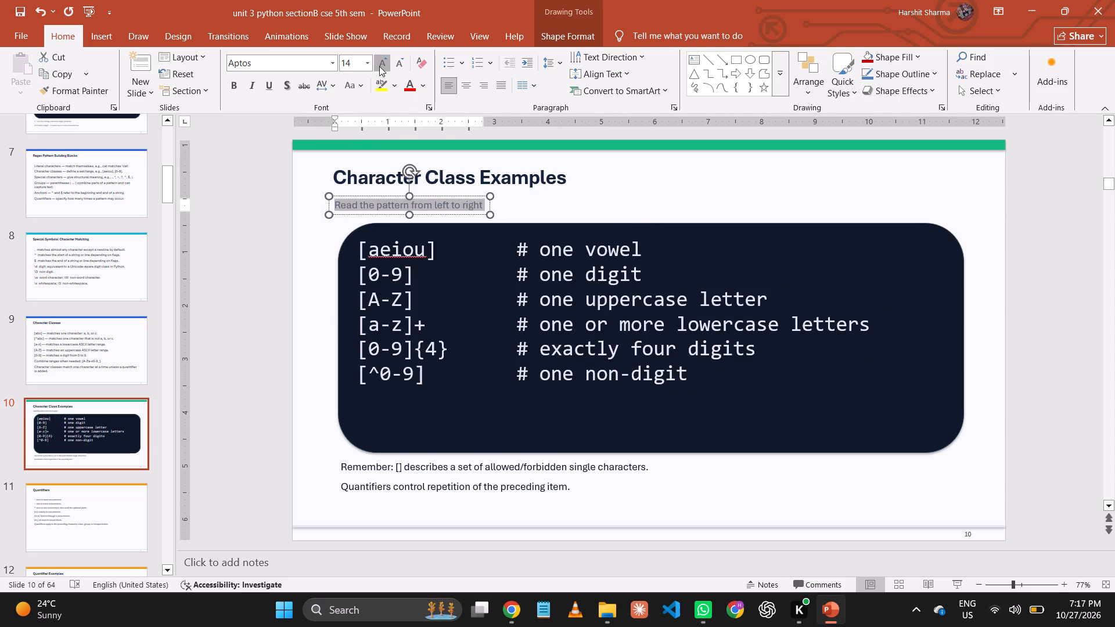
pyautogui.click(379, 66)
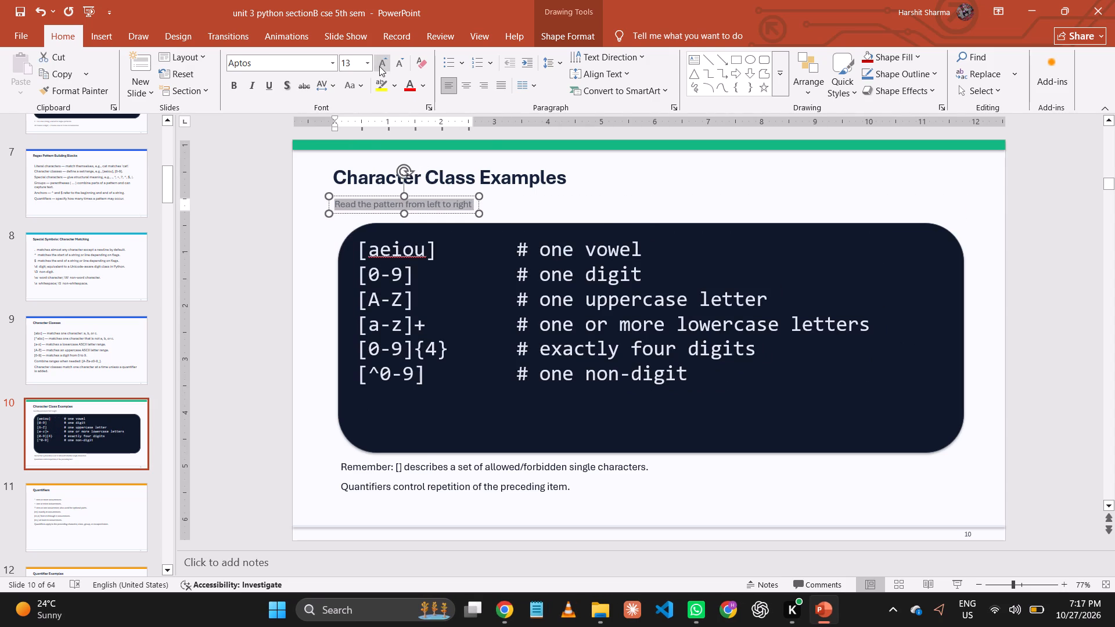
pyautogui.click(379, 66)
pyautogui.click(379, 66)
pyautogui.click(379, 66)
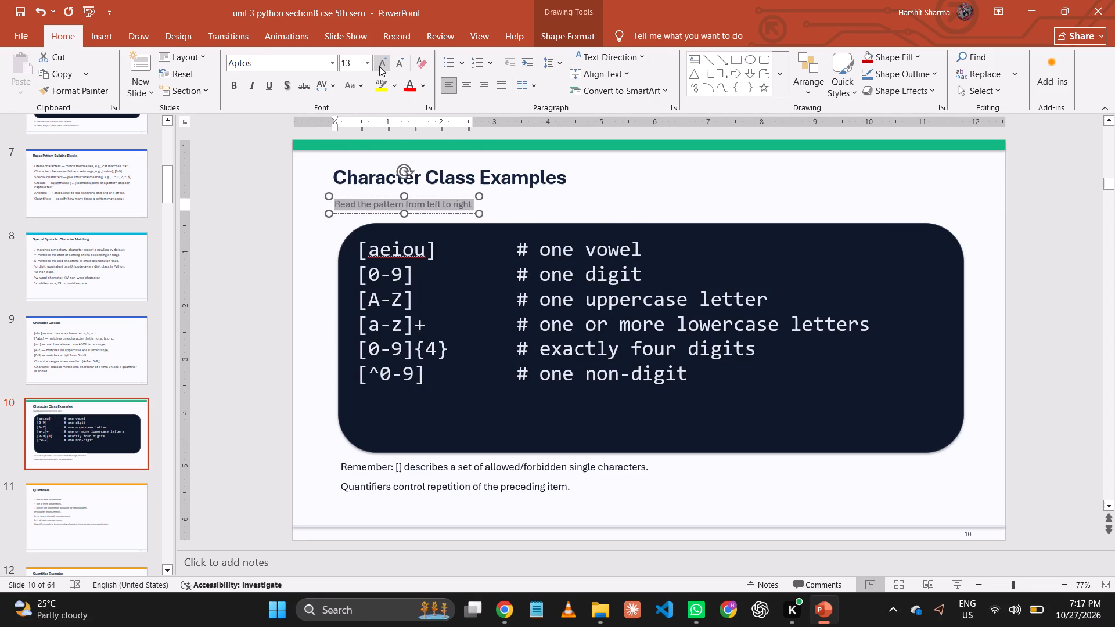
pyautogui.click(379, 66)
pyautogui.click(379, 66)
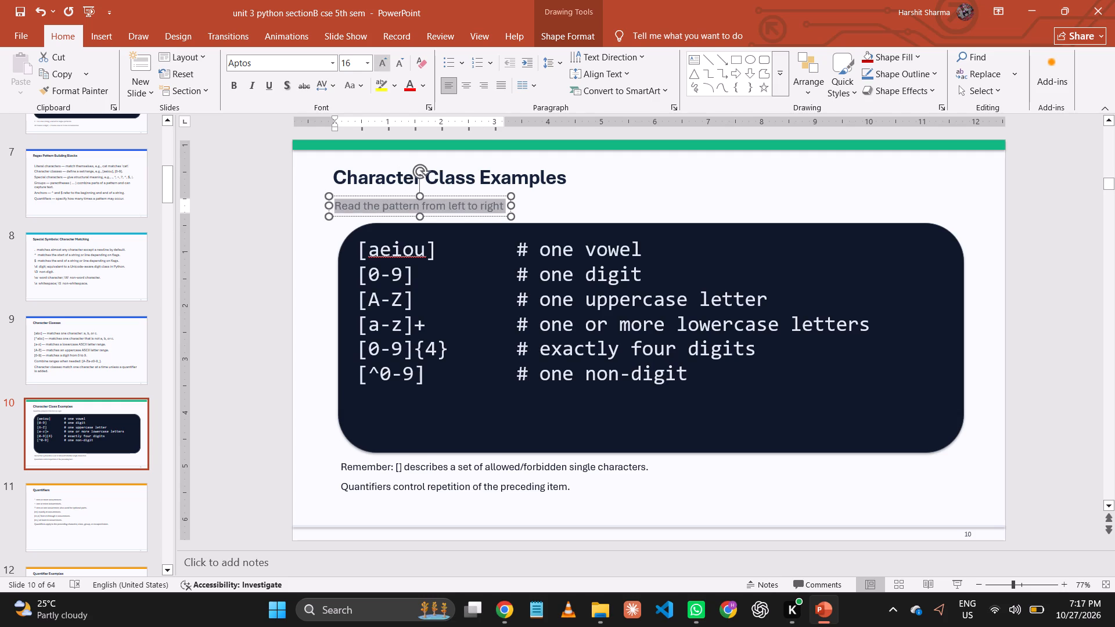
pyautogui.click(326, 289)
# Set the two explanatory lines below the code box on slide 10 to 16 pt and save the presentation.
pyautogui.click(508, 484)
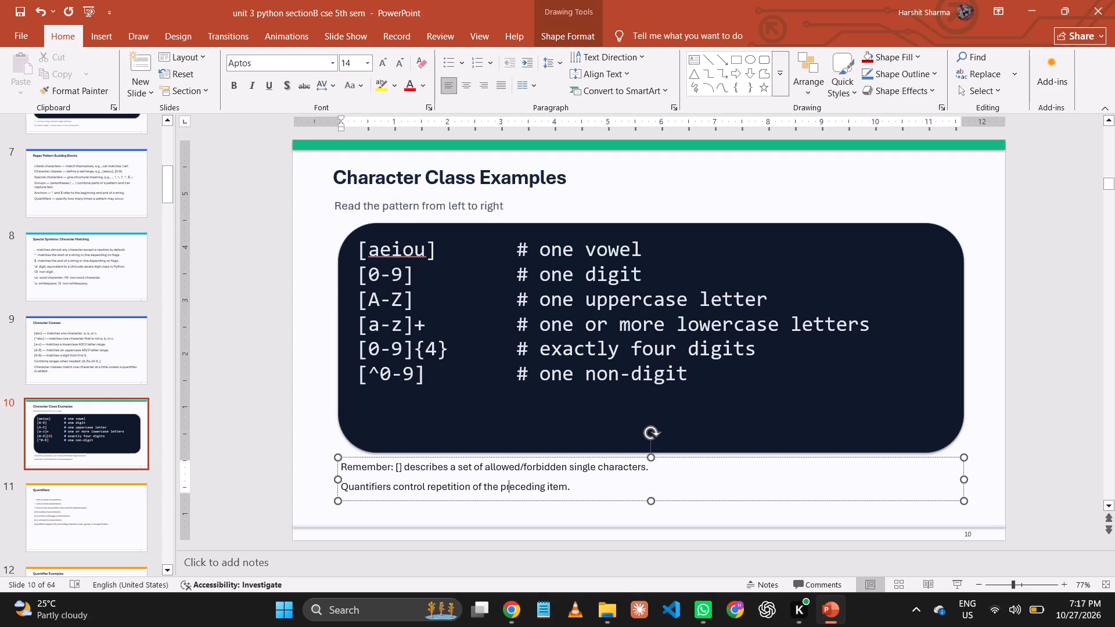
pyautogui.hotkey('ctrl', 'a')
pyautogui.moveTo(387, 51); pyautogui.dragTo(382, 69)
pyautogui.doubleClick(382, 69)
pyautogui.click(382, 69)
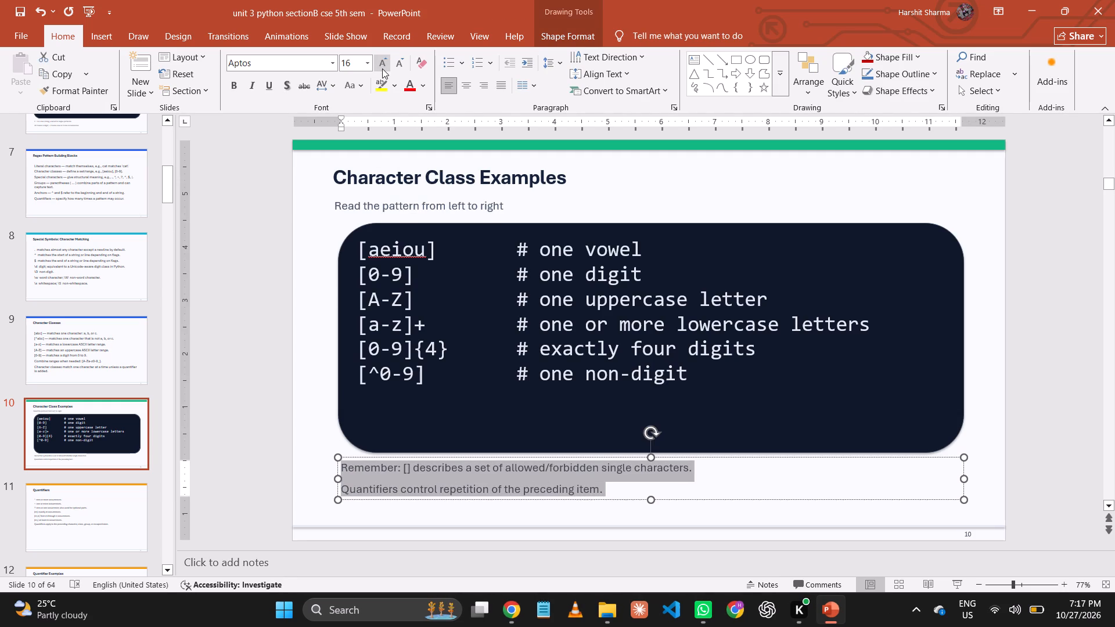
pyautogui.click(299, 305)
pyautogui.hotkey('ctrl', 's')
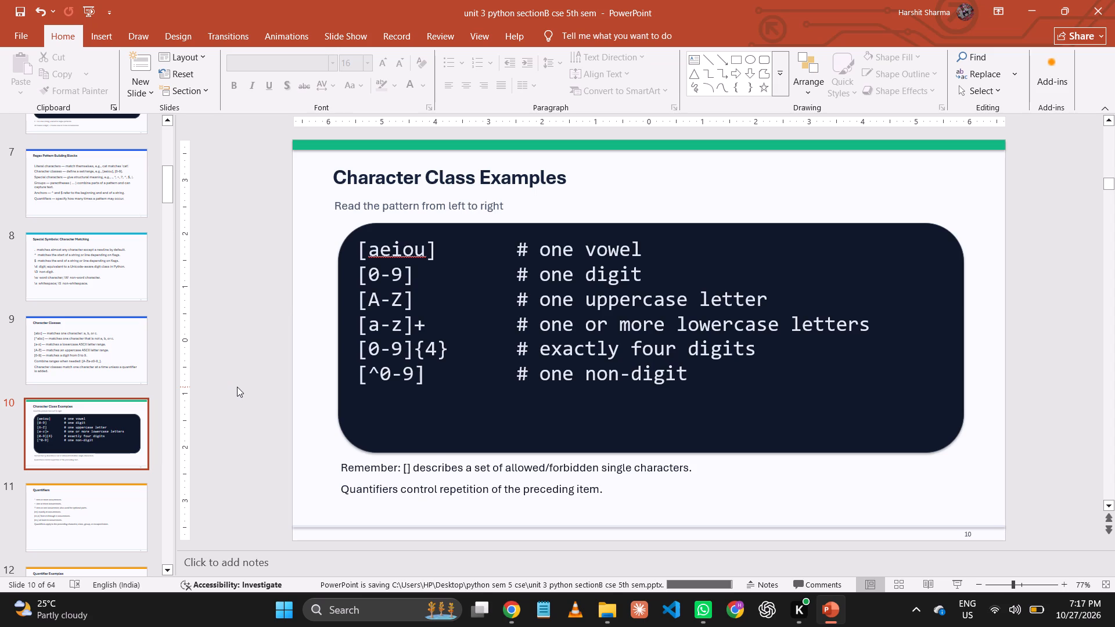
pyautogui.click(62, 524)
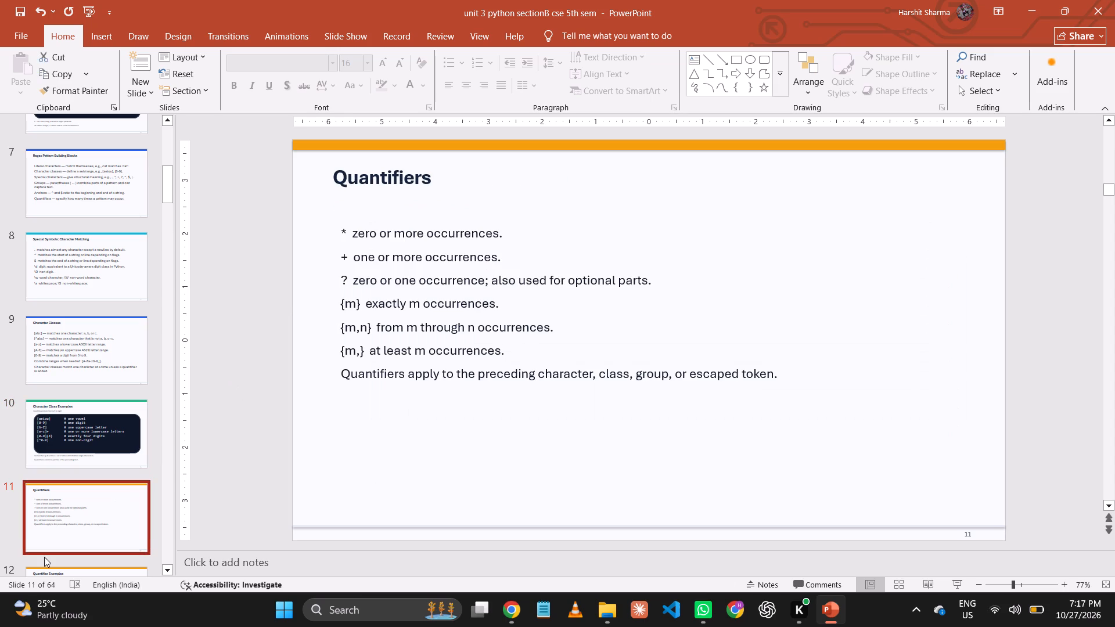
pyautogui.click(350, 298)
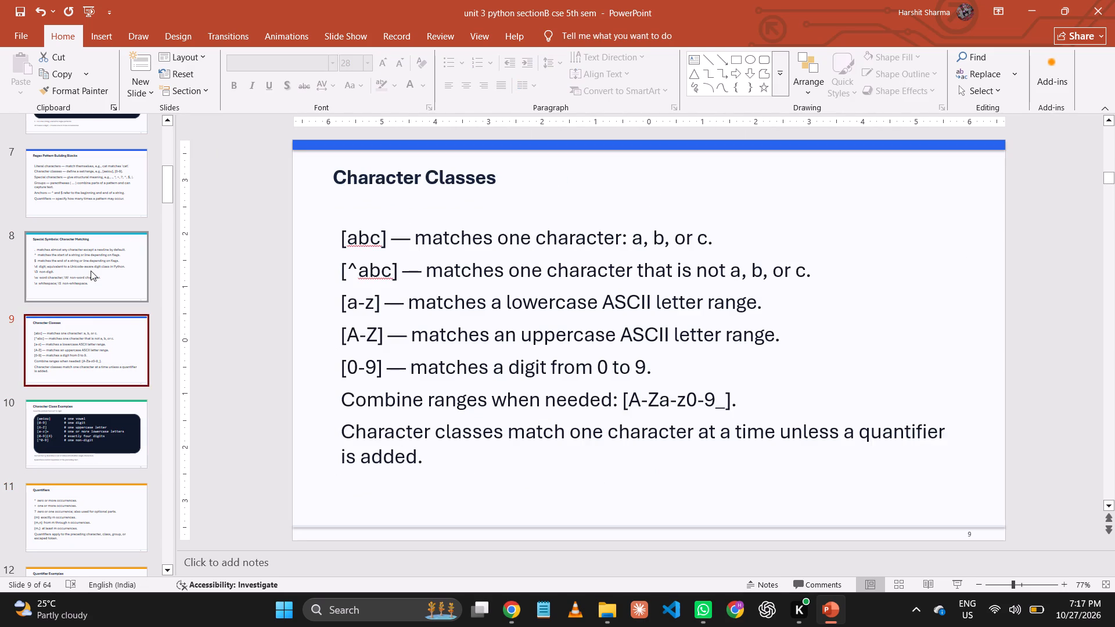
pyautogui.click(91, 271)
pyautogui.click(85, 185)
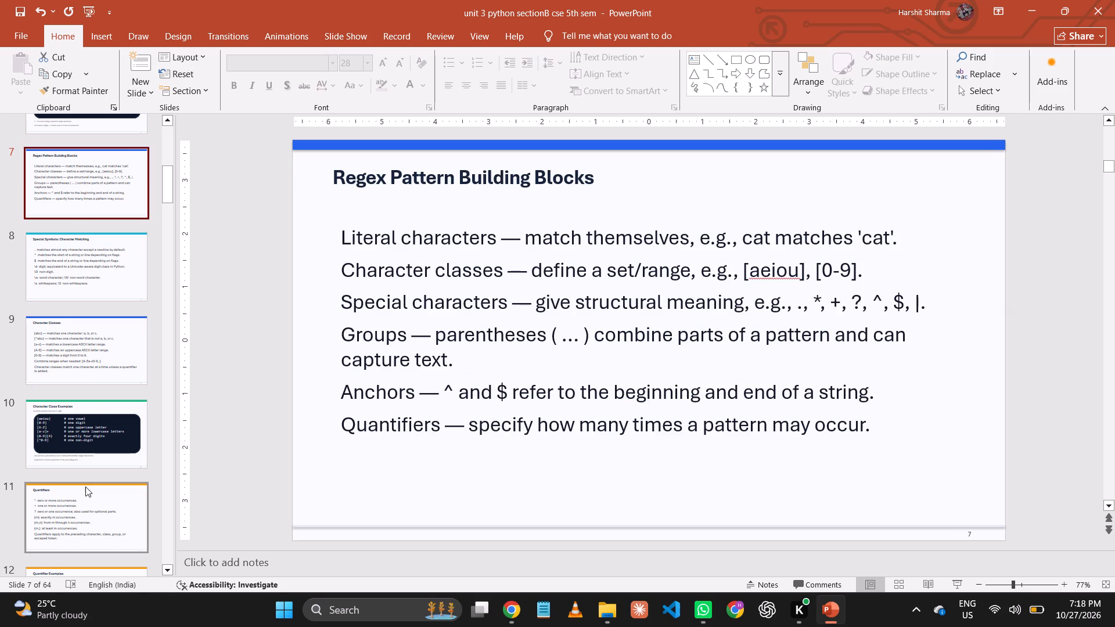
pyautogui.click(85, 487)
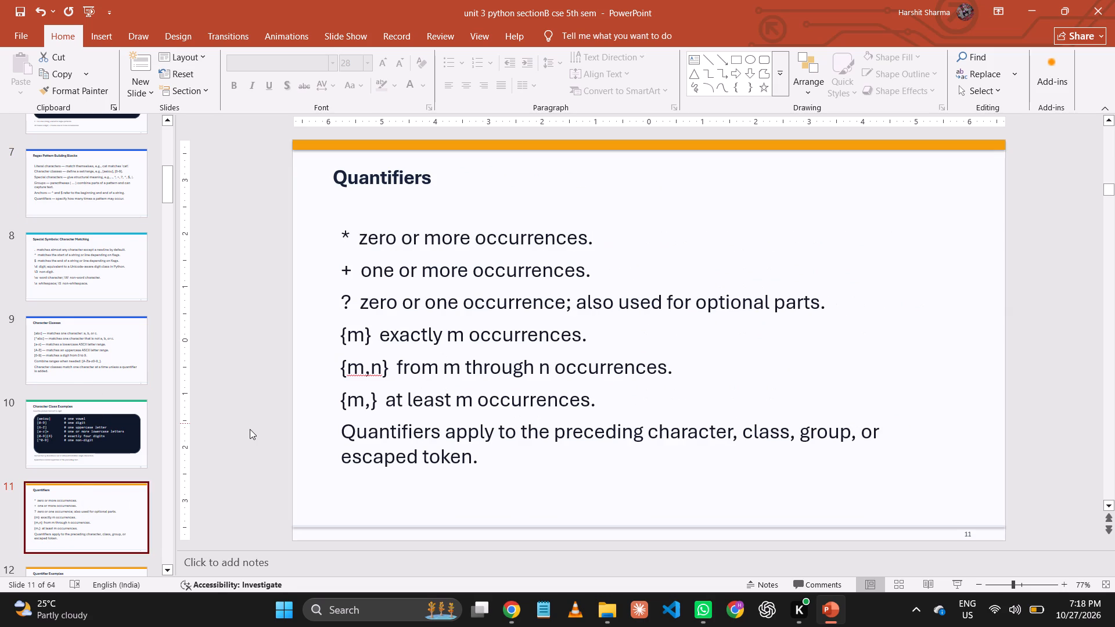
# Set all the code in the dark box on slide 12, Quantifier Examples, to 24 pt.
pyautogui.press('Down')
pyautogui.click(509, 277)
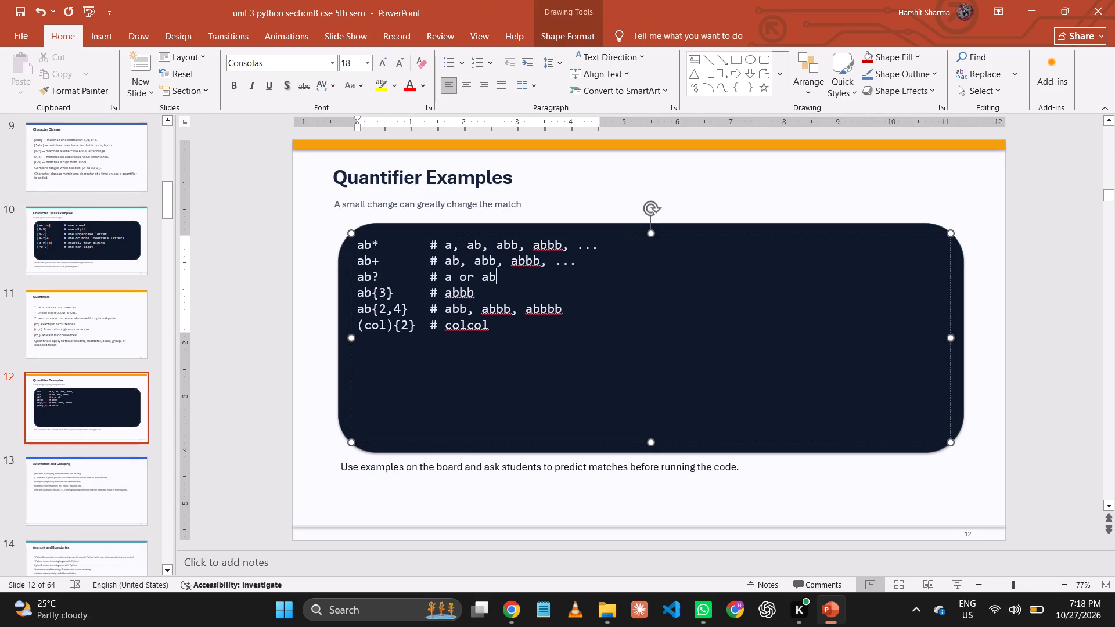
pyautogui.hotkey('ctrl', 'a')
pyautogui.doubleClick(376, 63)
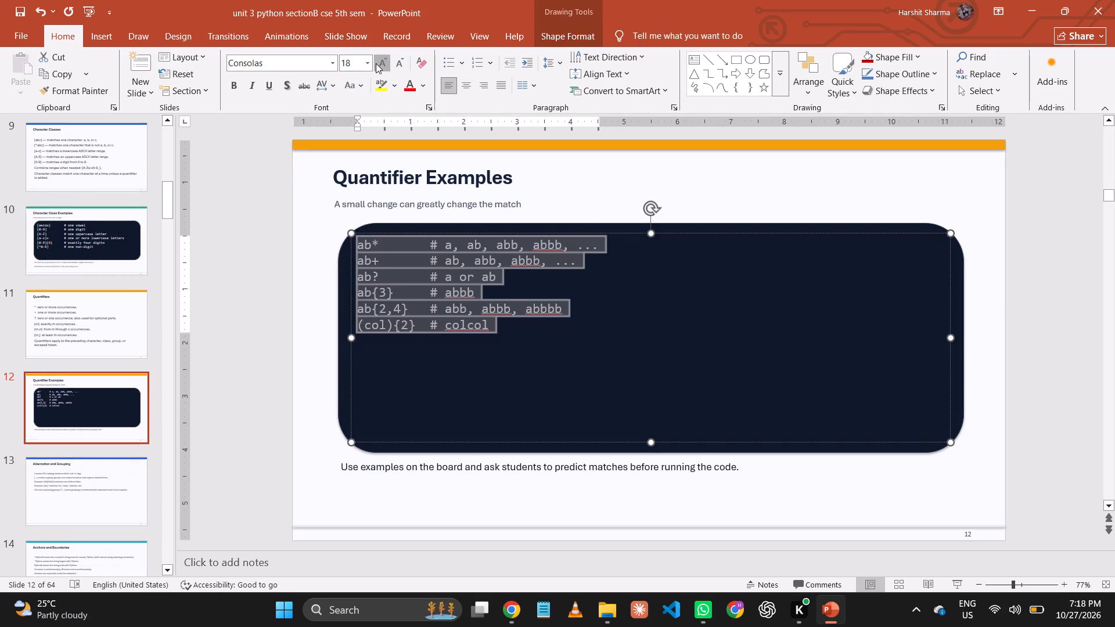
# Set the subtitle "A small change can greatly change the match" on slide 12 to 16 pt.
pyautogui.click(392, 206)
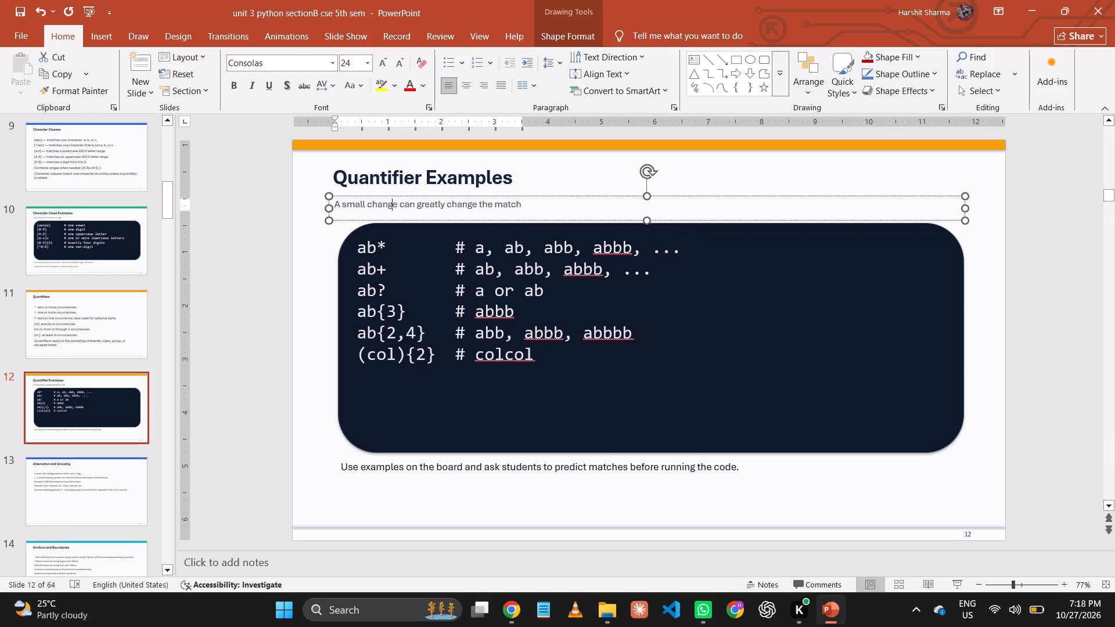
pyautogui.hotkey('ctrl', 'a')
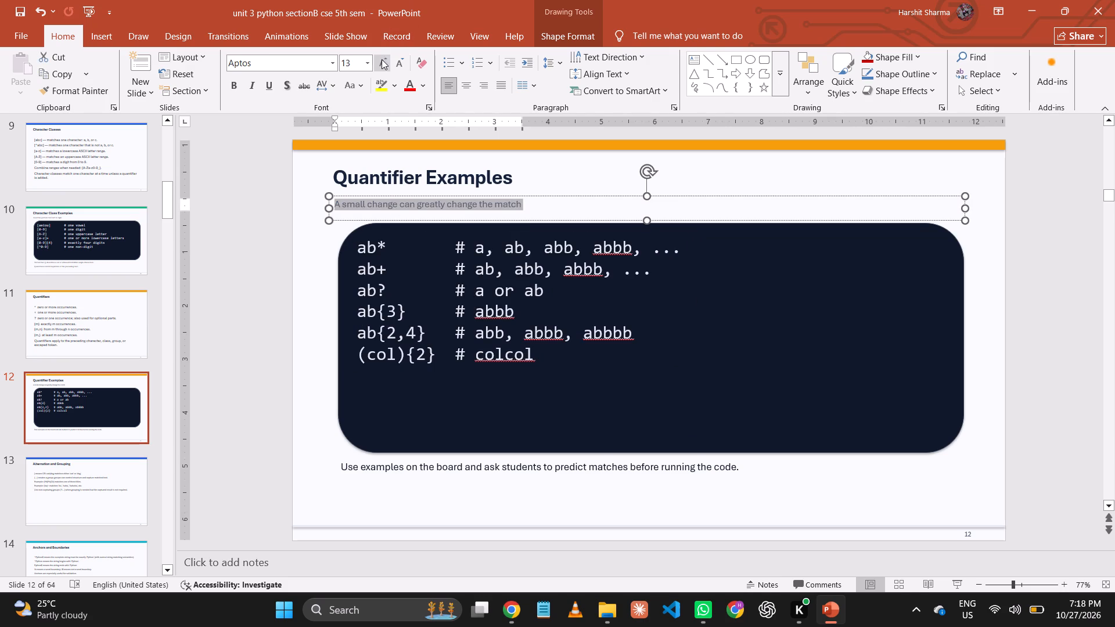
pyautogui.doubleClick(382, 59)
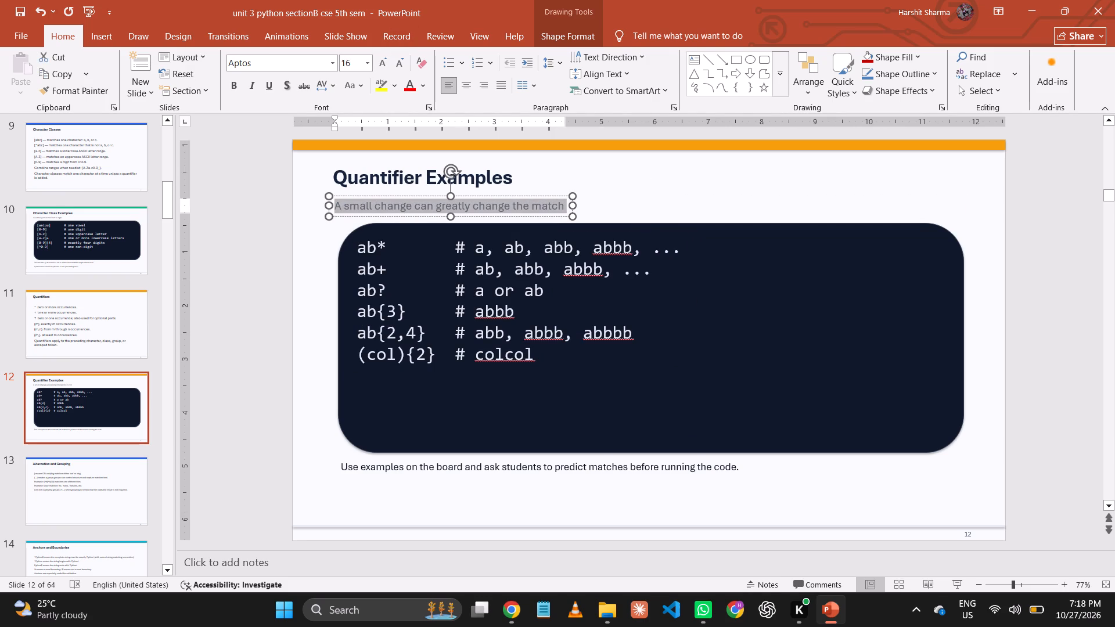
# Set the explanatory line below the code box on slide 12 to 16 pt.
pyautogui.click(457, 466)
pyautogui.hotkey('ctrl', 'a')
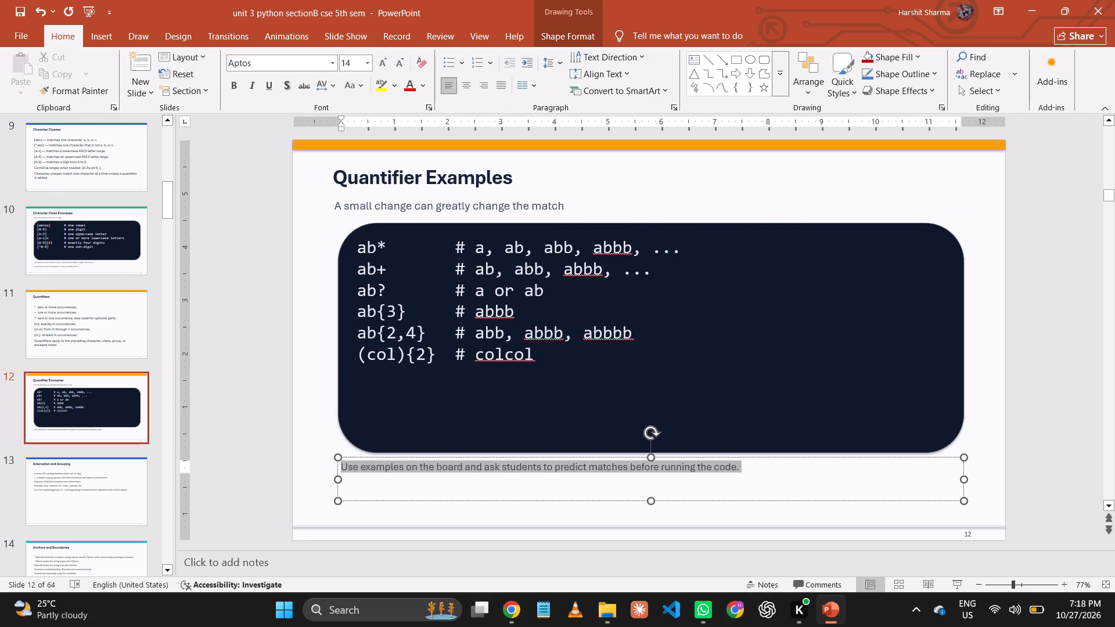
pyautogui.click(383, 64)
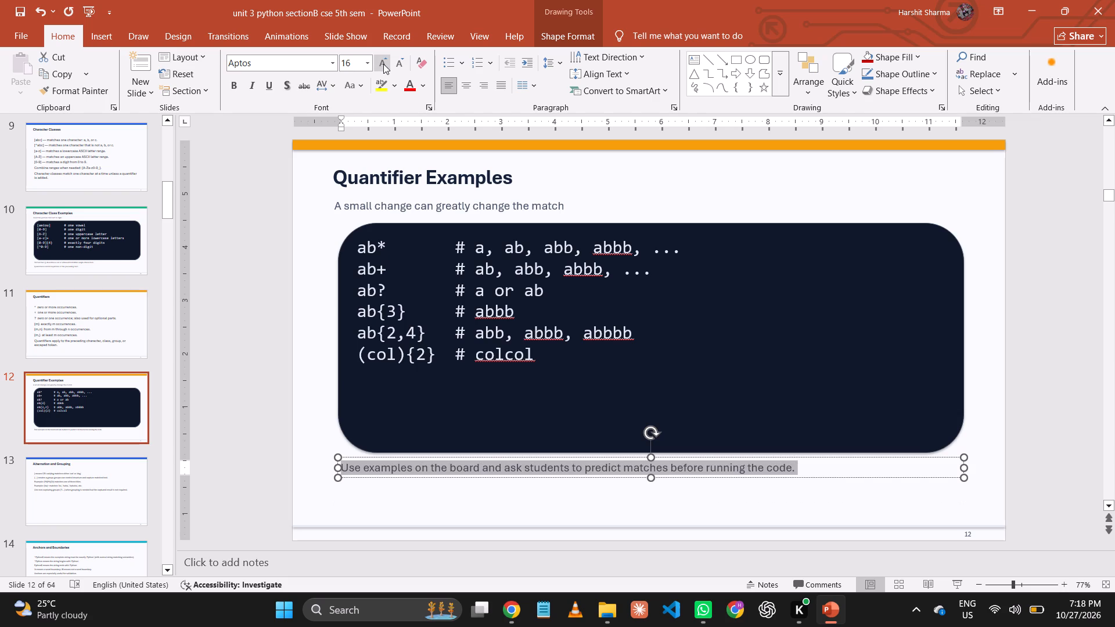
pyautogui.click(383, 64)
pyautogui.click(383, 64)
pyautogui.click(253, 276)
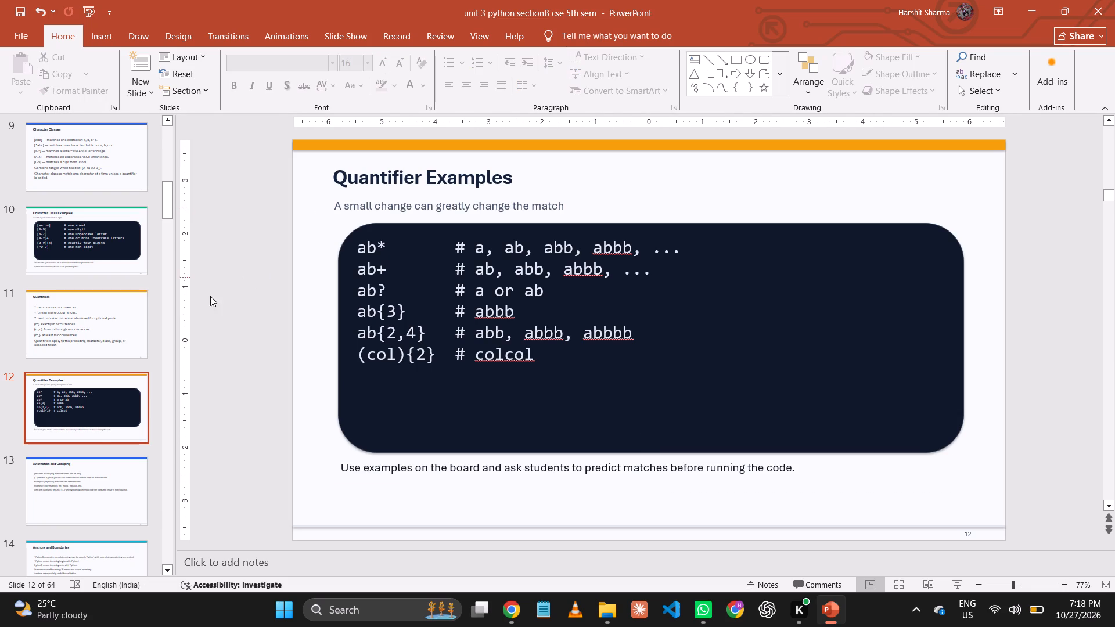
# Set all the body text on slide 13, Alternation and Grouping, to 28 pt and save the presentation.
pyautogui.click(113, 494)
pyautogui.click(390, 293)
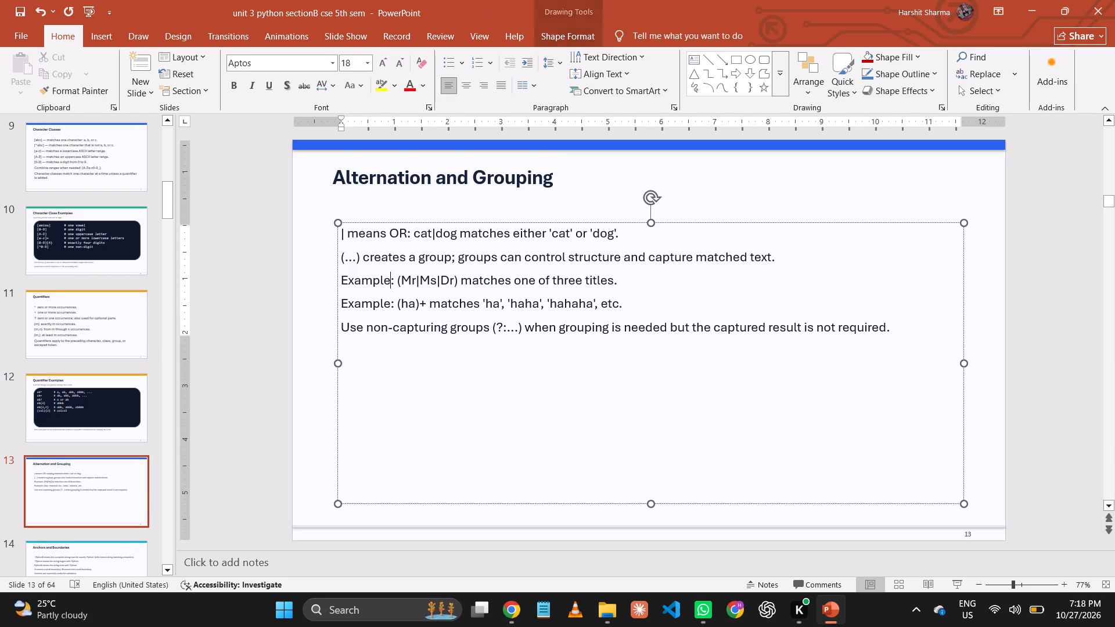
pyautogui.hotkey('ctrl', 'a')
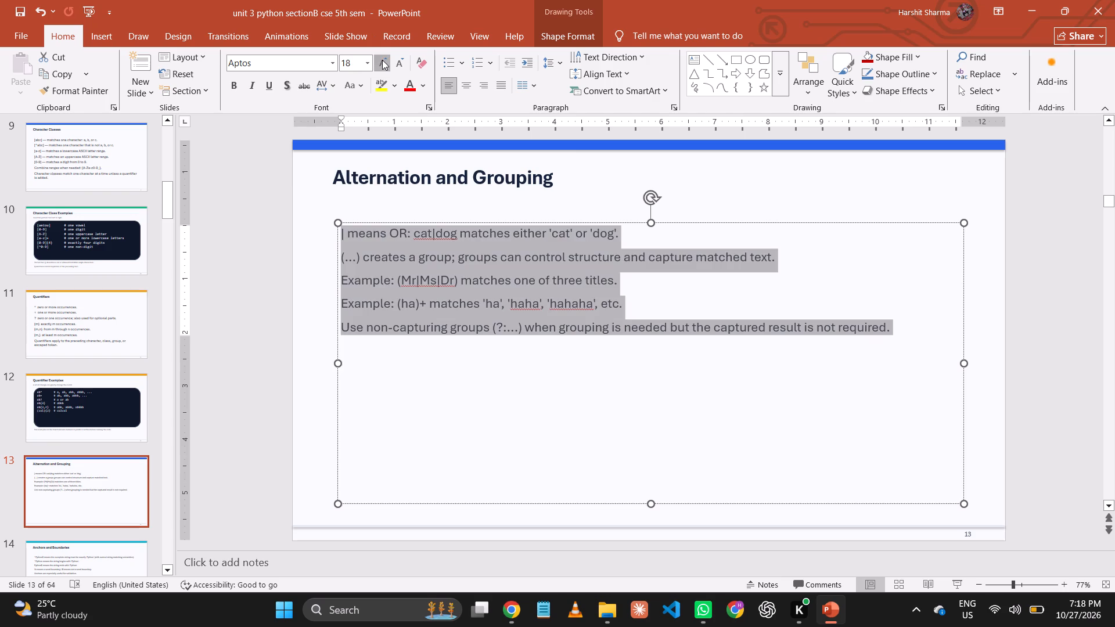
pyautogui.click(382, 60)
pyautogui.click(382, 60)
pyautogui.click(382, 60)
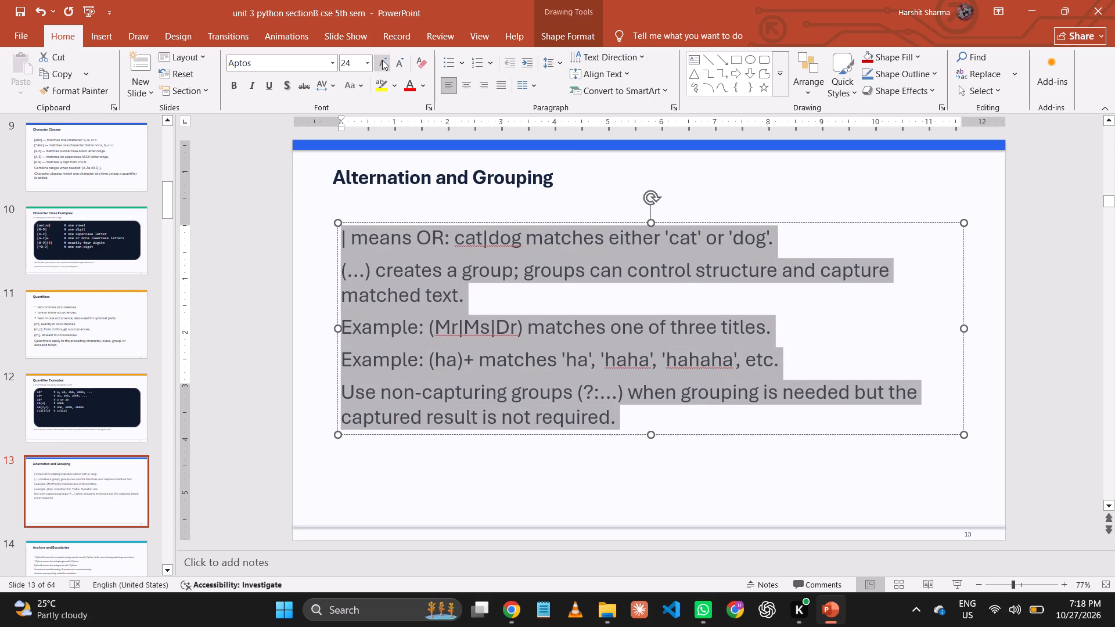
pyautogui.click(271, 283)
pyautogui.hotkey('ctrl', 's')
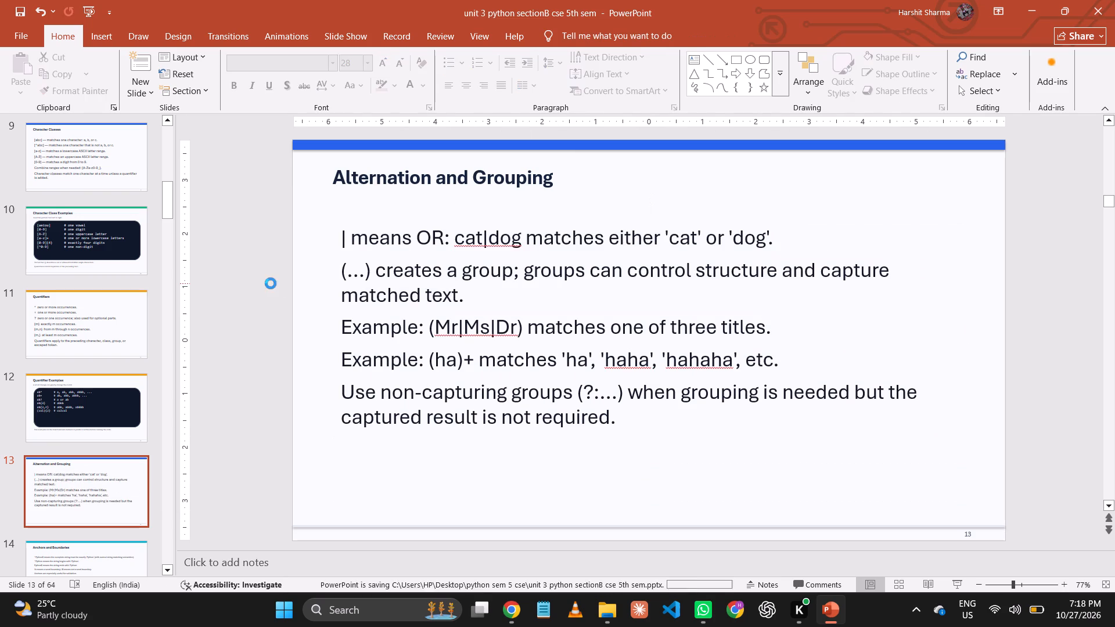
# Set all the body text on slide 14, Anchors and Boundaries, to 24 pt and save the presentation.
pyautogui.click(82, 556)
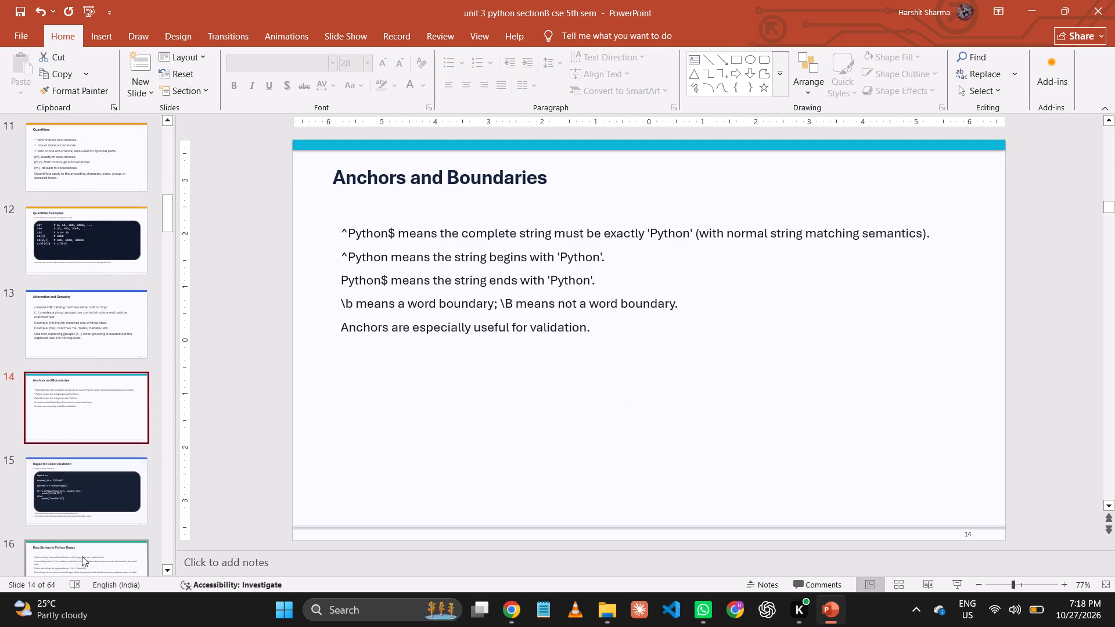
pyautogui.click(449, 213)
pyautogui.click(447, 232)
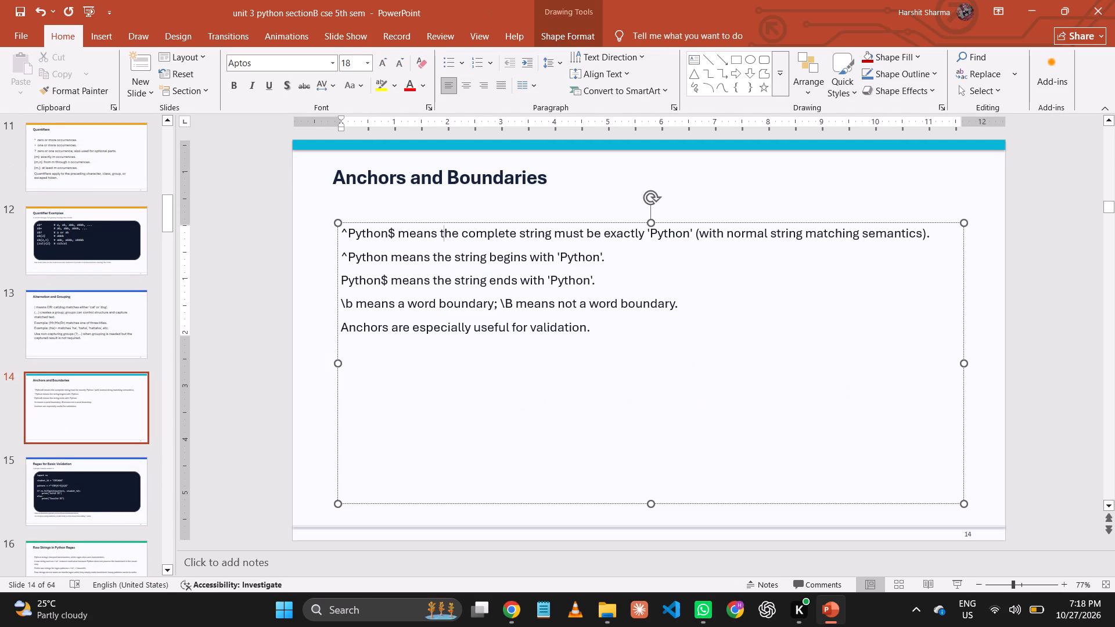
pyautogui.hotkey('ctrl', 'a')
pyautogui.click(379, 59)
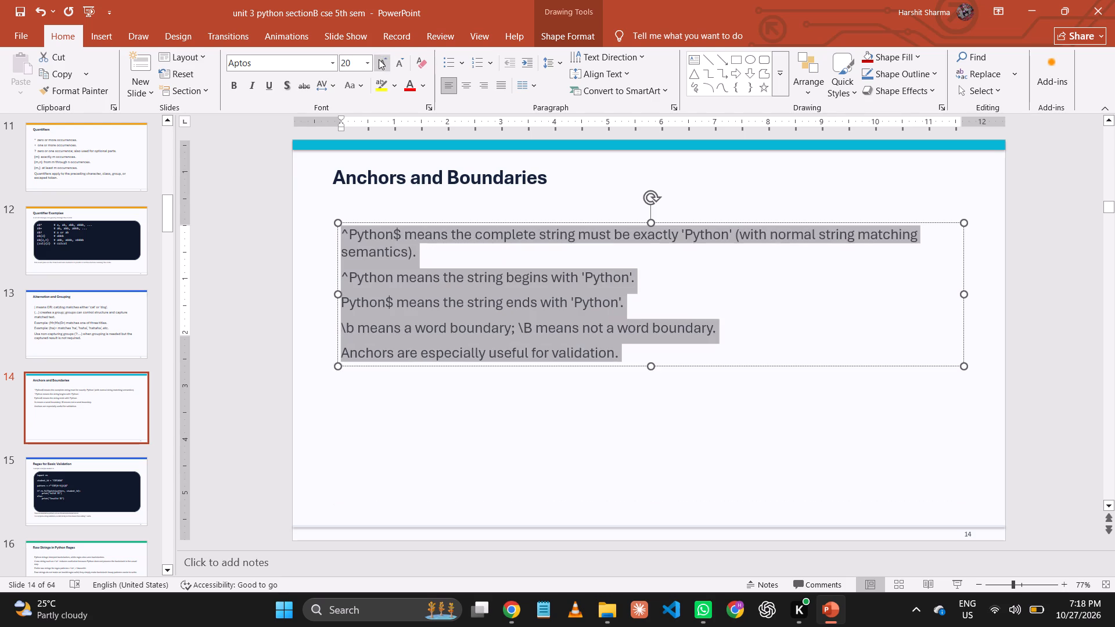
pyautogui.click(379, 59)
pyautogui.click(399, 447)
pyautogui.hotkey('ctrl', 's')
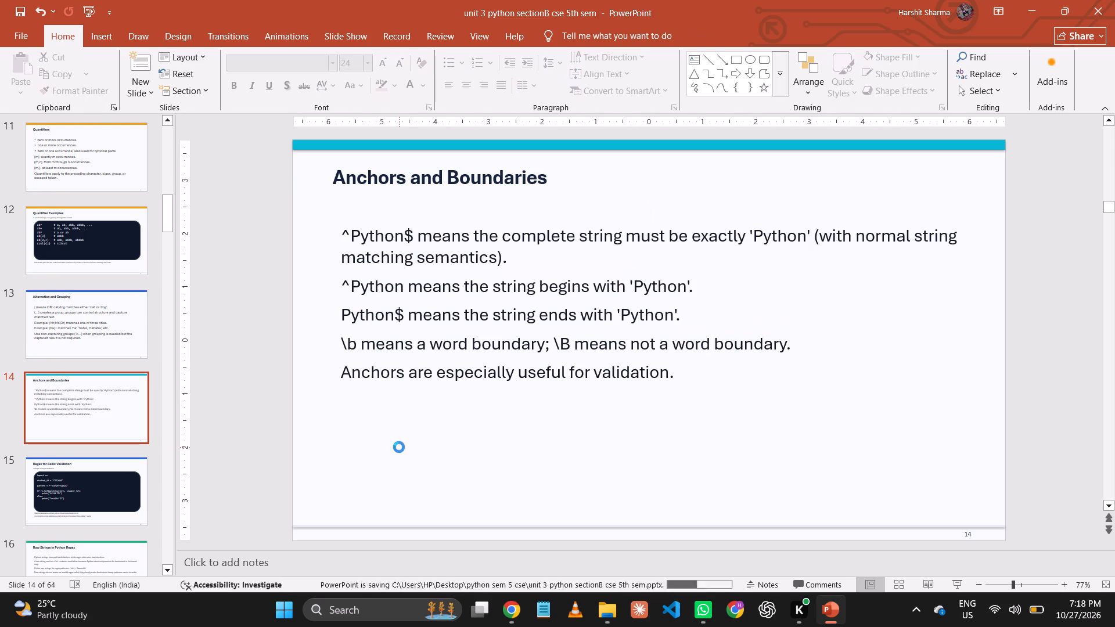
# Try to enlarge the code in the dark box on slide 15, Regex for Basic Validation, and stretch its text box wider and taller.
pyautogui.click(117, 496)
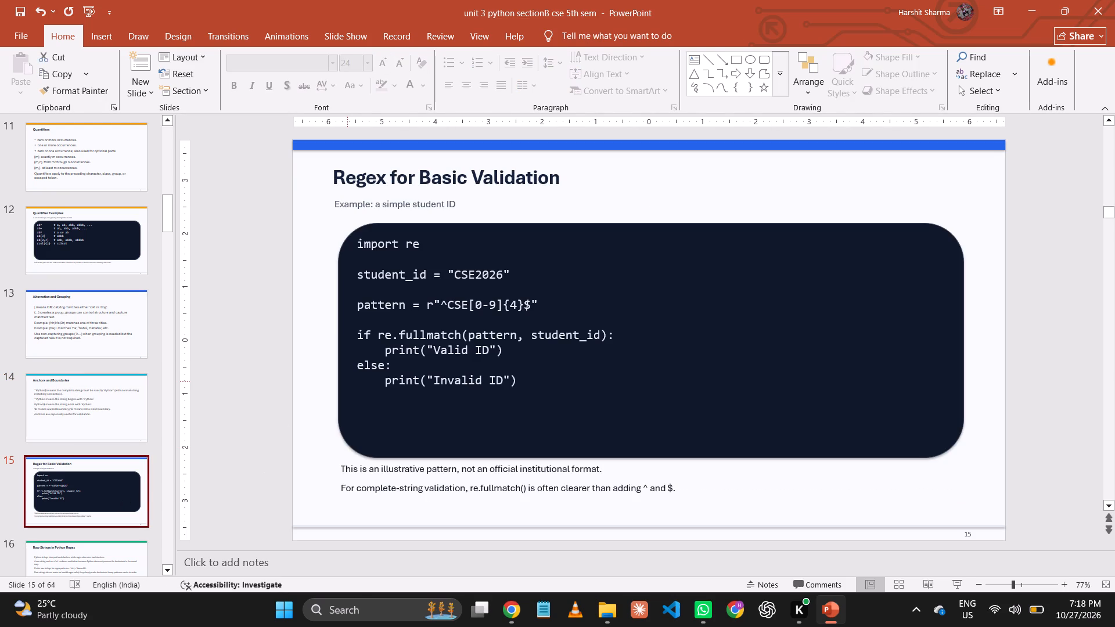
pyautogui.click(459, 351)
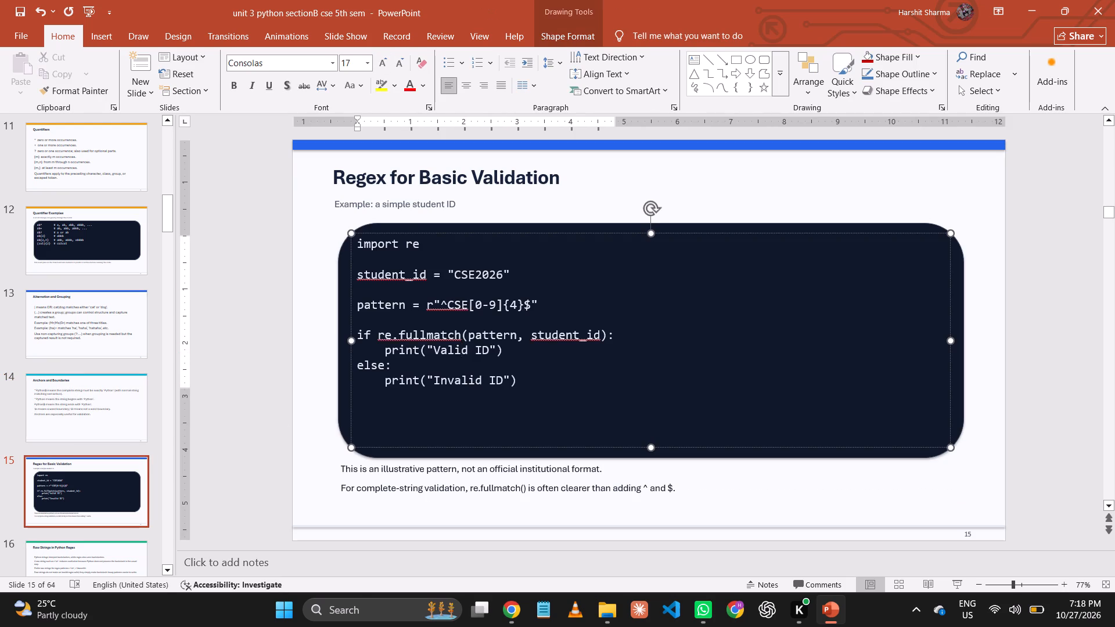
pyautogui.hotkey('ctrl', 'a')
pyautogui.click(380, 69)
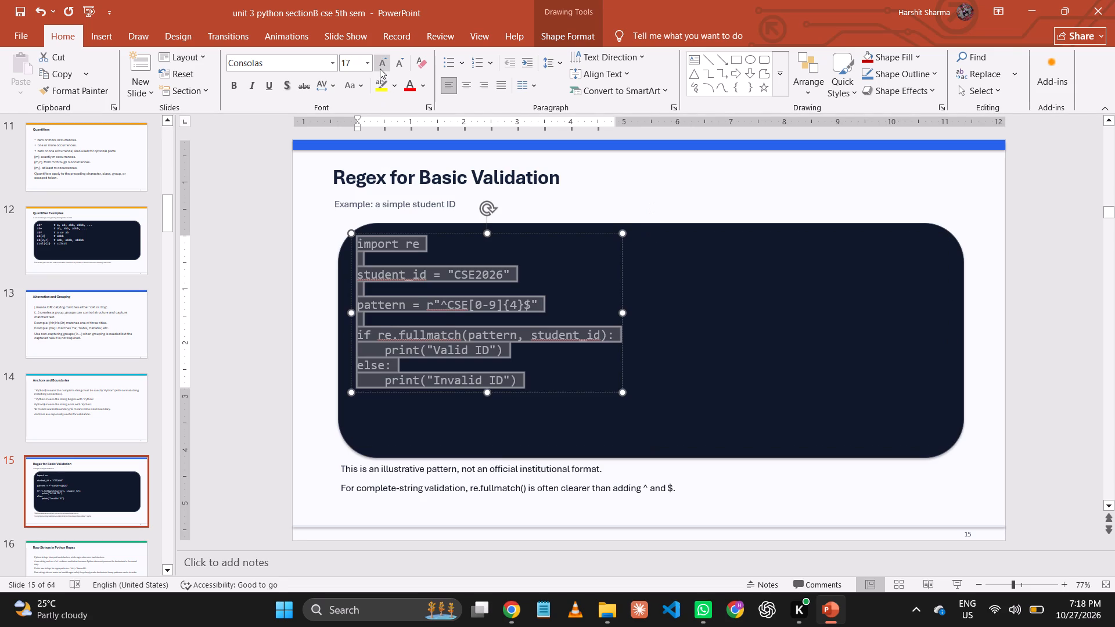
pyautogui.click(380, 69)
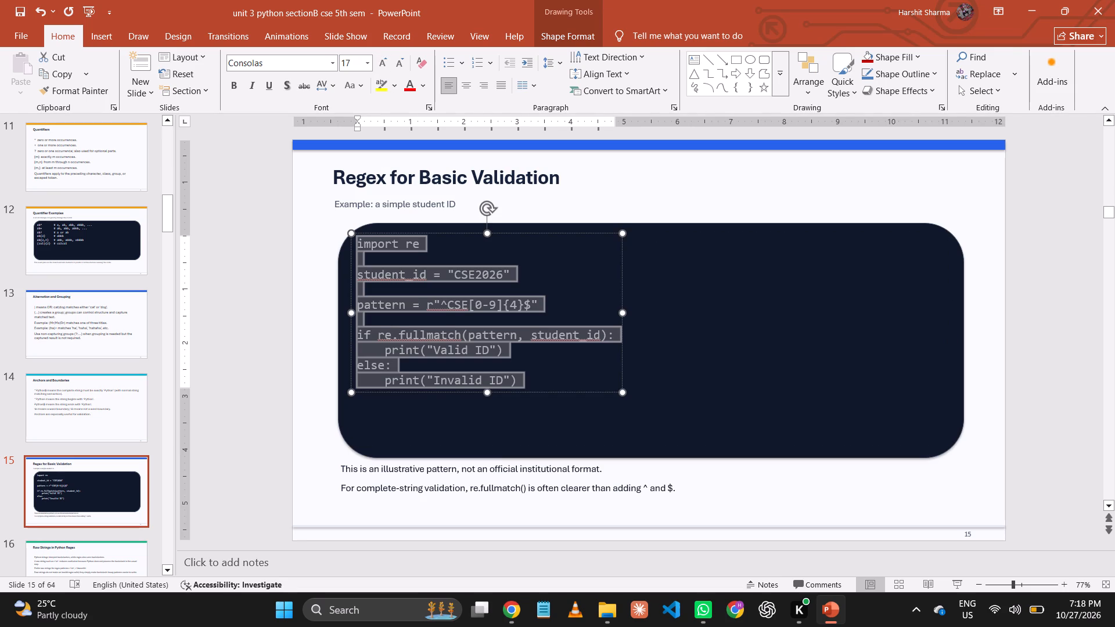
pyautogui.moveTo(623, 392); pyautogui.dragTo(767, 437)
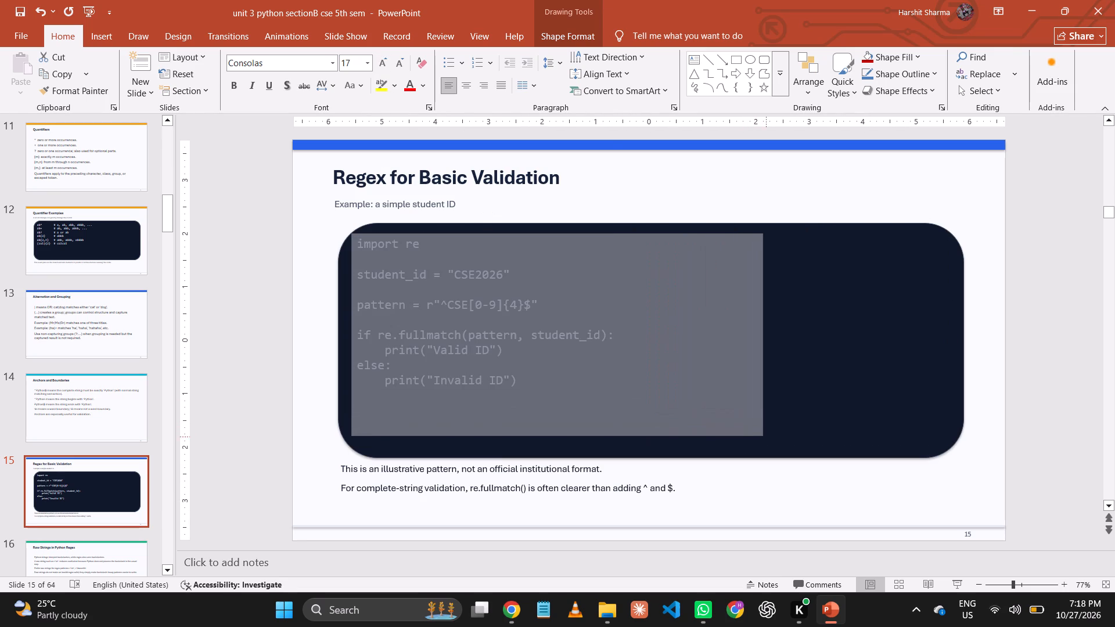
pyautogui.moveTo(767, 437); pyautogui.dragTo(771, 439)
# Set the subtitle "Example: a simple student ID" on slide 15 to 16 pt, widen its box slightly and save the presentation.
pyautogui.click(441, 203)
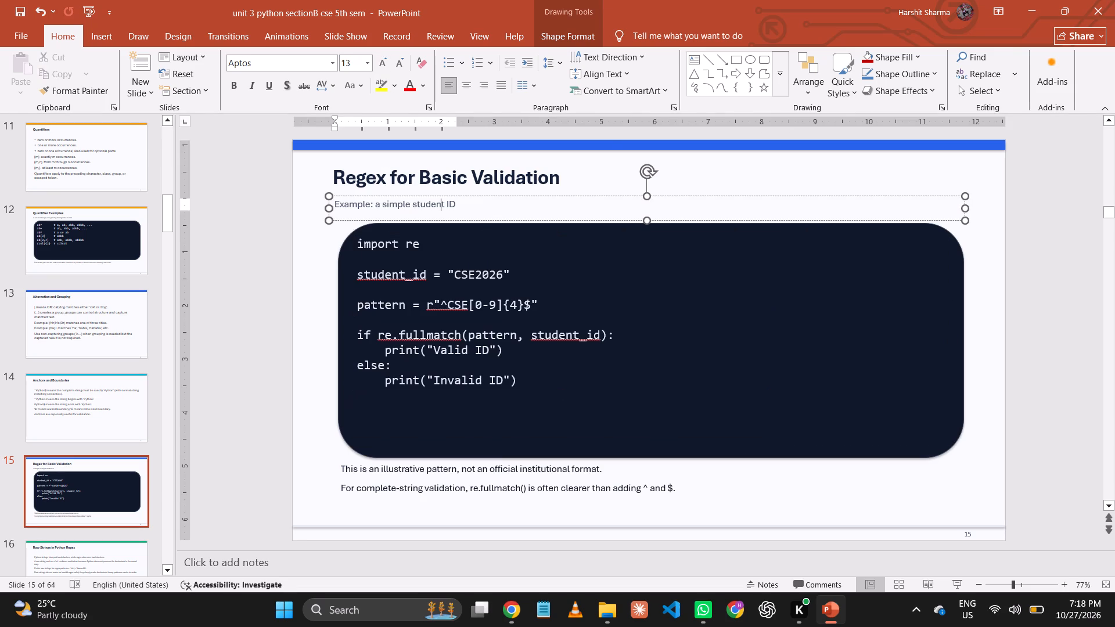
pyautogui.hotkey('ctrl', 'a')
pyautogui.click(381, 62)
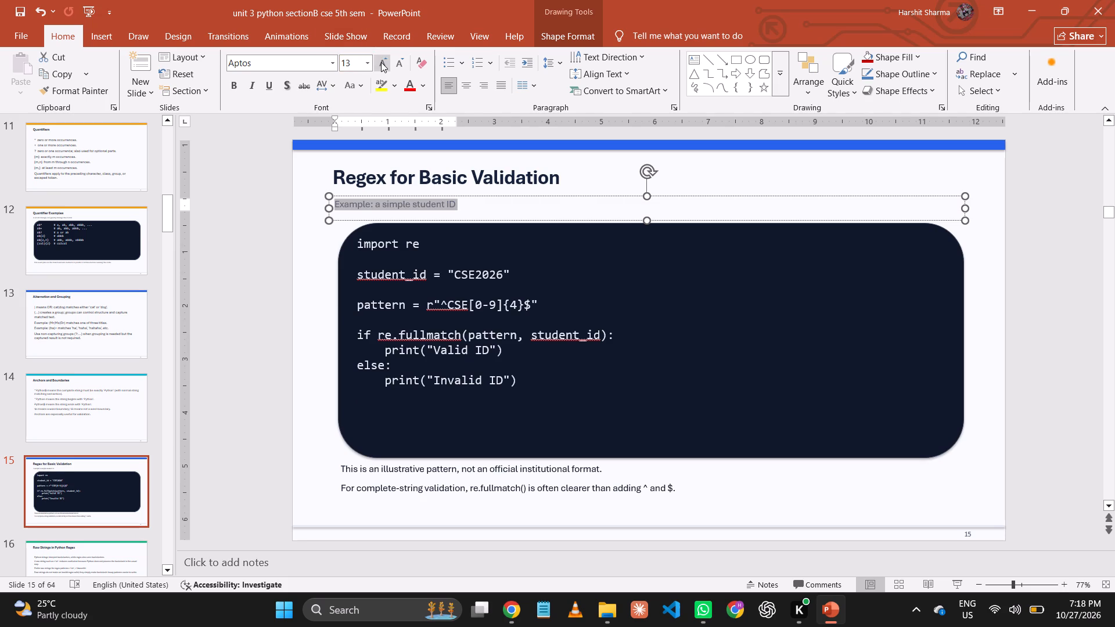
pyautogui.click(381, 62)
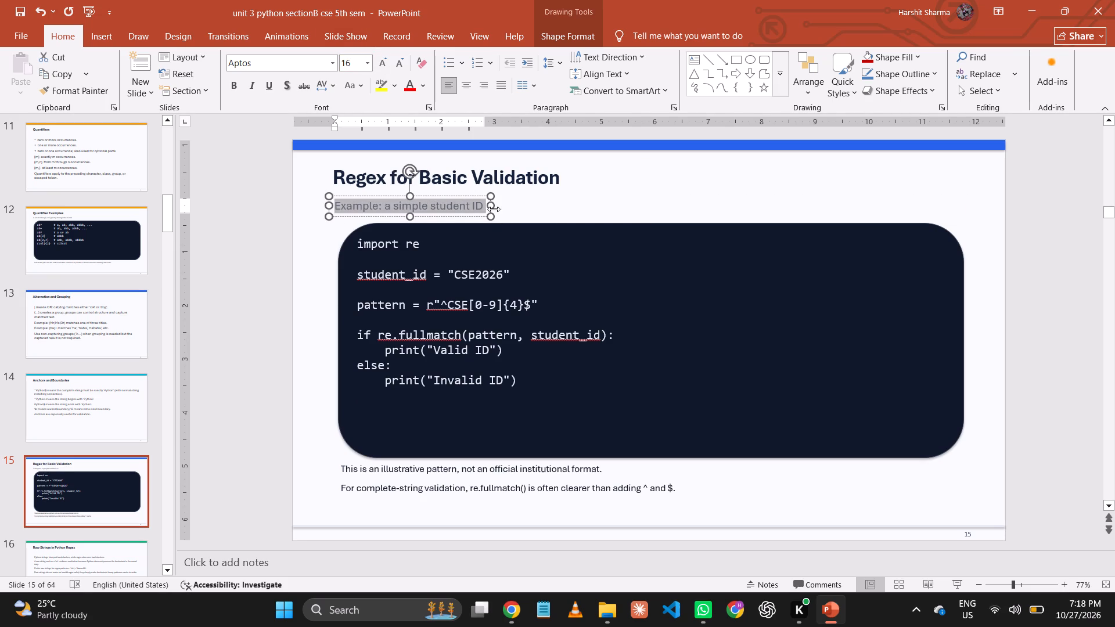
pyautogui.moveTo(490, 205); pyautogui.dragTo(533, 201)
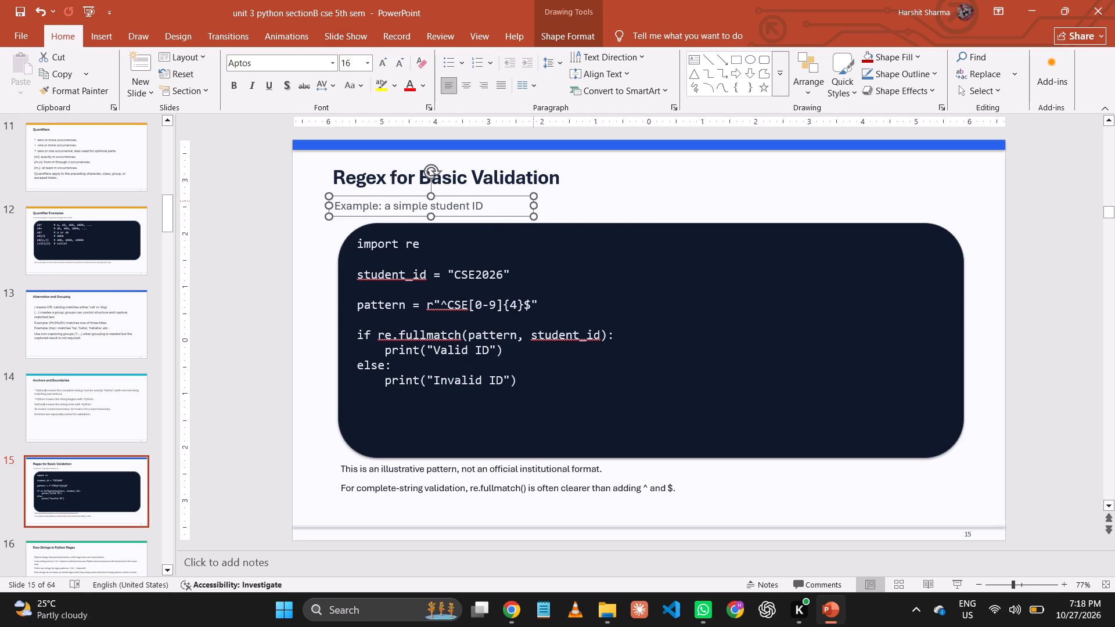
pyautogui.click(612, 201)
pyautogui.hotkey('ctrl', 's')
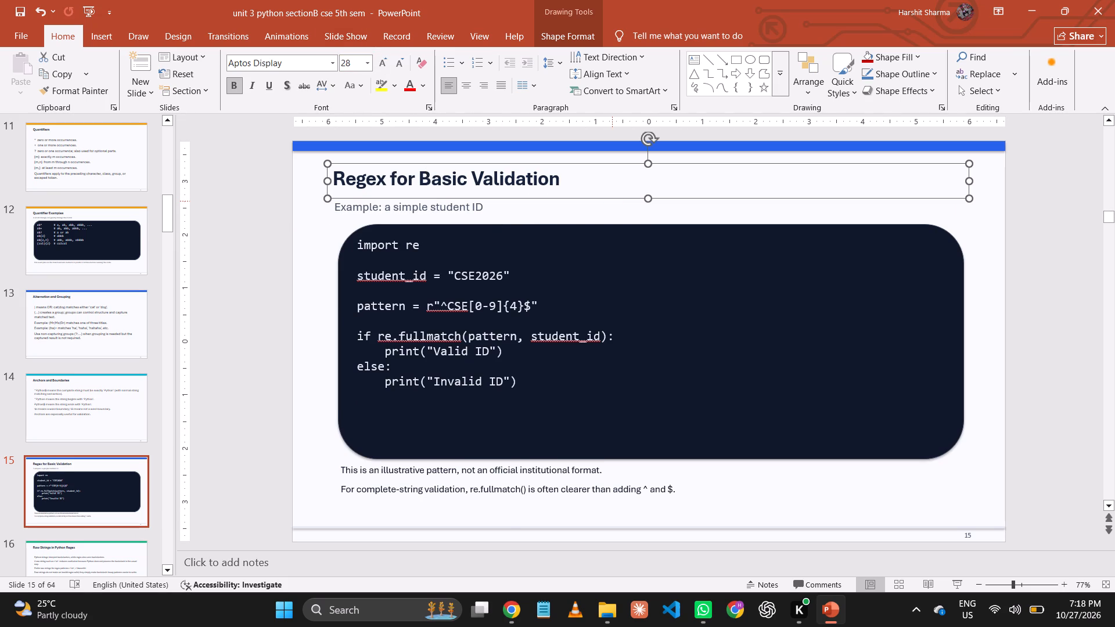
# Set the two explanatory lines below the code box on slide 15 to 16 pt and save the presentation.
pyautogui.click(537, 488)
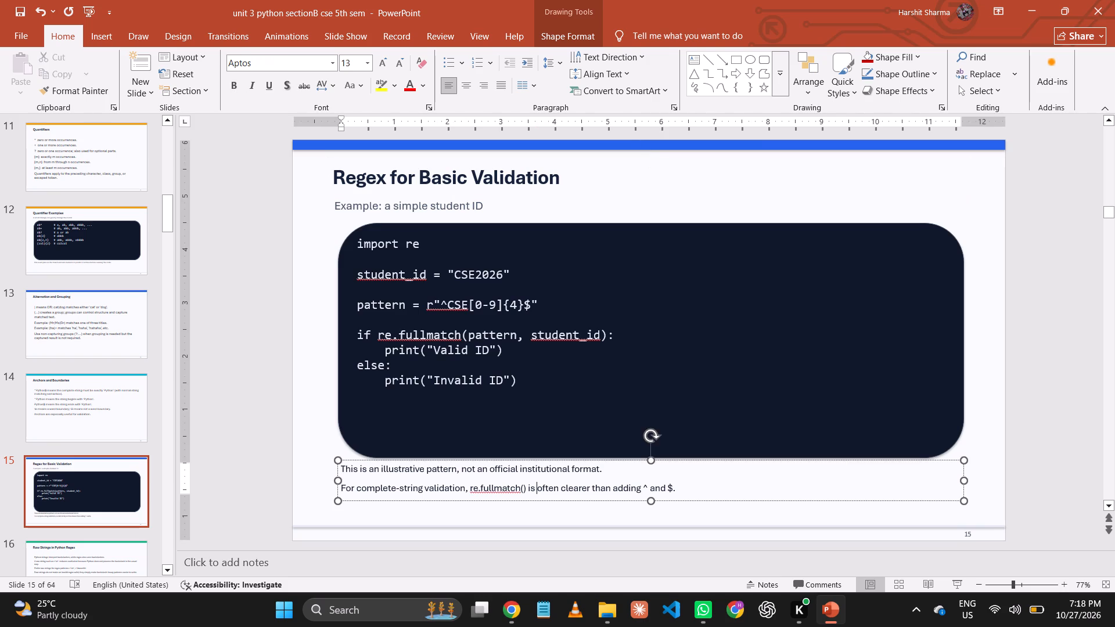
pyautogui.hotkey('ctrl', 'a')
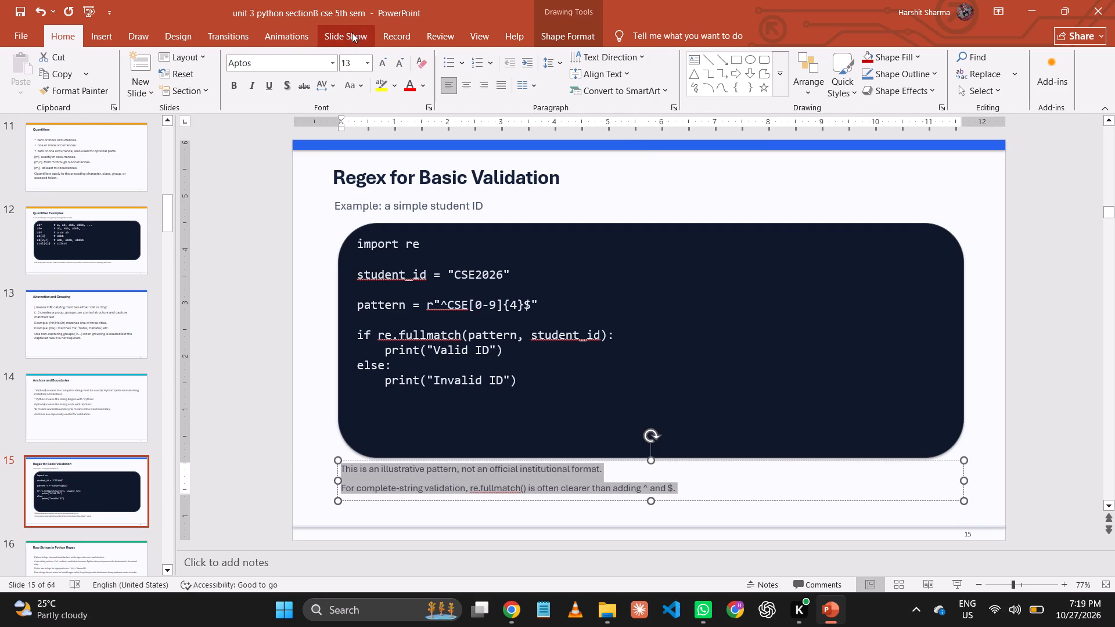
pyautogui.click(384, 63)
pyautogui.click(384, 63)
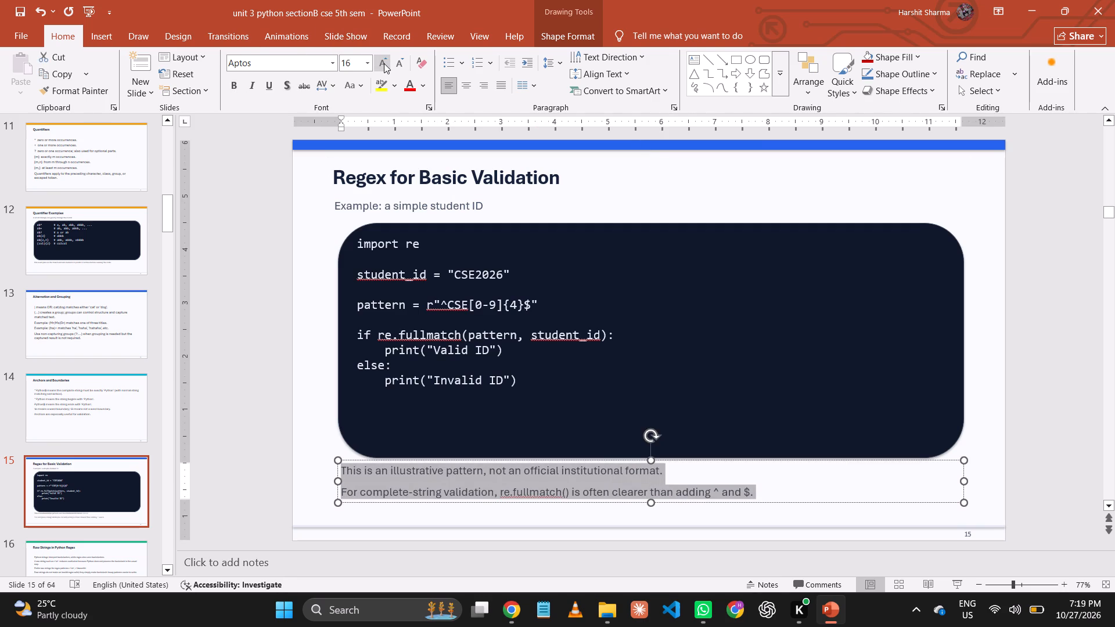
pyautogui.click(258, 302)
pyautogui.hotkey('ctrl', 's')
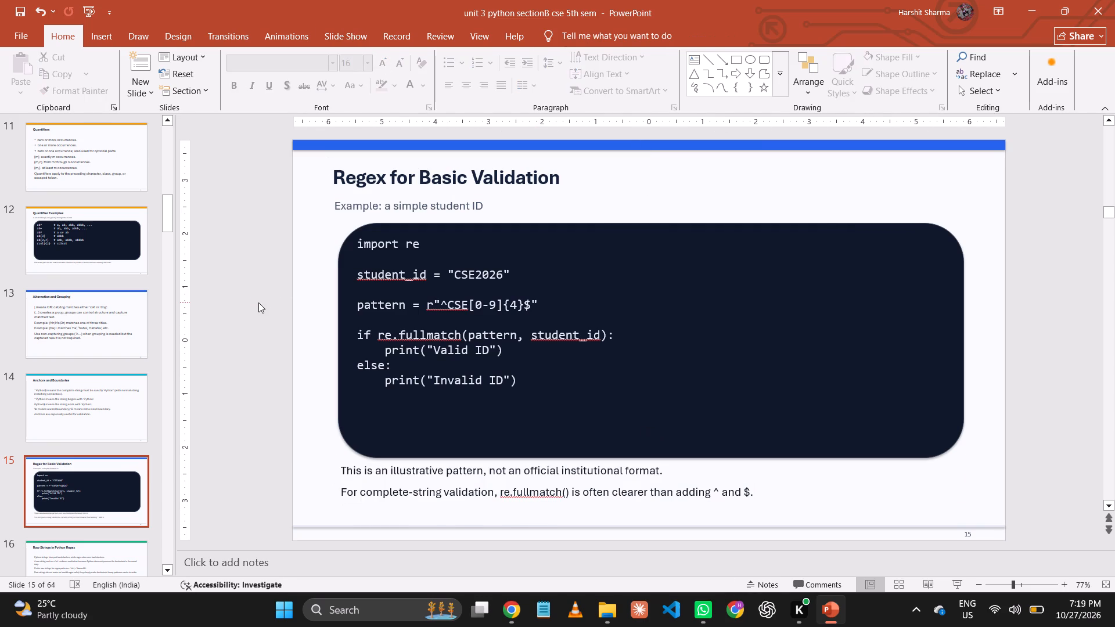
# Set all the body text on slide 16, Raw Strings in Python Regex, to 24 pt.
pyautogui.press('Down')
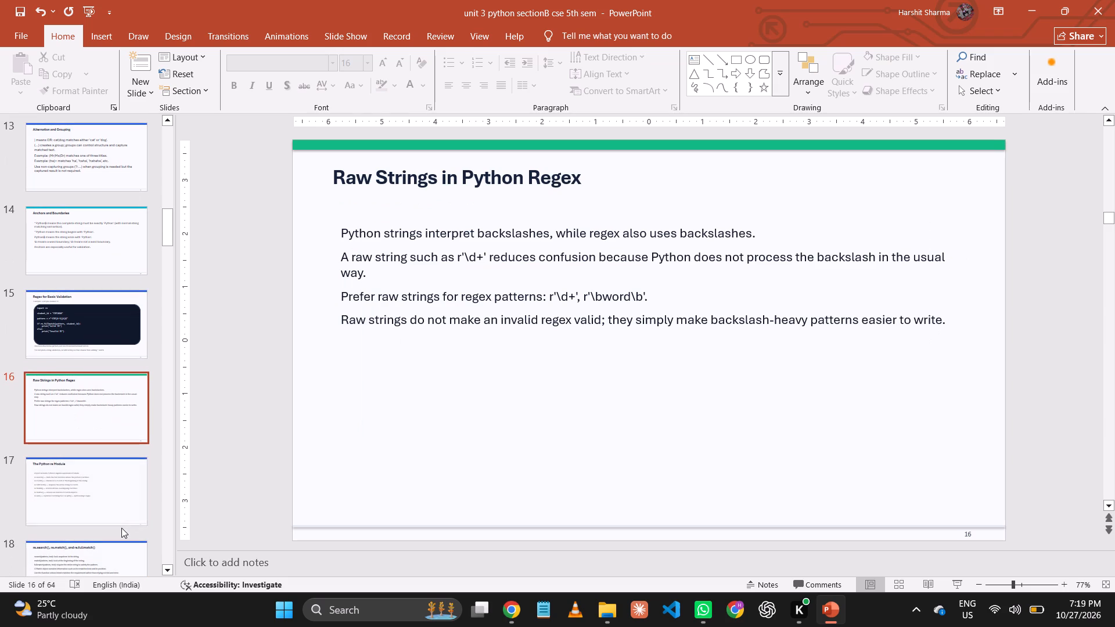
pyautogui.click(507, 276)
pyautogui.hotkey('ctrl', 'a')
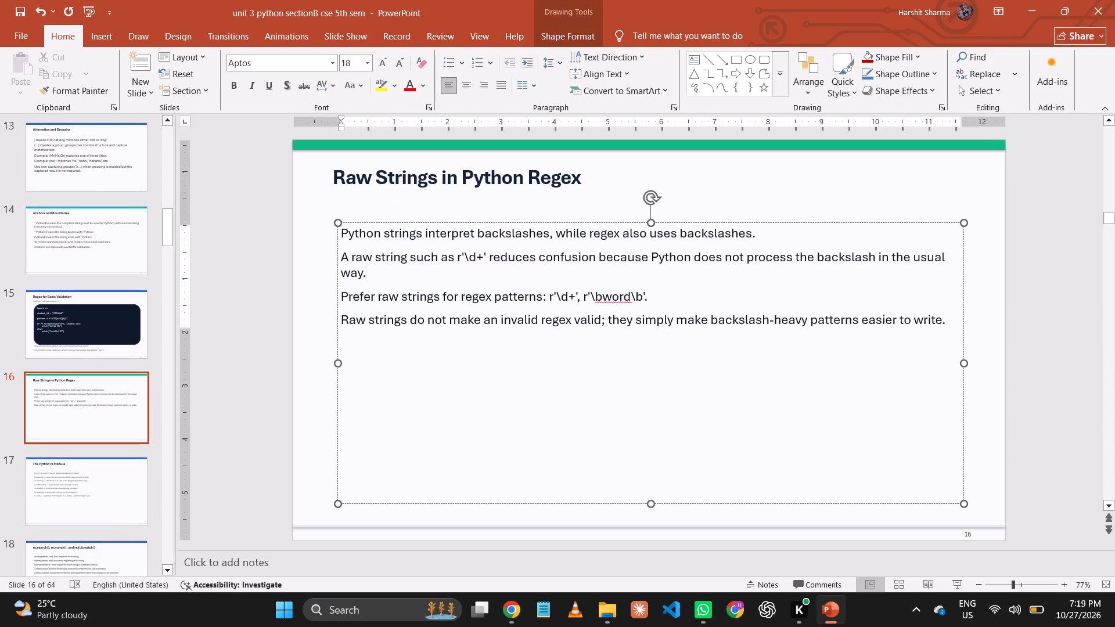
pyautogui.click(386, 67)
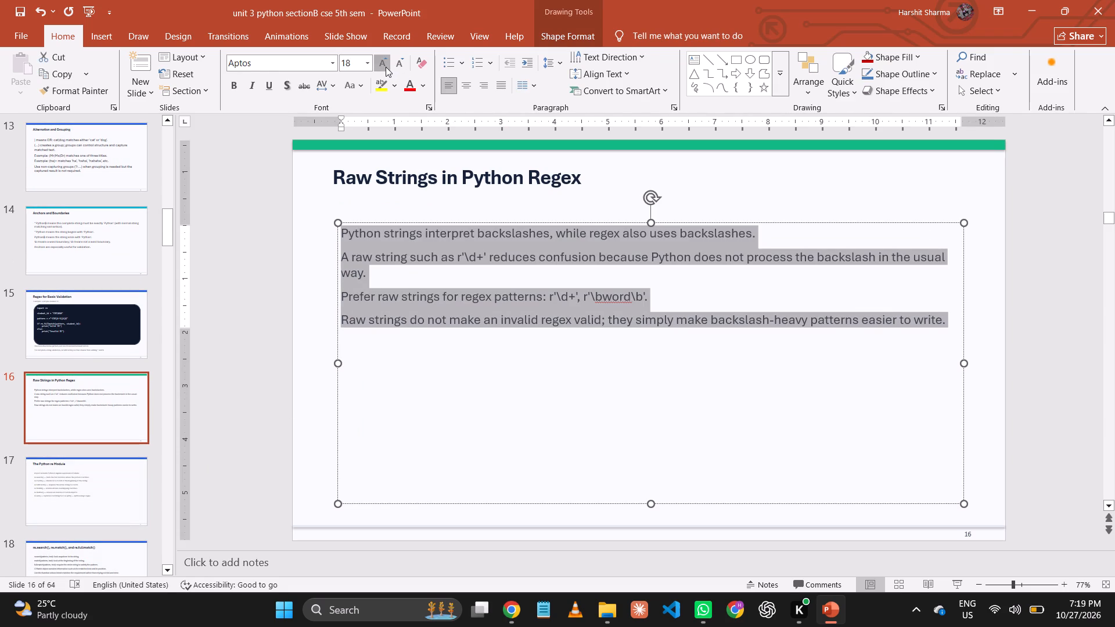
pyautogui.click(386, 67)
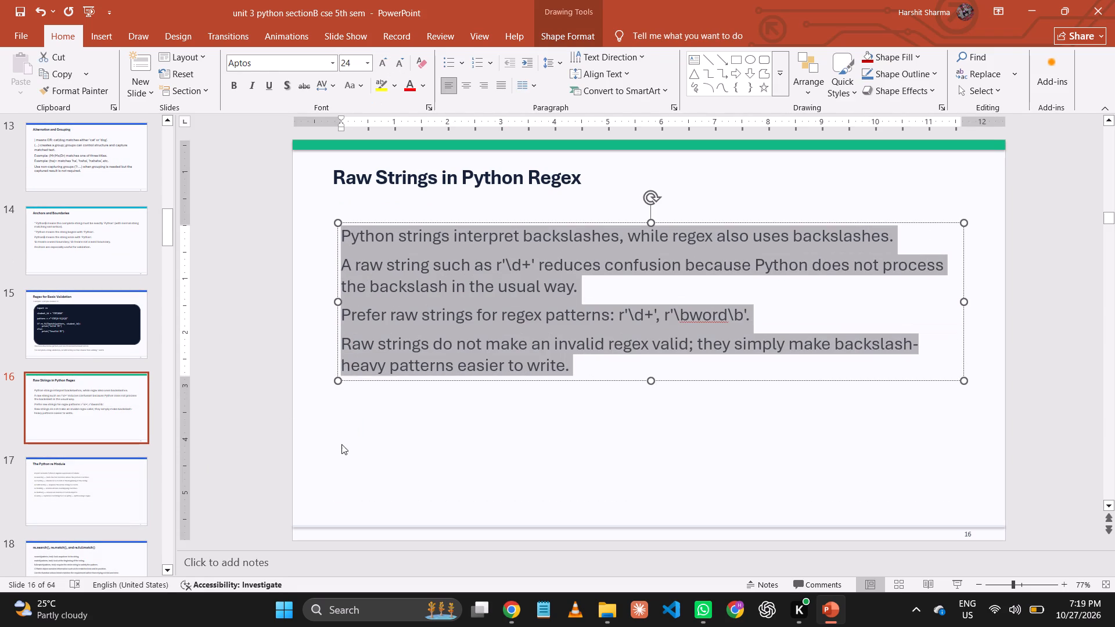
# Try to enlarge the body text on slide 17, The Python re Module, and widen its text box slightly.
pyautogui.click(99, 506)
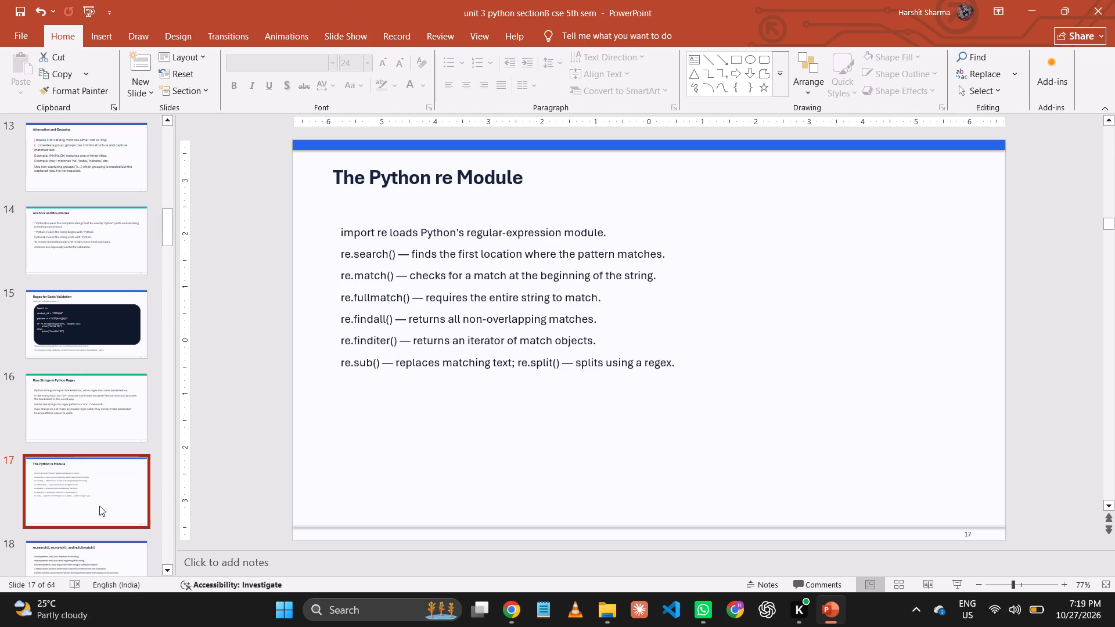
pyautogui.click(380, 295)
pyautogui.hotkey('ctrl', 'a')
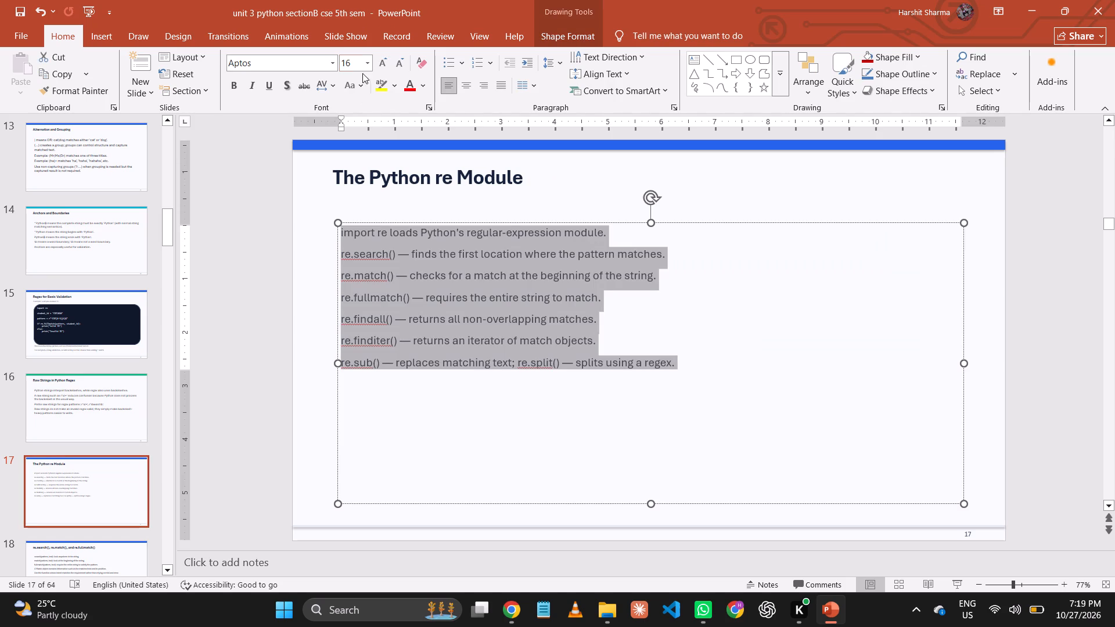
pyautogui.click(377, 65)
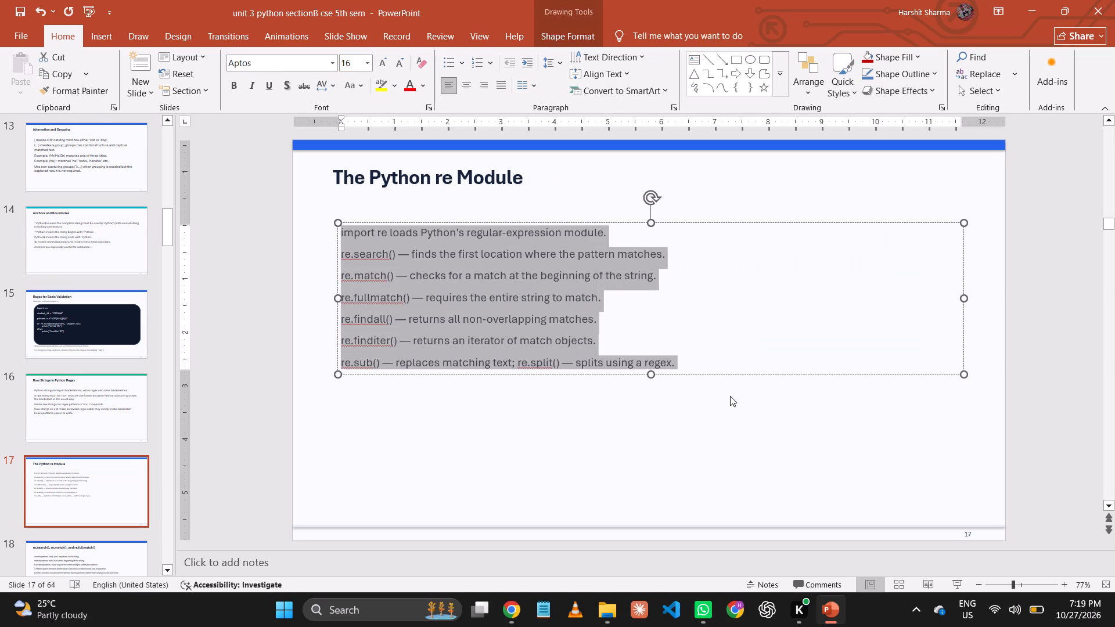
pyautogui.moveTo(651, 374); pyautogui.dragTo(657, 442)
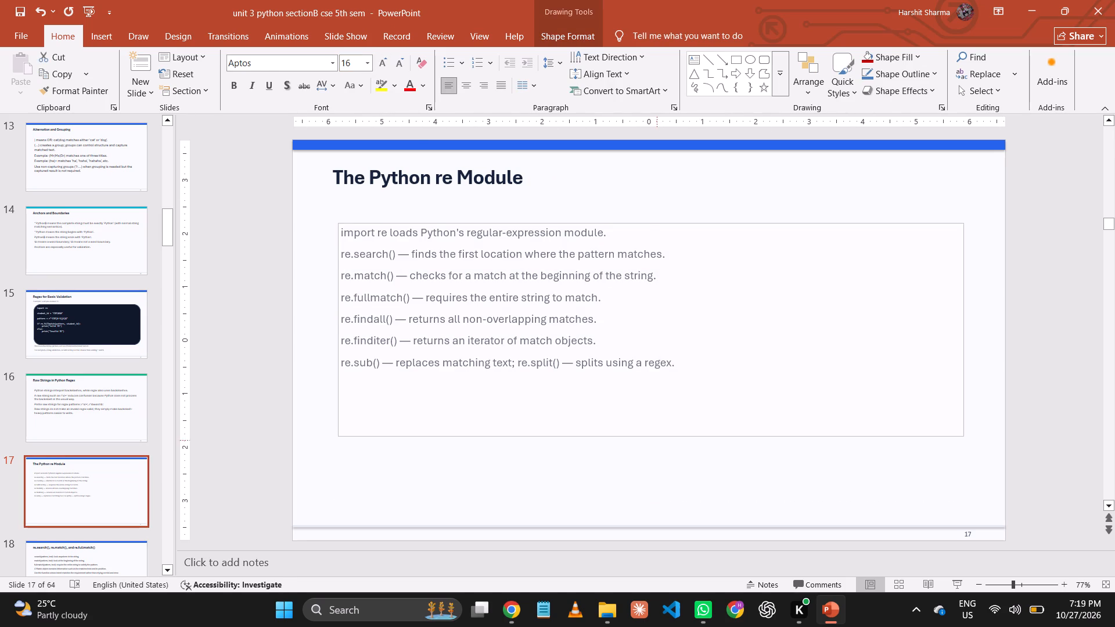
pyautogui.moveTo(657, 442); pyautogui.dragTo(657, 456)
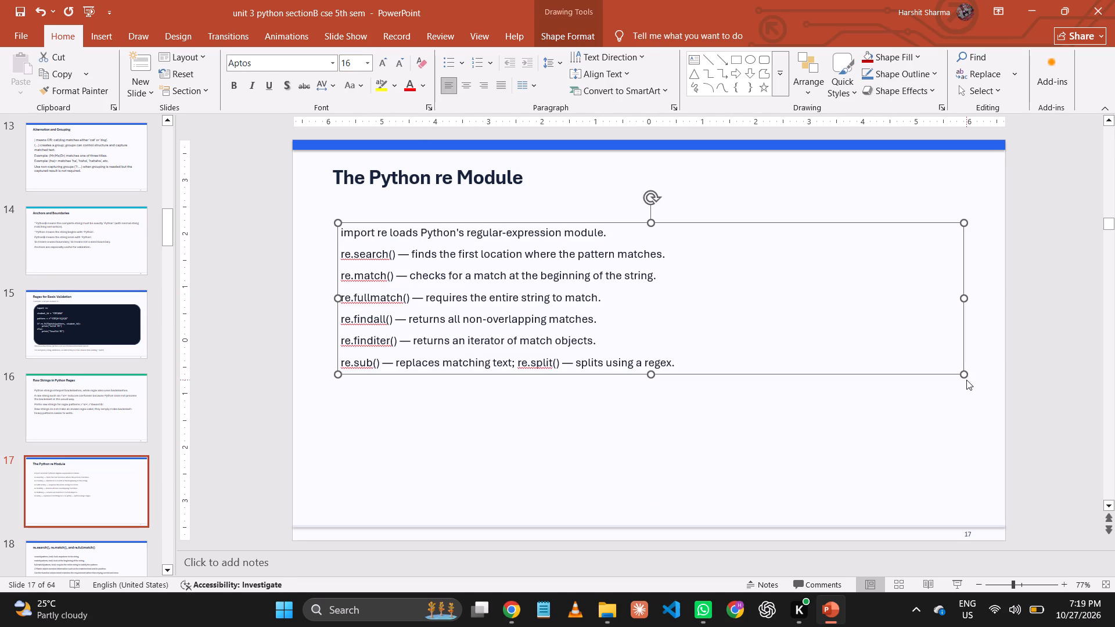
pyautogui.moveTo(962, 373); pyautogui.dragTo(986, 436)
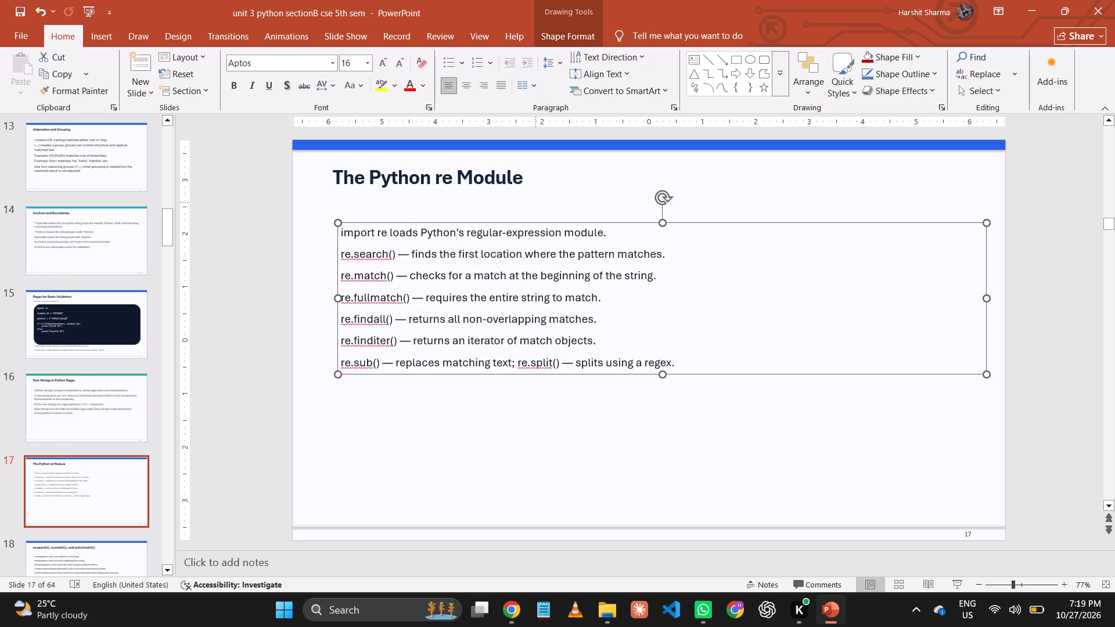
# Set all the body text on slide 17, The Python re Module, to 28 pt.
pyautogui.click(424, 253)
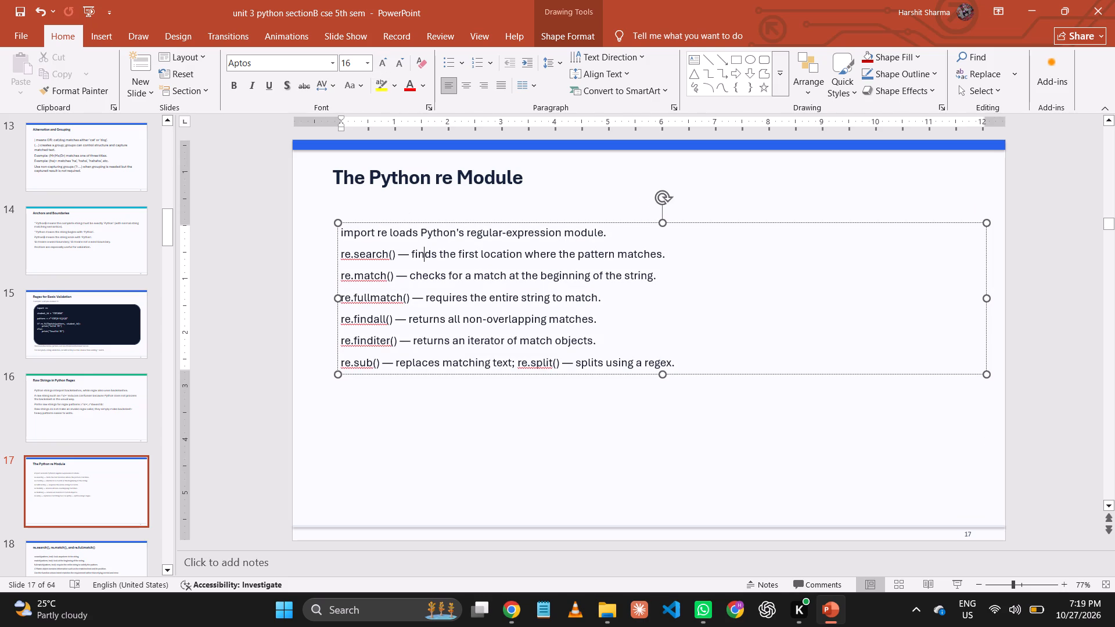
pyautogui.hotkey('ctrl', 'a')
pyautogui.click(381, 62)
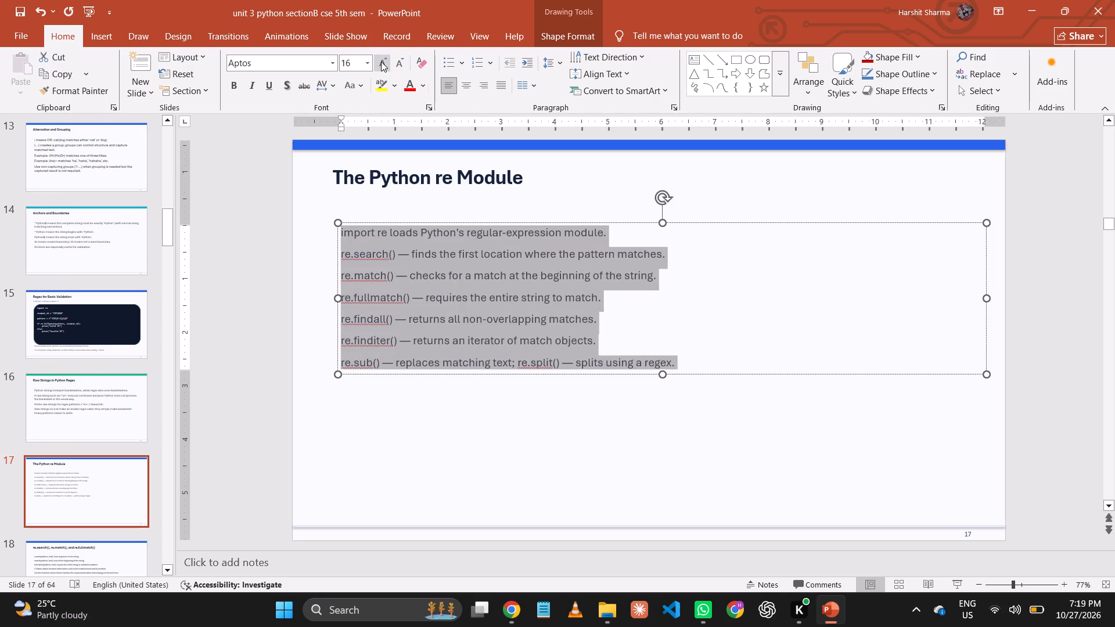
pyautogui.click(381, 62)
pyautogui.click(366, 66)
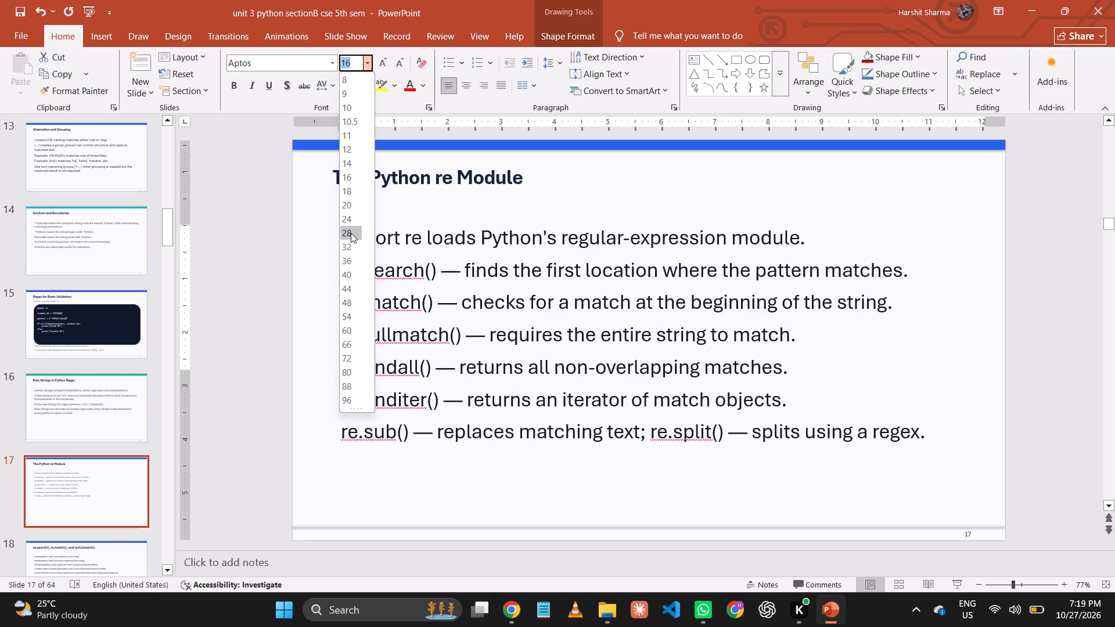
pyautogui.click(351, 233)
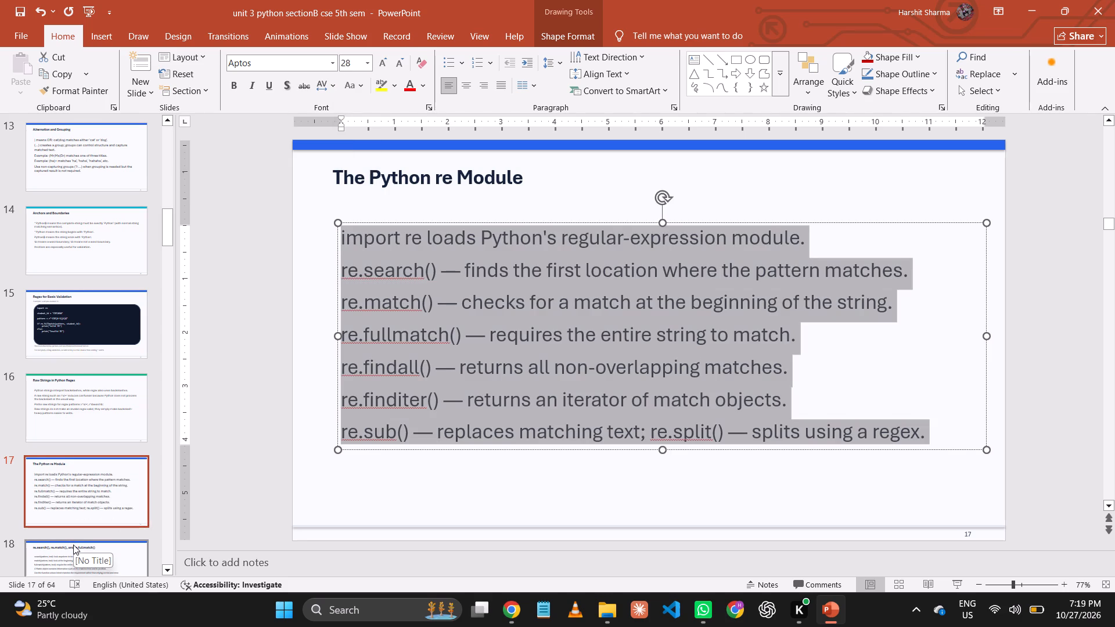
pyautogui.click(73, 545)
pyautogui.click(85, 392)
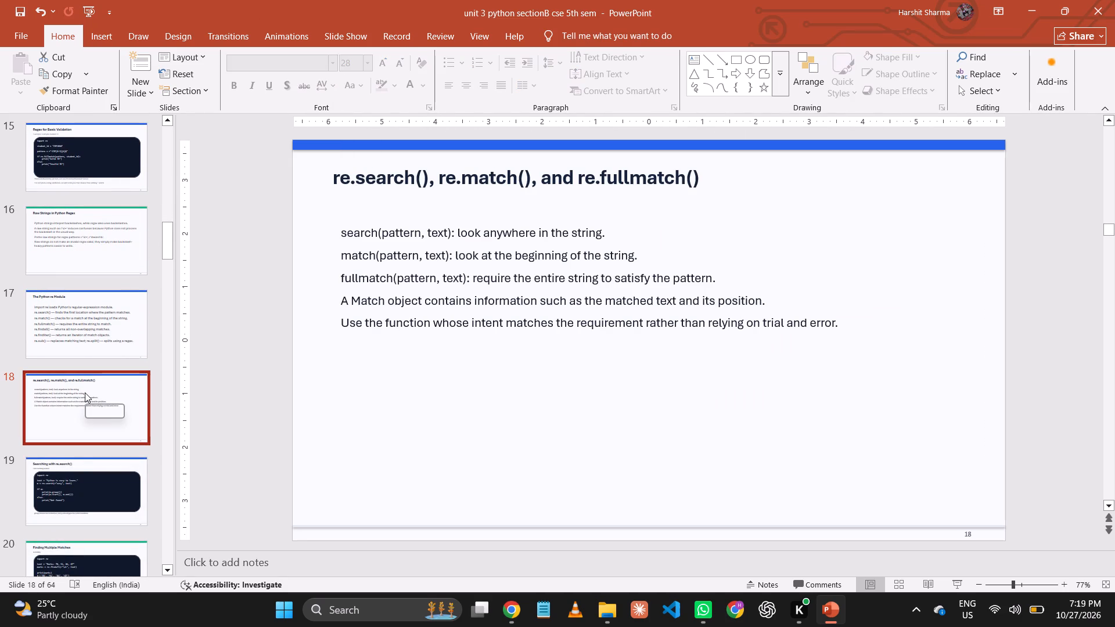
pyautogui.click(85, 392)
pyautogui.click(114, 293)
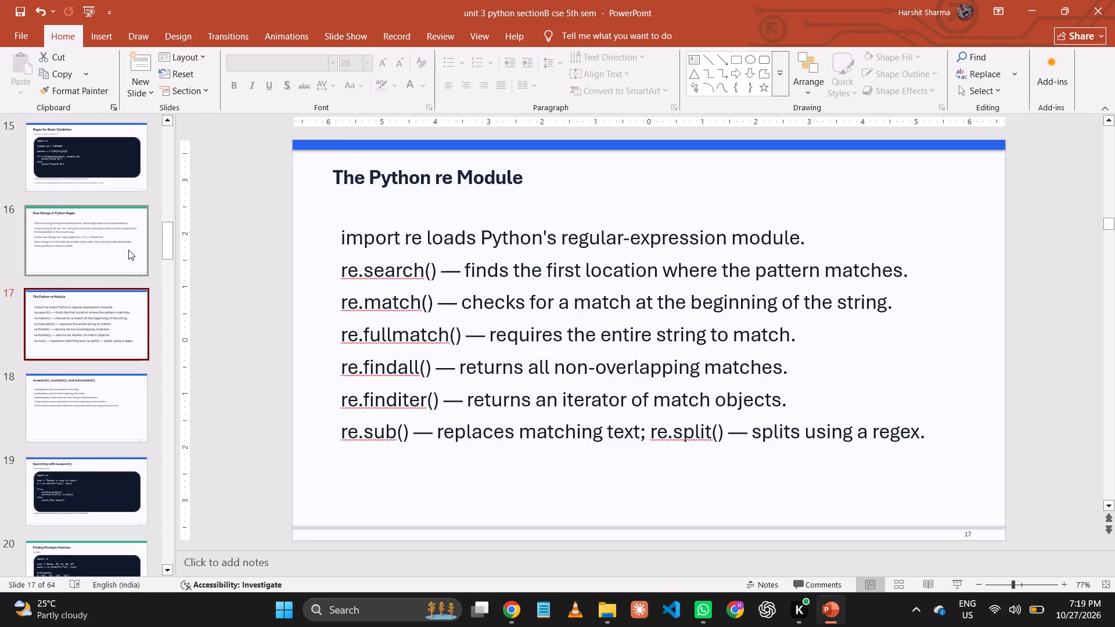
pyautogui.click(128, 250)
# Set all the body text on slide 18, re.search(), re.match(), and re.fullmatch(), to 28 pt.
pyautogui.click(98, 486)
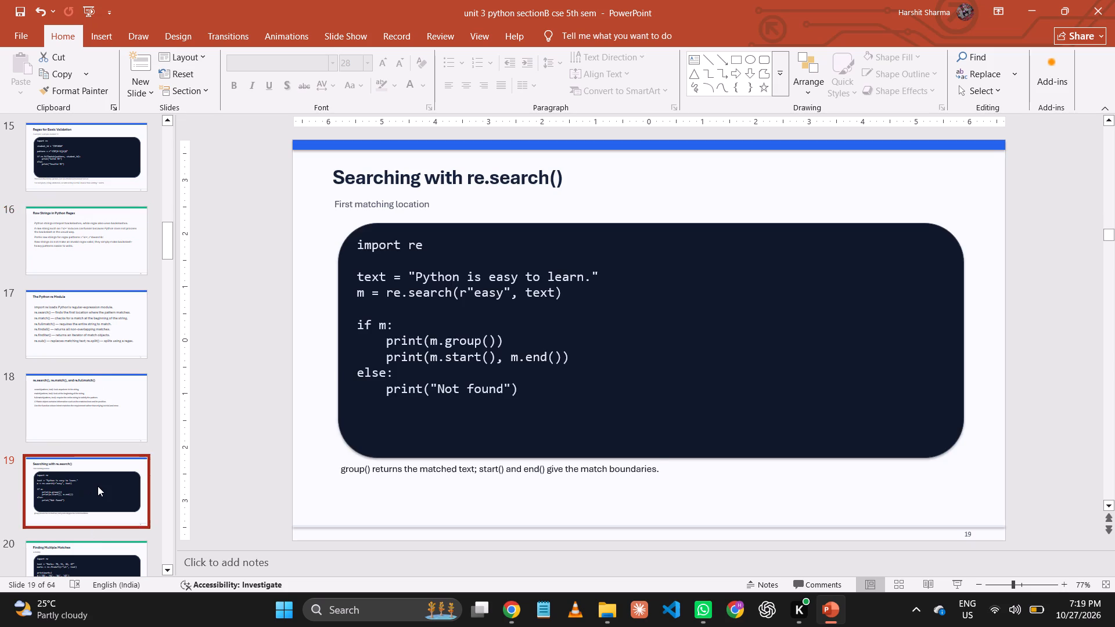
pyautogui.click(104, 442)
pyautogui.click(411, 323)
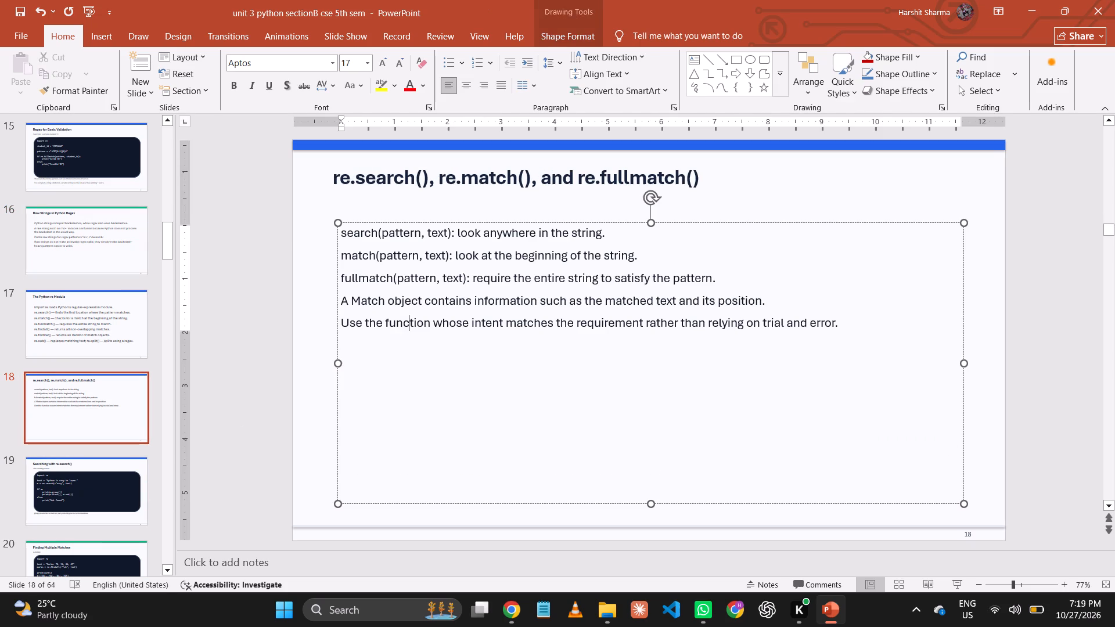
pyautogui.hotkey('ctrl', 'a')
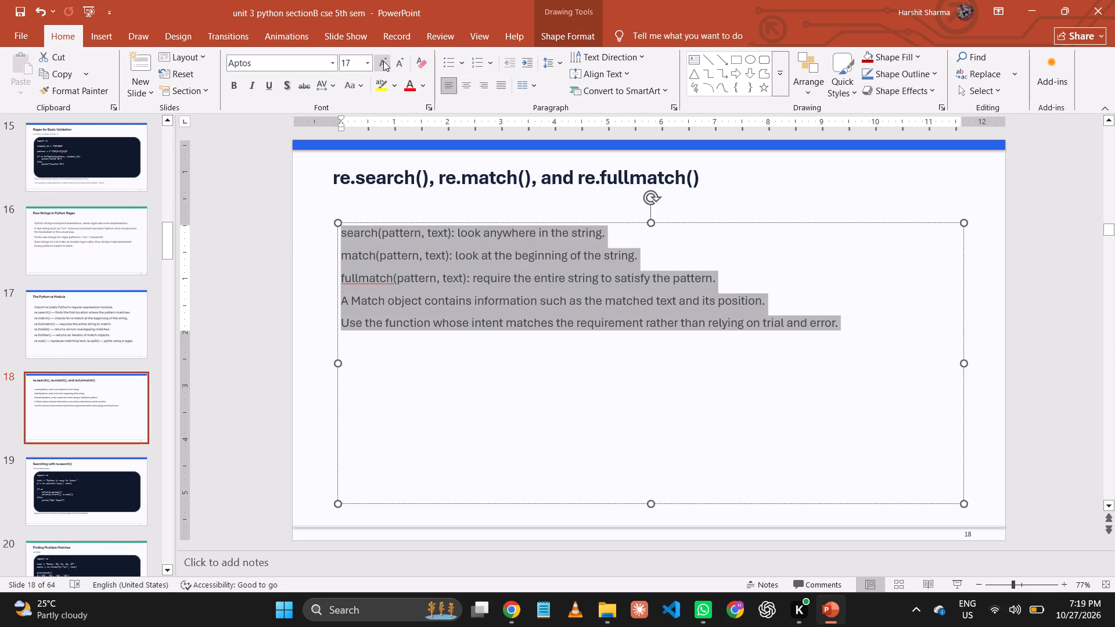
pyautogui.doubleClick(383, 61)
pyautogui.click(366, 68)
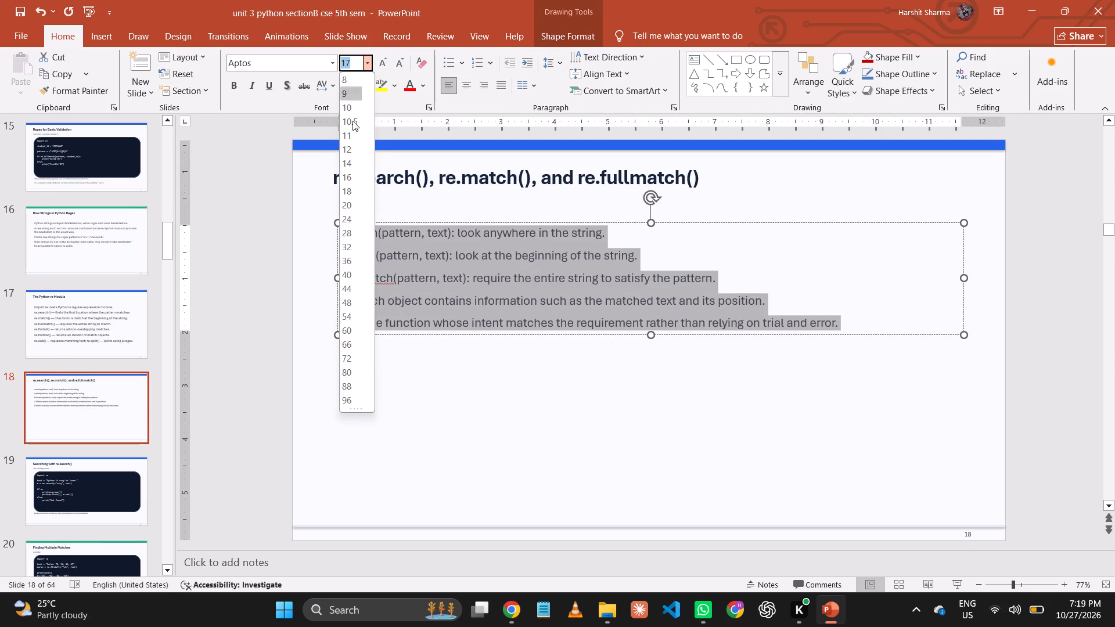
pyautogui.click(348, 234)
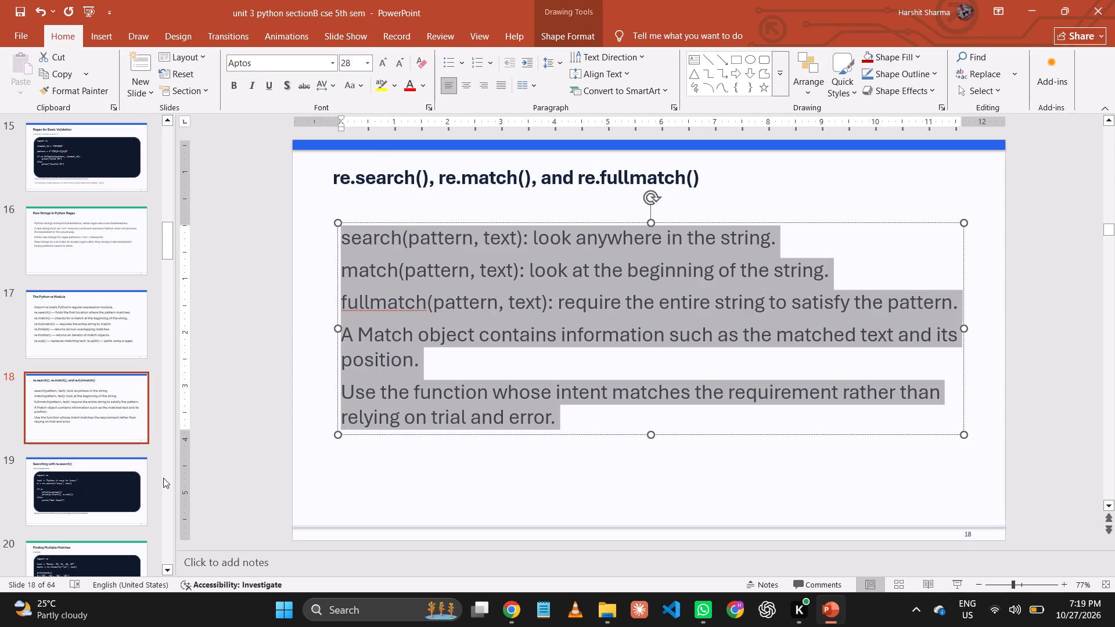
# Enlarge all the code text on slide 19, Searching with re.search(), to 24 pt.
pyautogui.click(123, 495)
pyautogui.click(425, 358)
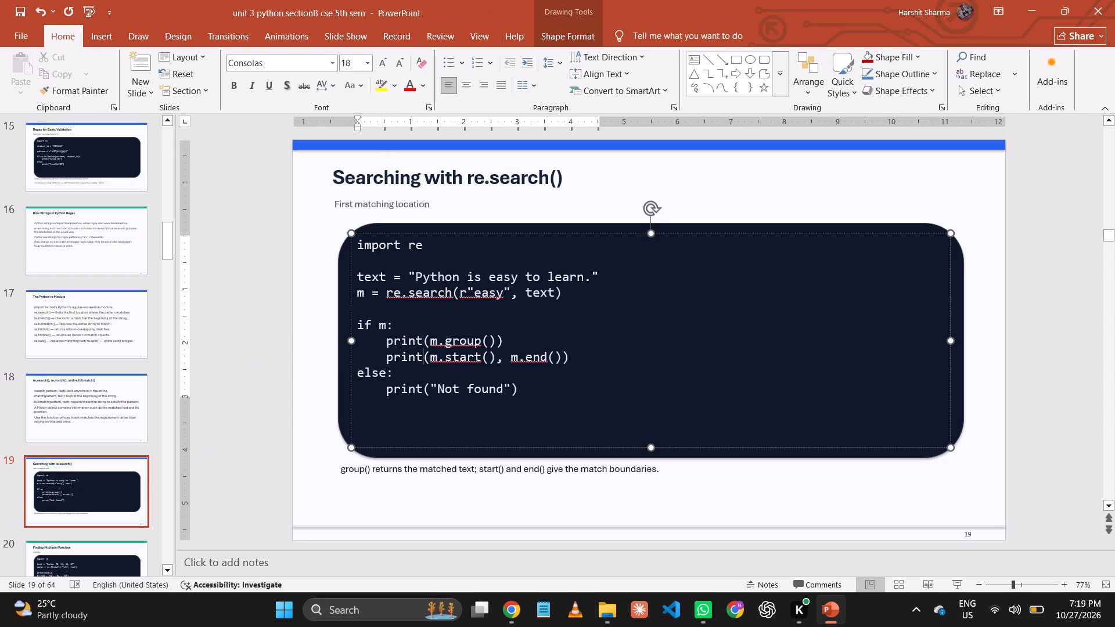
pyautogui.hotkey('ctrl', 'a')
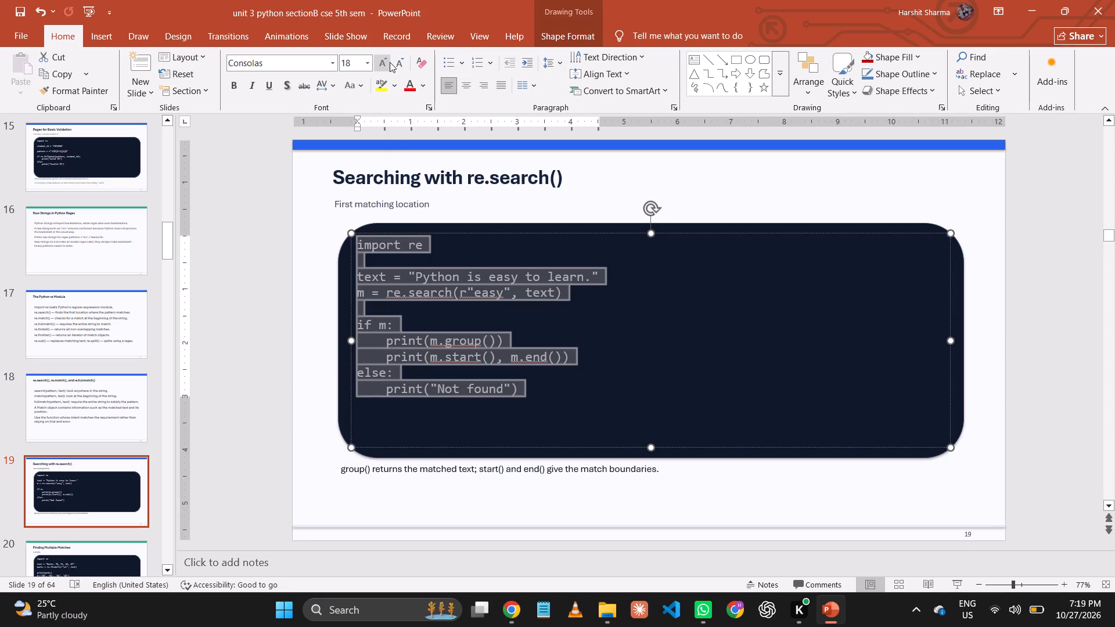
pyautogui.click(390, 62)
pyautogui.click(390, 62)
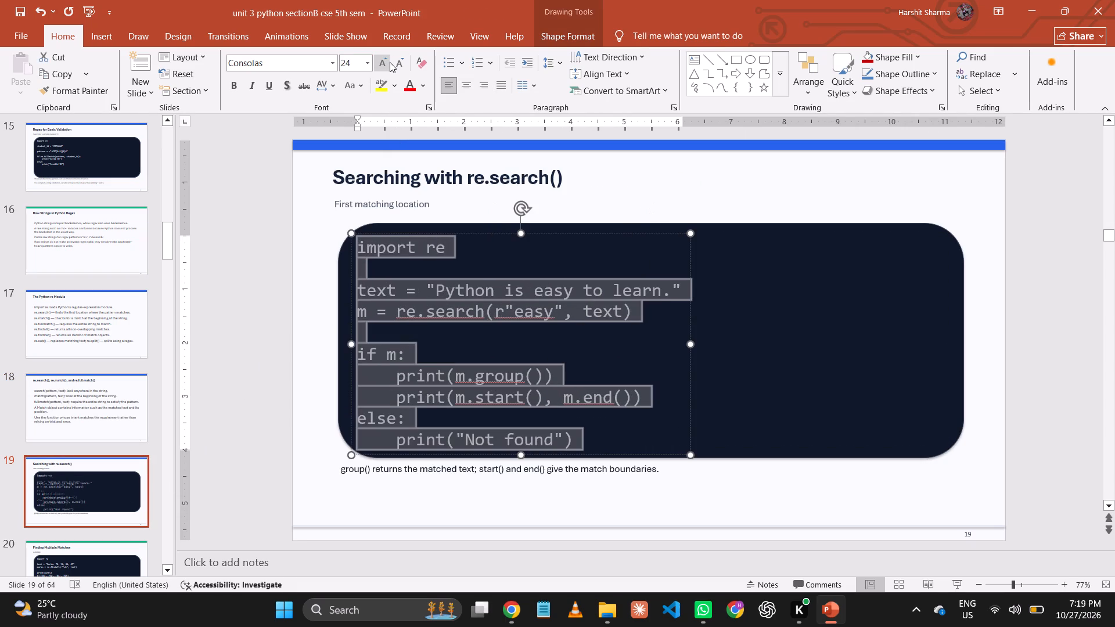
# Enlarge the subtitle "First matching location" on slide 19 to 16 pt.
pyautogui.click(359, 201)
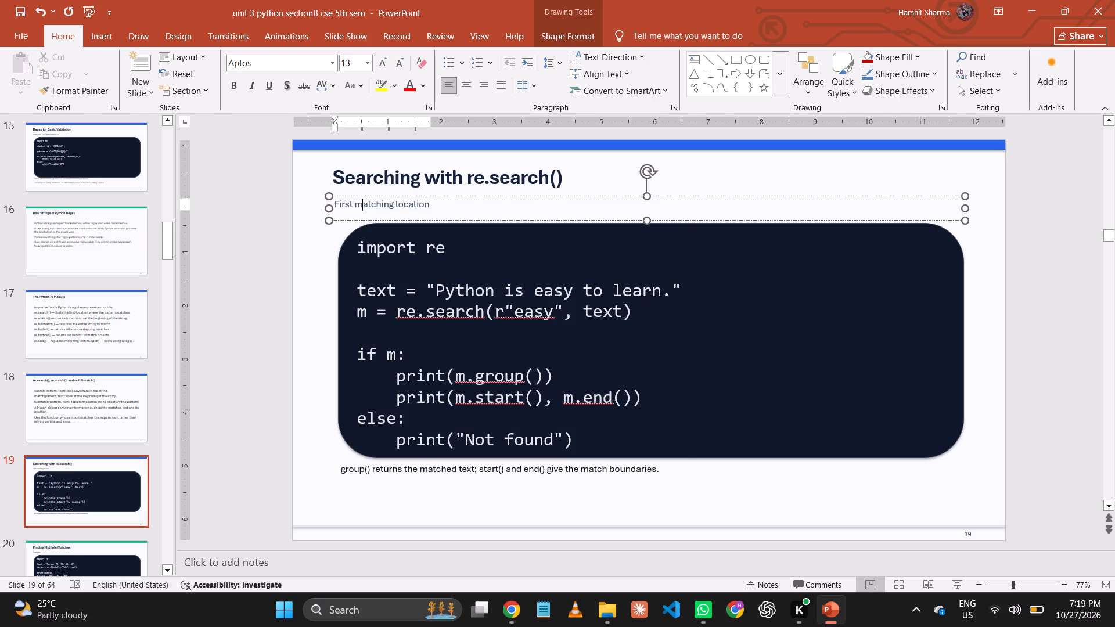
pyautogui.hotkey('ctrl', 'a')
pyautogui.click(384, 62)
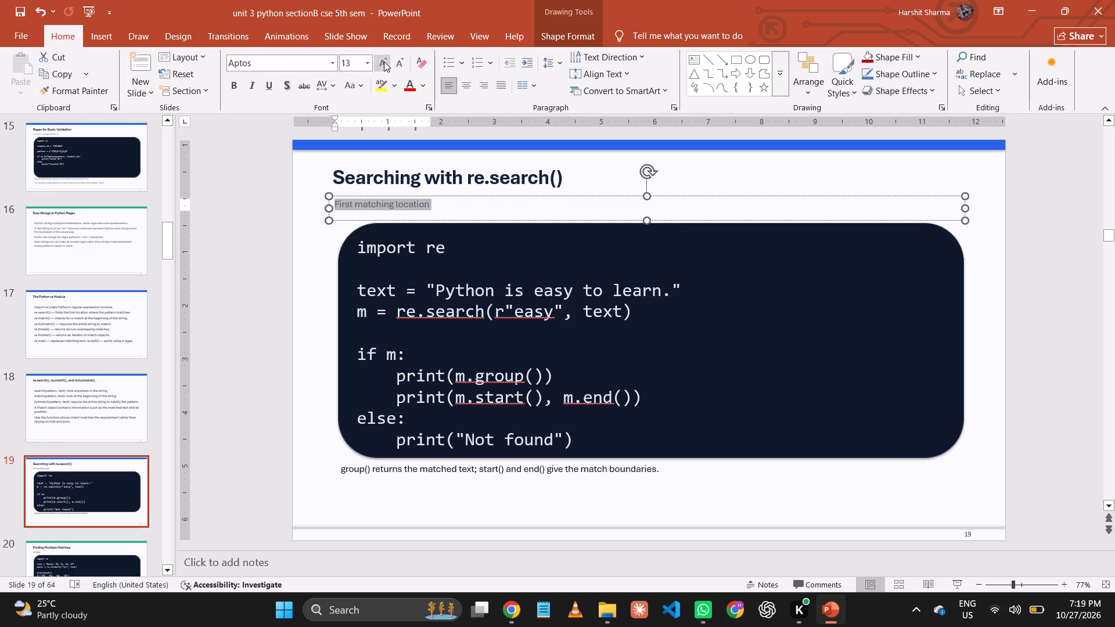
pyautogui.click(384, 62)
pyautogui.click(384, 62)
pyautogui.click(384, 62)
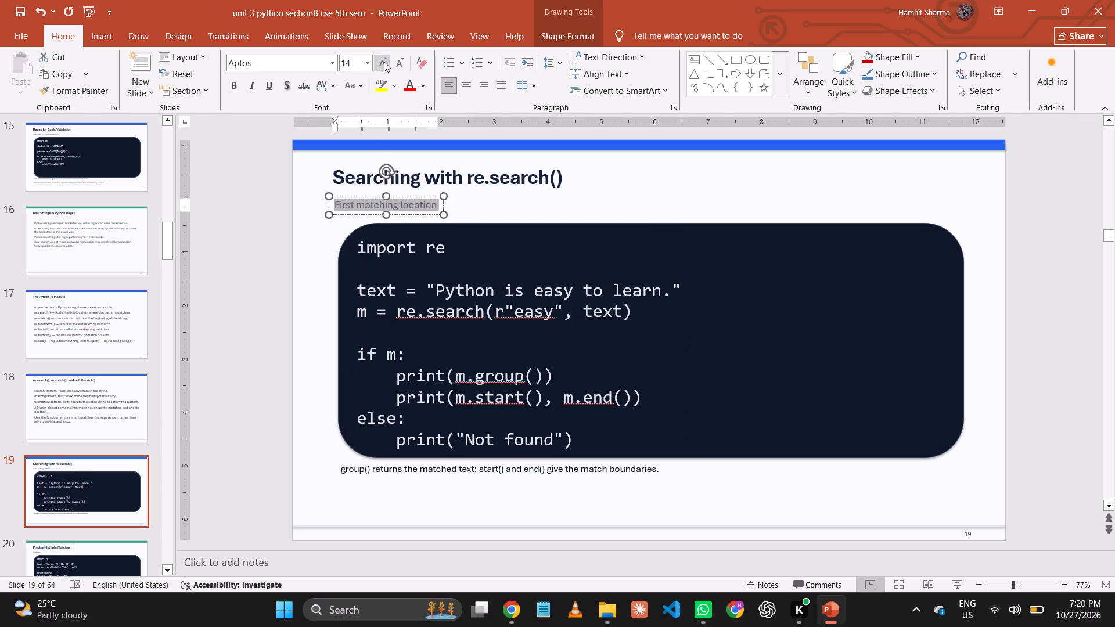
pyautogui.click(384, 62)
# Enlarge the group() explanatory note below the code box on slide 19 to 16 pt.
pyautogui.click(454, 470)
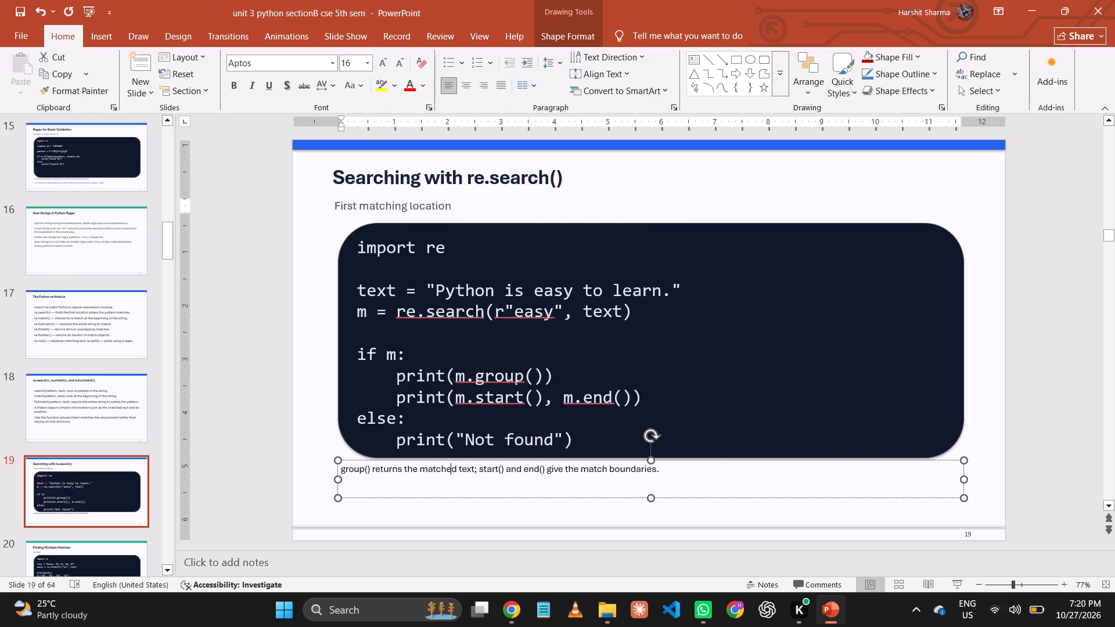
pyautogui.hotkey('ctrl', 'a')
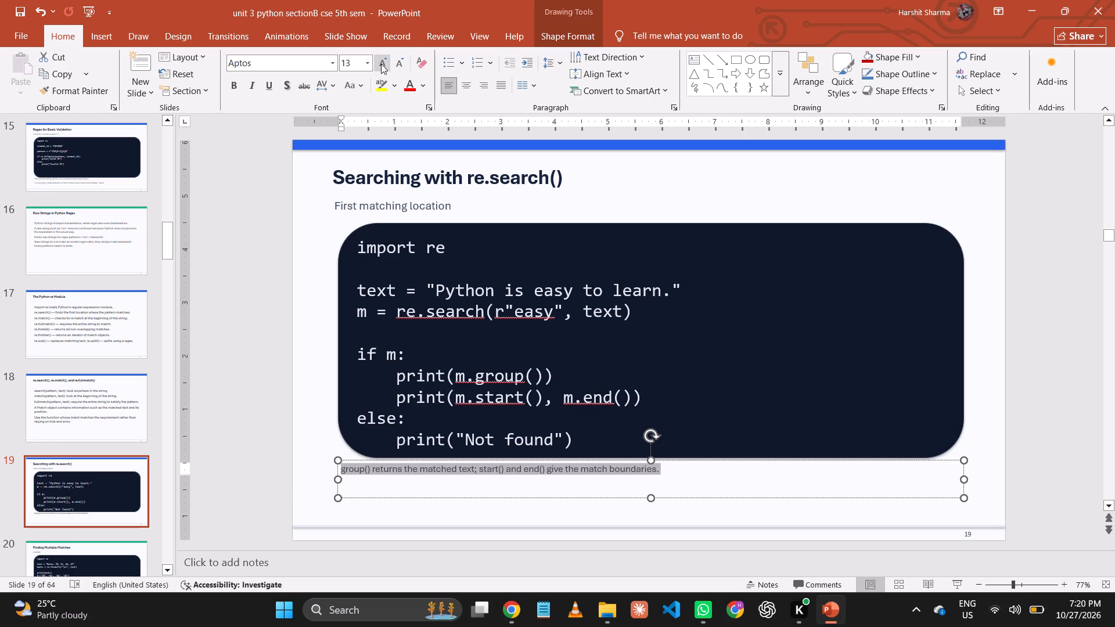
pyautogui.doubleClick(381, 64)
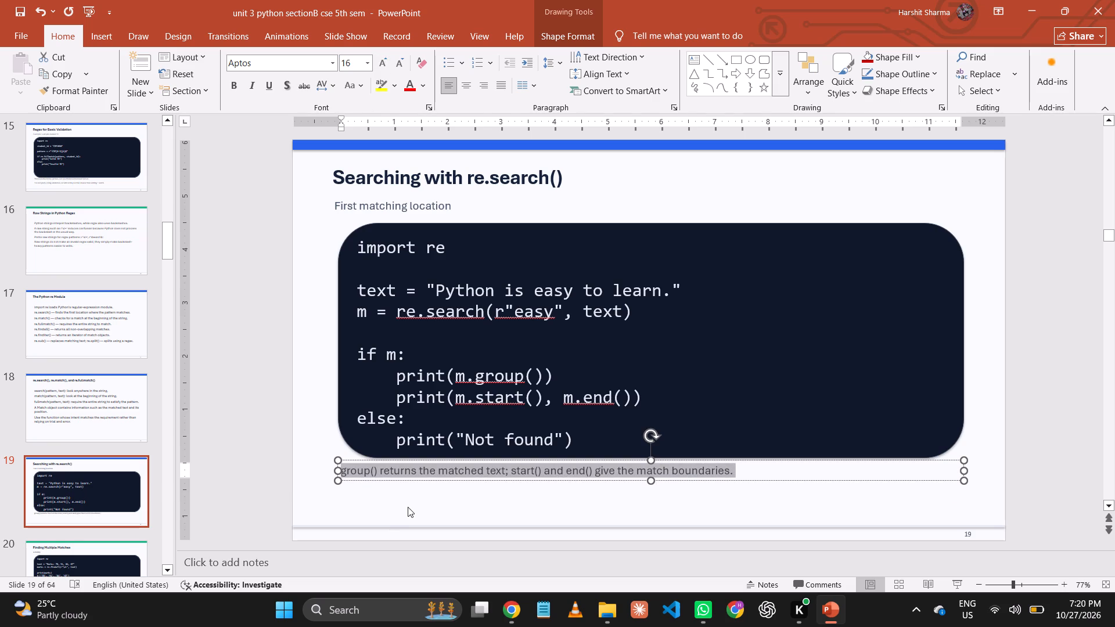
# Move the explanatory note on slide 19 slightly lower, away from the code box, and save the presentation.
pyautogui.click(408, 507)
pyautogui.click(534, 460)
pyautogui.click(548, 466)
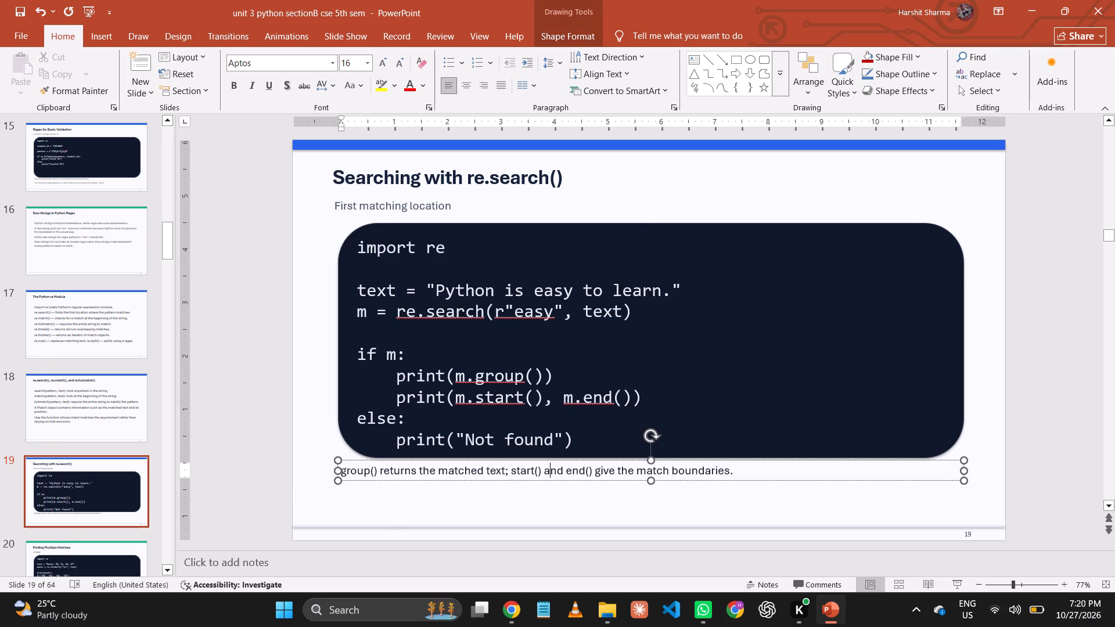
pyautogui.moveTo(614, 462); pyautogui.dragTo(610, 477)
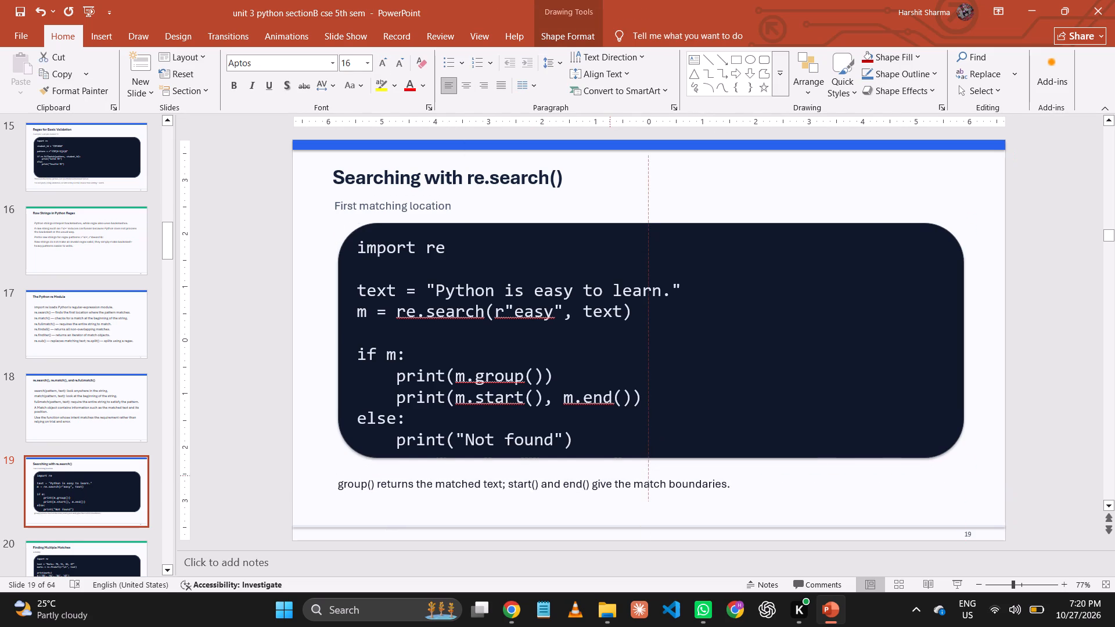
pyautogui.moveTo(610, 477); pyautogui.dragTo(610, 480)
pyautogui.hotkey('ctrl', 's')
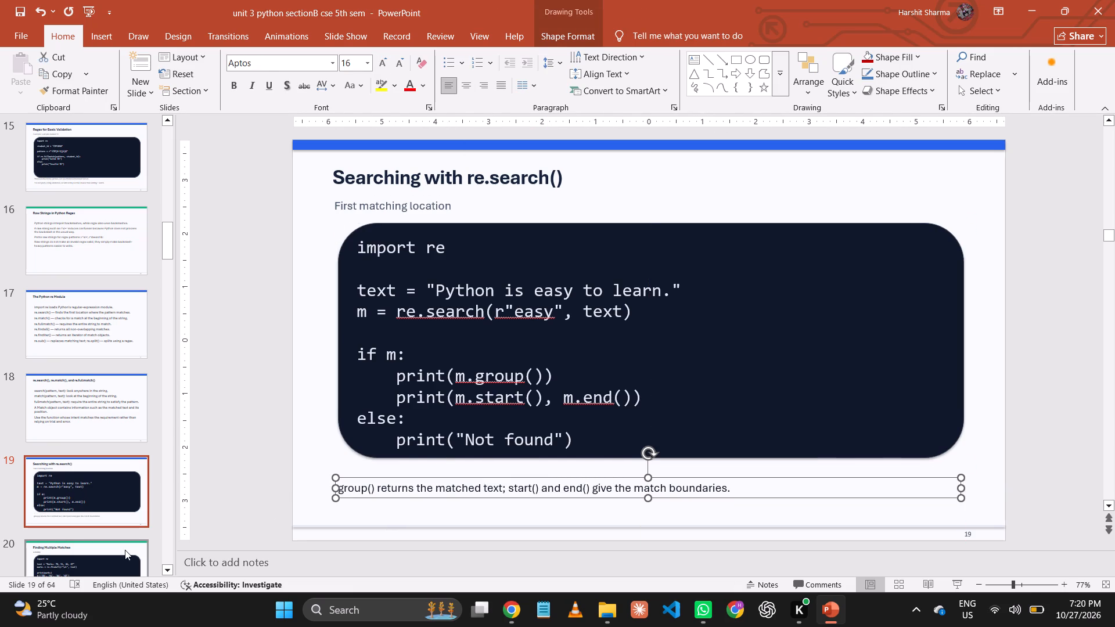
# Set the re.findall() subtitle on slide 20, Finding Multiple Matches, to 24 pt.
pyautogui.click(125, 550)
pyautogui.click(352, 207)
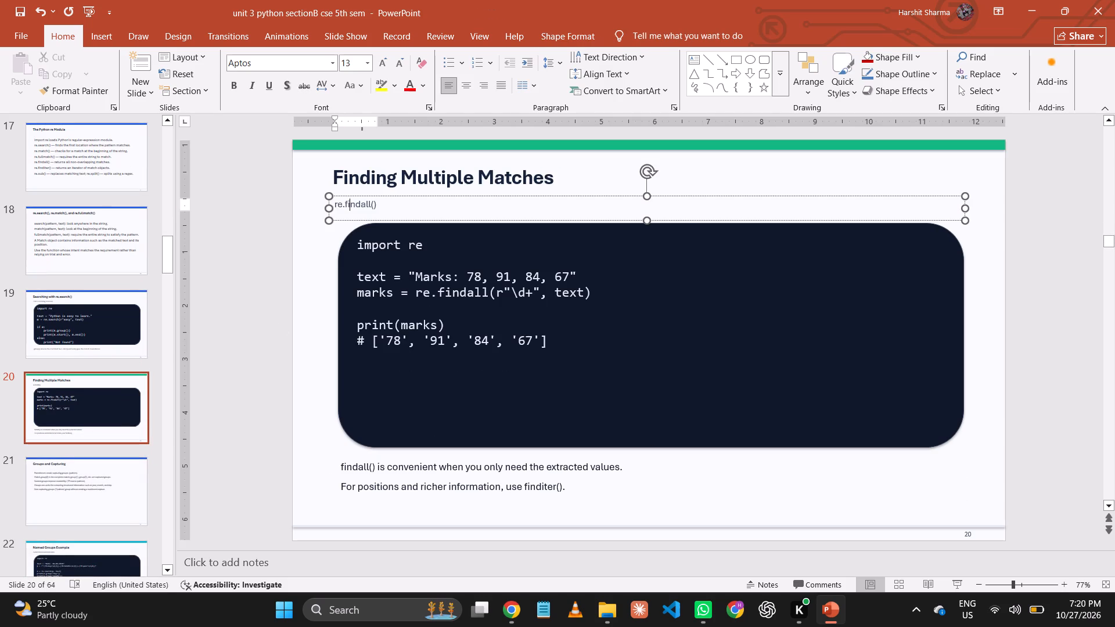
pyautogui.hotkey('ctrl', 'a')
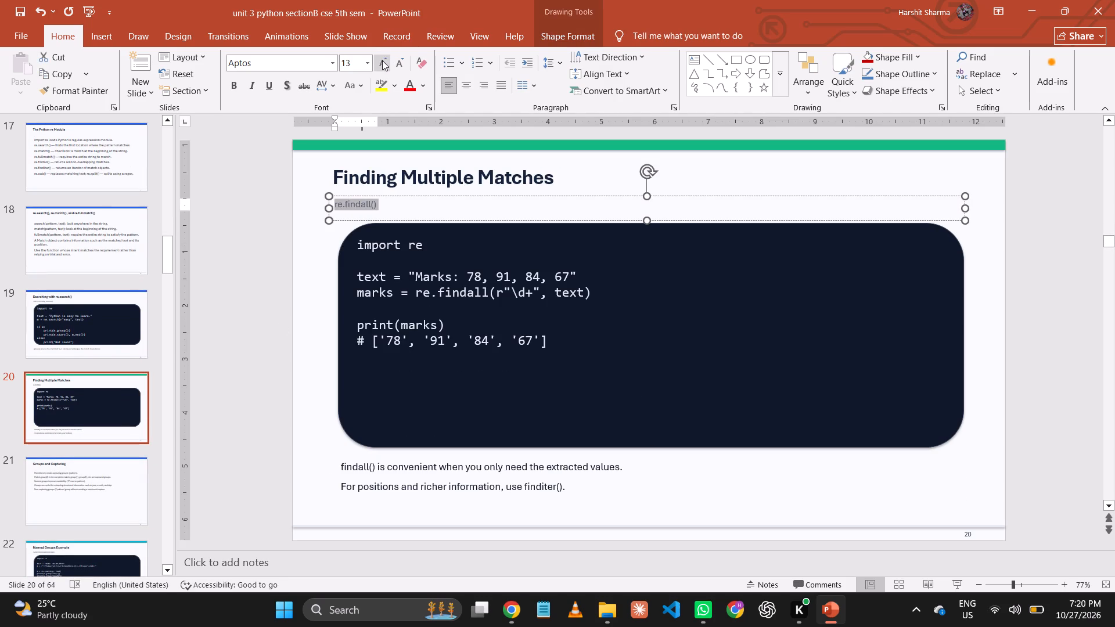
pyautogui.click(382, 60)
pyautogui.click(382, 60)
pyautogui.click(382, 60)
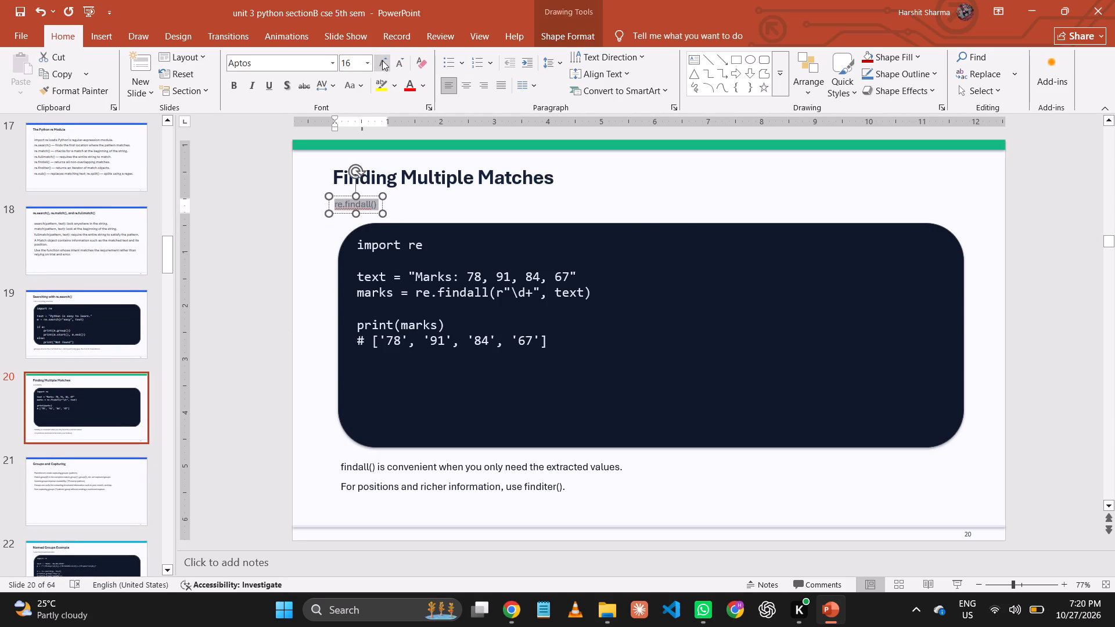
pyautogui.click(382, 60)
pyautogui.click(382, 60)
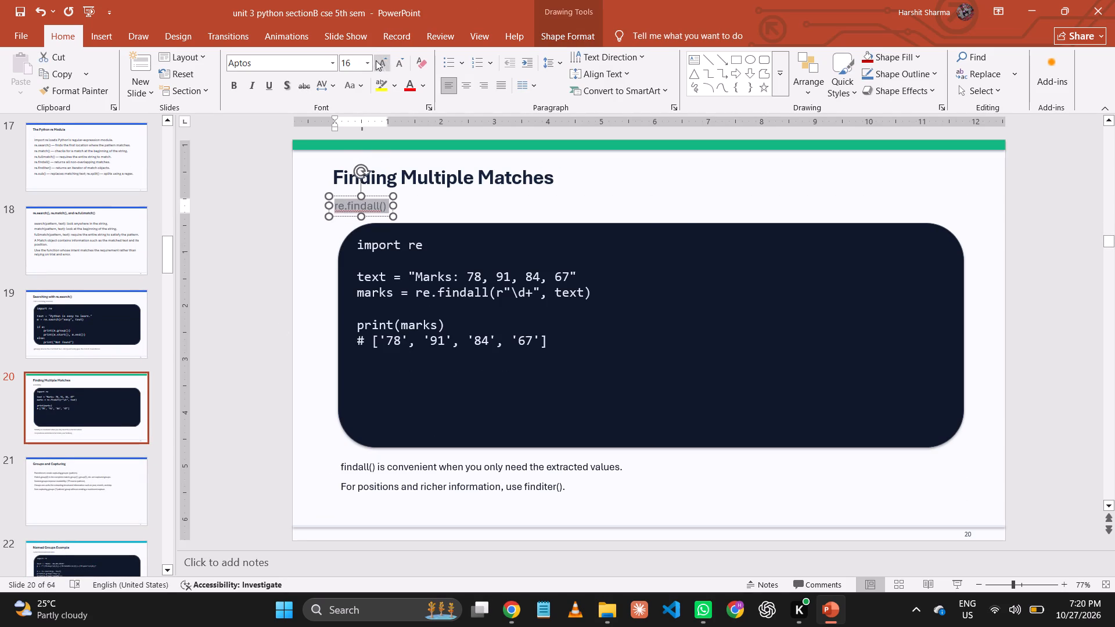
pyautogui.click(365, 62)
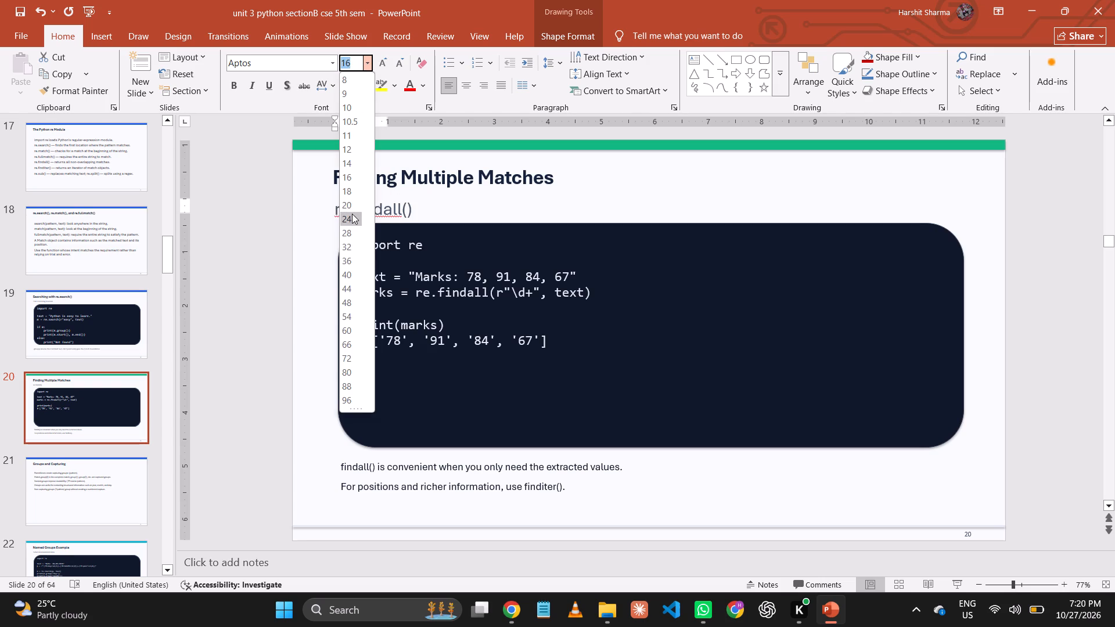
pyautogui.click(352, 214)
# Set the two explanatory lines below the code box on slide 20 to 20 pt.
pyautogui.click(480, 469)
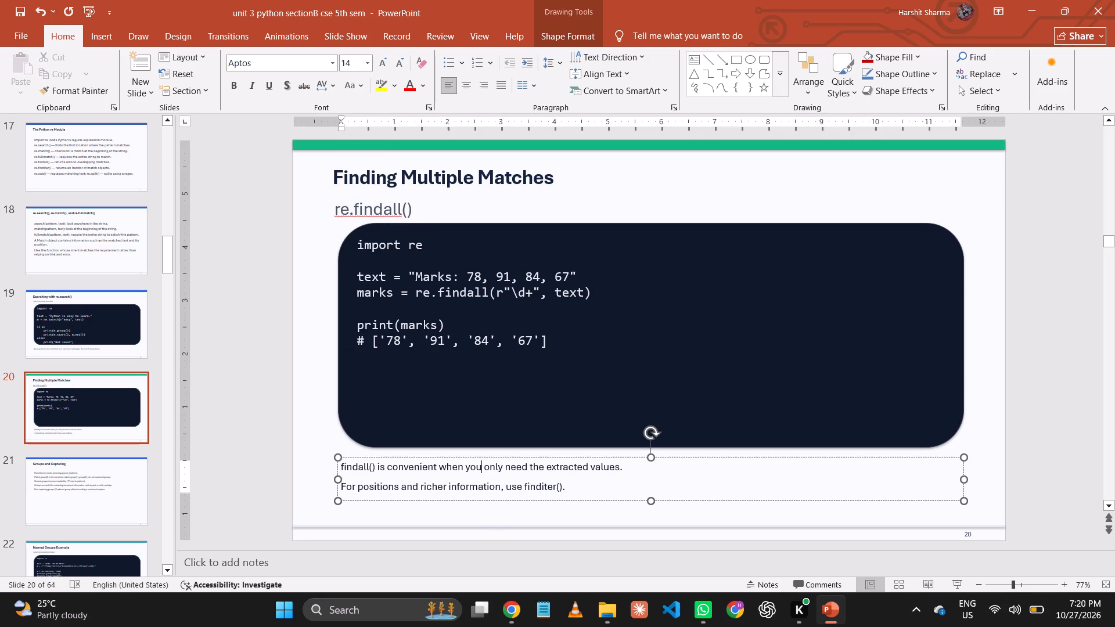
pyautogui.hotkey('ctrl', 'a')
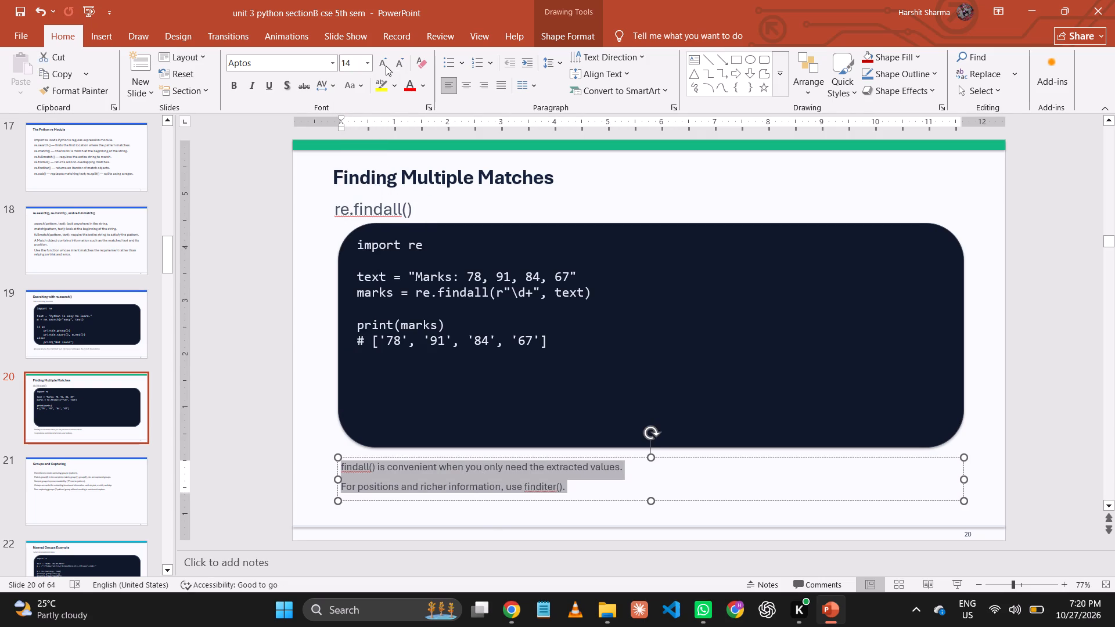
pyautogui.doubleClick(386, 66)
pyautogui.doubleClick(386, 66)
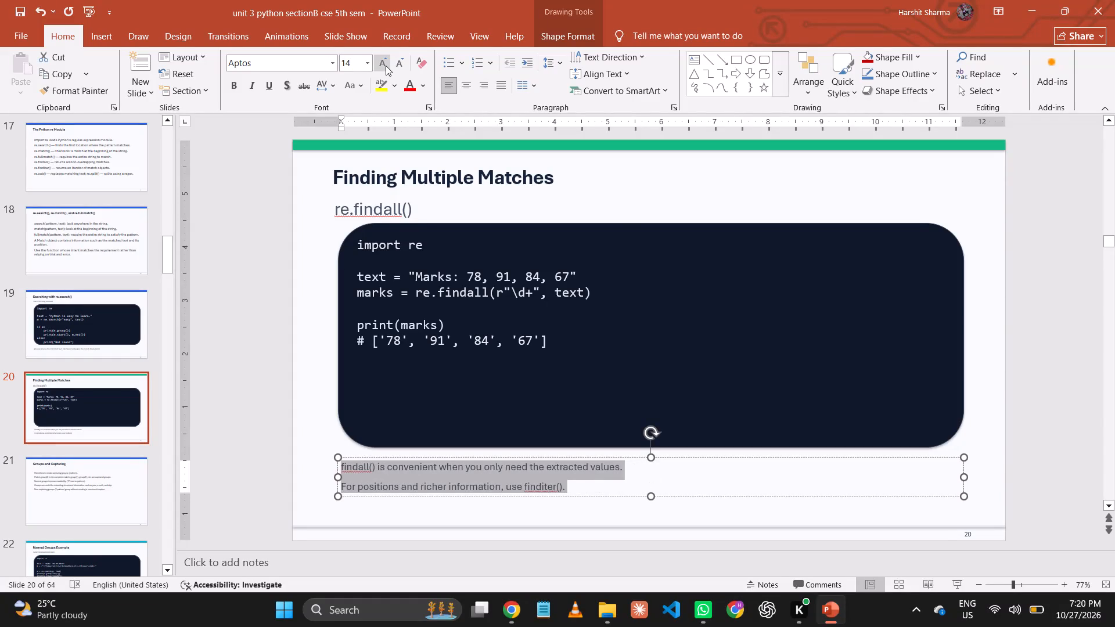
pyautogui.click(386, 66)
pyautogui.click(367, 61)
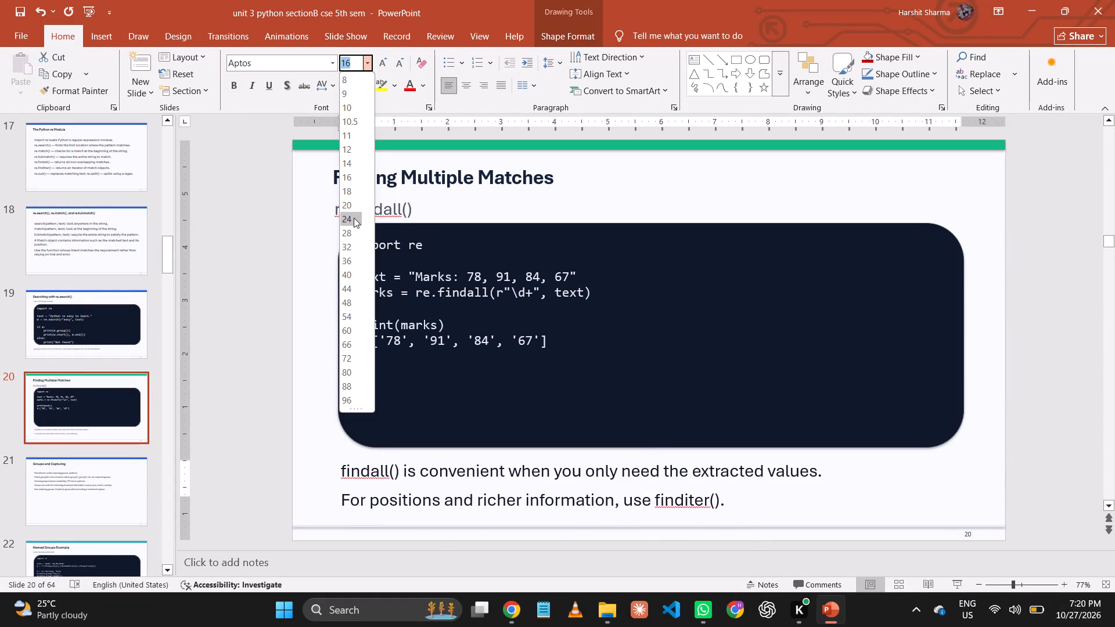
pyautogui.click(355, 200)
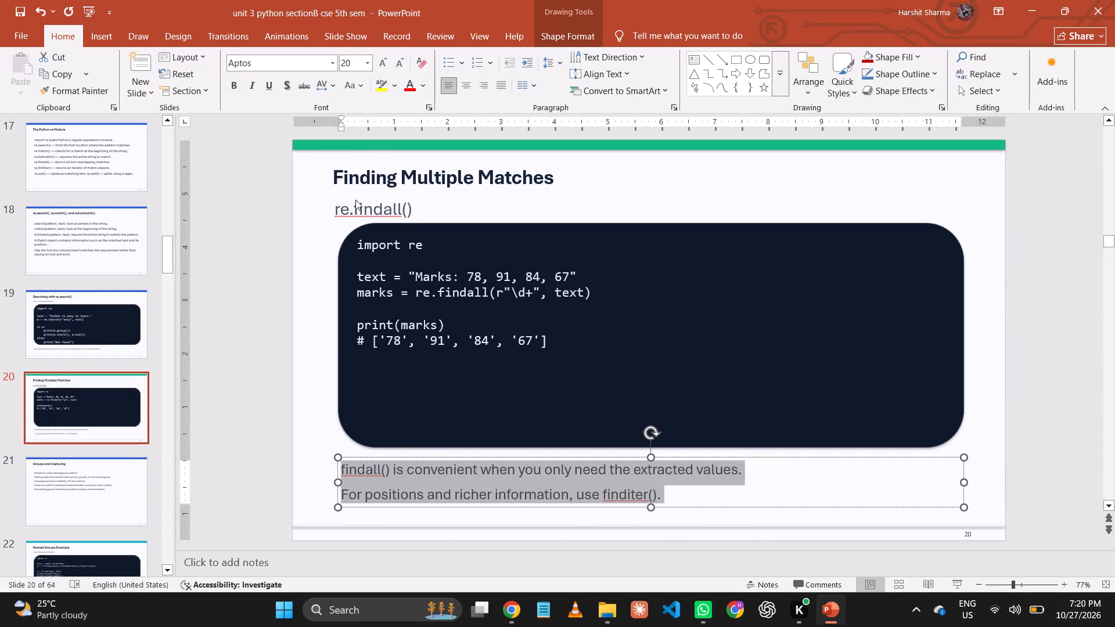
# Set all the body text on slide 21, Groups and Capturing, to 28 pt.
pyautogui.click(113, 558)
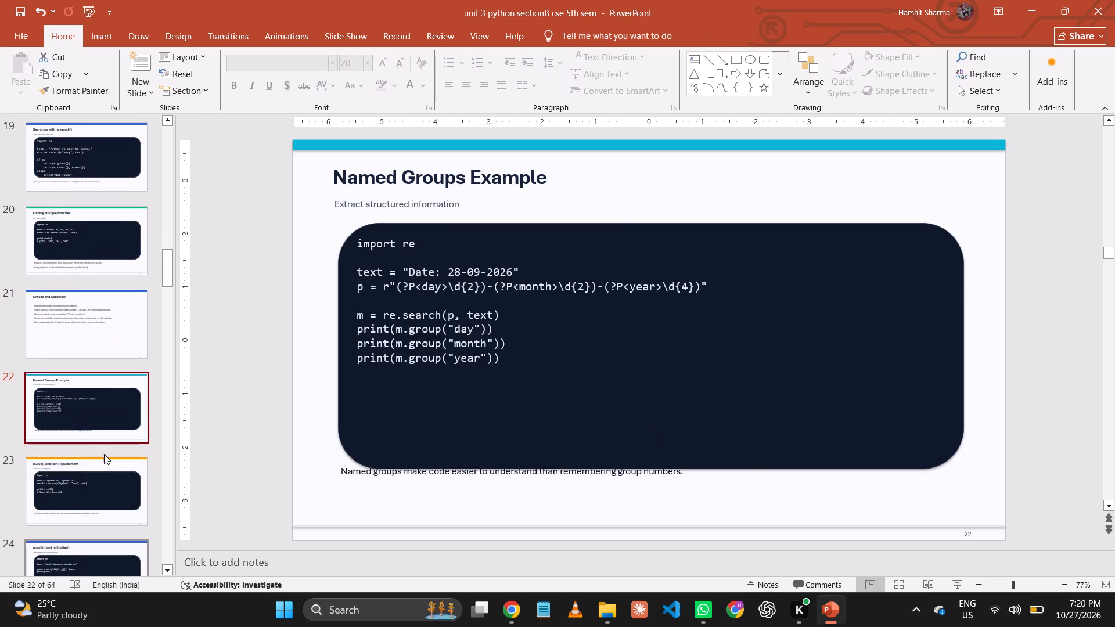
pyautogui.click(104, 454)
pyautogui.click(105, 417)
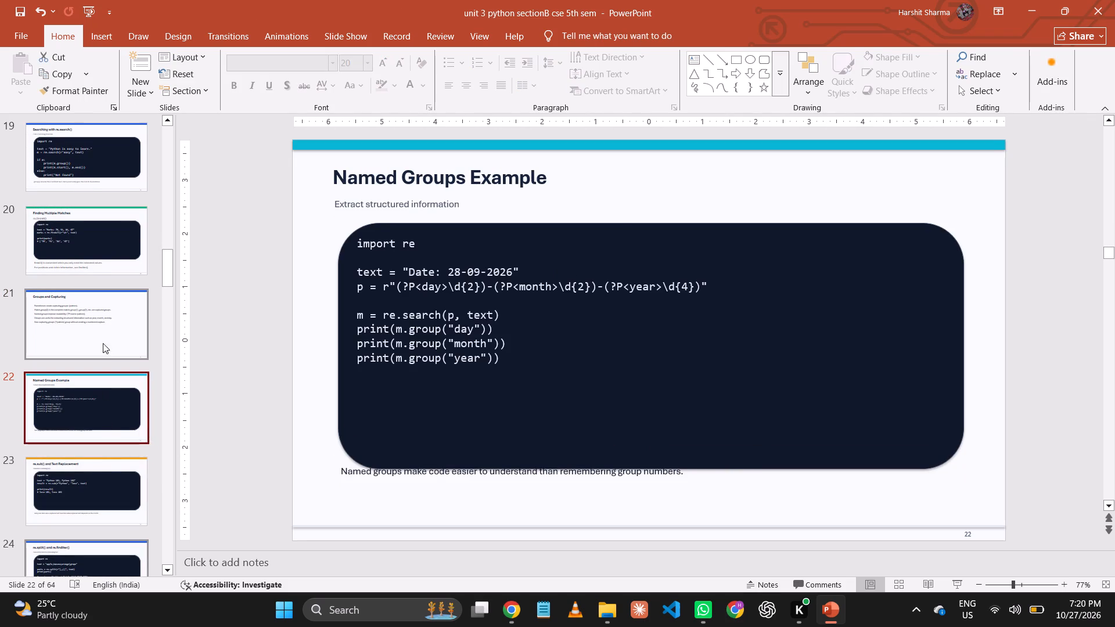
pyautogui.click(103, 341)
pyautogui.click(411, 298)
pyautogui.hotkey('ctrl', 'a')
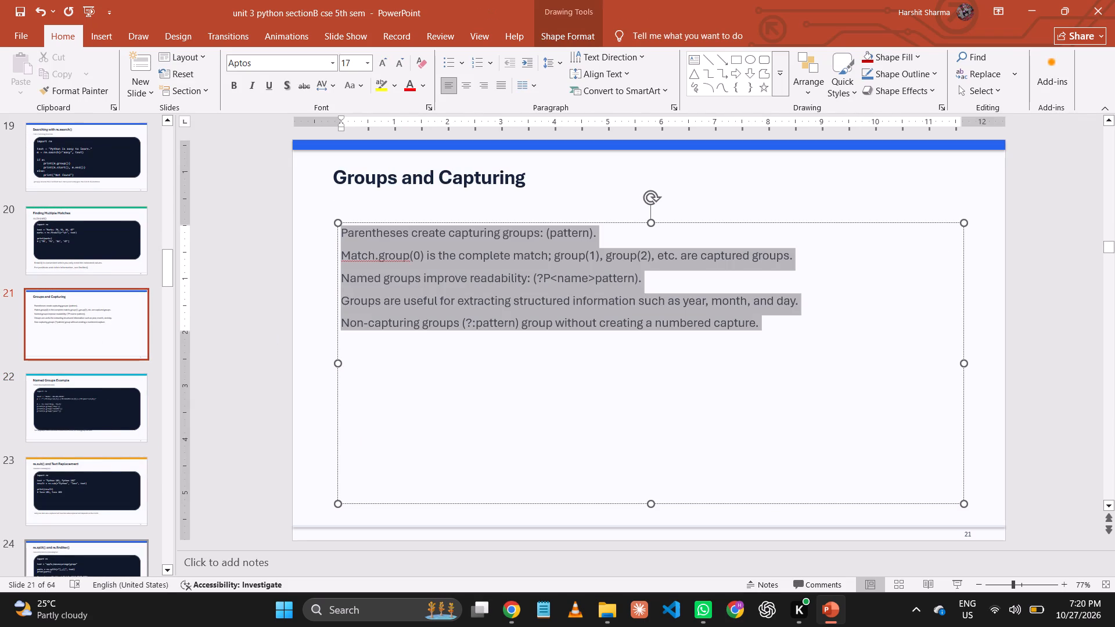
pyautogui.click(381, 59)
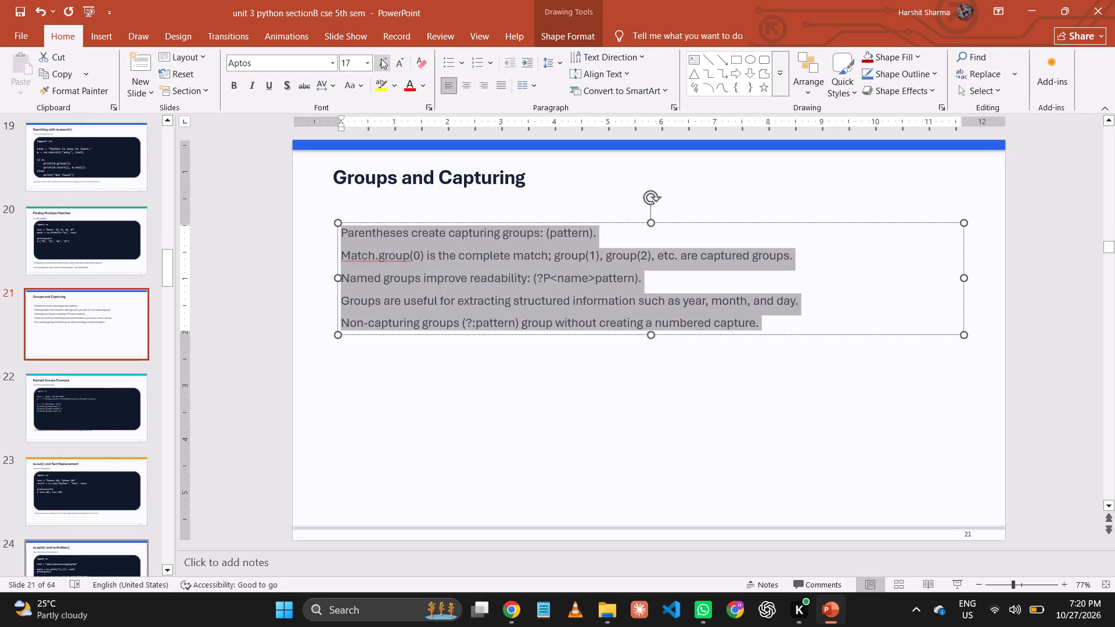
pyautogui.click(381, 59)
pyautogui.click(368, 64)
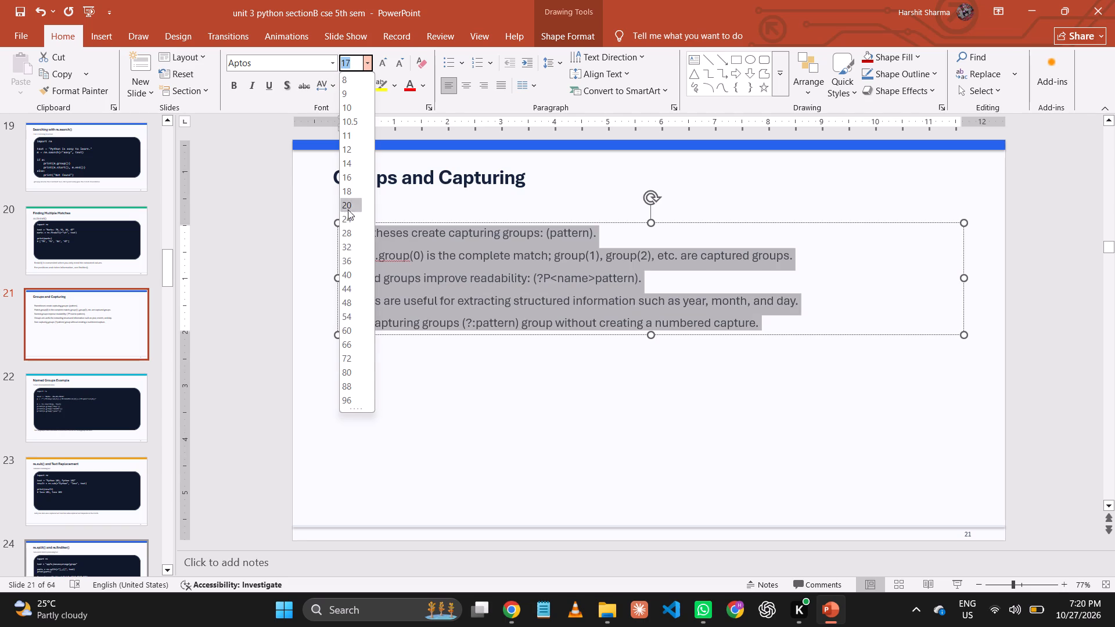
pyautogui.click(347, 235)
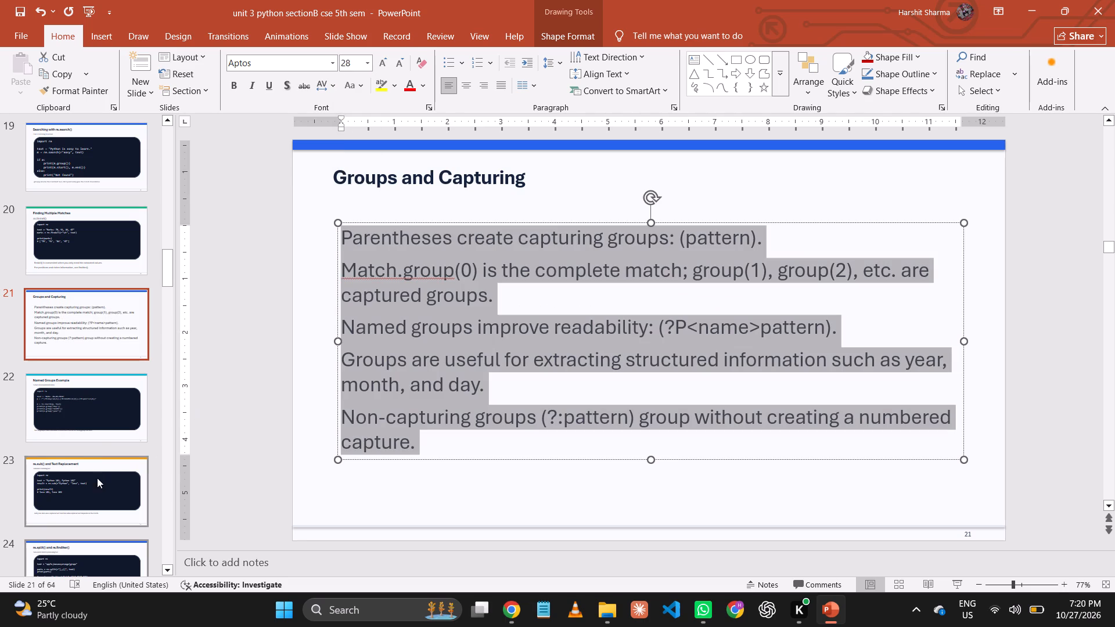
# Set all the code on slide 22, Named Groups Example, to 24 pt.
pyautogui.click(100, 416)
pyautogui.click(393, 369)
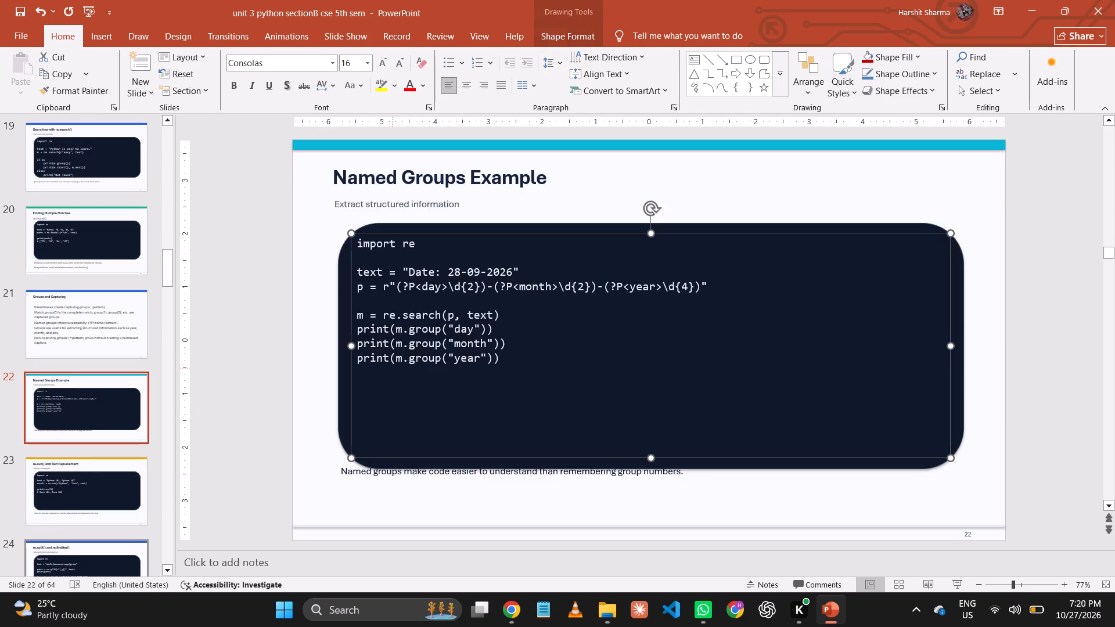
pyautogui.click(407, 344)
pyautogui.hotkey('ctrl', 'a')
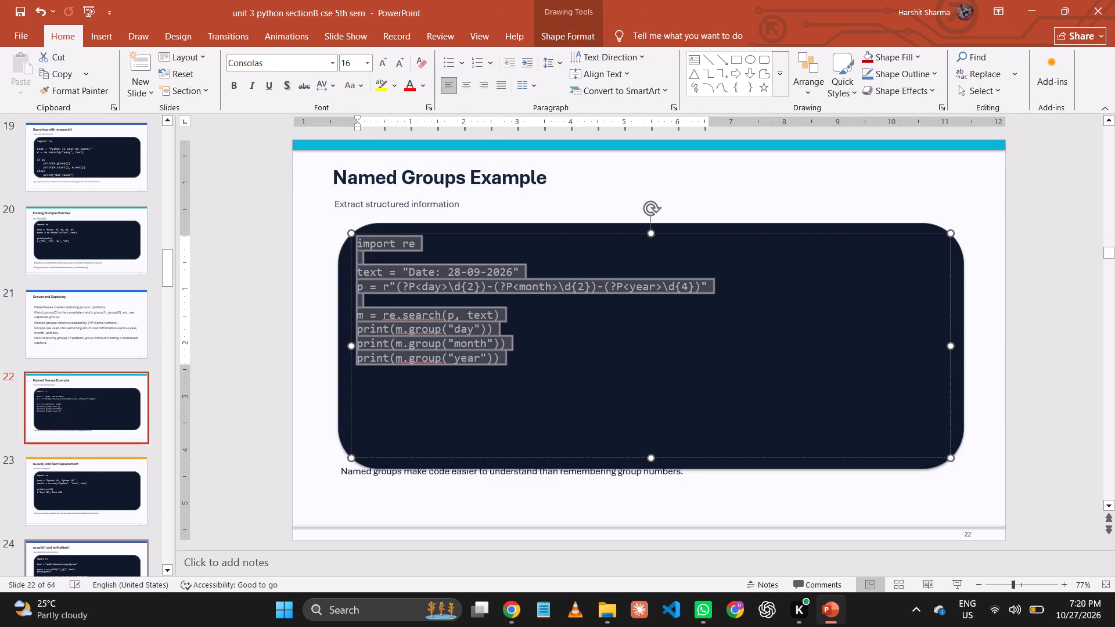
pyautogui.click(366, 67)
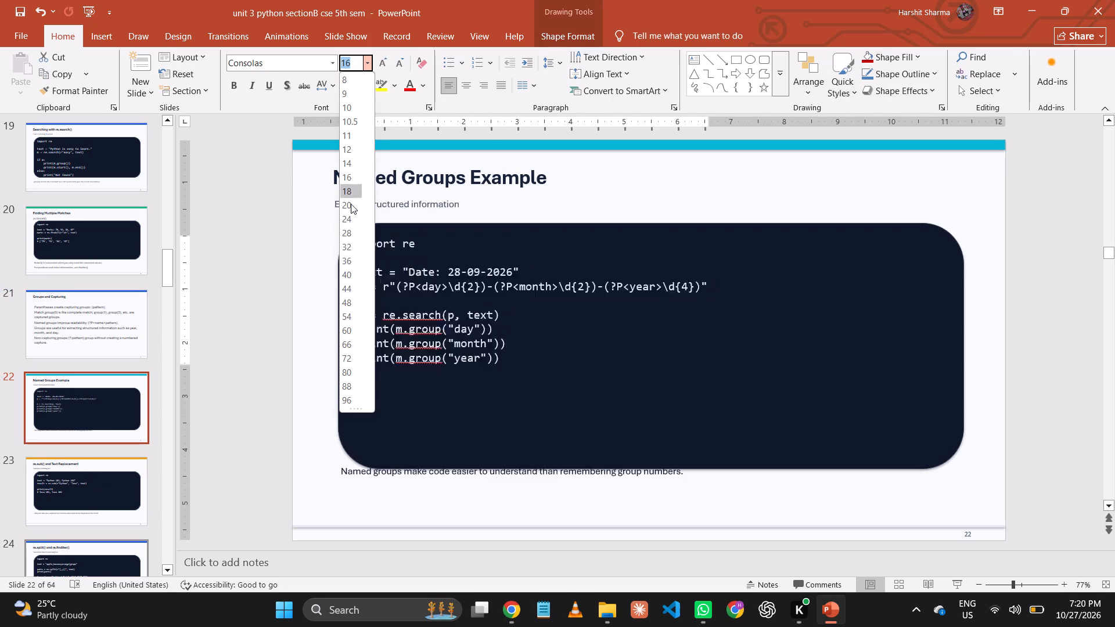
pyautogui.click(351, 216)
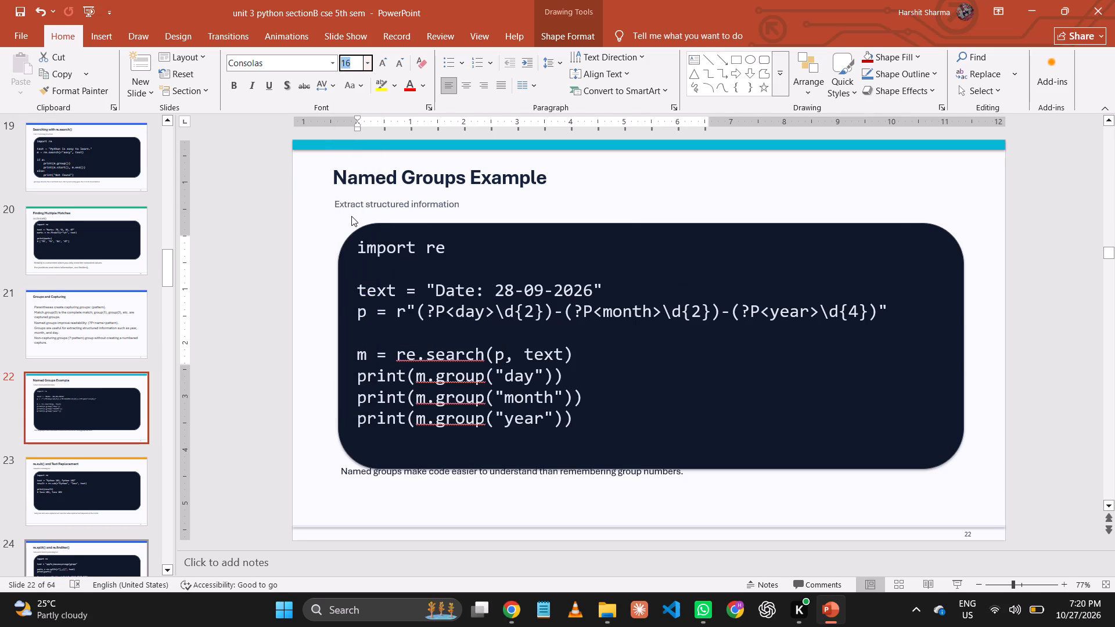
# Set the subtitle "Extract structured information" on slide 22 to 24 pt.
pyautogui.click(374, 202)
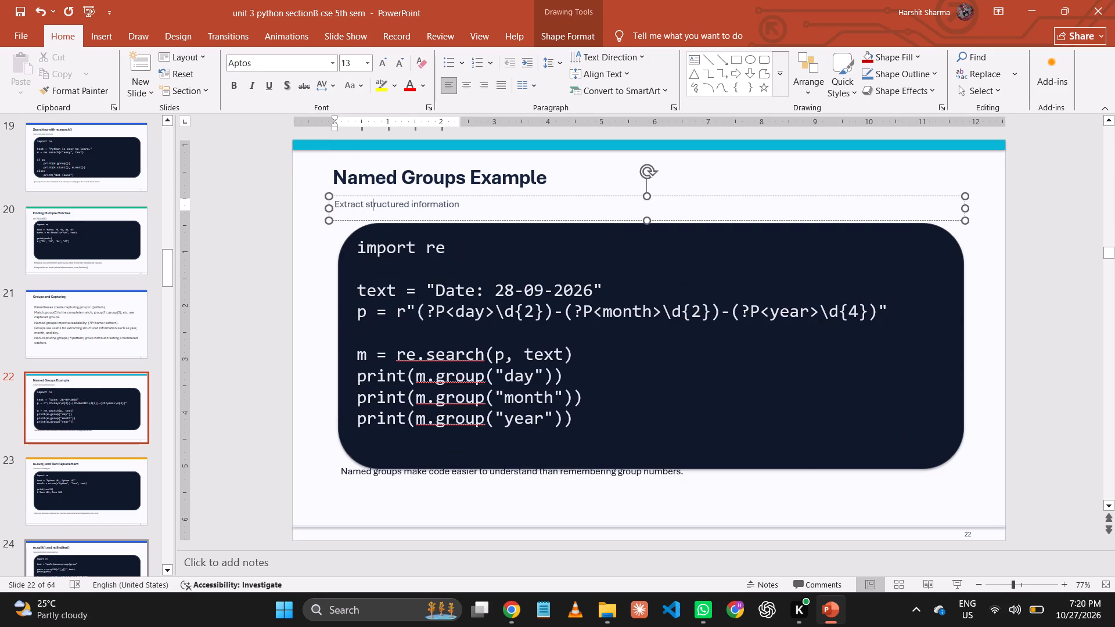
pyautogui.hotkey('ctrl', 'a')
pyautogui.click(378, 59)
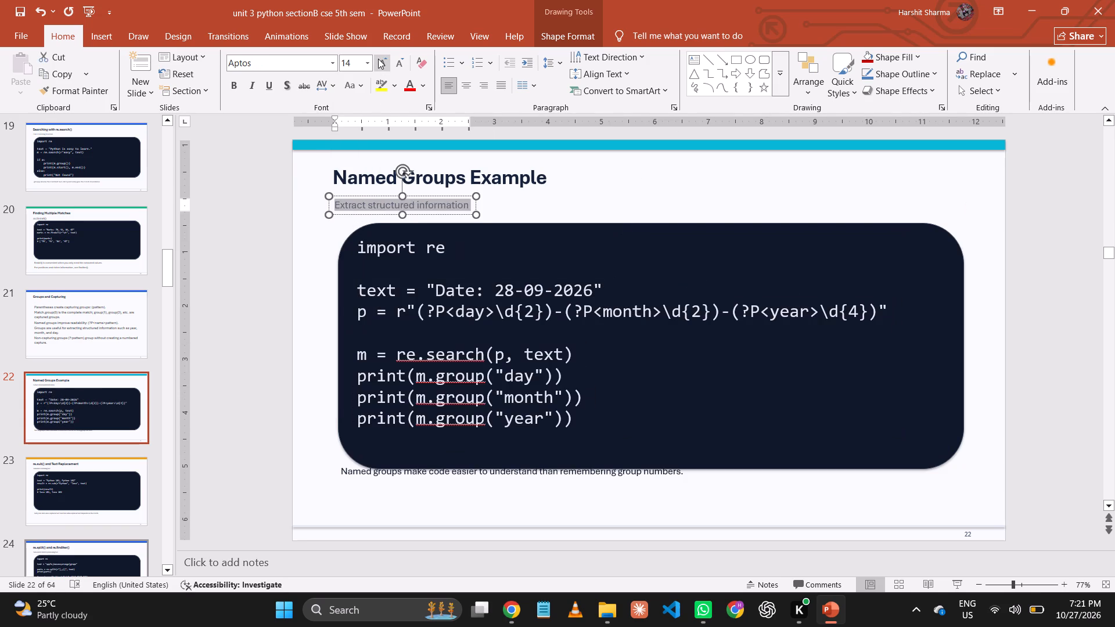
pyautogui.click(378, 59)
pyautogui.click(378, 59)
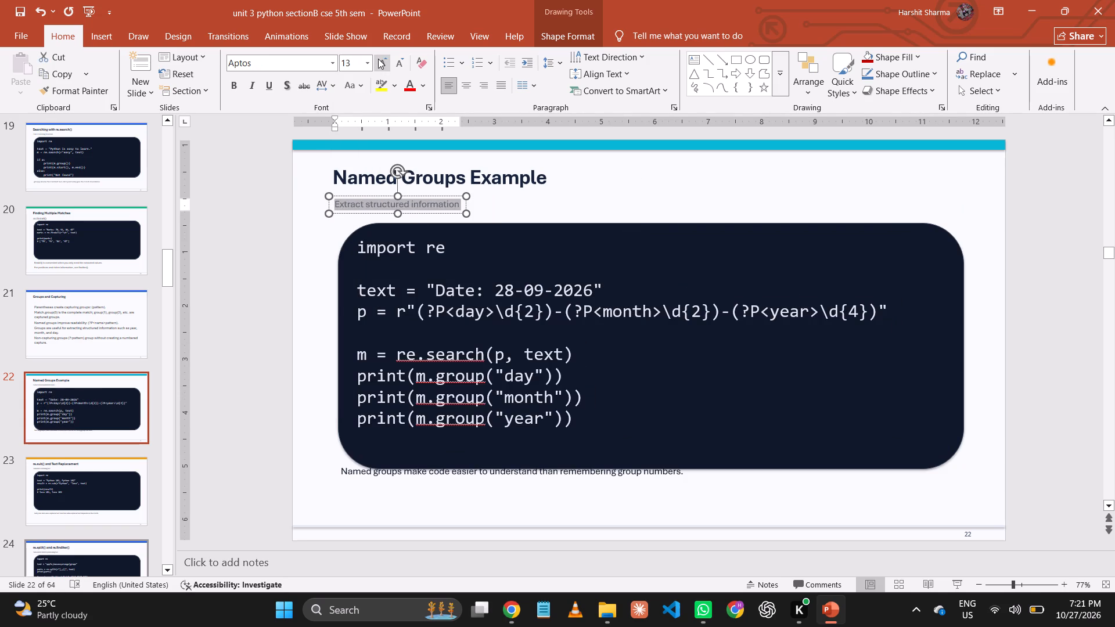
pyautogui.click(378, 59)
pyautogui.click(378, 59)
pyautogui.click(364, 67)
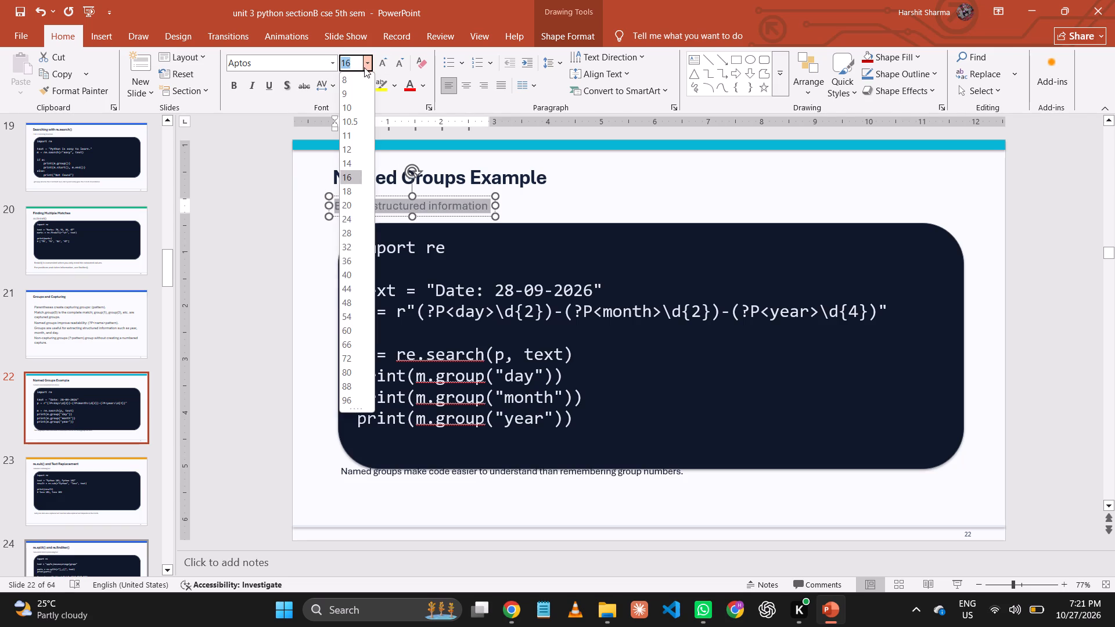
pyautogui.click(348, 221)
pyautogui.click(451, 323)
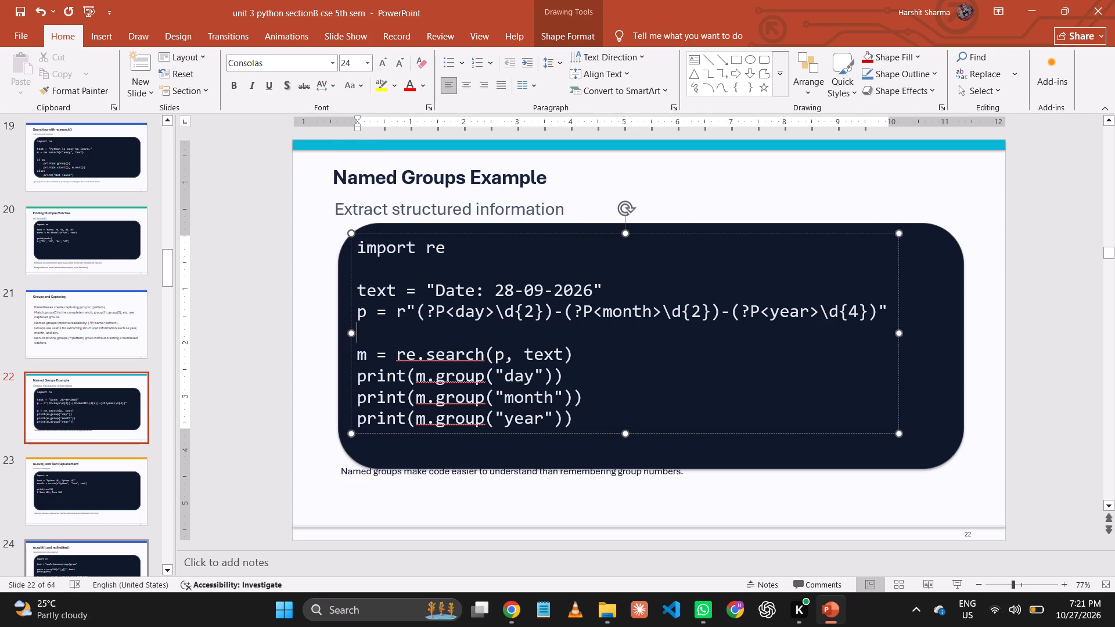
# Move the named groups note on slide 22 down clear of the code box and set its text to 24 pt.
pyautogui.click(456, 471)
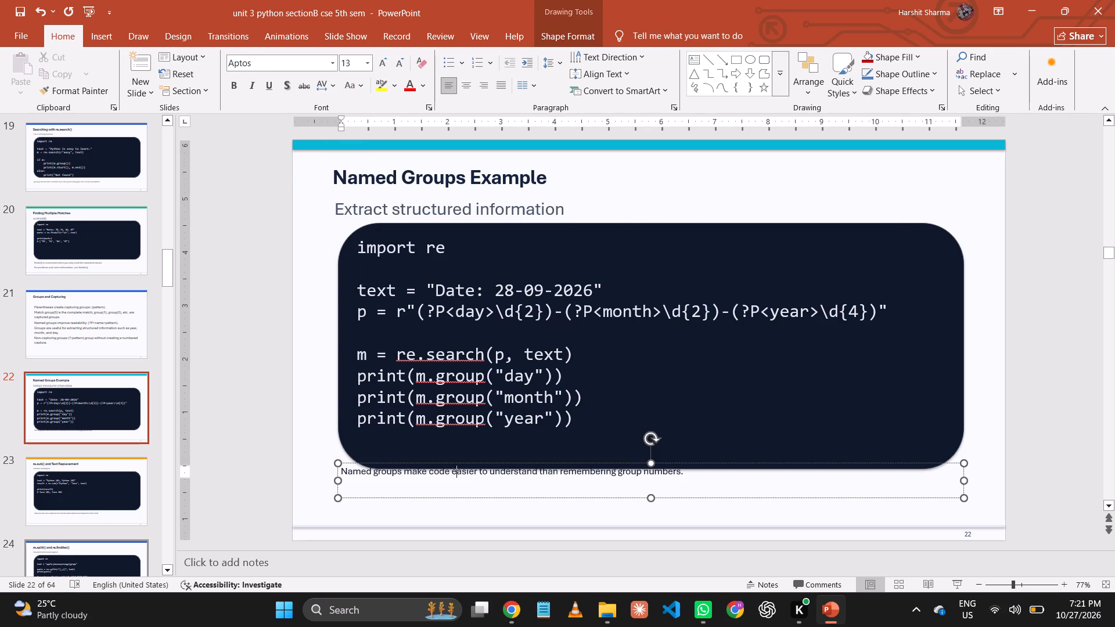
pyautogui.moveTo(539, 464); pyautogui.dragTo(535, 489)
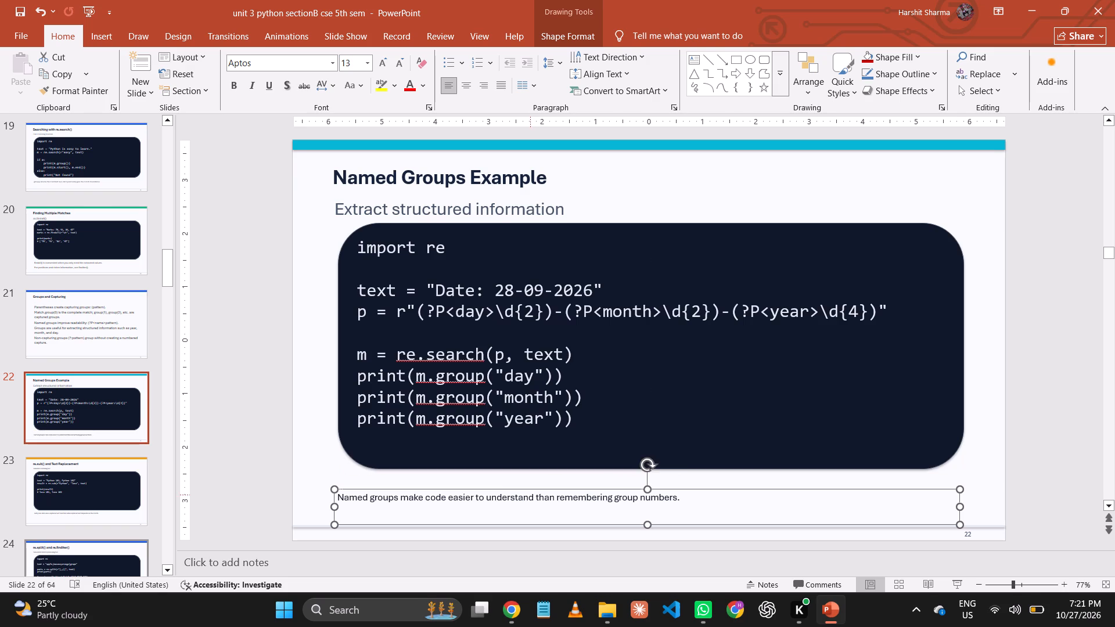
pyautogui.click(530, 495)
pyautogui.hotkey('ctrl', 'a')
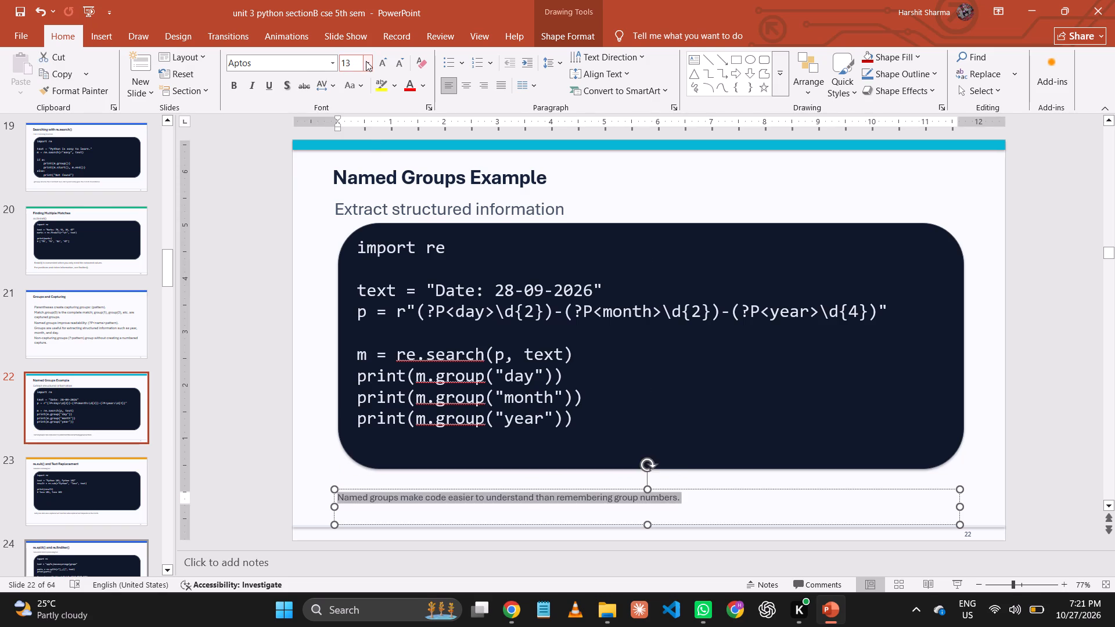
pyautogui.click(366, 61)
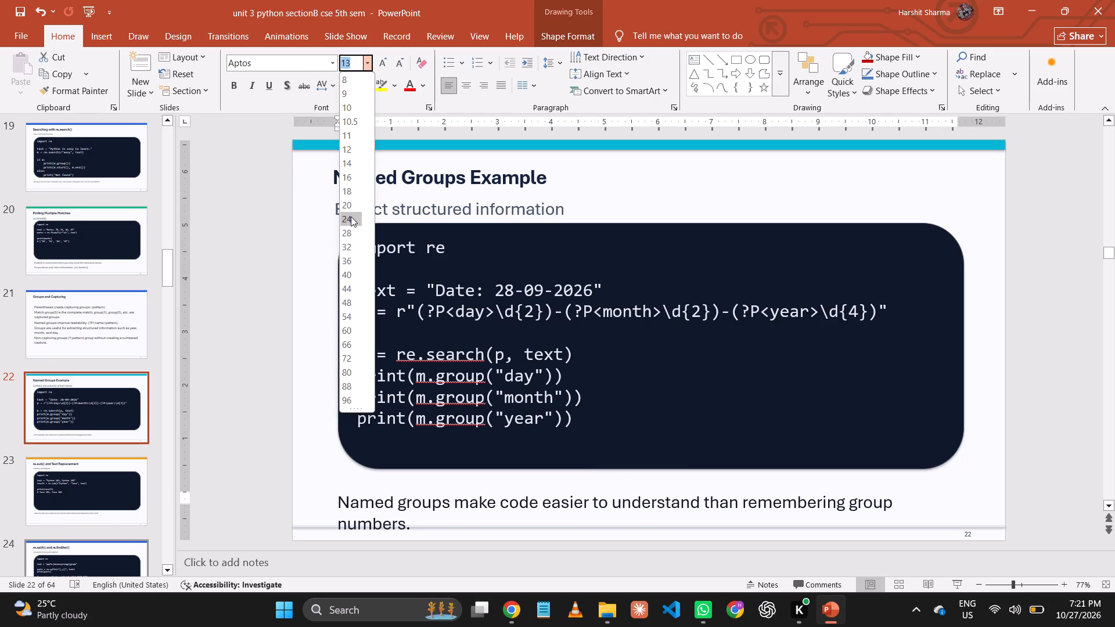
pyautogui.click(351, 217)
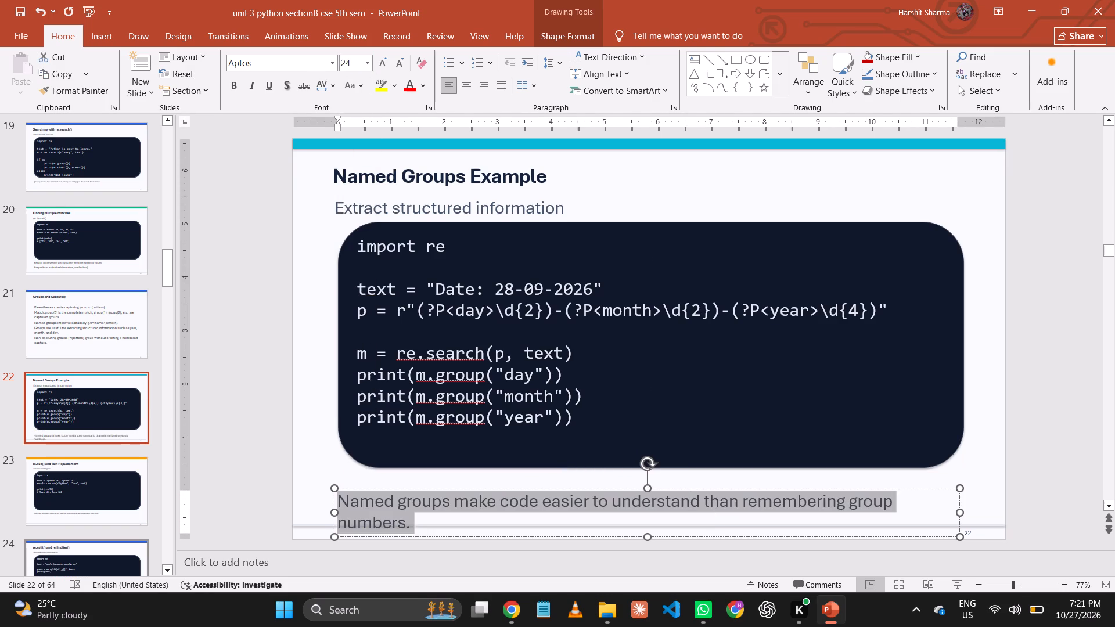
# Shift the note on slide 22 slightly up to sit just beneath the code box, and save the presentation.
pyautogui.moveTo(695, 487); pyautogui.dragTo(690, 481)
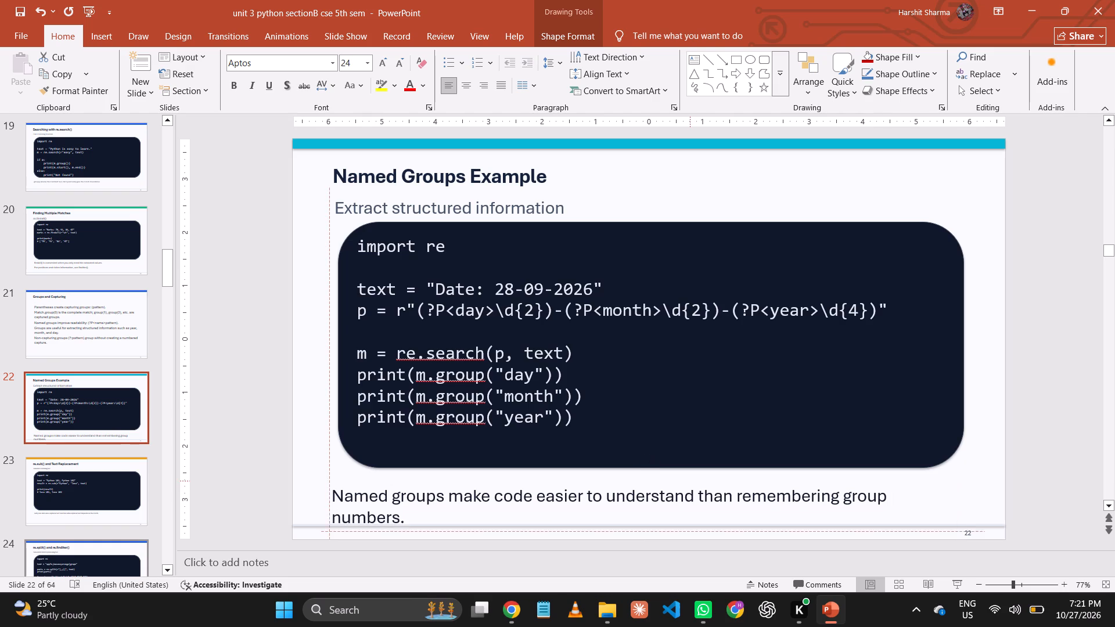
pyautogui.moveTo(690, 481); pyautogui.dragTo(688, 472)
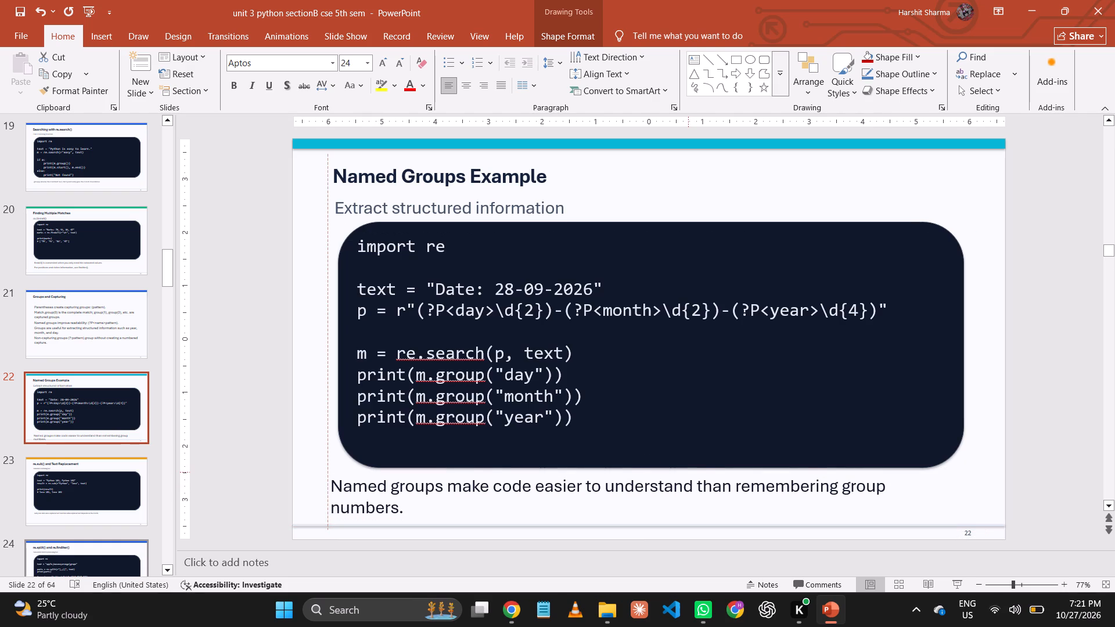
pyautogui.moveTo(688, 472); pyautogui.dragTo(688, 471)
pyautogui.click(280, 352)
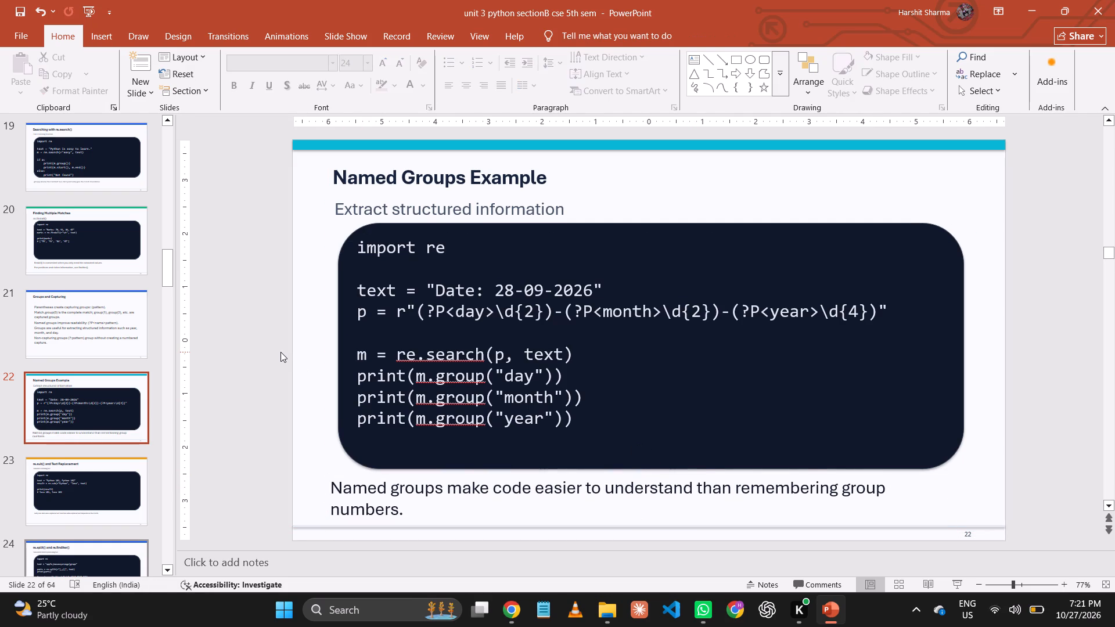
pyautogui.hotkey('ctrl', 's')
# Set the subtitle "Transform matching text" on slide 23, re.sub() and Text Replacement, to 20 pt.
pyautogui.click(100, 492)
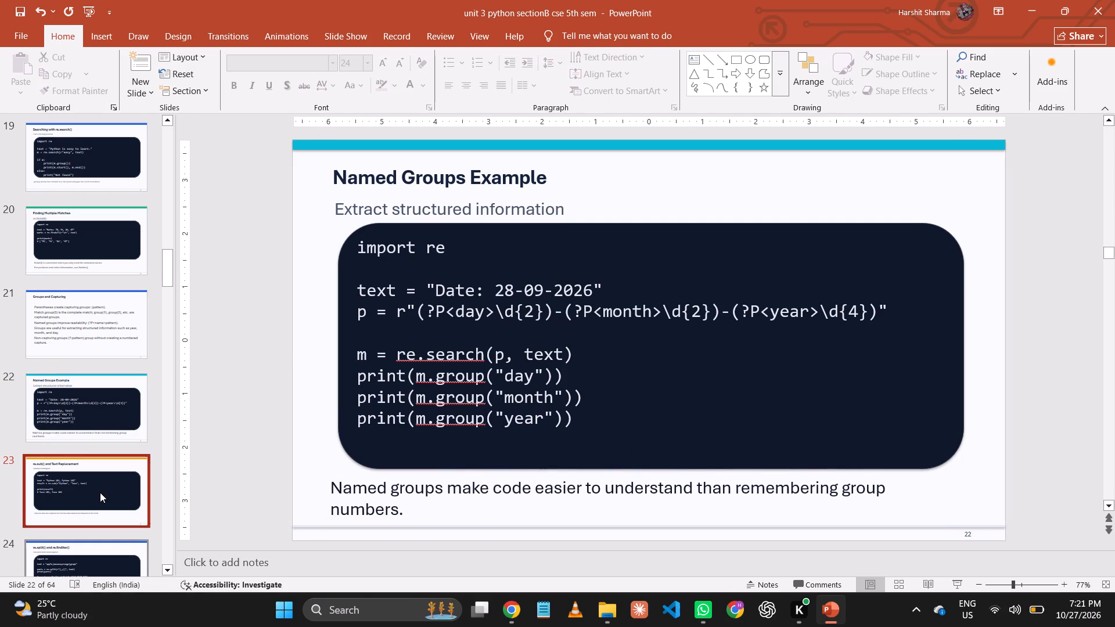
pyautogui.click(416, 206)
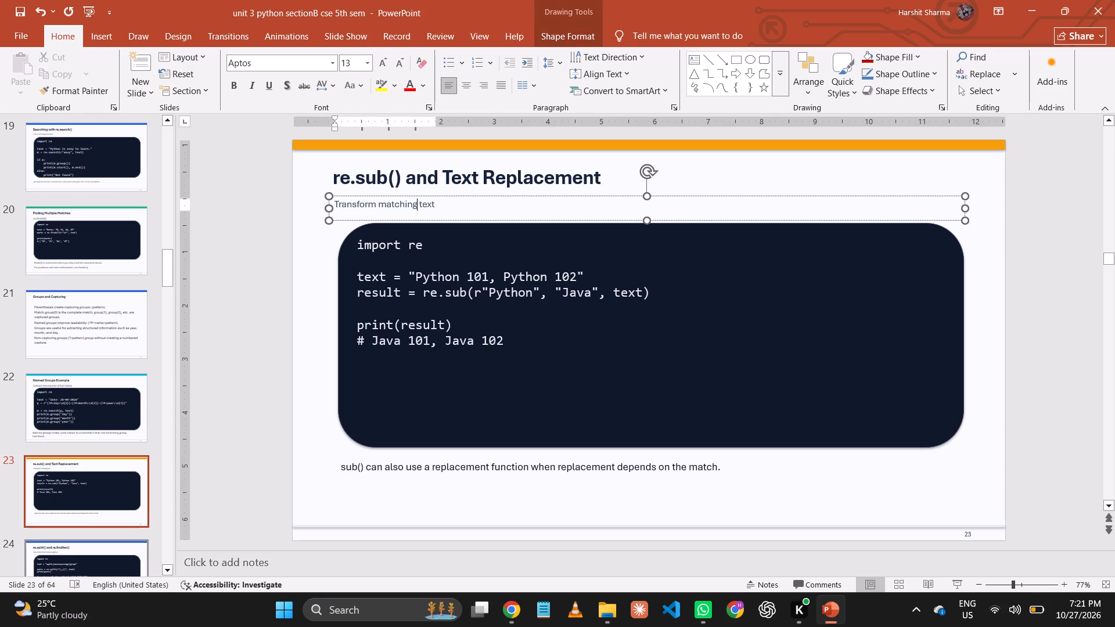
pyautogui.hotkey('ctrl', 'a')
pyautogui.click(367, 59)
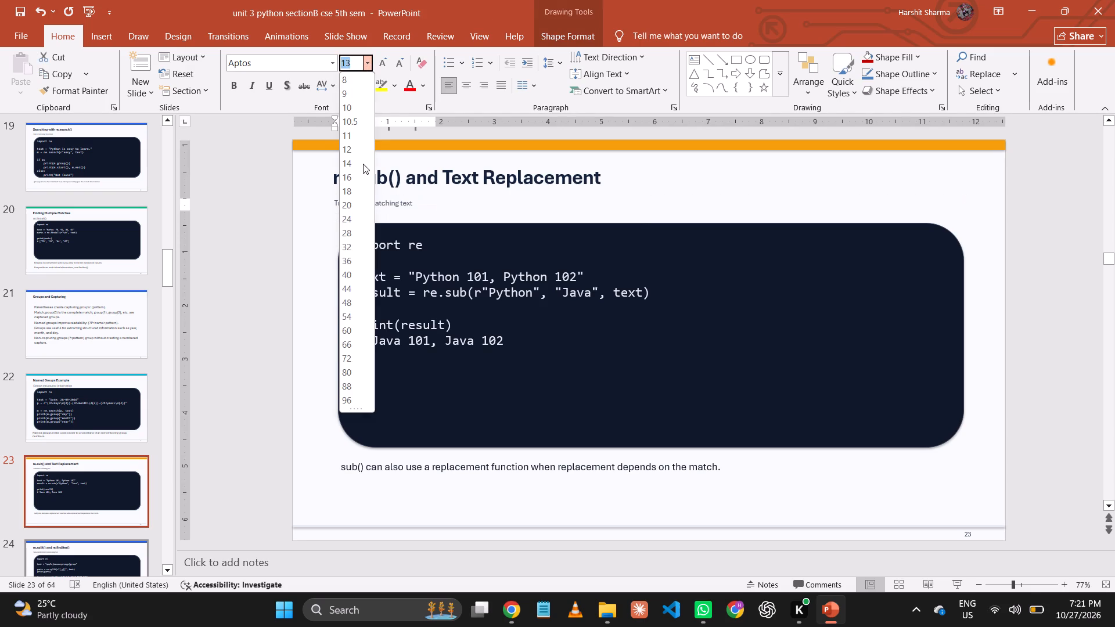
pyautogui.click(348, 207)
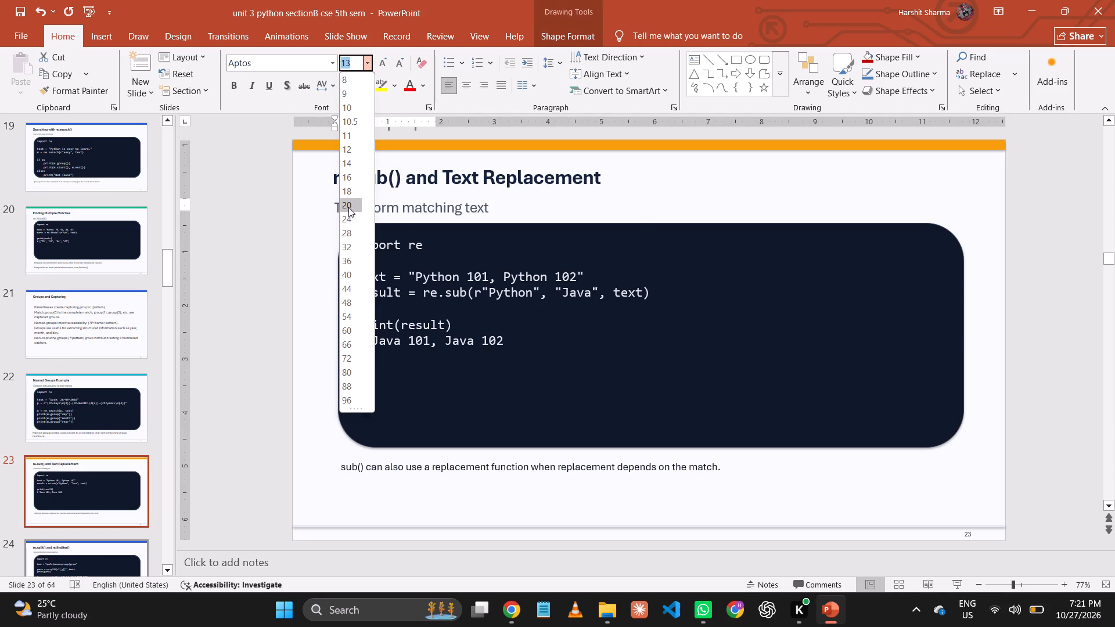
# Set the sub() note below the code box on slide 23 to 20 pt.
pyautogui.click(428, 469)
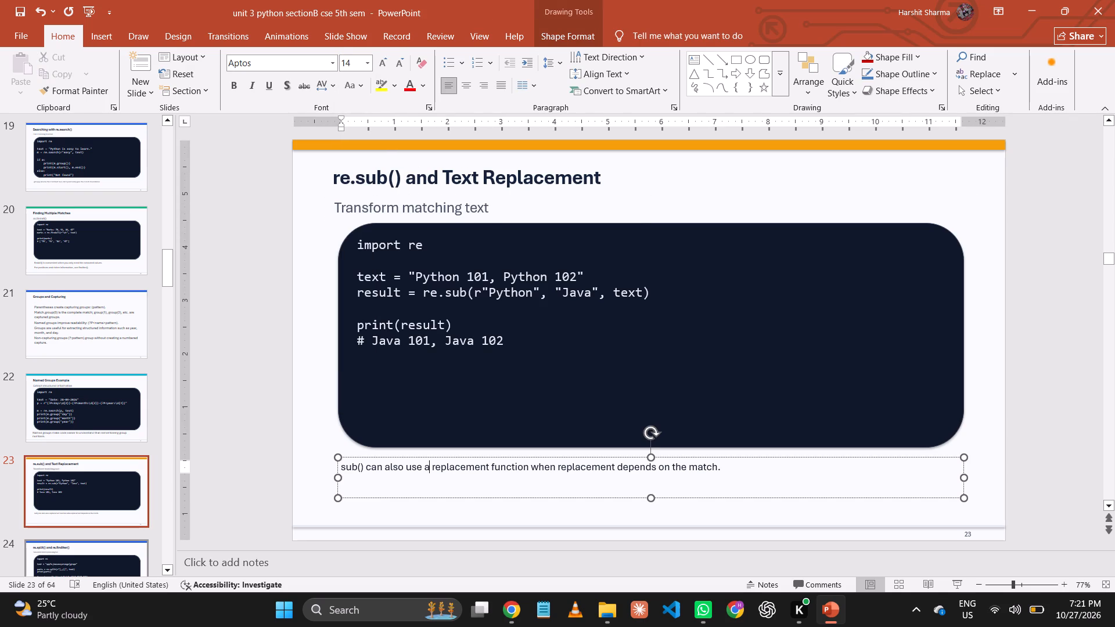
pyautogui.hotkey('ctrl', 'a')
pyautogui.click(364, 62)
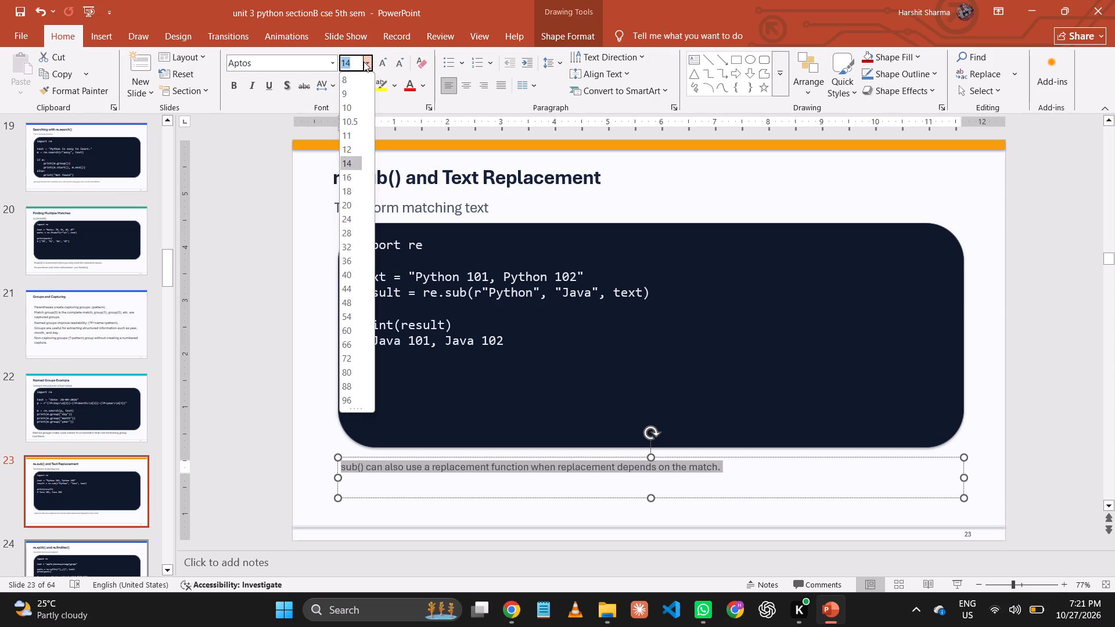
pyautogui.click(350, 206)
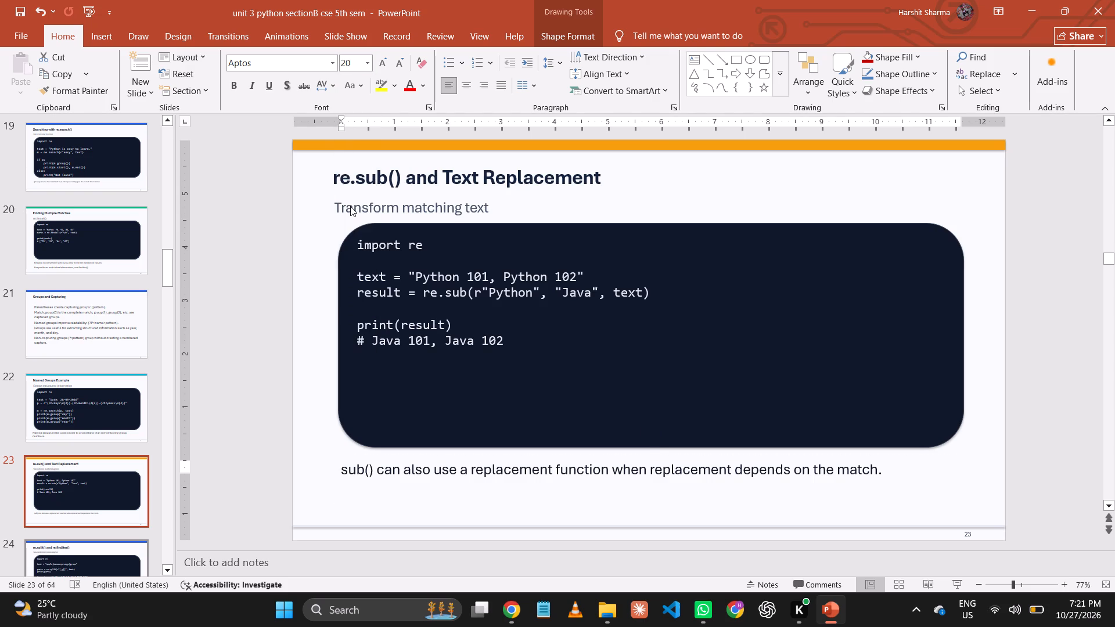
# Set all the code on slide 23 to 28 pt and save the presentation.
pyautogui.click(402, 301)
pyautogui.hotkey('ctrl', 'a')
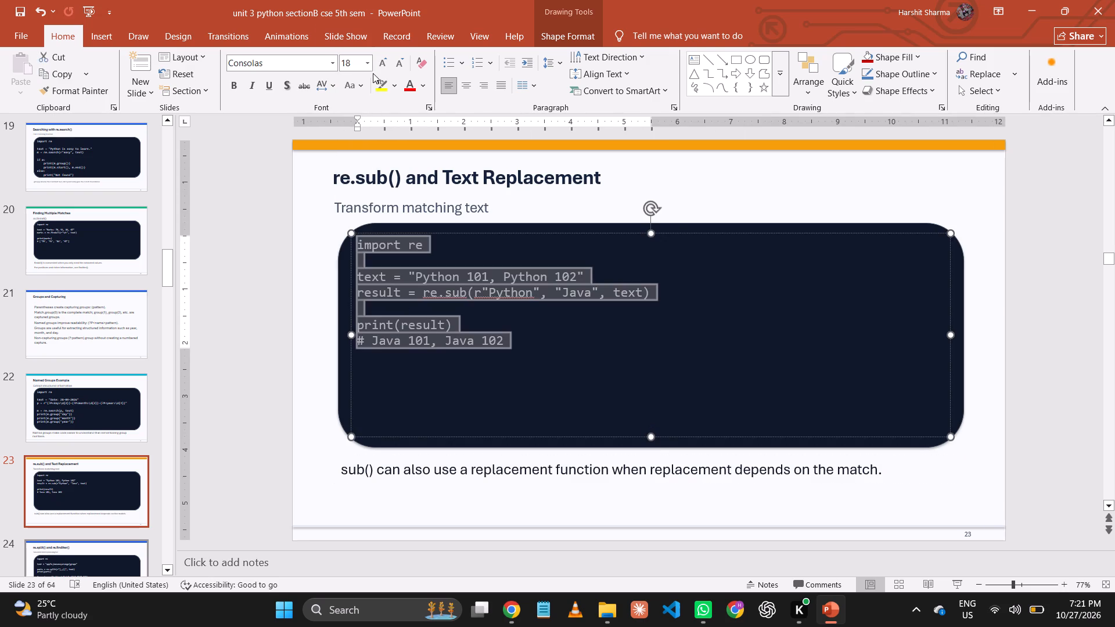
pyautogui.click(367, 66)
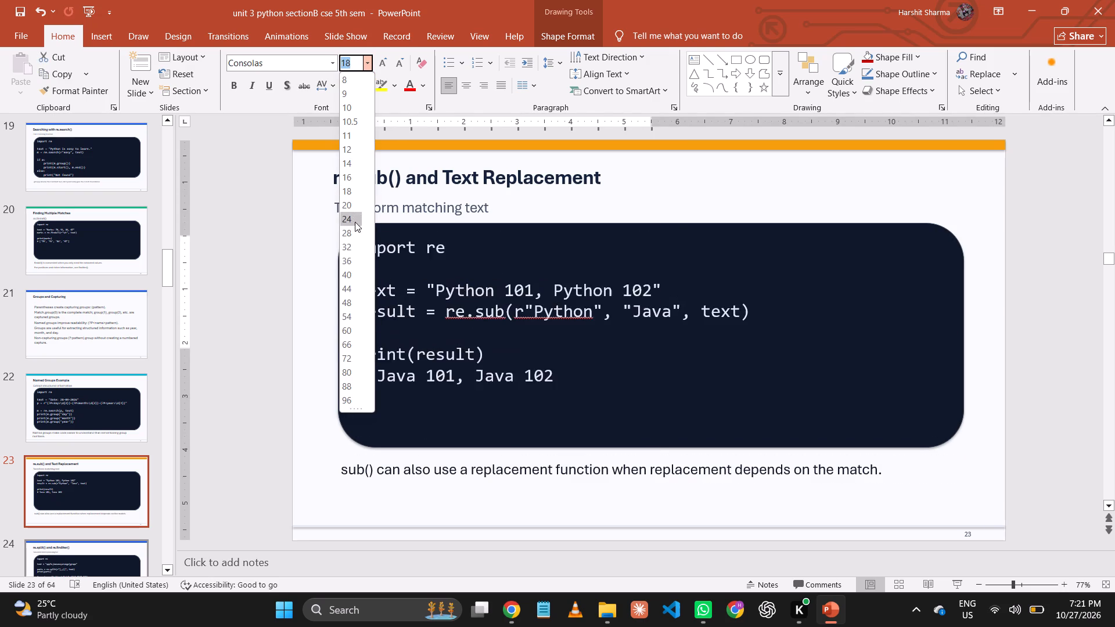
pyautogui.click(354, 236)
pyautogui.click(322, 247)
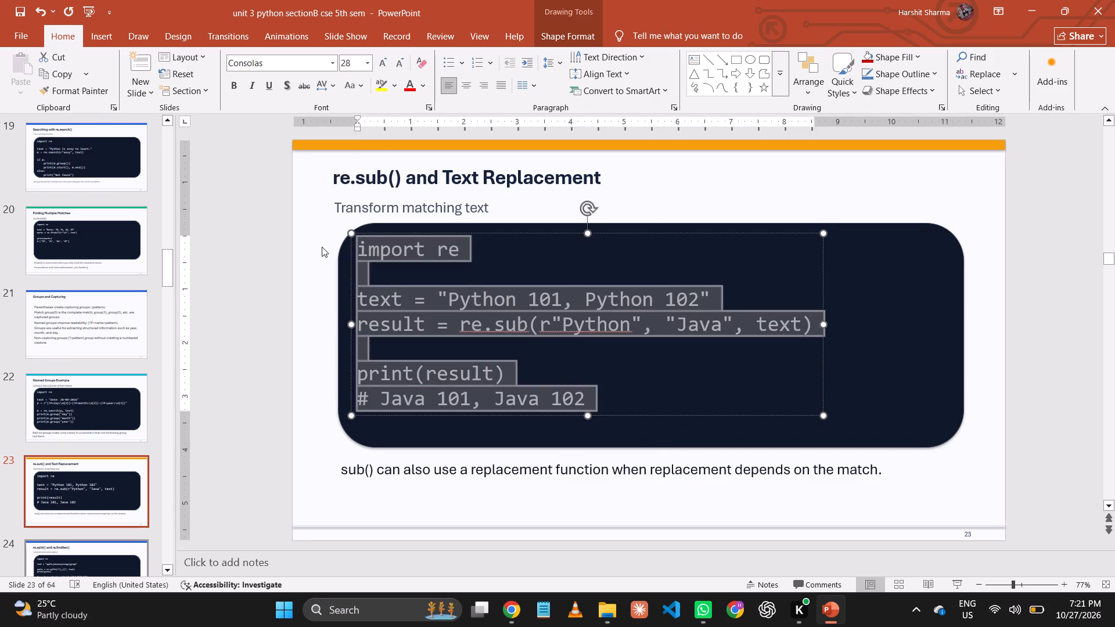
pyautogui.hotkey('ctrl', 's')
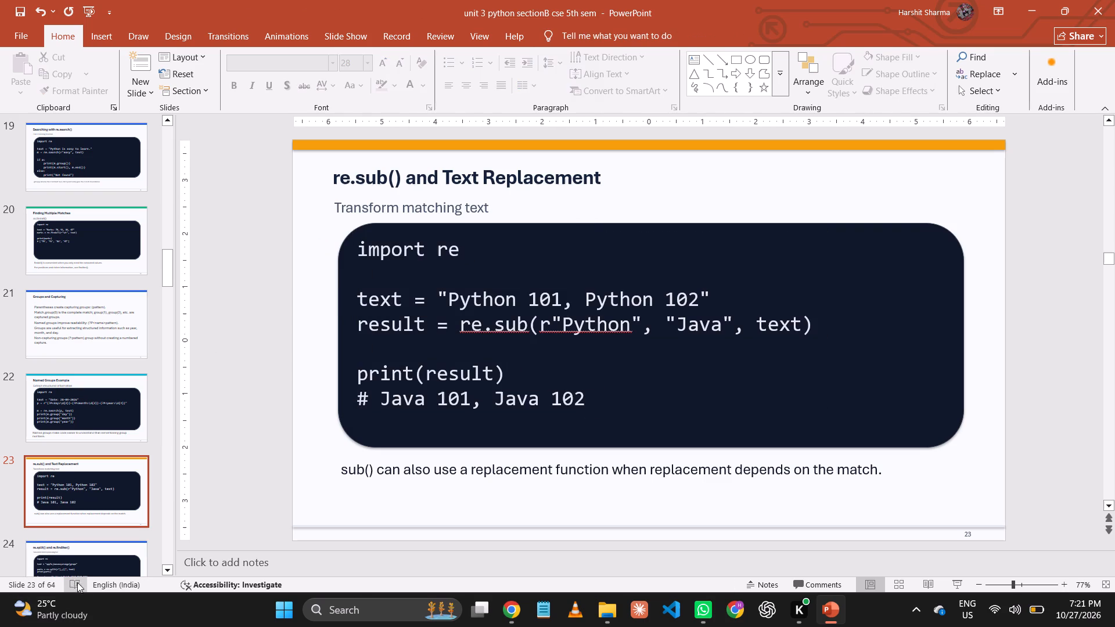
# Set the subtitle "Two useful tools for processing text" on slide 24, re.split() and re.finditer(), to 24 pt.
pyautogui.click(87, 568)
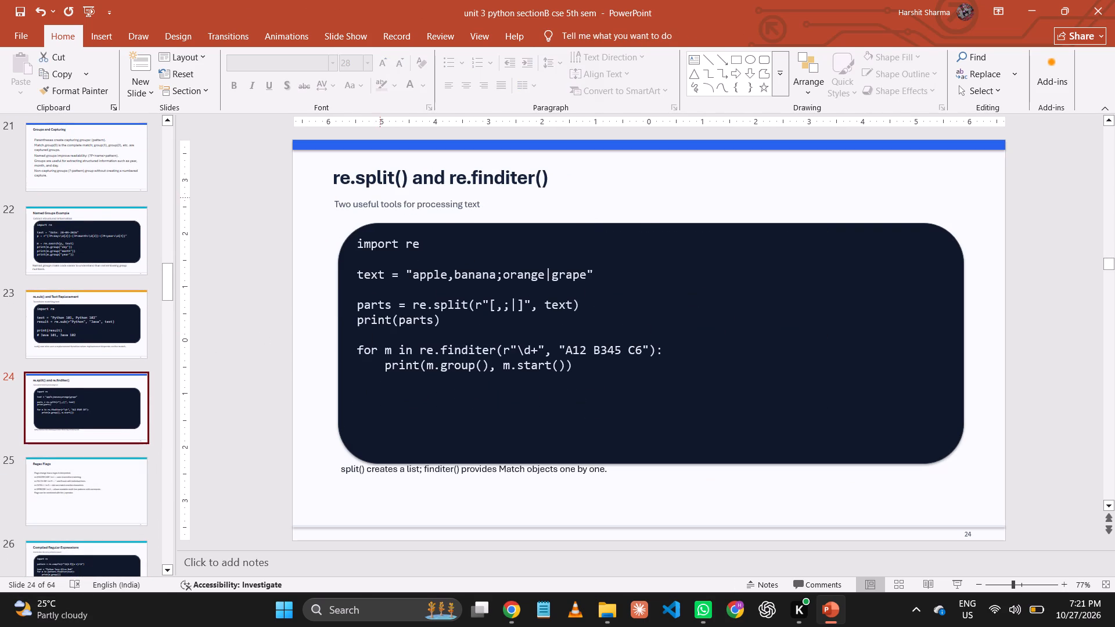
pyautogui.click(380, 201)
pyautogui.hotkey('ctrl', 'a')
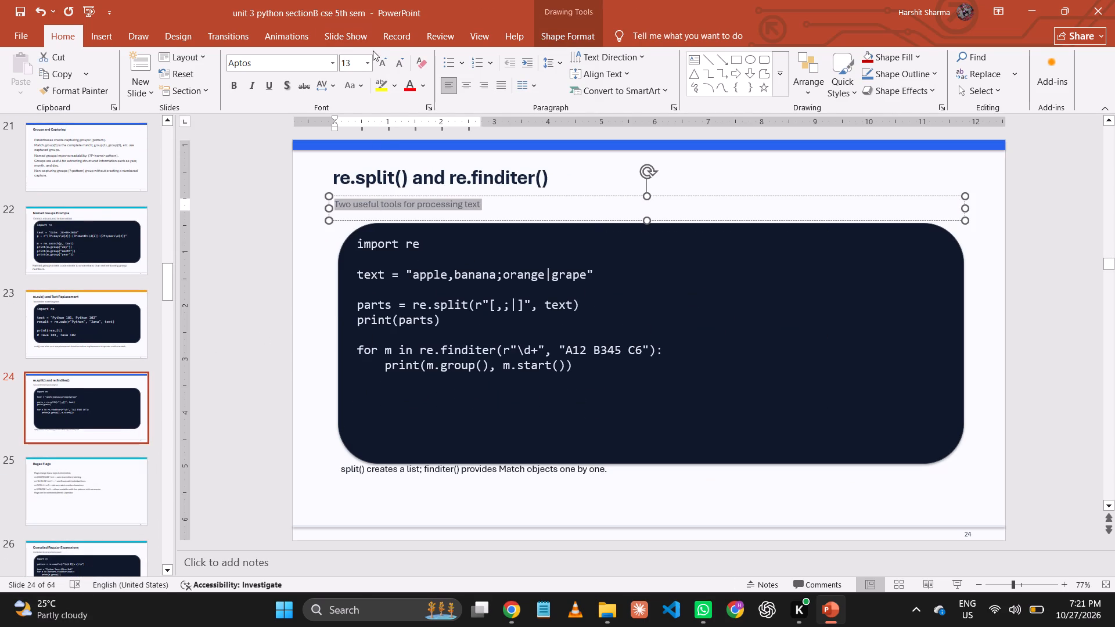
pyautogui.click(371, 59)
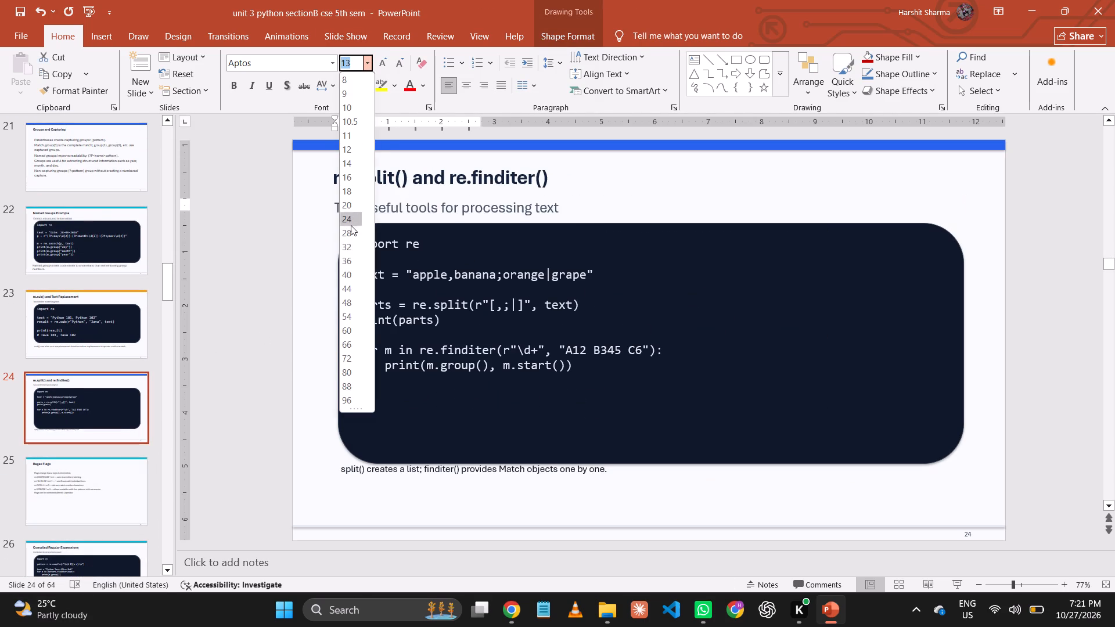
pyautogui.click(351, 219)
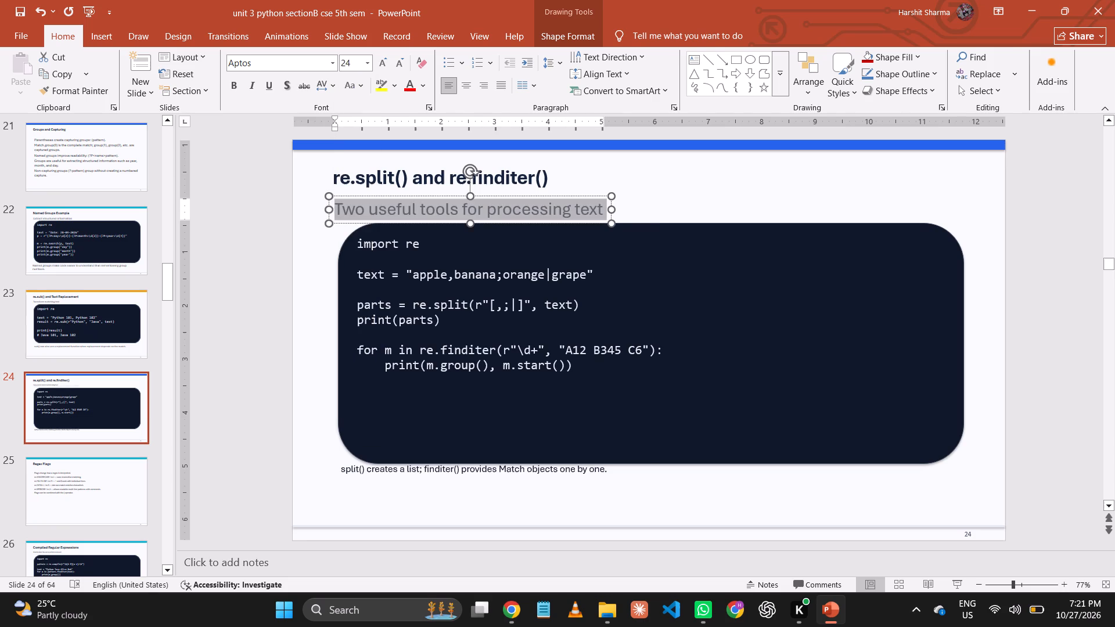
# Set all the code on slide 24 to 24 pt.
pyautogui.click(404, 284)
pyautogui.hotkey('ctrl', 'a')
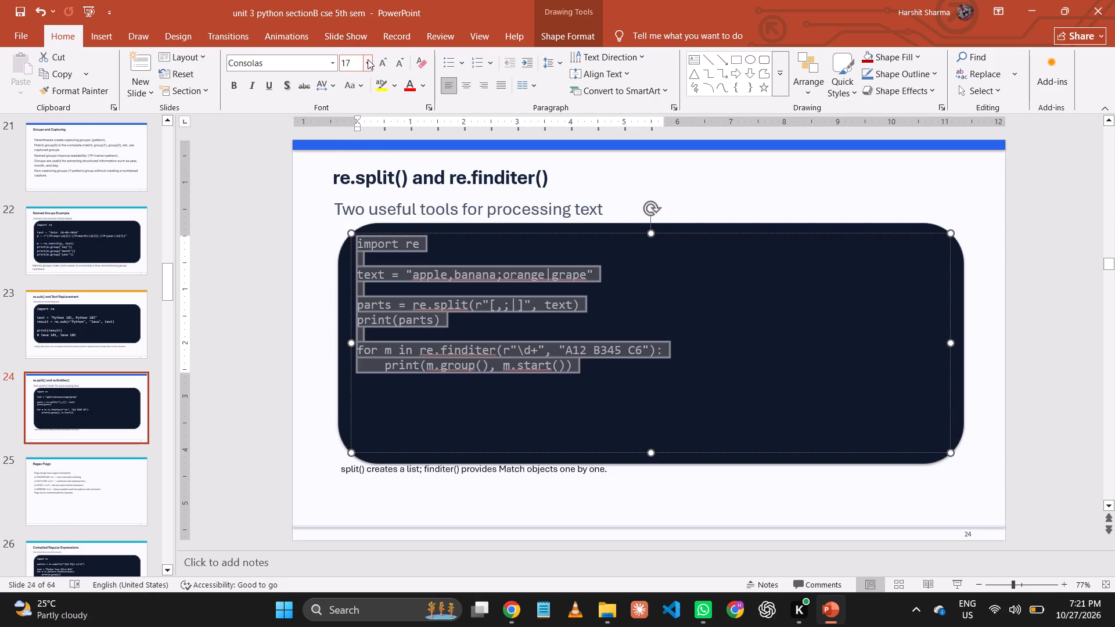
pyautogui.click(368, 59)
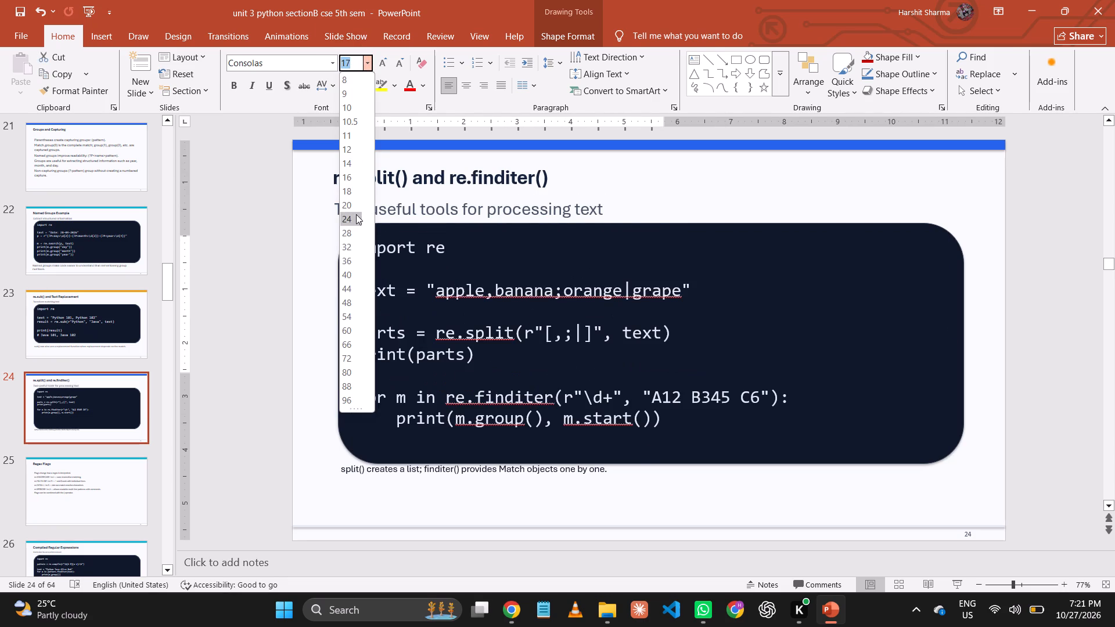
pyautogui.click(356, 214)
# Set the split() and finditer() note below the code box on slide 24 to 20 pt.
pyautogui.click(533, 469)
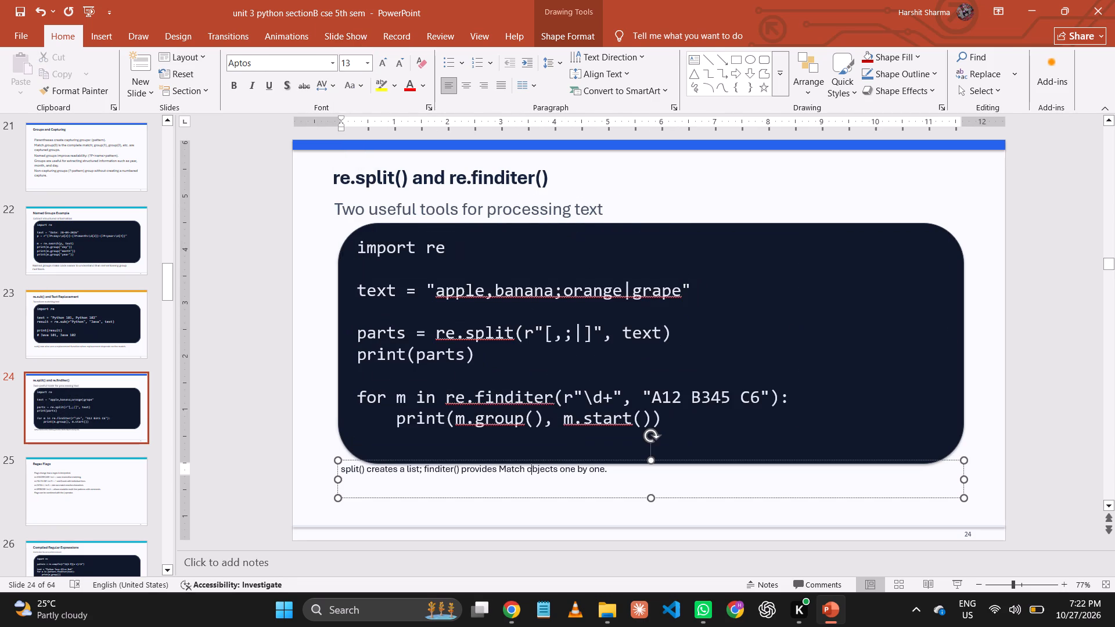
pyautogui.hotkey('ctrl', 'a')
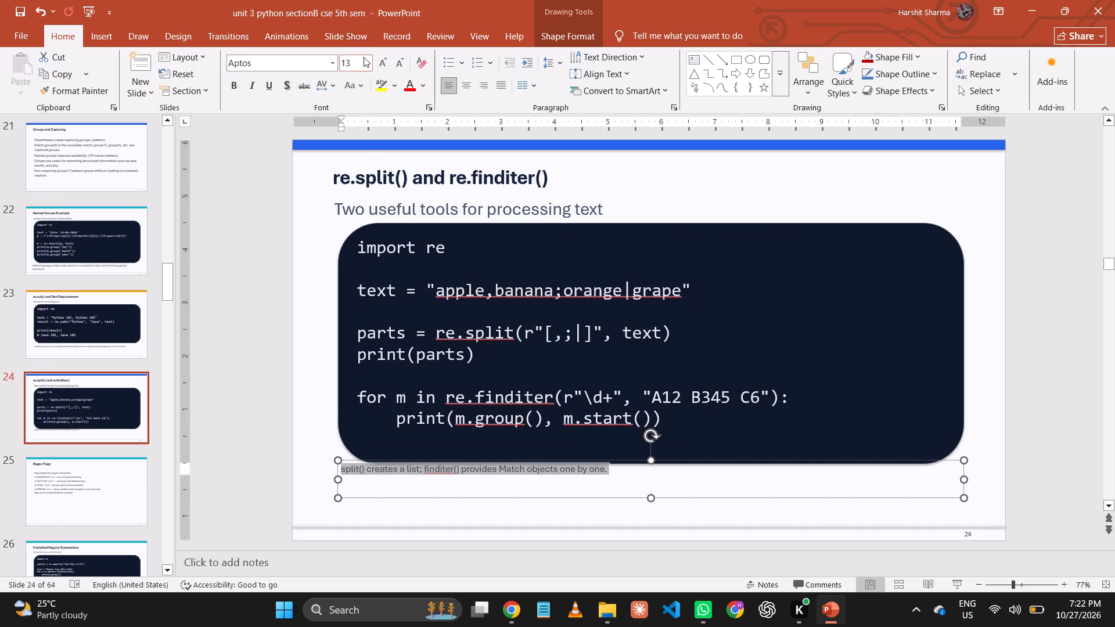
pyautogui.click(364, 57)
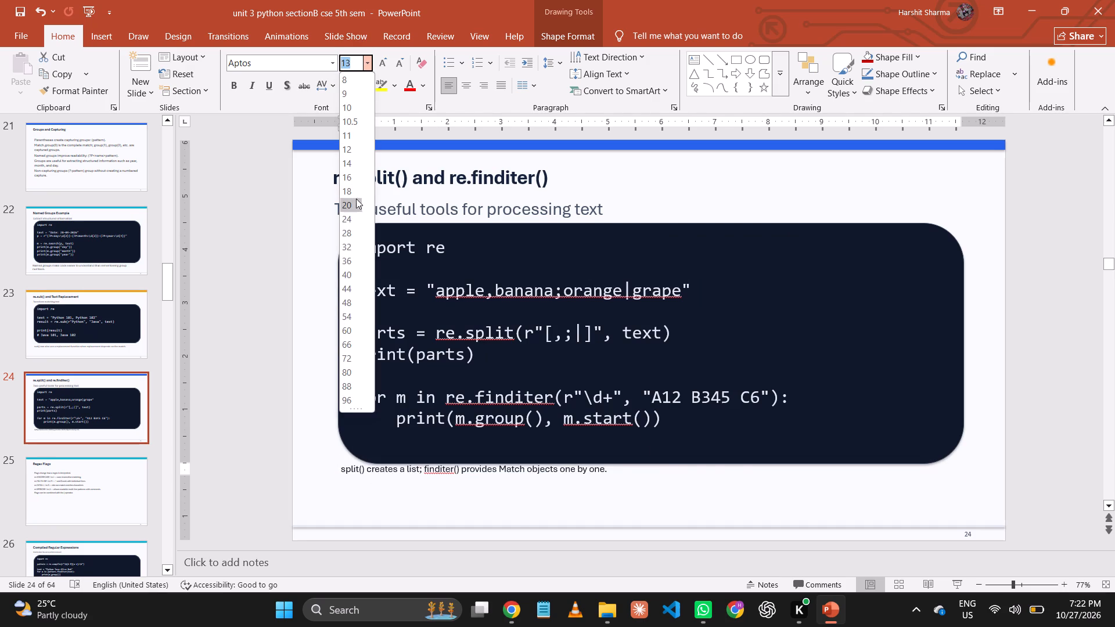
pyautogui.click(355, 207)
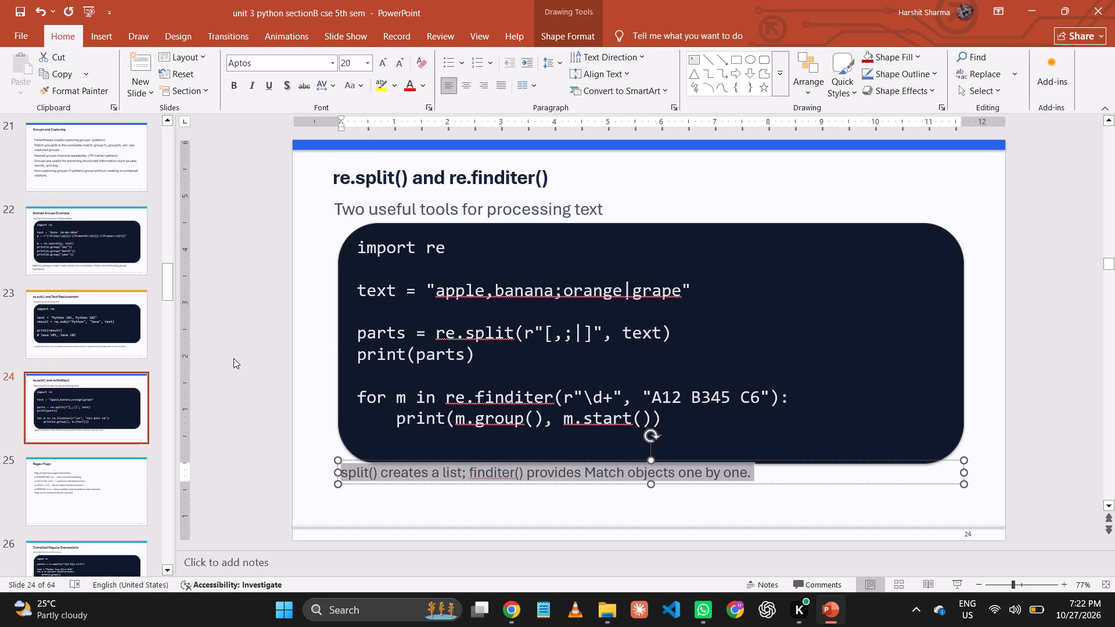
pyautogui.click(233, 358)
# Move the note on slide 24 slightly down, clear of the code box, and save the presentation.
pyautogui.click(519, 466)
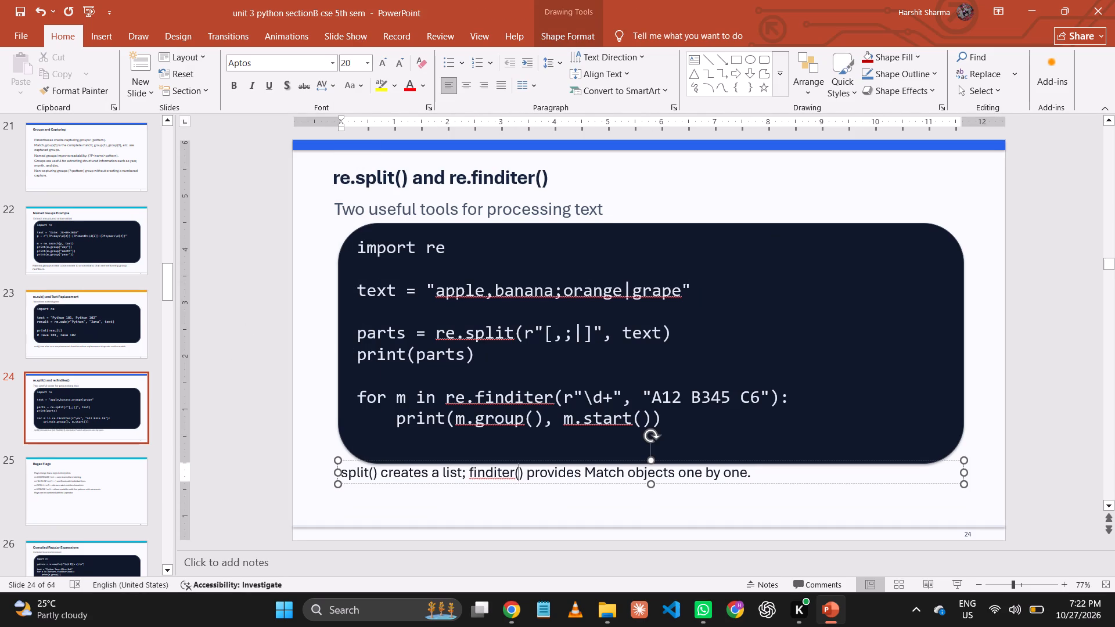
pyautogui.moveTo(587, 459); pyautogui.dragTo(587, 471)
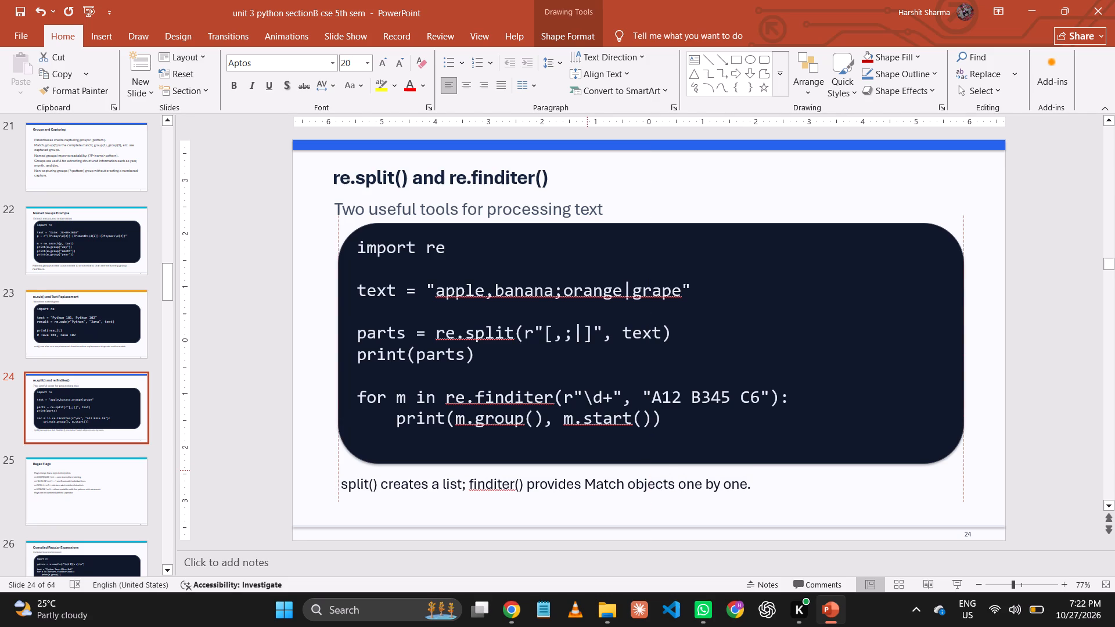
pyautogui.moveTo(587, 471); pyautogui.dragTo(587, 473)
pyautogui.click(259, 411)
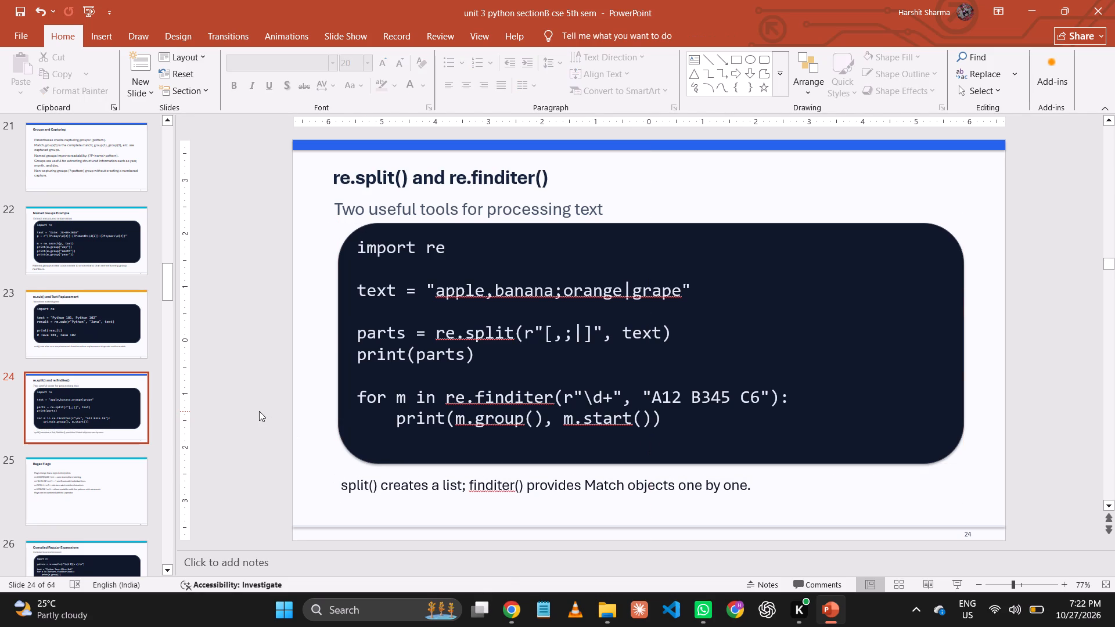
pyautogui.hotkey('ctrl', 's')
# Set all the body text on slide 25, Regex Flags, to 28 pt.
pyautogui.click(72, 495)
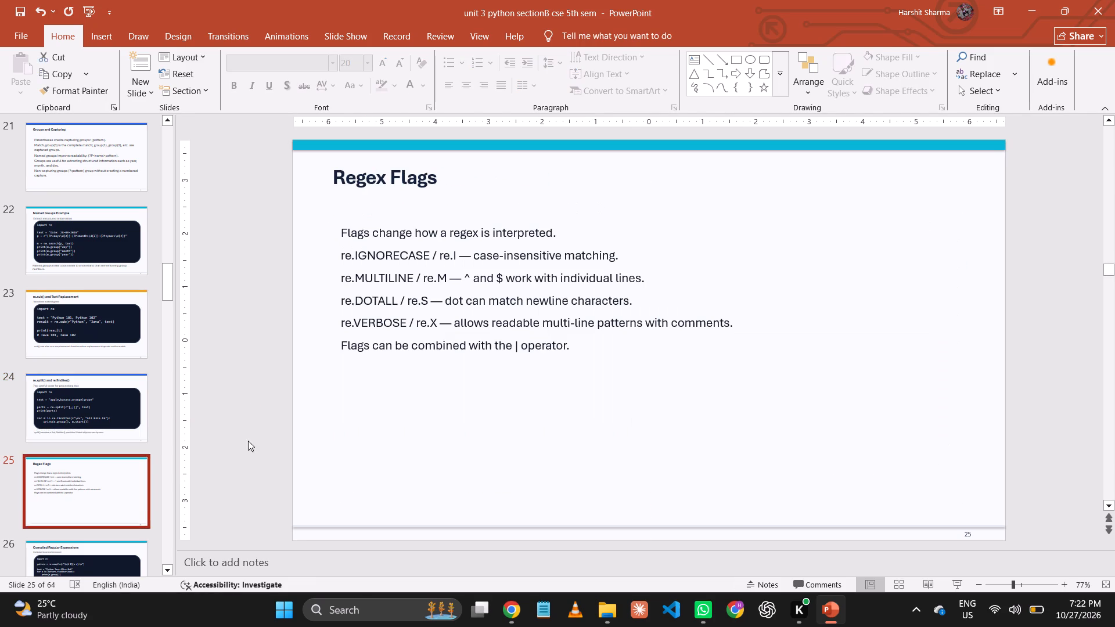
pyautogui.click(508, 343)
pyautogui.hotkey('ctrl', 'a')
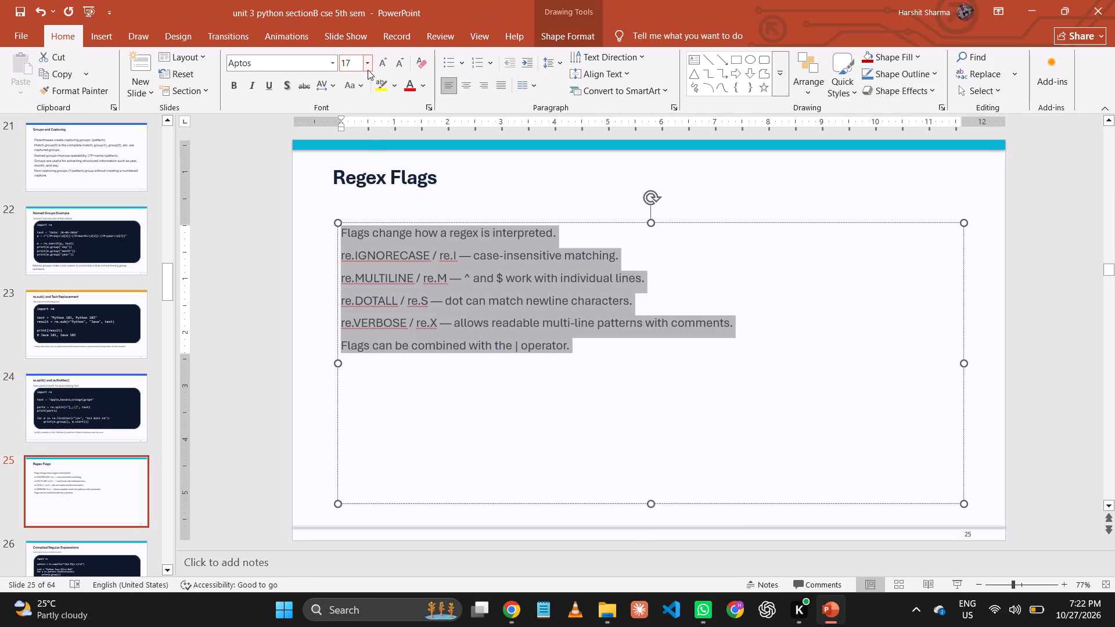
pyautogui.click(370, 70)
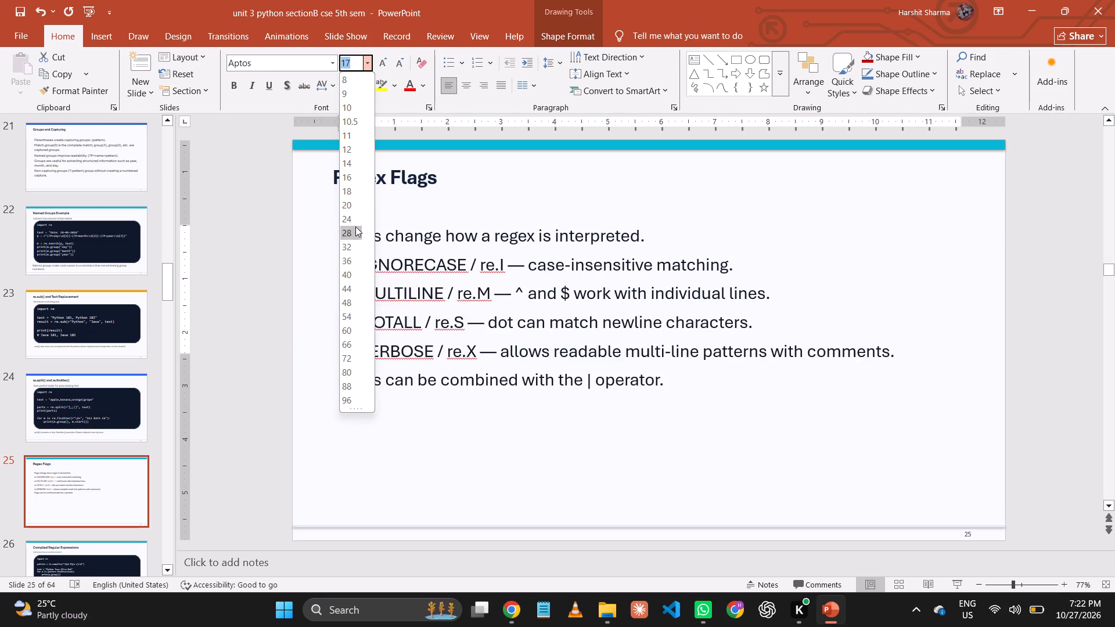
pyautogui.click(355, 227)
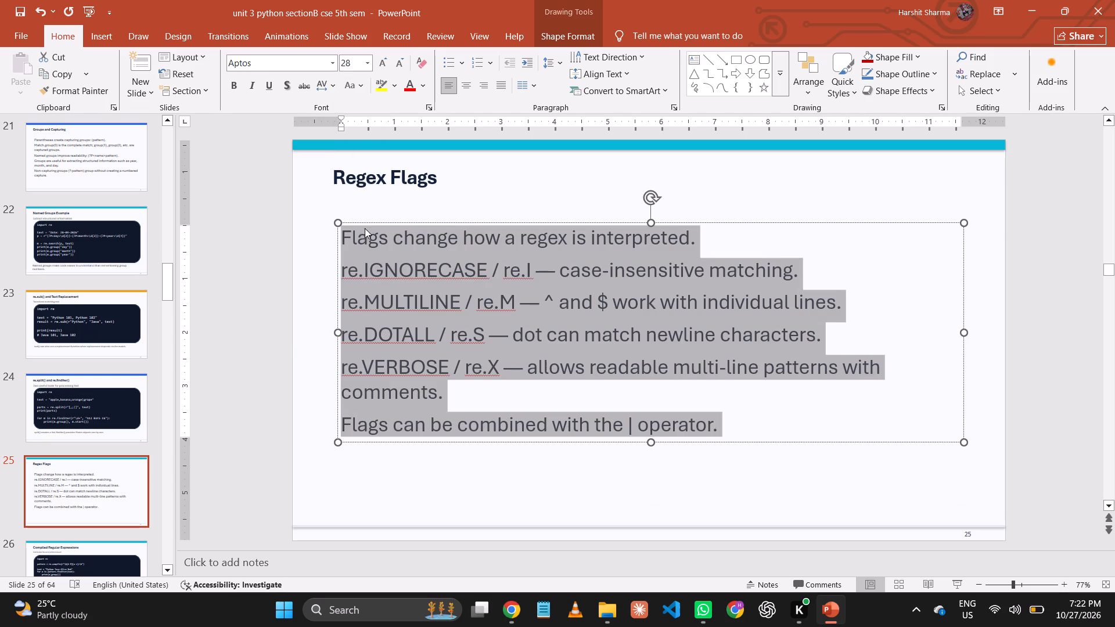
pyautogui.click(364, 230)
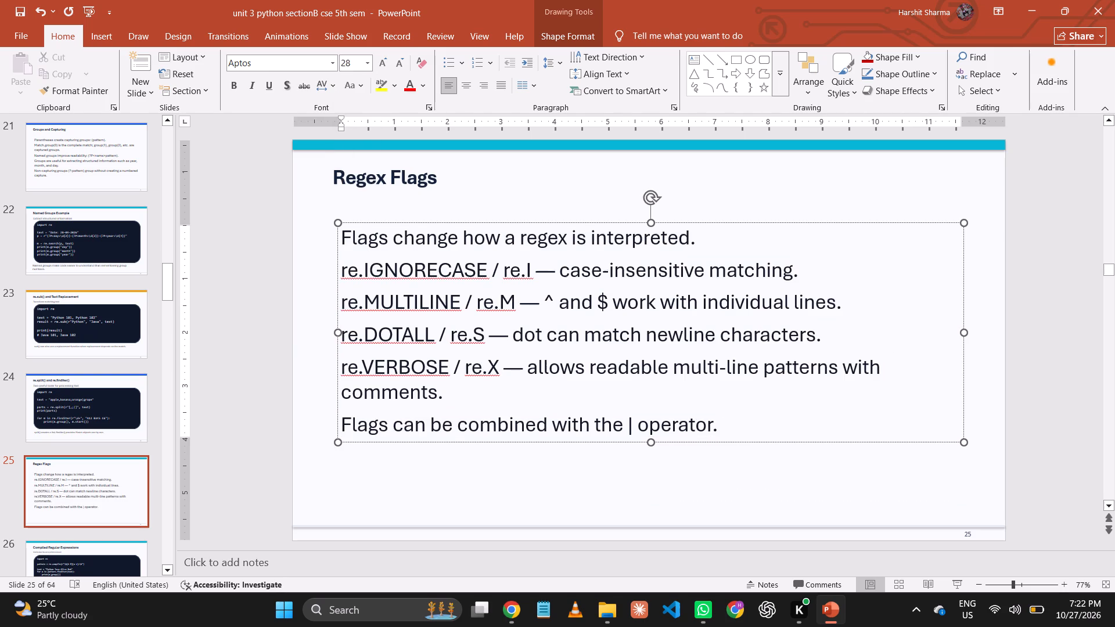
# Set all the code on slide 26, Compiled Regular Expressions, to 28 pt.
pyautogui.click(108, 561)
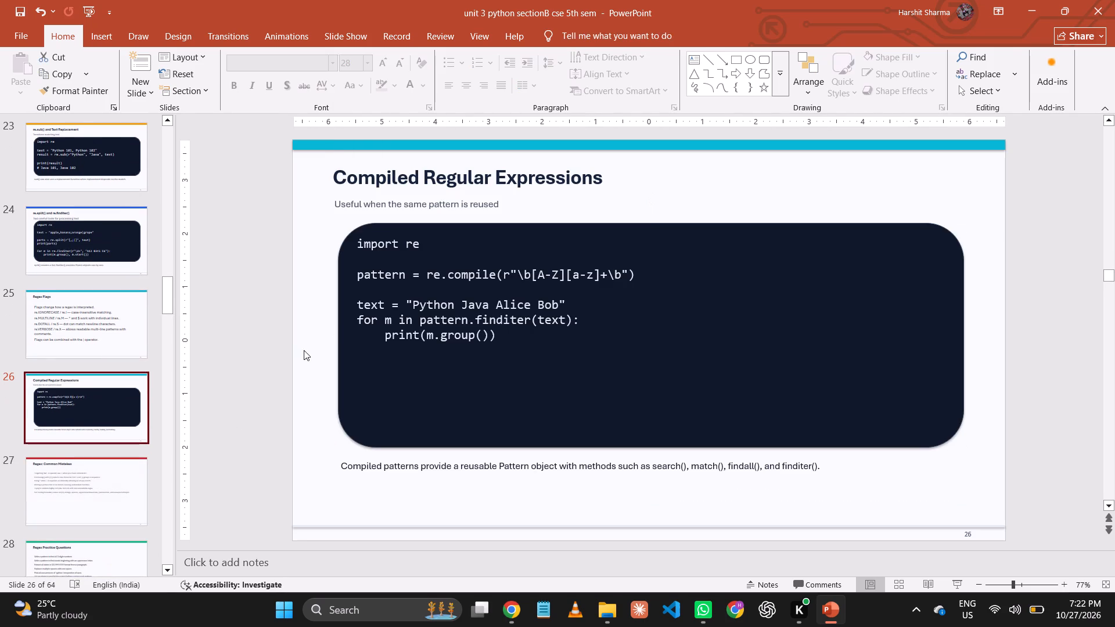
pyautogui.click(397, 331)
pyautogui.hotkey('ctrl', 'a')
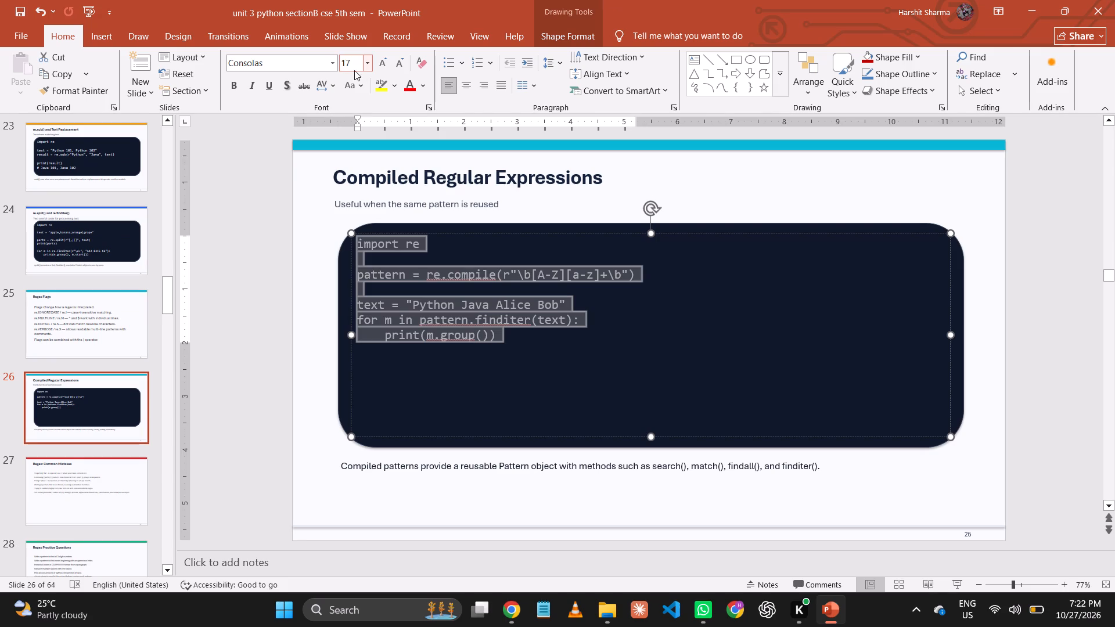
pyautogui.click(365, 67)
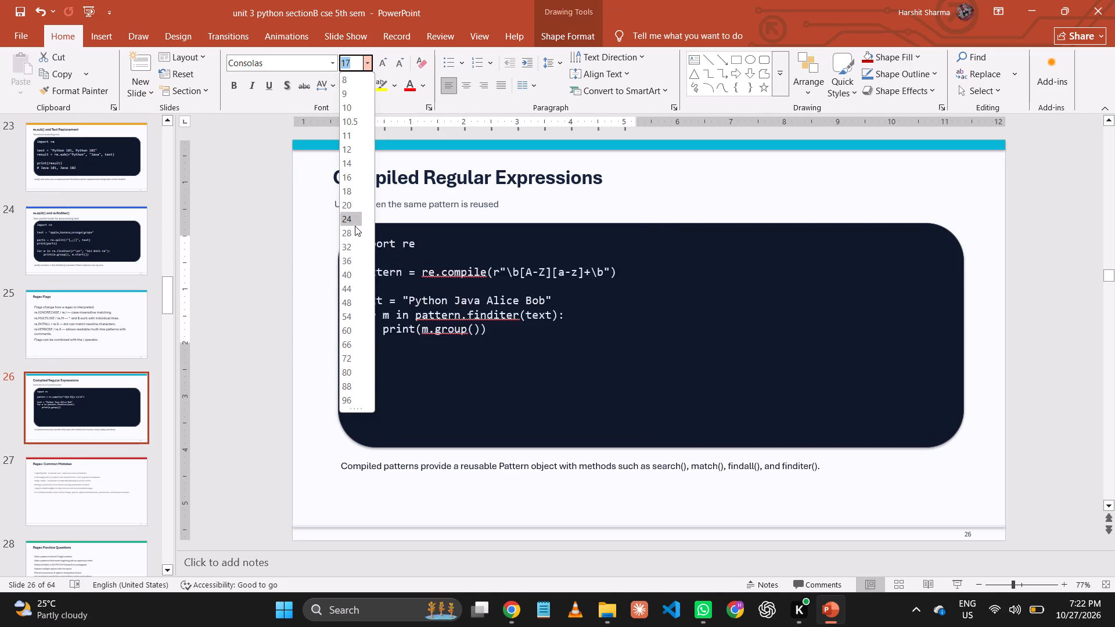
pyautogui.click(354, 229)
# Set the subtitle "Useful when the same pattern is reused" on slide 26 to 20 pt.
pyautogui.click(395, 203)
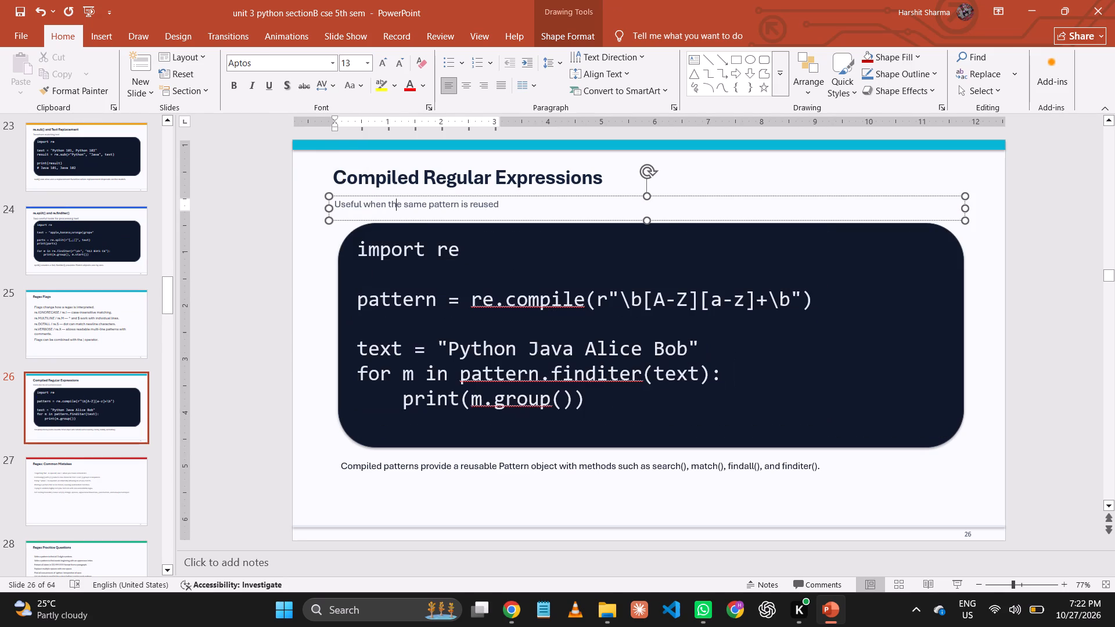
pyautogui.hotkey('ctrl', 'a')
pyautogui.click(370, 66)
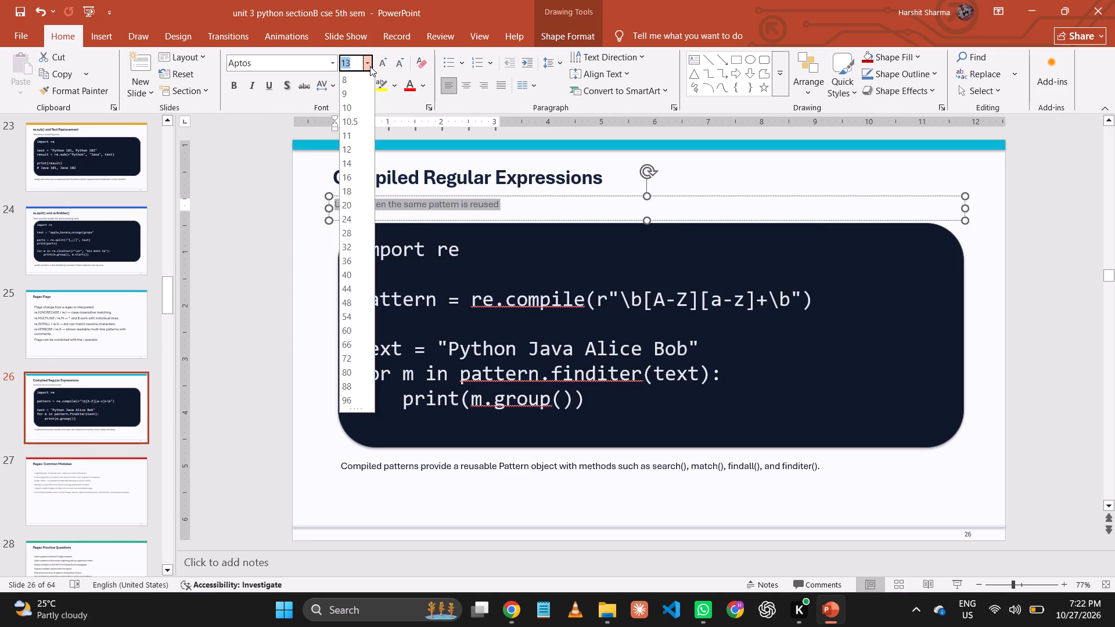
pyautogui.click(355, 211)
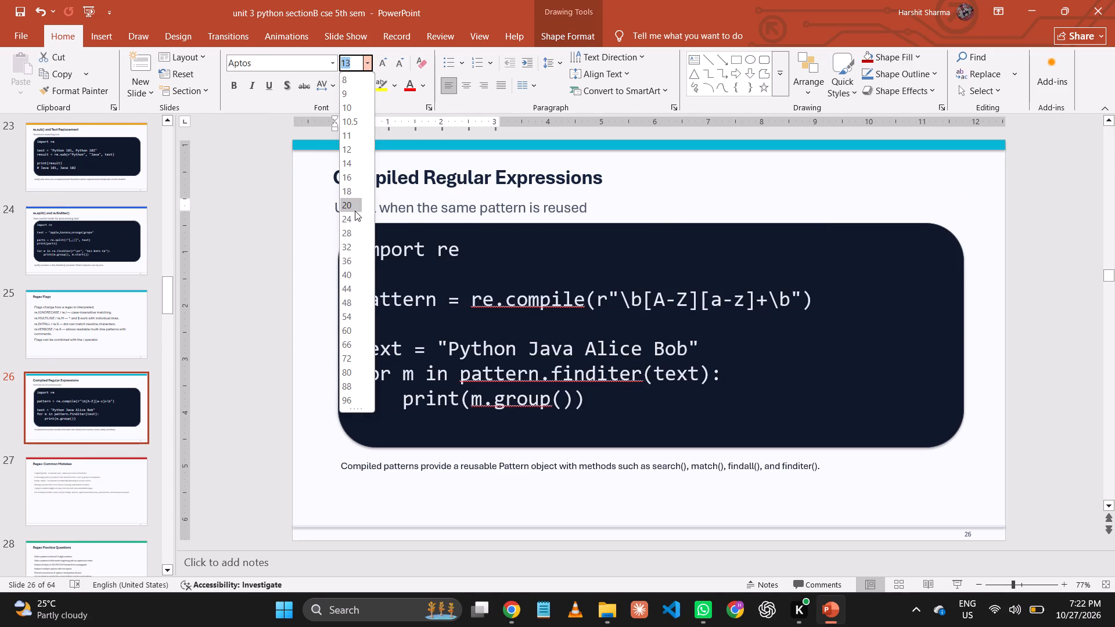
# Set the compiled patterns note below the code box on slide 26 to 20 pt.
pyautogui.click(486, 468)
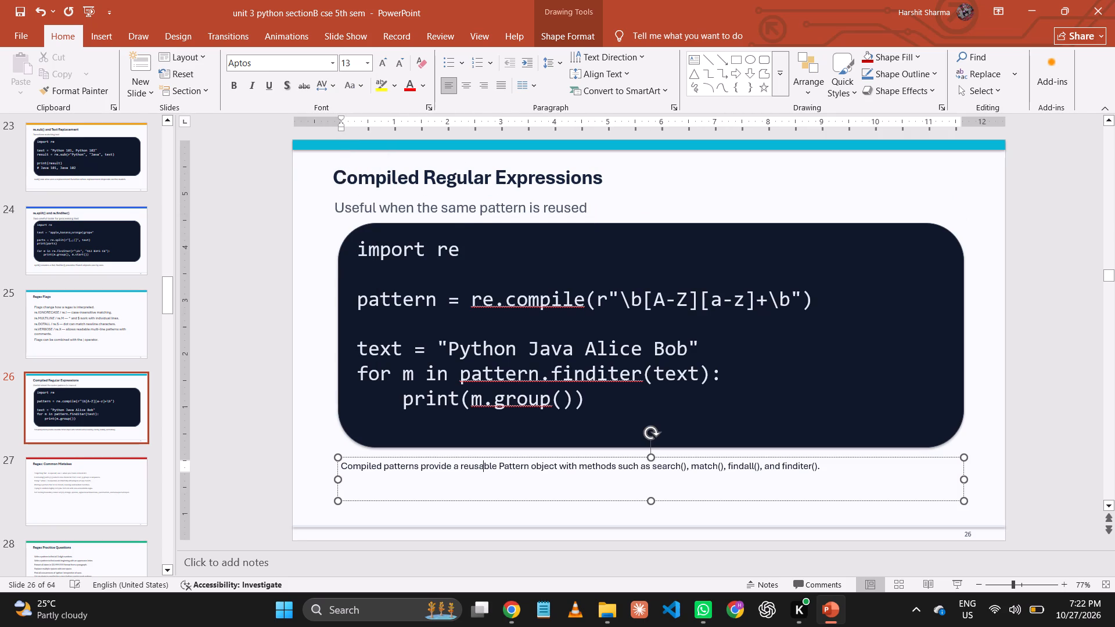
pyautogui.hotkey('ctrl', 'a')
pyautogui.click(366, 66)
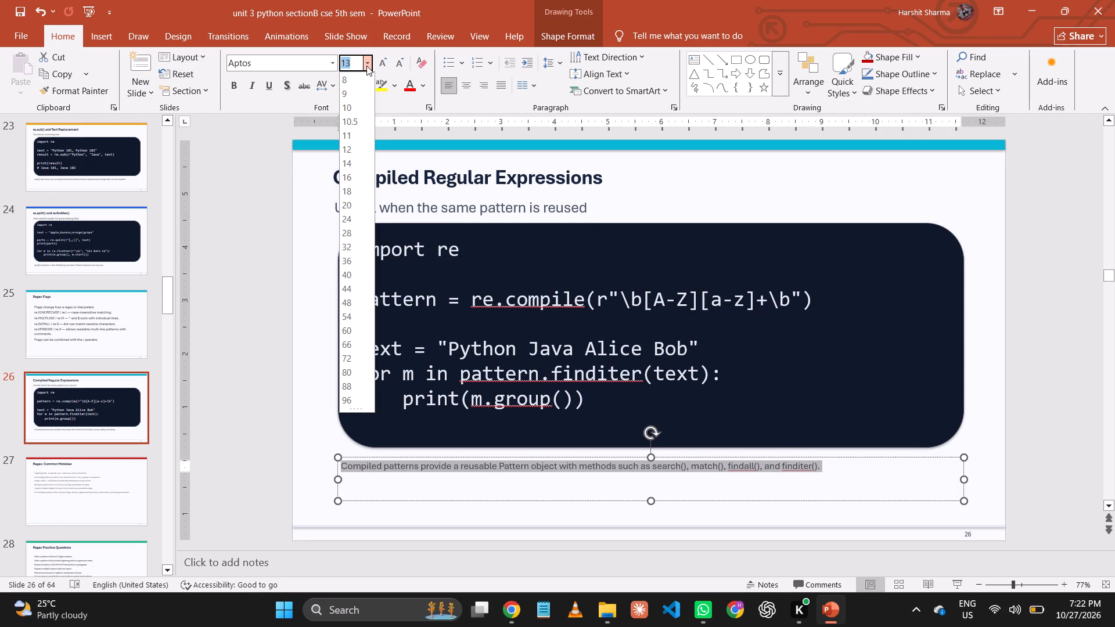
pyautogui.click(351, 209)
# Set all the body text on slide 27, Regex: Common Mistakes, to 24 pt.
pyautogui.click(120, 490)
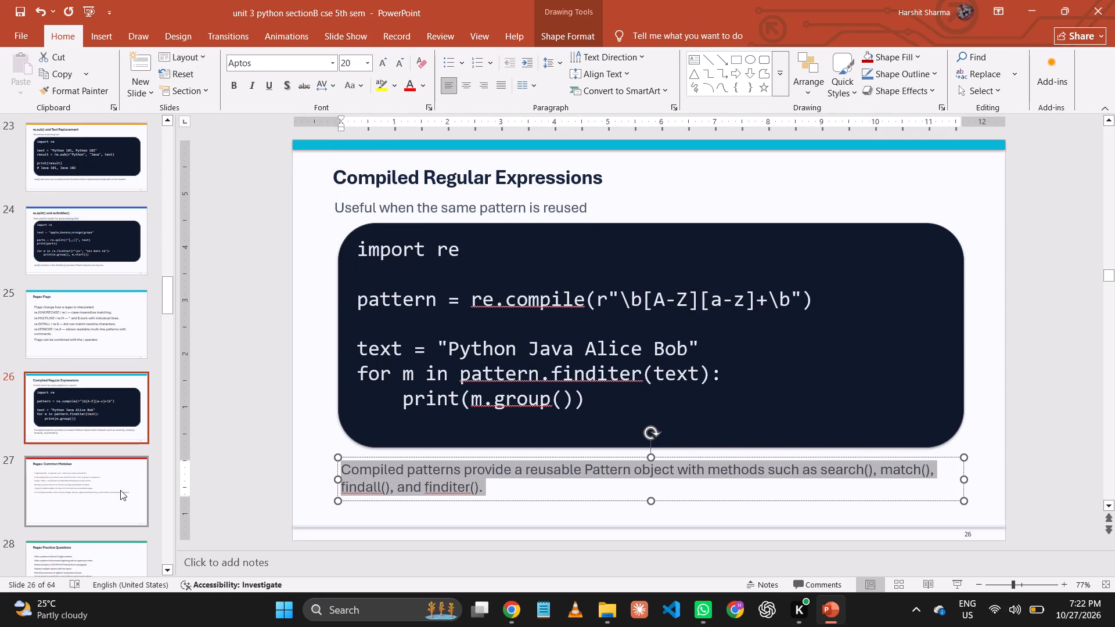
pyautogui.click(412, 269)
pyautogui.hotkey('ctrl', 'a')
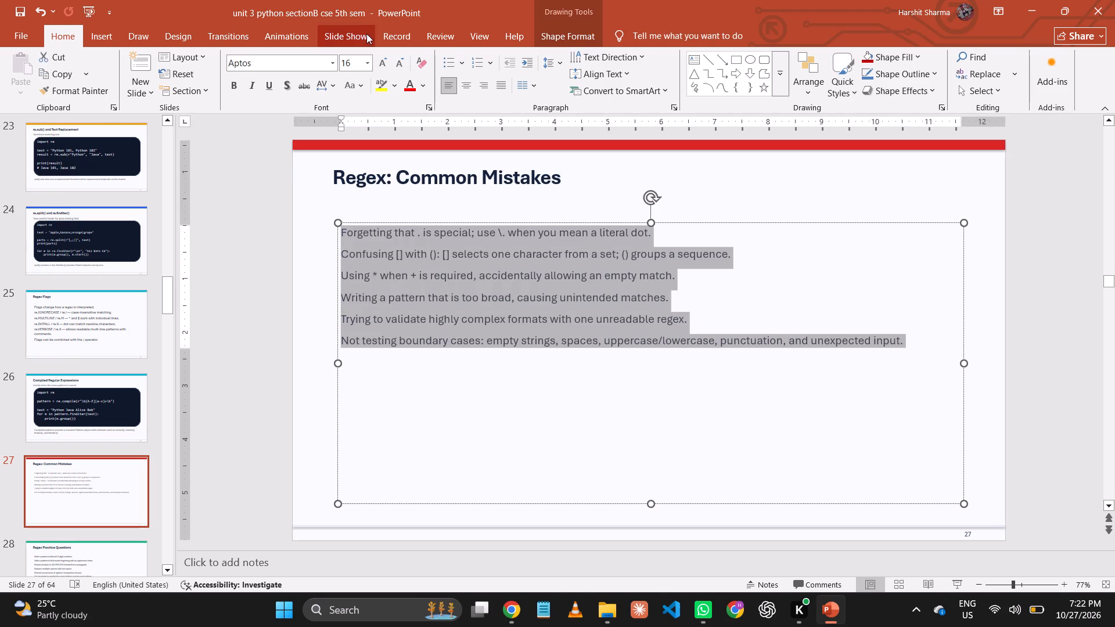
pyautogui.click(368, 60)
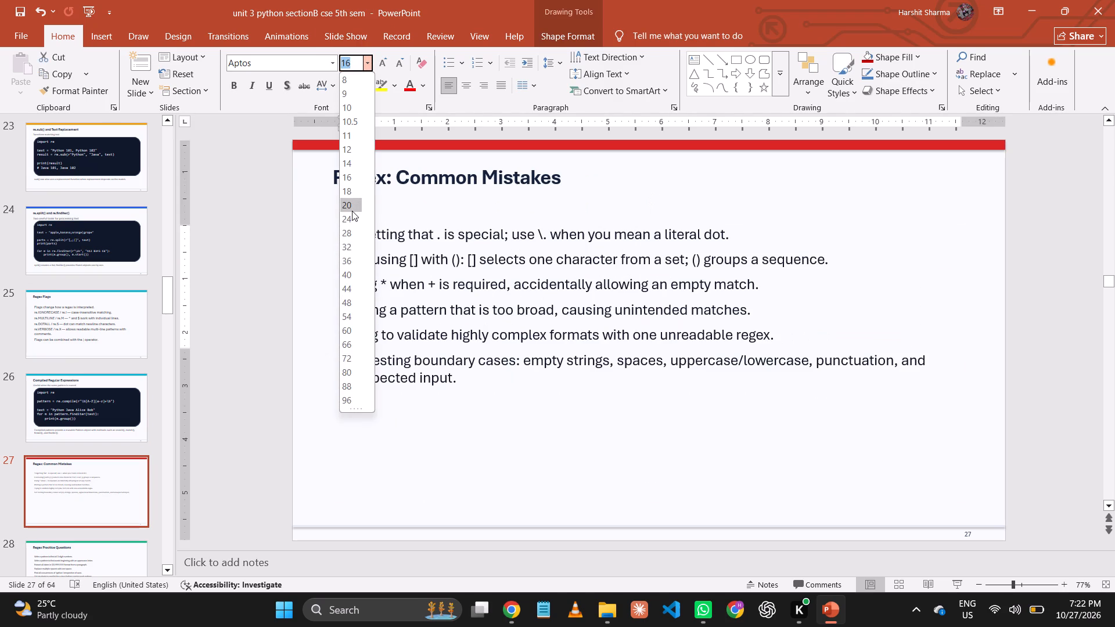
pyautogui.click(348, 221)
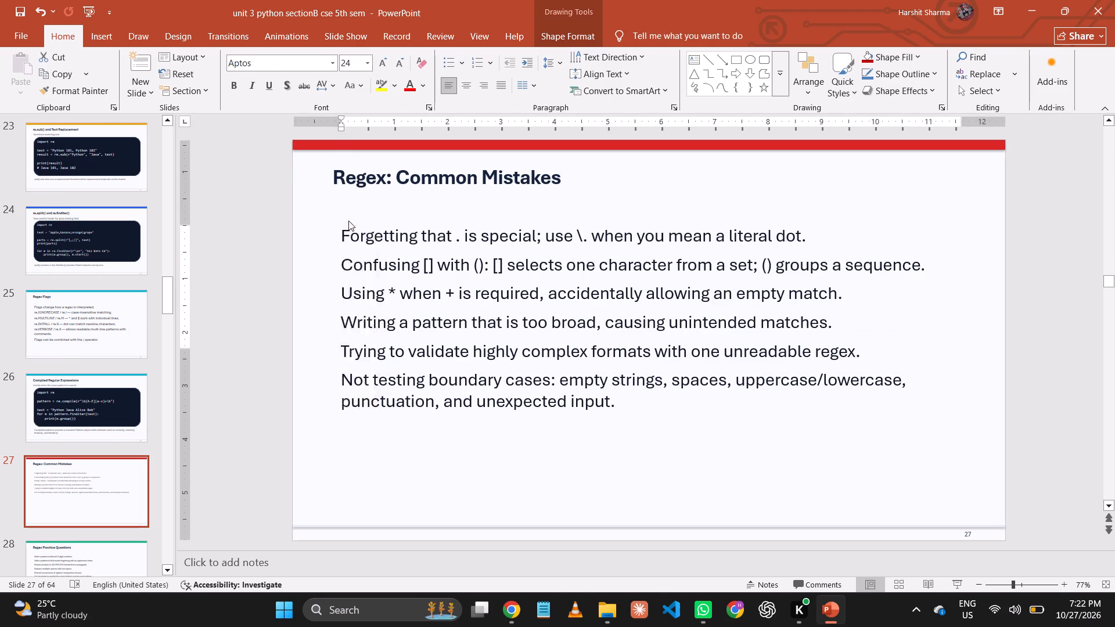
# Set all the body text on slide 28, Regex Practice Questions, to 24 pt.
pyautogui.click(117, 545)
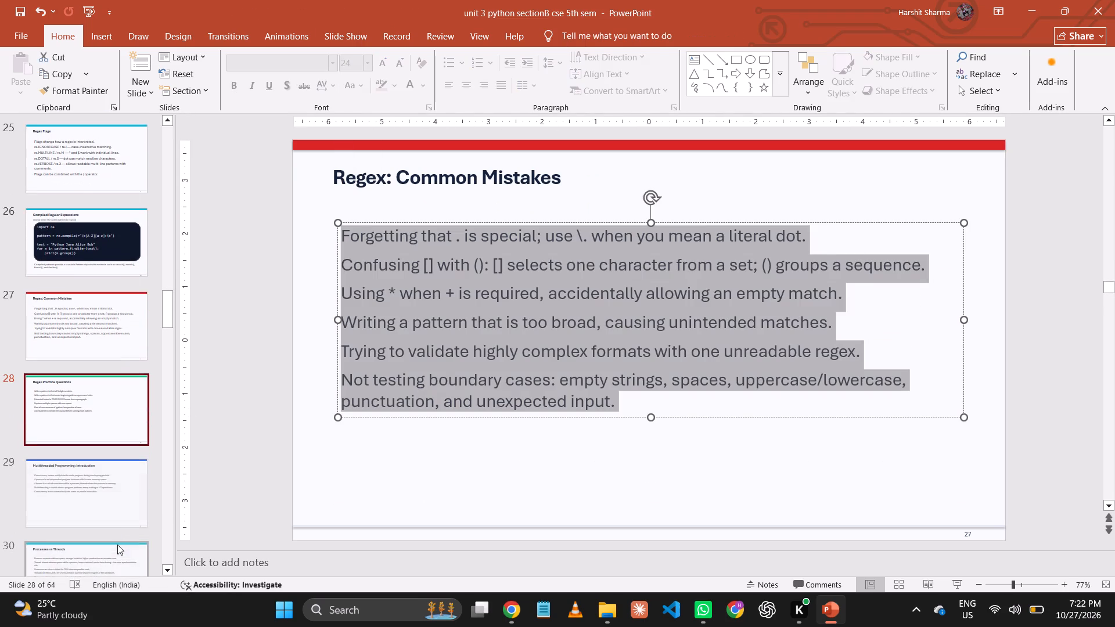
pyautogui.click(381, 278)
pyautogui.hotkey('ctrl', 'a')
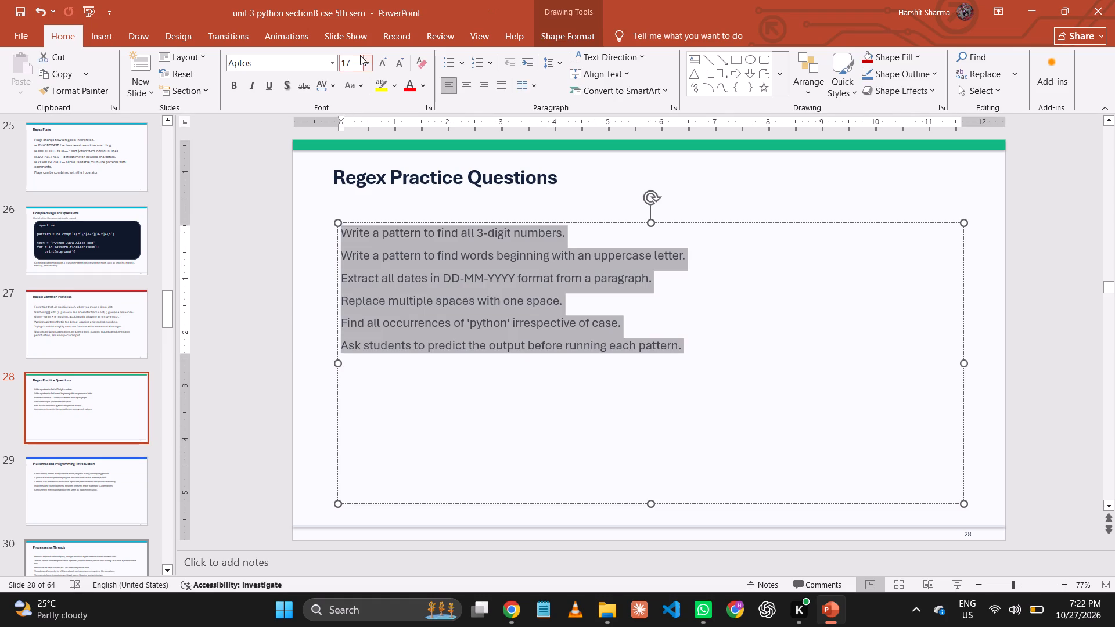
pyautogui.click(367, 62)
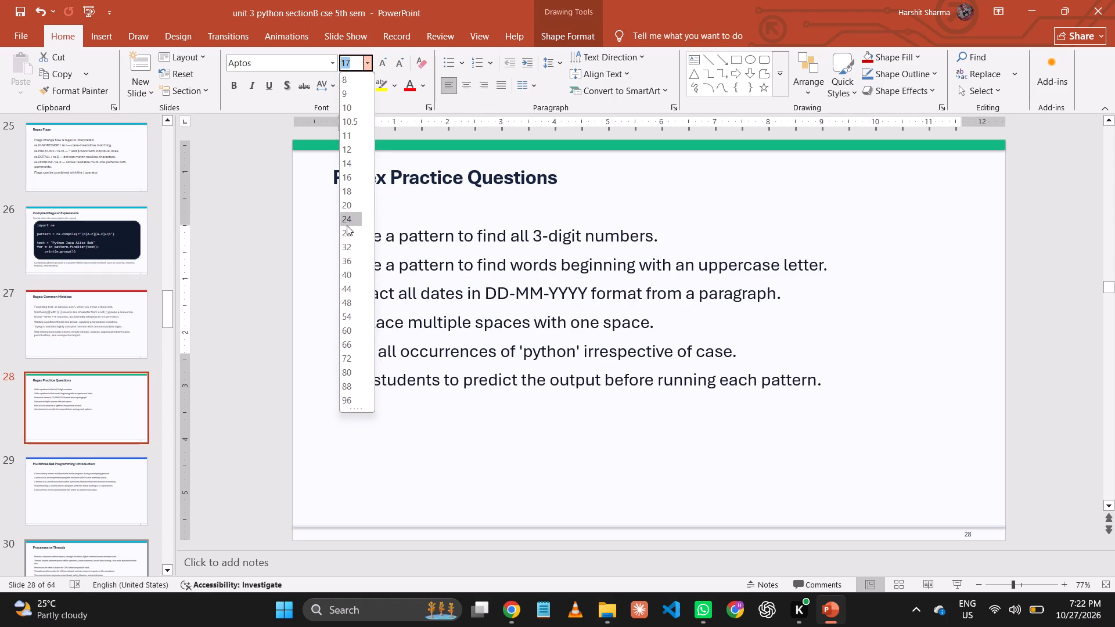
pyautogui.click(347, 225)
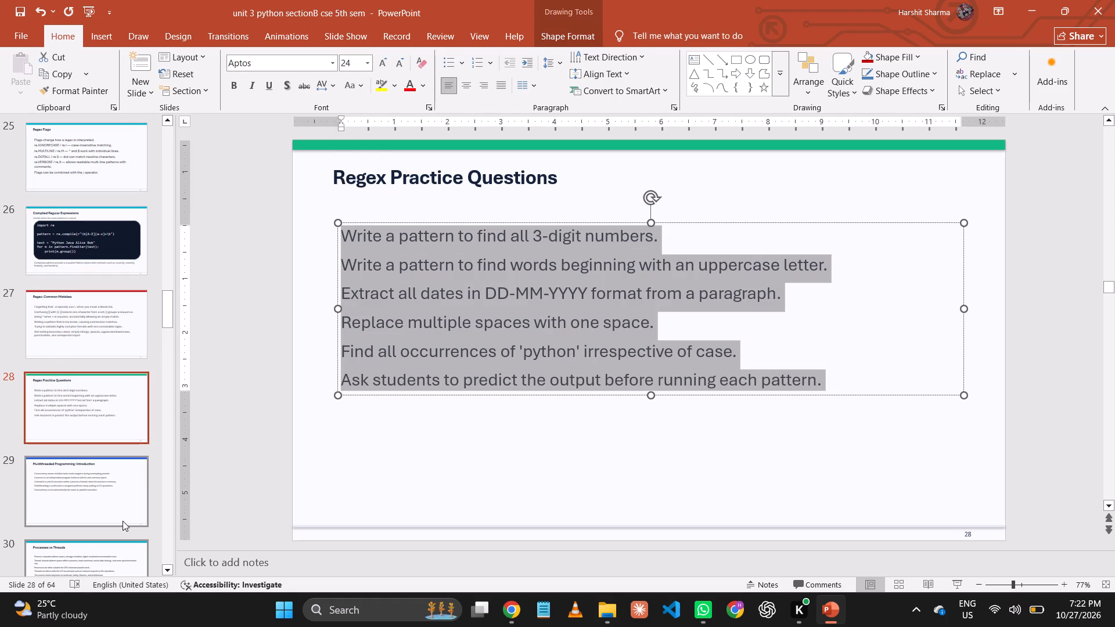
# Set all the body text on slide 29, Multithreaded Programming: Introduction, to 24 pt.
pyautogui.click(123, 521)
pyautogui.click(450, 293)
pyautogui.hotkey('ctrl', 'a')
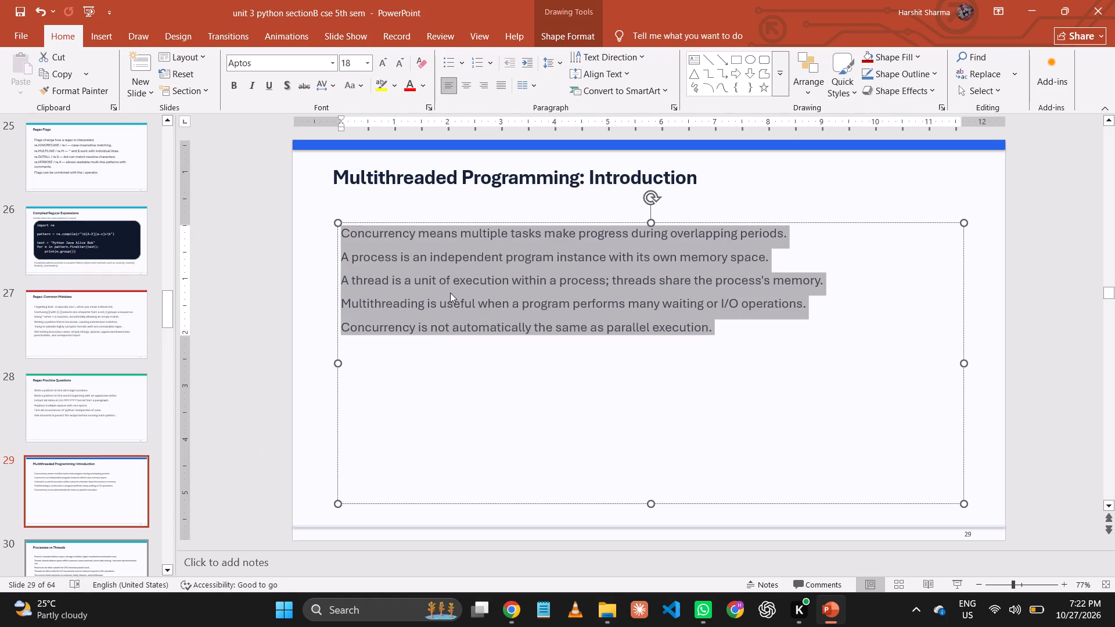
pyautogui.click(368, 61)
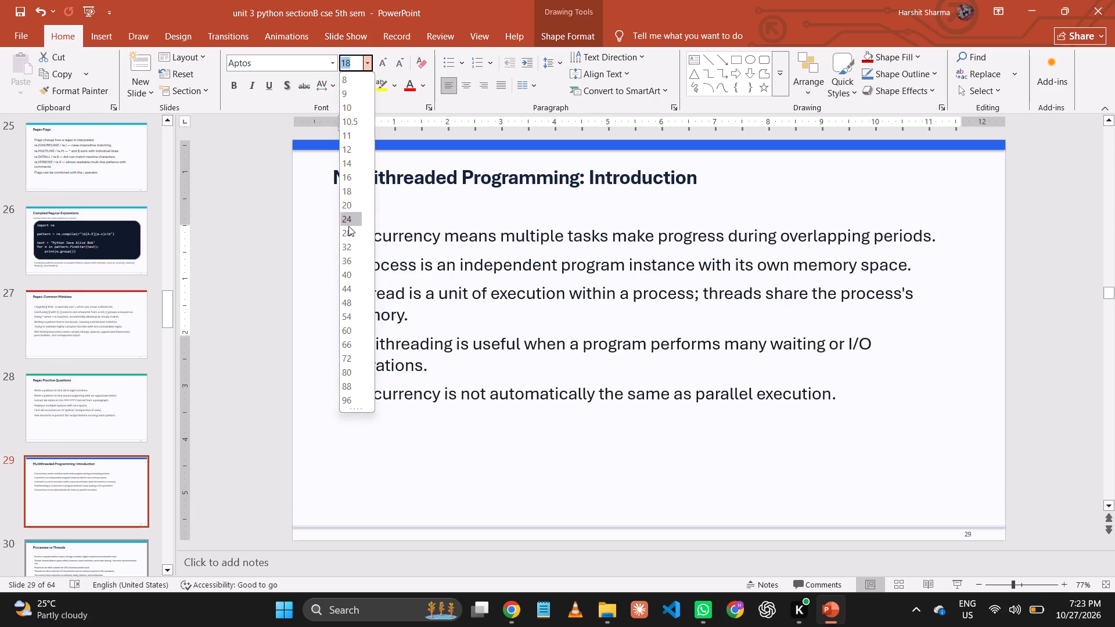
pyautogui.click(351, 217)
# Set all the body text on slide 30, Processes vs Threads, to 24 pt.
pyautogui.click(120, 563)
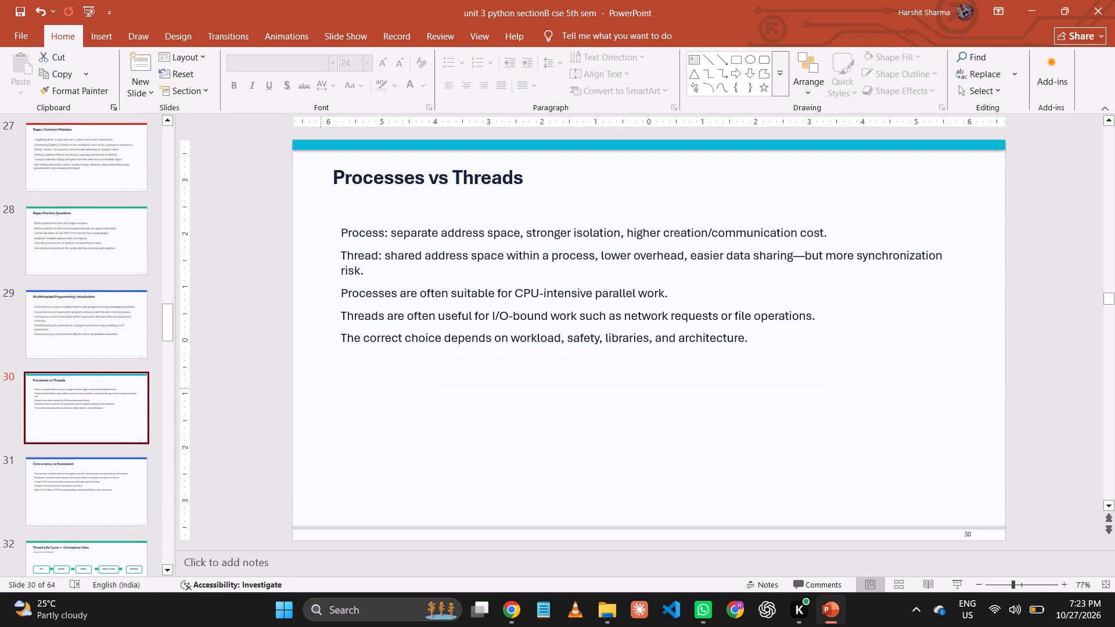
pyautogui.click(409, 313)
pyautogui.hotkey('ctrl', 'a')
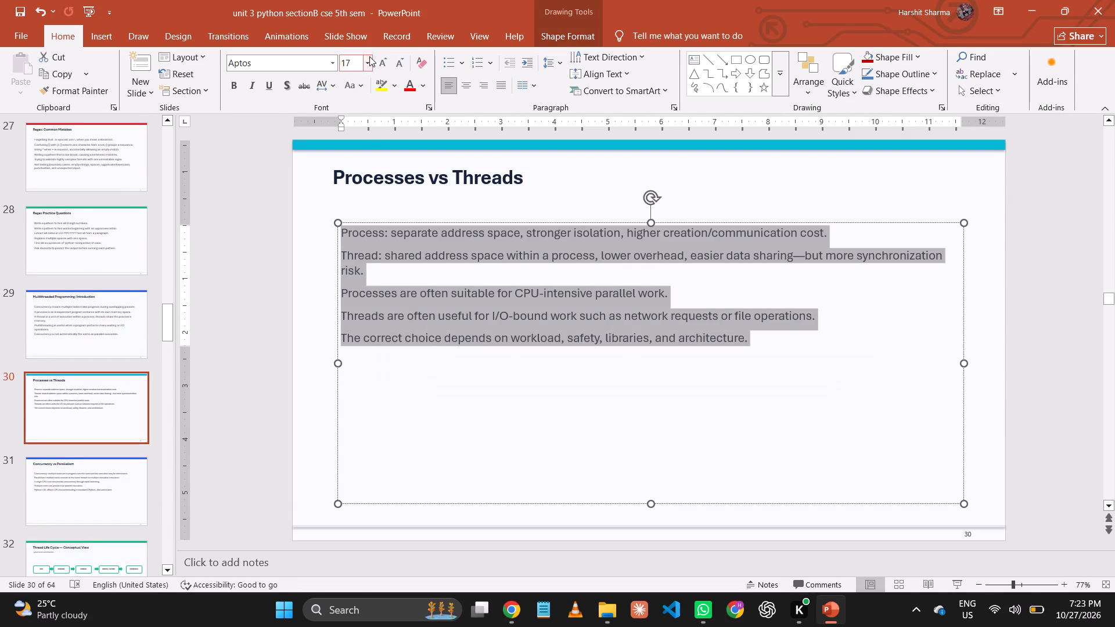
pyautogui.click(371, 61)
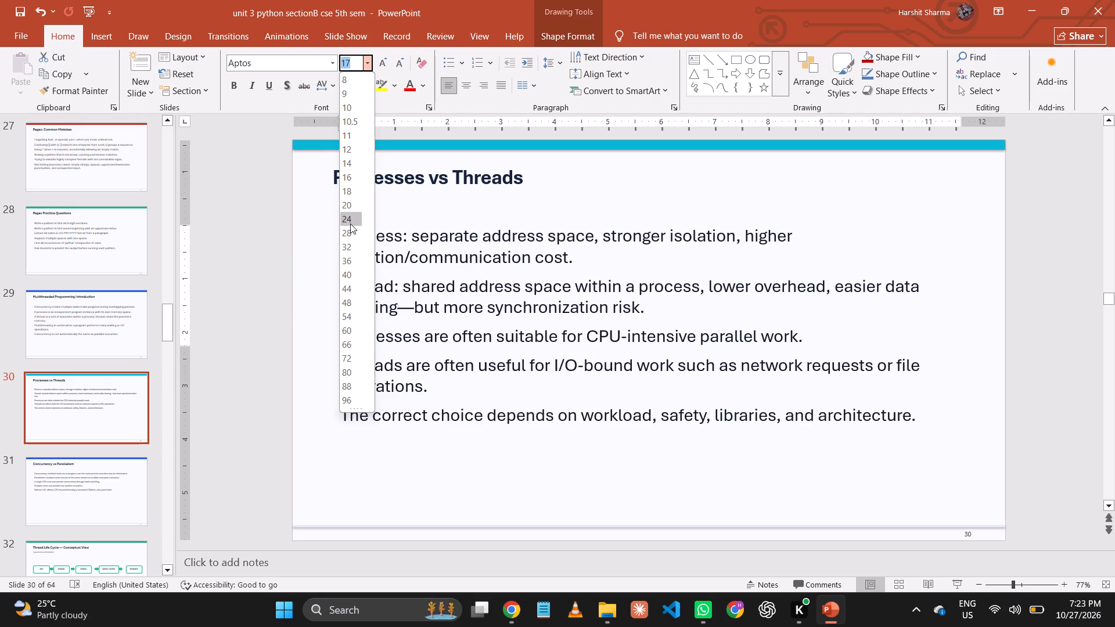
pyautogui.click(350, 224)
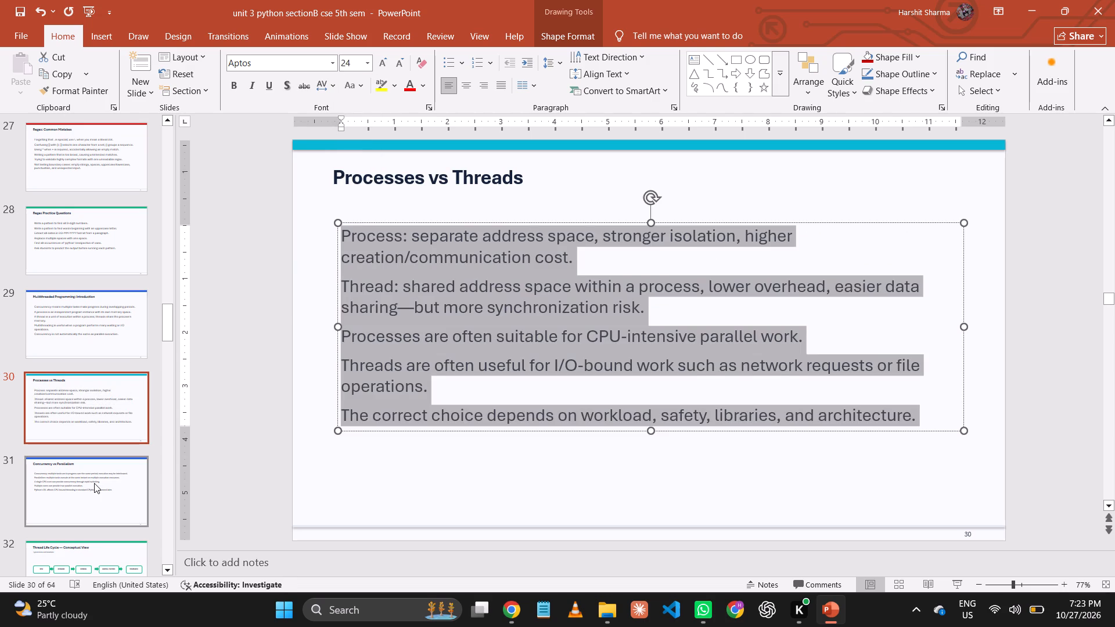
# Set all the body text on slide 31, Concurrency vs Parallelism, to 28 pt.
pyautogui.click(94, 483)
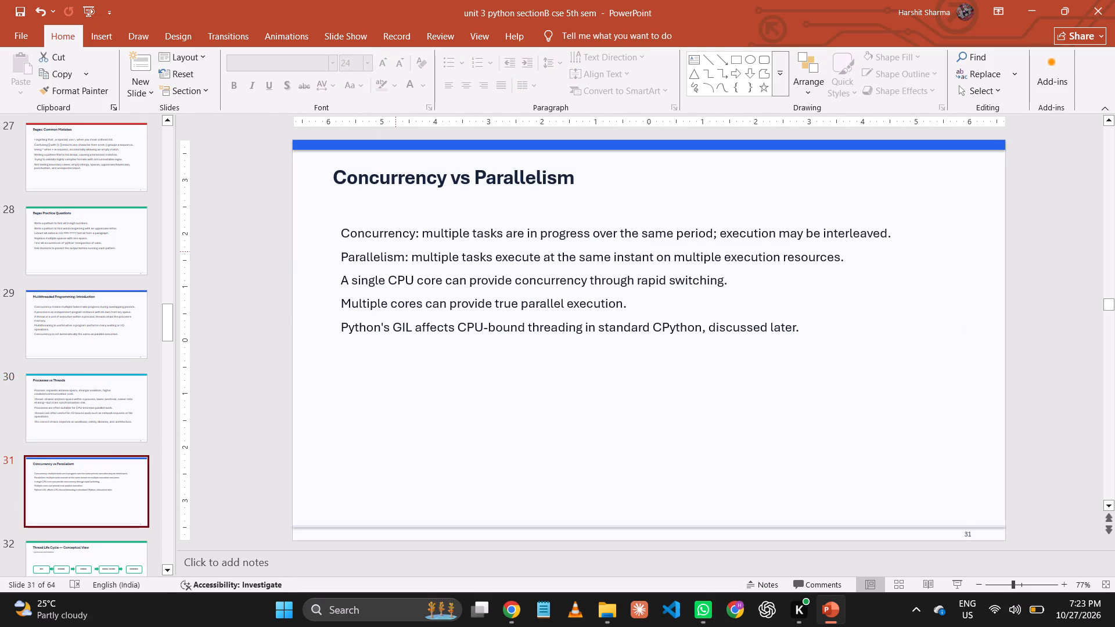
pyautogui.click(395, 251)
pyautogui.hotkey('ctrl', 'a')
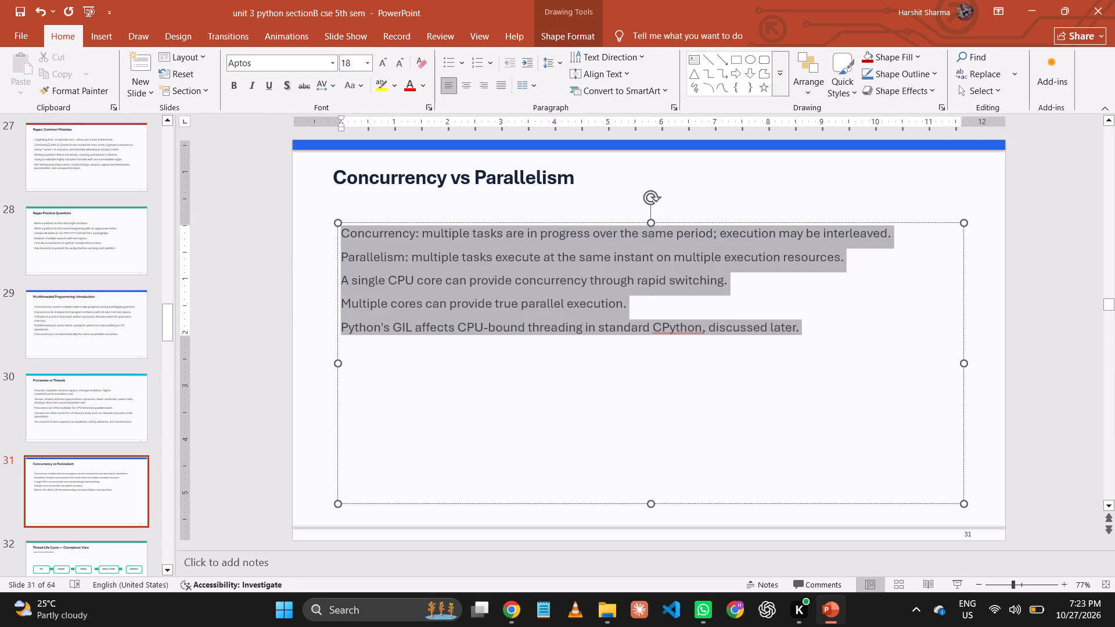
pyautogui.click(369, 66)
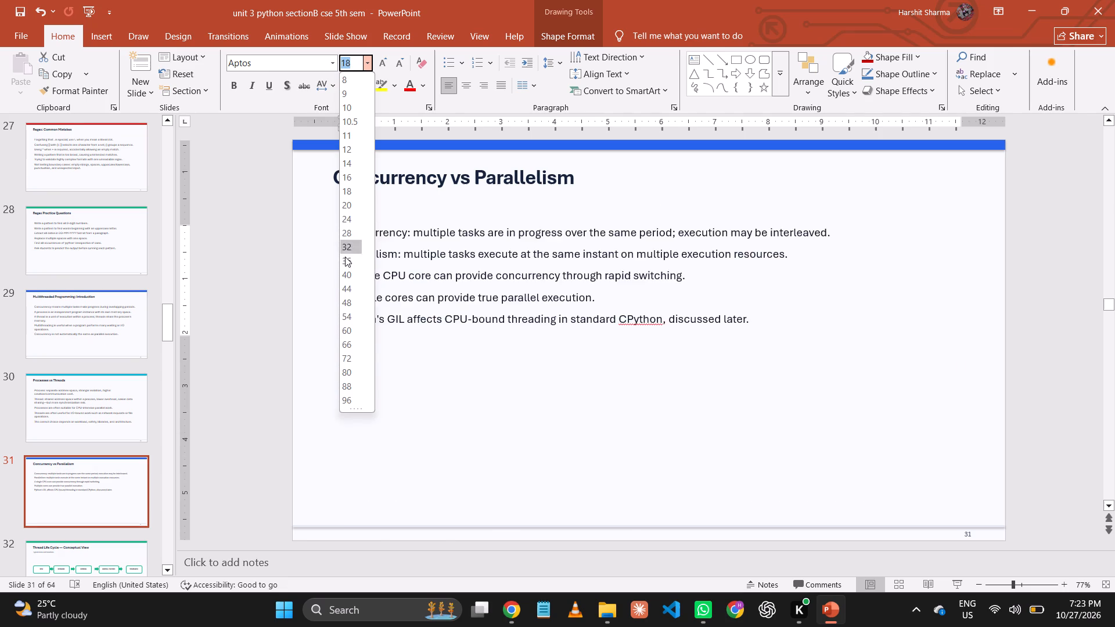
pyautogui.click(350, 234)
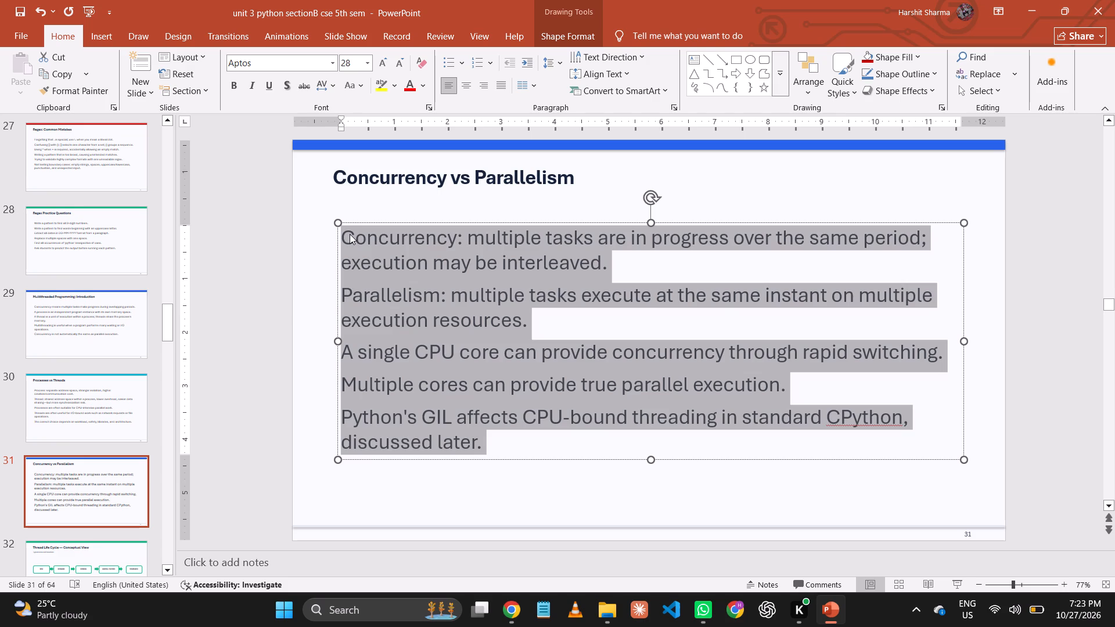
# Set the subtitle on slide 32, Thread Life Cycle — Conceptual View, to 20 pt.
pyautogui.click(89, 555)
pyautogui.scroll(-1, 375, 369)
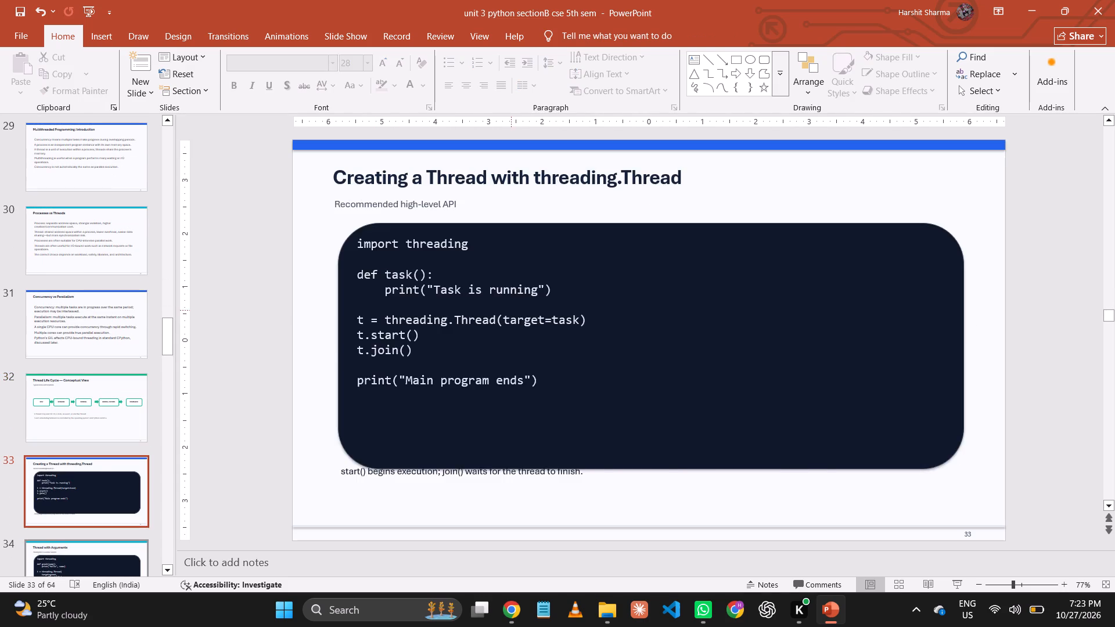
pyautogui.scroll(3, 508, 311)
pyautogui.click(33, 411)
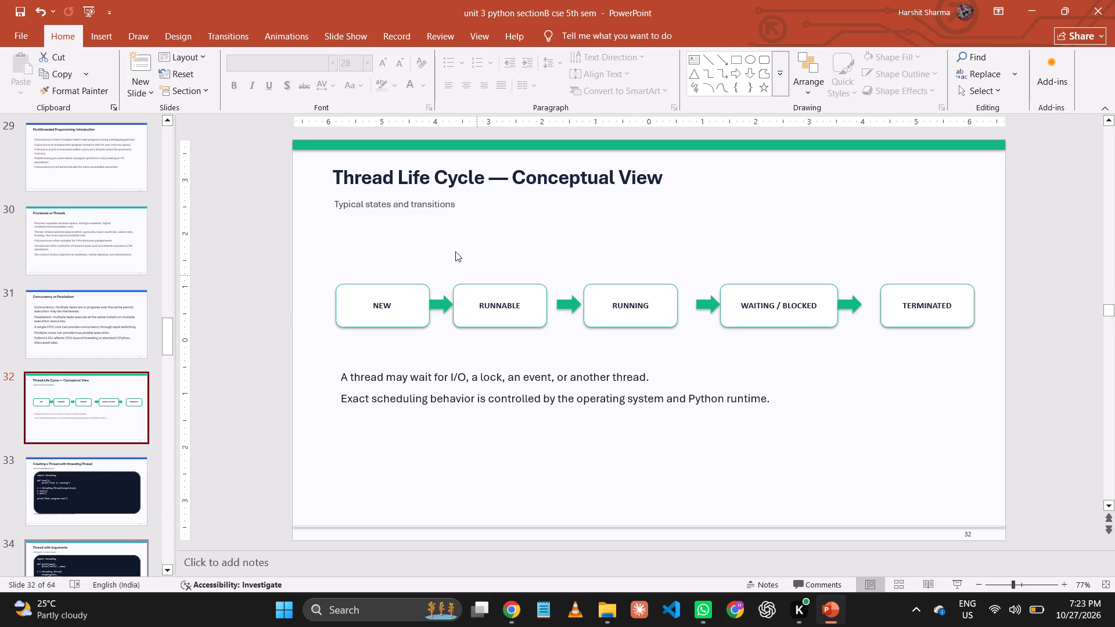
pyautogui.click(444, 208)
pyautogui.hotkey('ctrl', 'a')
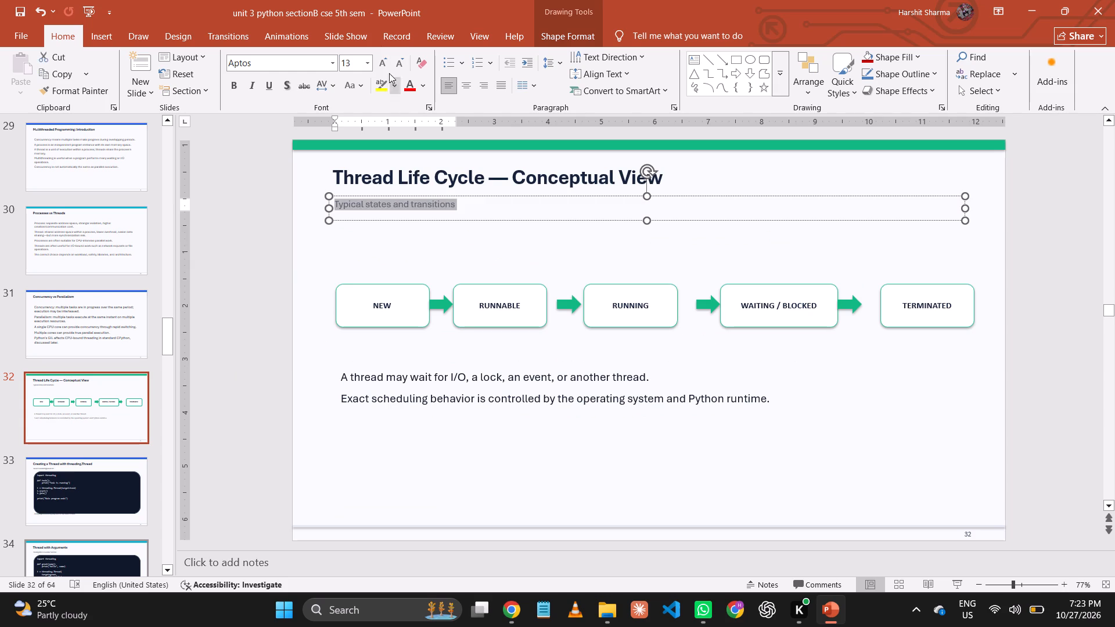
pyautogui.click(364, 60)
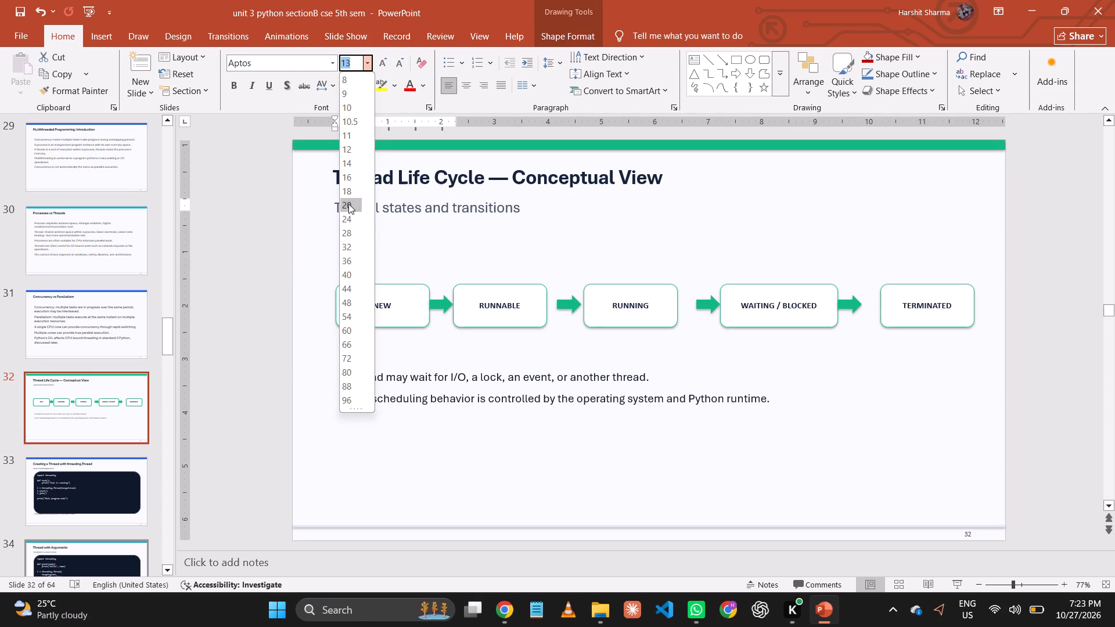
pyautogui.click(348, 204)
# Set the two explanatory lines below the life cycle diagram on slide 32 to 24 pt.
pyautogui.click(427, 381)
pyautogui.hotkey('ctrl', 'a')
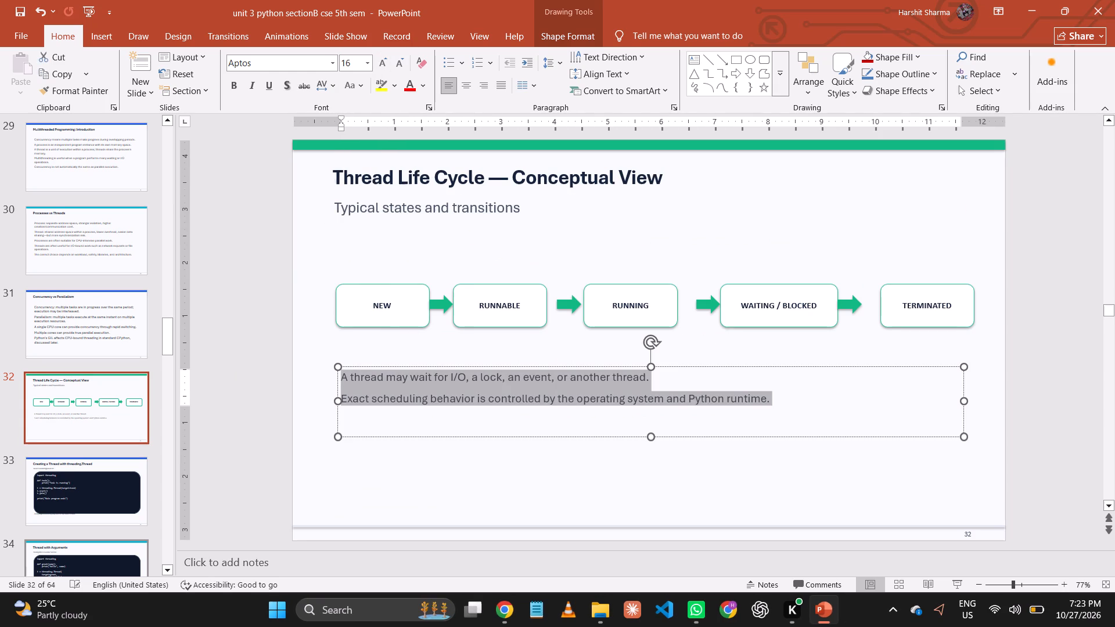
pyautogui.click(369, 59)
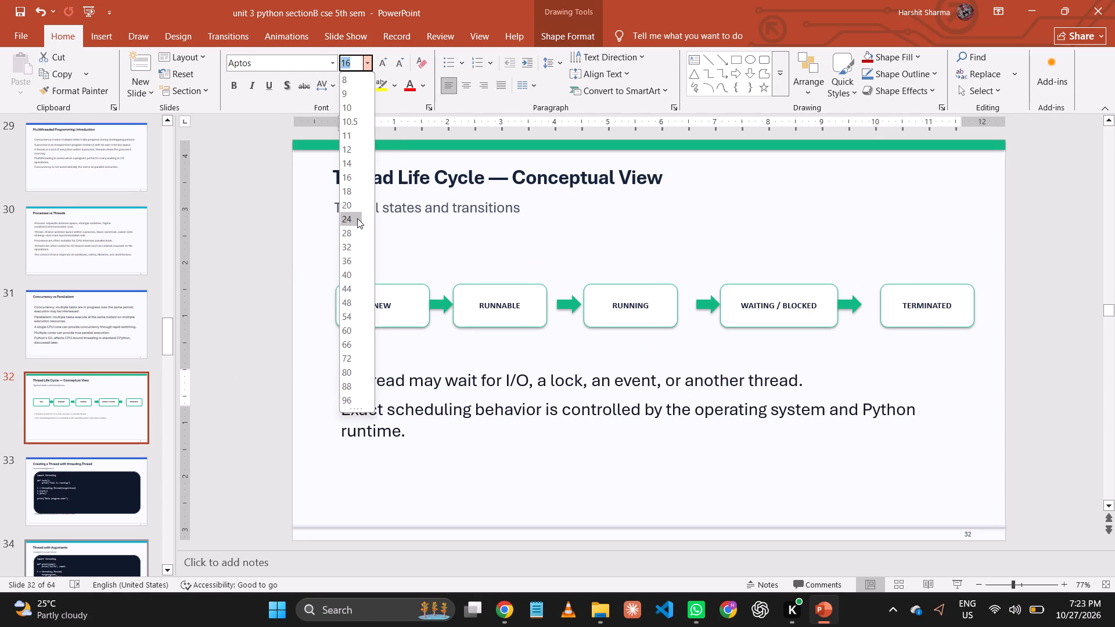
pyautogui.click(357, 218)
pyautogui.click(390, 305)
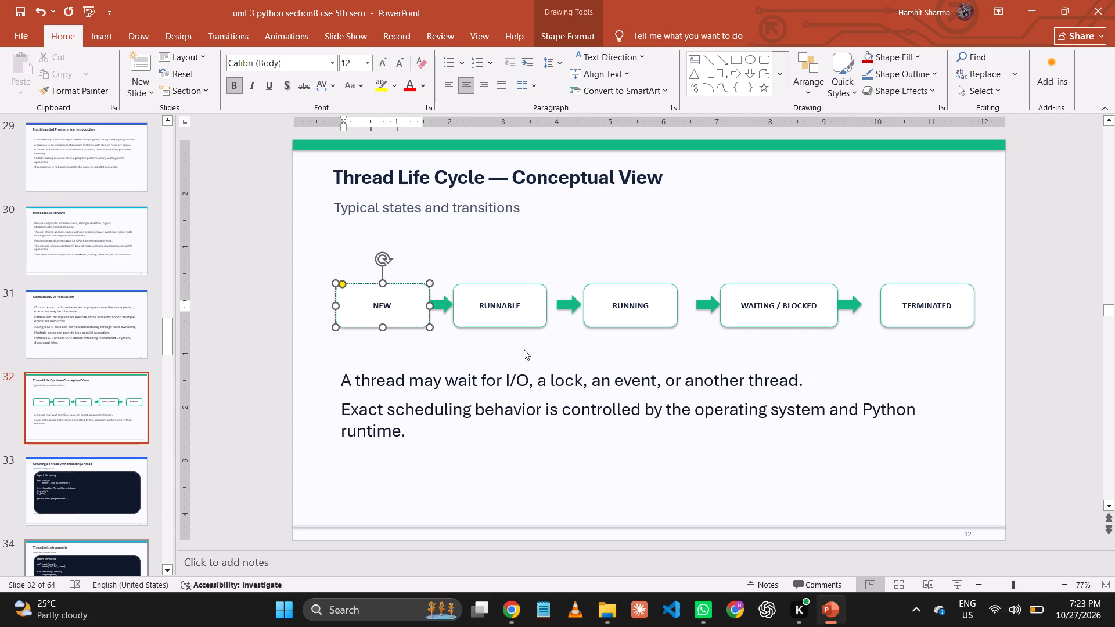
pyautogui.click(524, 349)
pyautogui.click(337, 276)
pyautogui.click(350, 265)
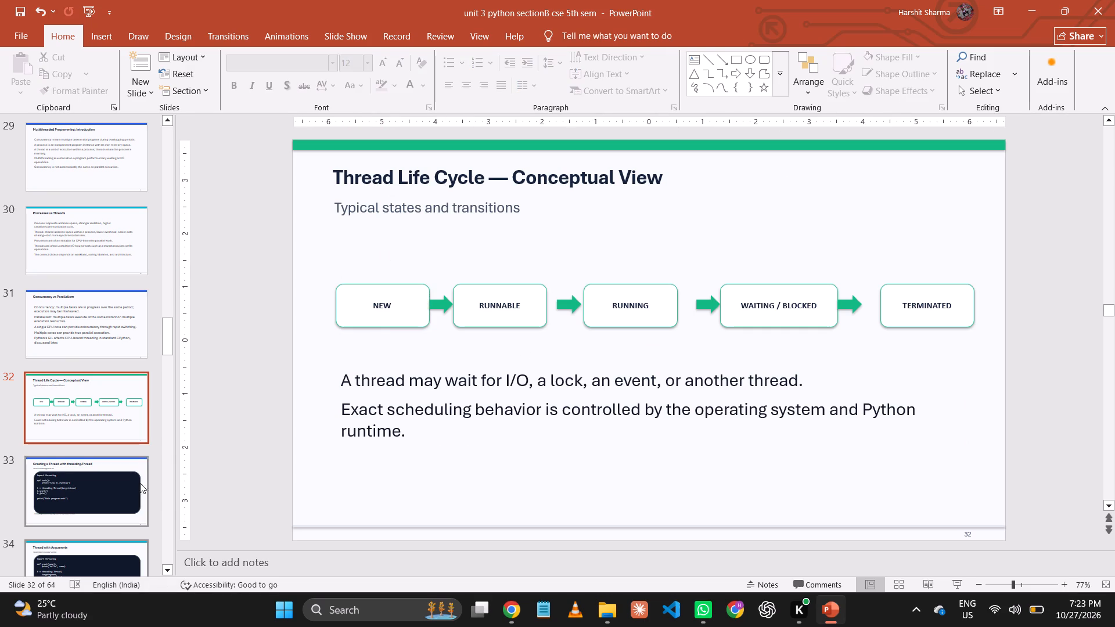
# Set all the code text on slide 33, Creating a Thread with threading.Thread, to 24 pt.
pyautogui.click(139, 484)
pyautogui.click(468, 315)
pyautogui.hotkey('ctrl', 'a')
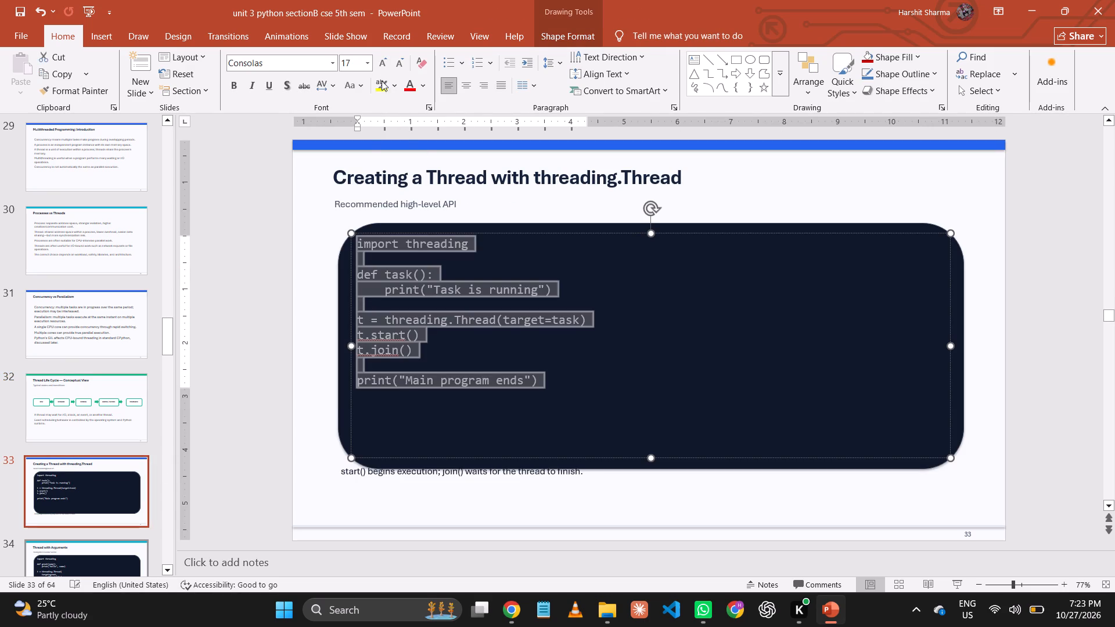
pyautogui.click(369, 57)
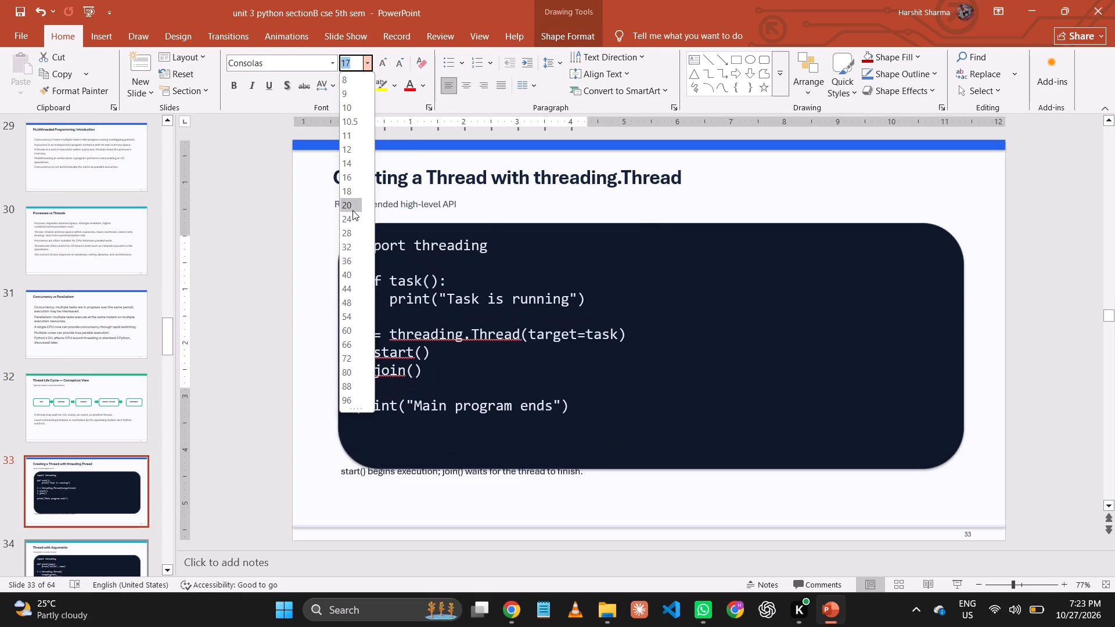
pyautogui.click(353, 210)
pyautogui.click(373, 62)
pyautogui.click(366, 66)
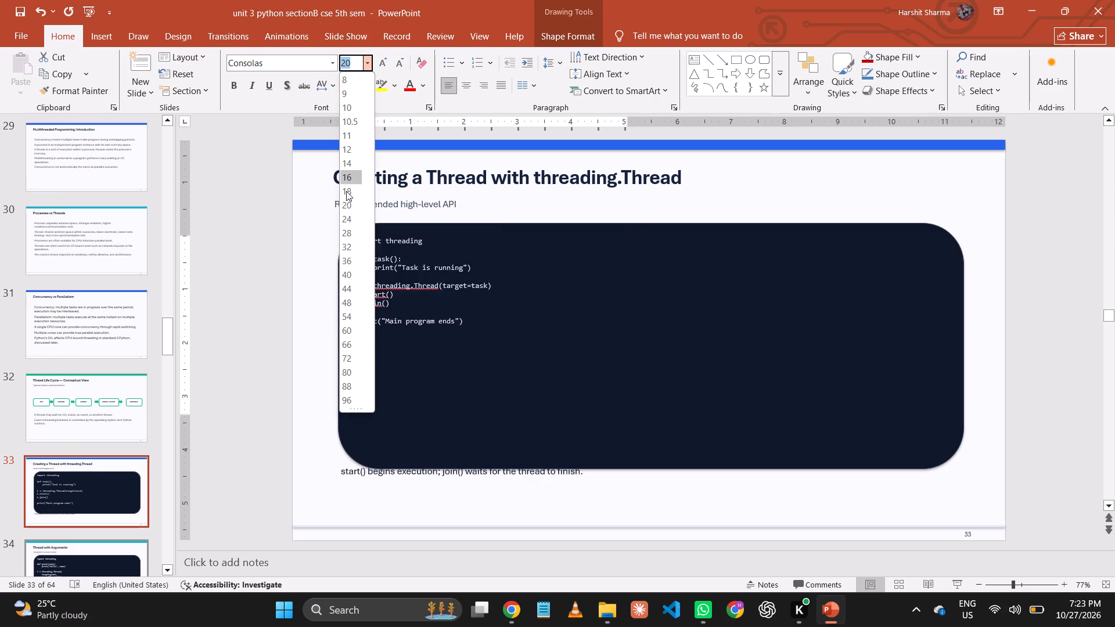
pyautogui.click(351, 212)
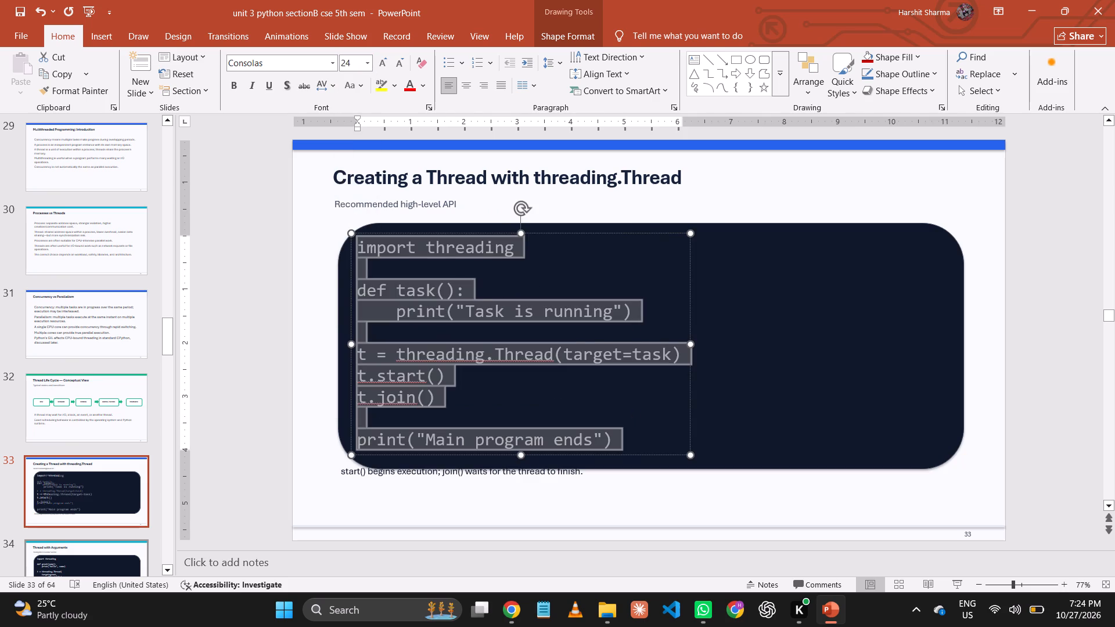
# Set the subtitle "Recommended high-level API" on slide 33 to 20 pt.
pyautogui.click(385, 209)
pyautogui.hotkey('ctrl', 'a')
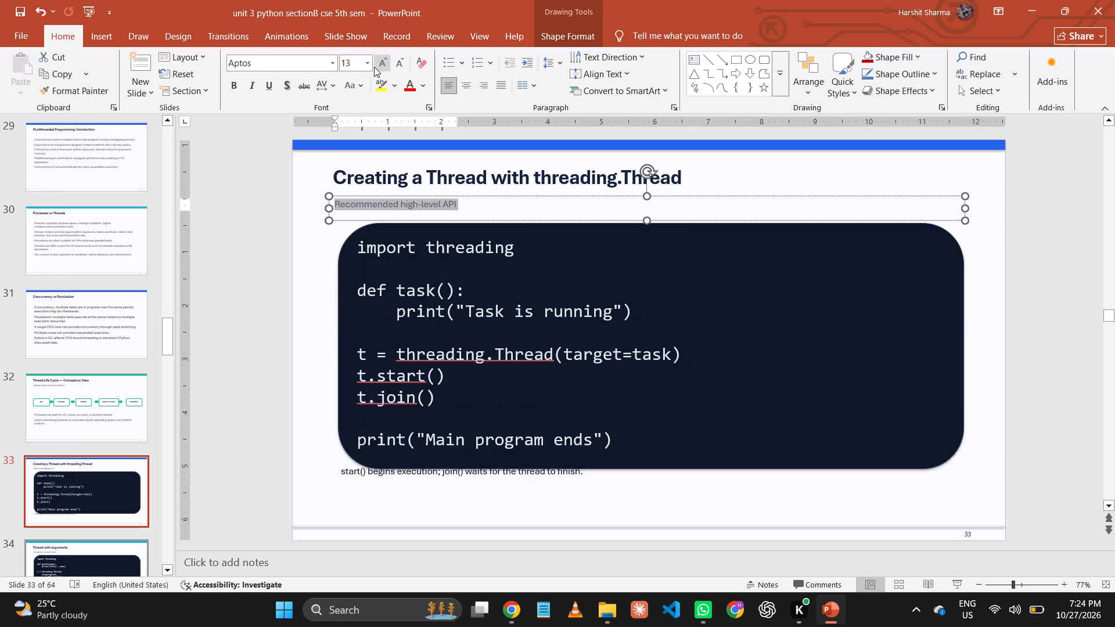
pyautogui.click(369, 65)
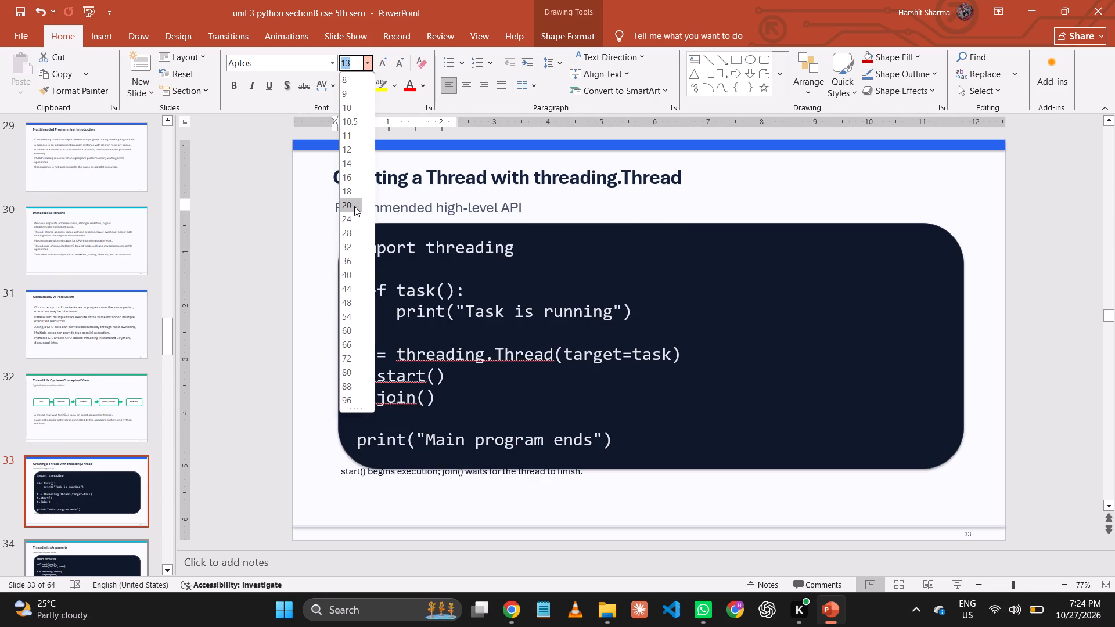
pyautogui.click(354, 206)
# Move the start() and join() note on slide 33 down so it clears the dark code block.
pyautogui.click(437, 477)
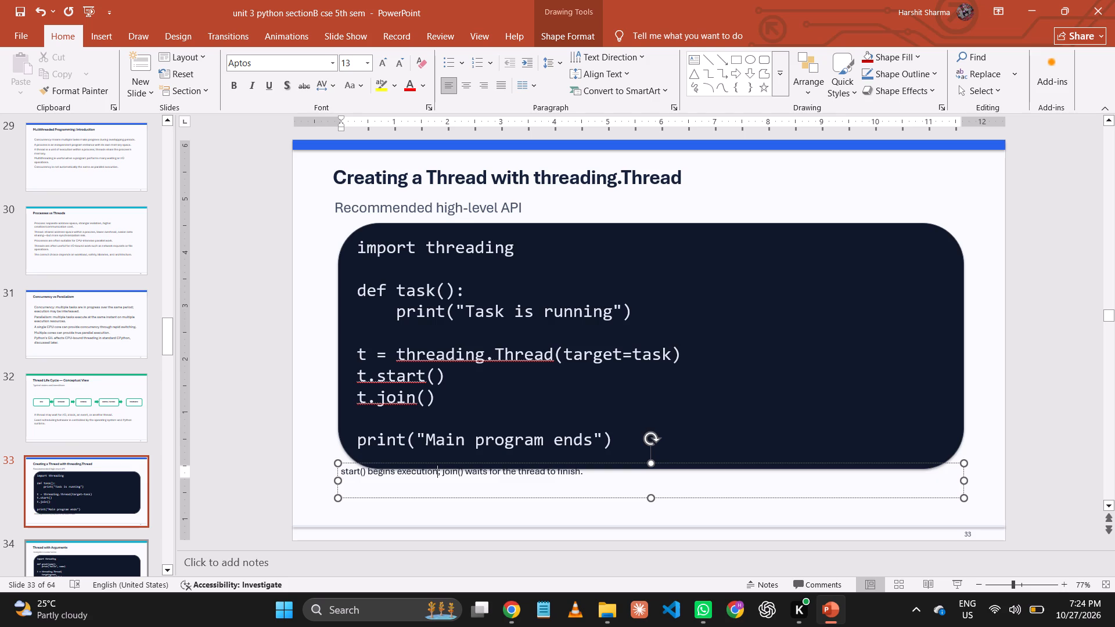
pyautogui.moveTo(487, 464); pyautogui.dragTo(484, 485)
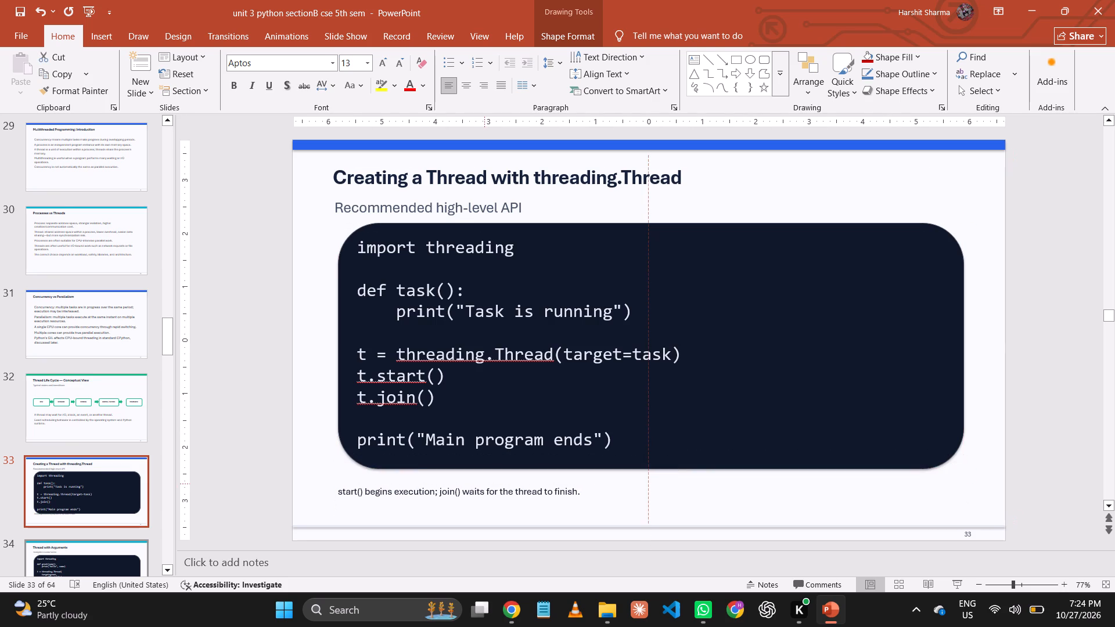
pyautogui.moveTo(484, 485); pyautogui.dragTo(486, 485)
# Set the start() and join() note below the code block on slide 33 to 24 pt.
pyautogui.click(479, 496)
pyautogui.hotkey('ctrl', 'a')
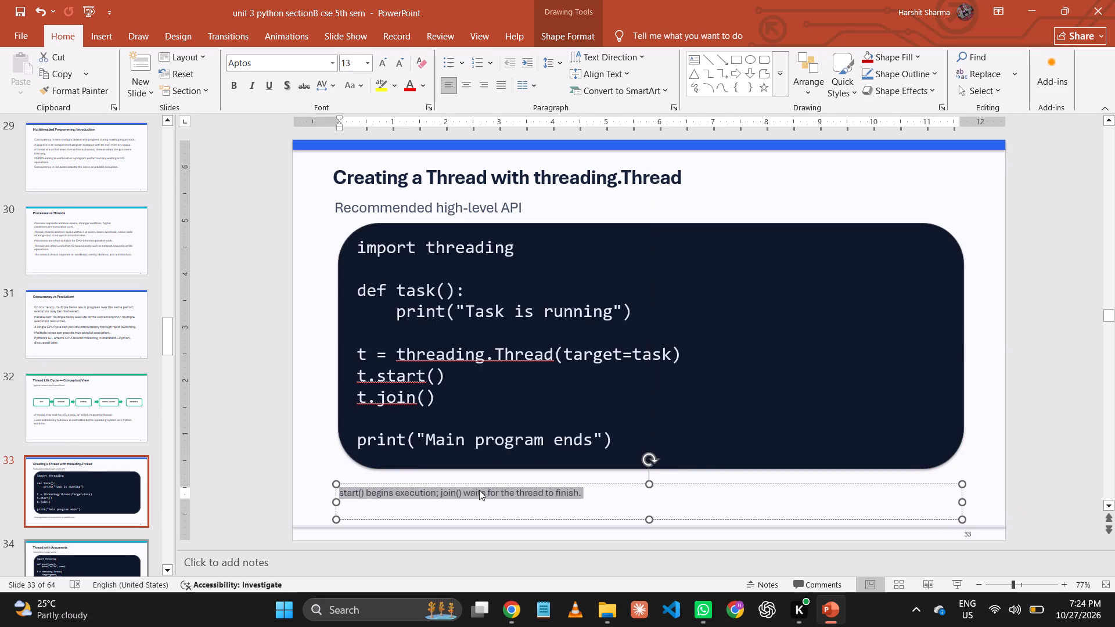
pyautogui.click(366, 65)
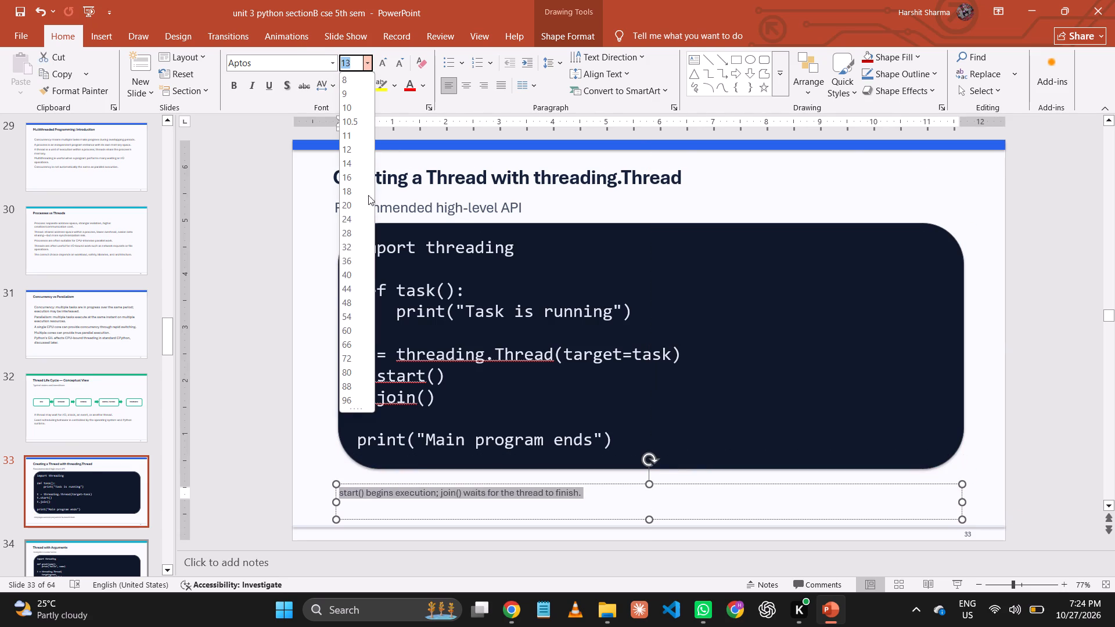
pyautogui.click(355, 222)
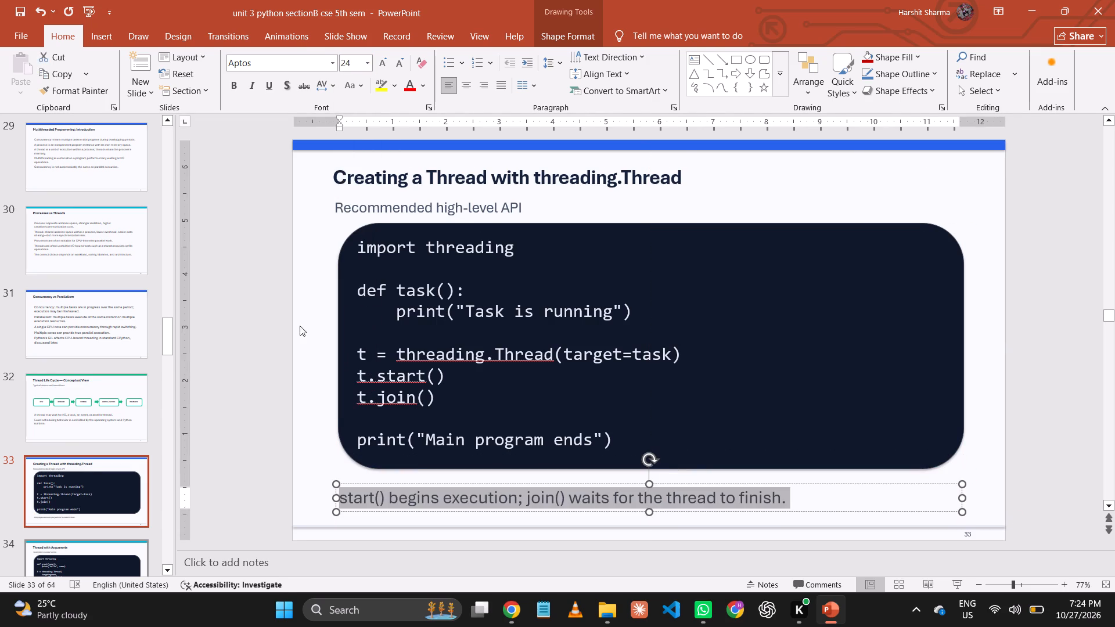
# Set the subtitle "Passing data to a worker function" on slide 34, Thread with Arguments, to 20 pt.
pyautogui.click(90, 508)
pyautogui.click(113, 409)
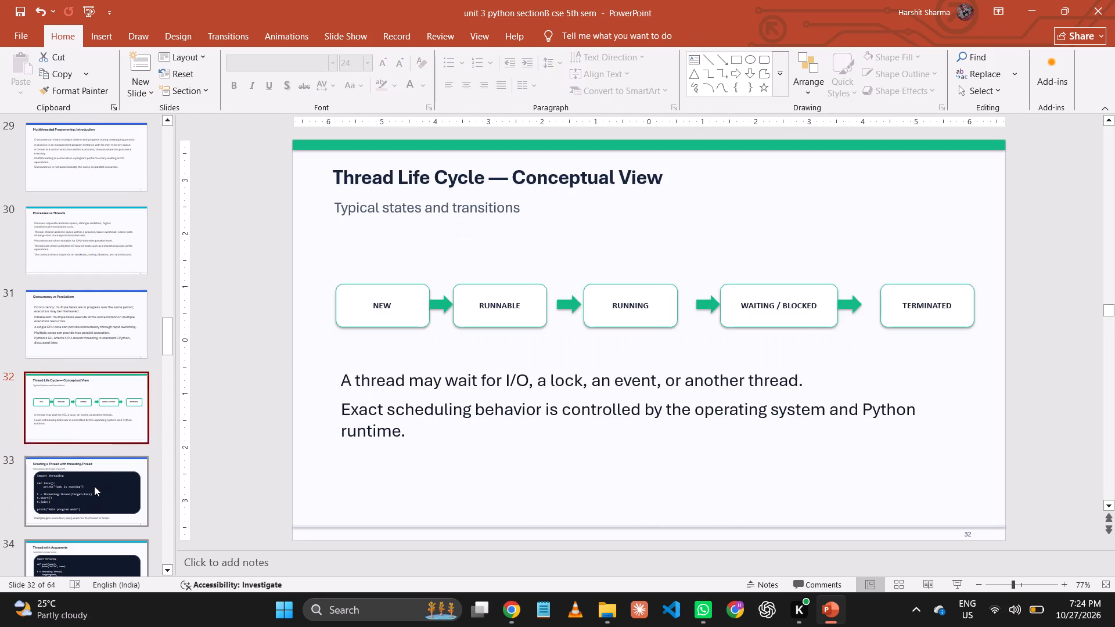
pyautogui.click(94, 486)
pyautogui.scroll(-1, 99, 475)
pyautogui.click(87, 508)
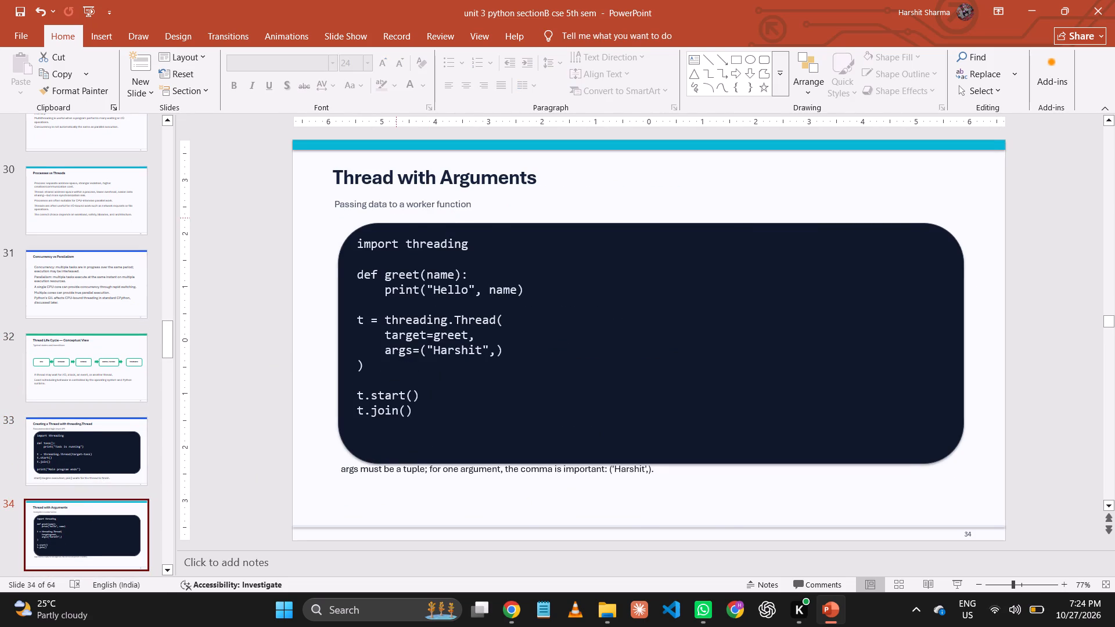
pyautogui.click(399, 206)
pyautogui.hotkey('ctrl', 'a')
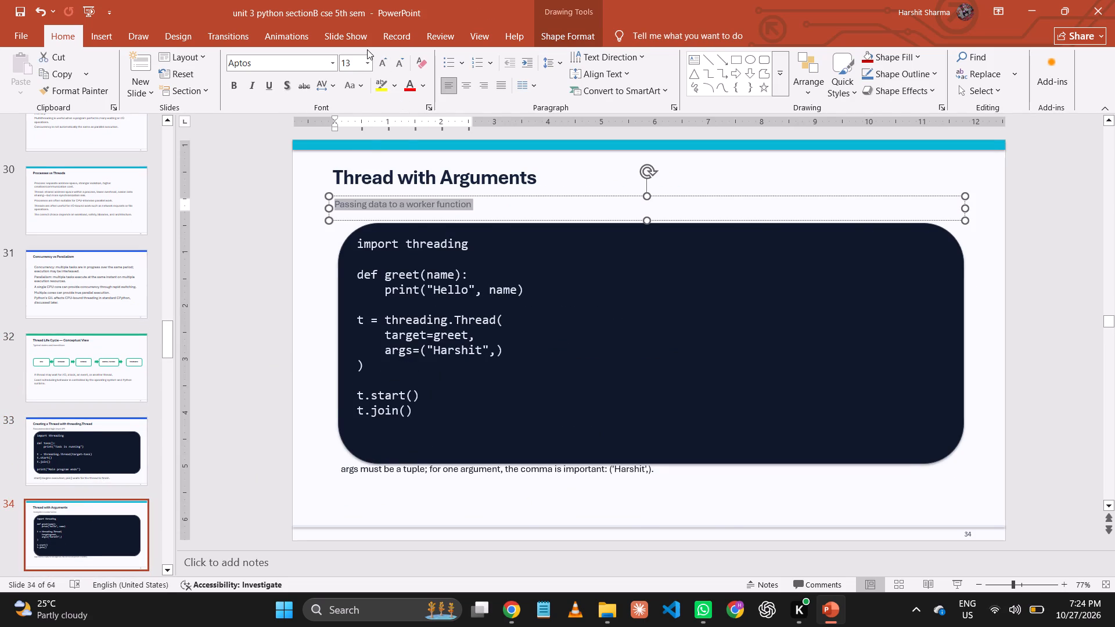
pyautogui.click(366, 59)
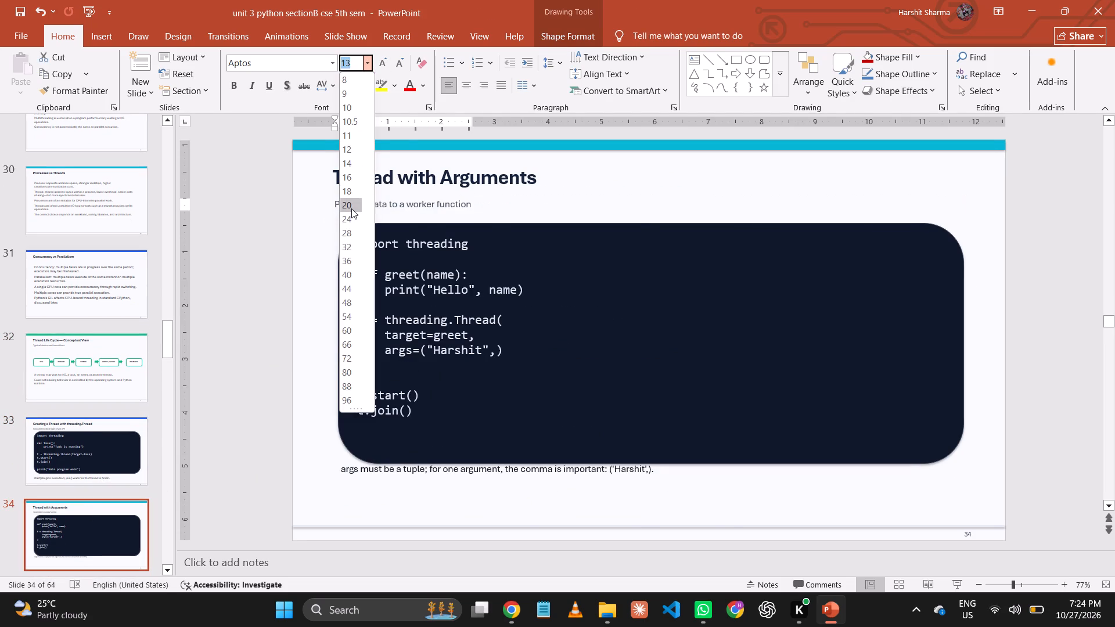
pyautogui.click(351, 208)
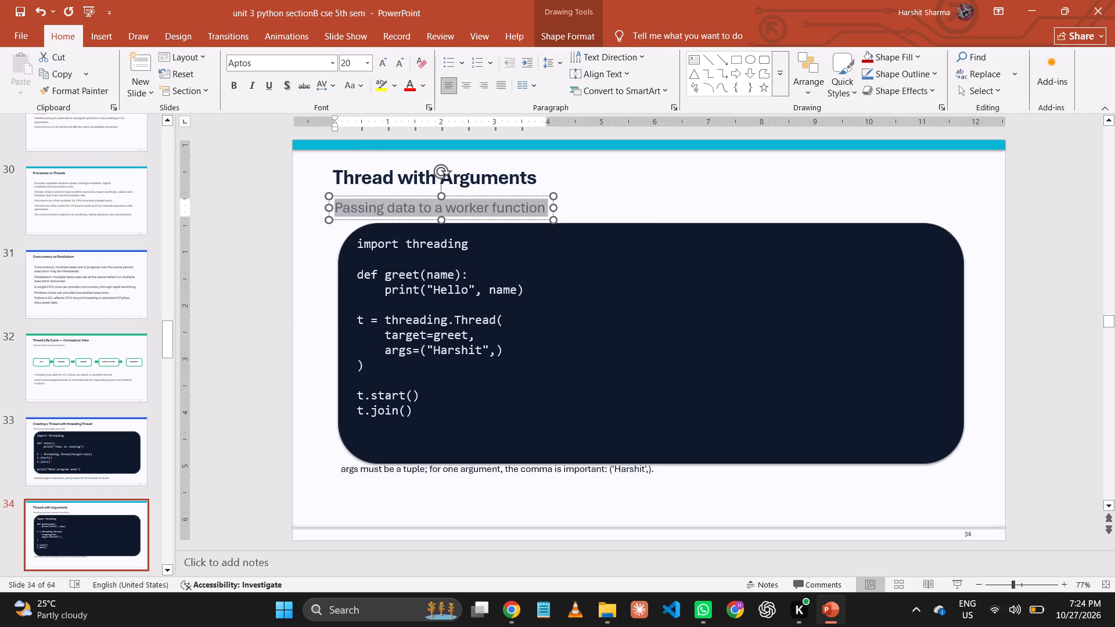
# Set the note about the args tuple below the code block on slide 34 to 28 pt.
pyautogui.click(434, 471)
pyautogui.hotkey('ctrl', 'a')
pyautogui.click(369, 66)
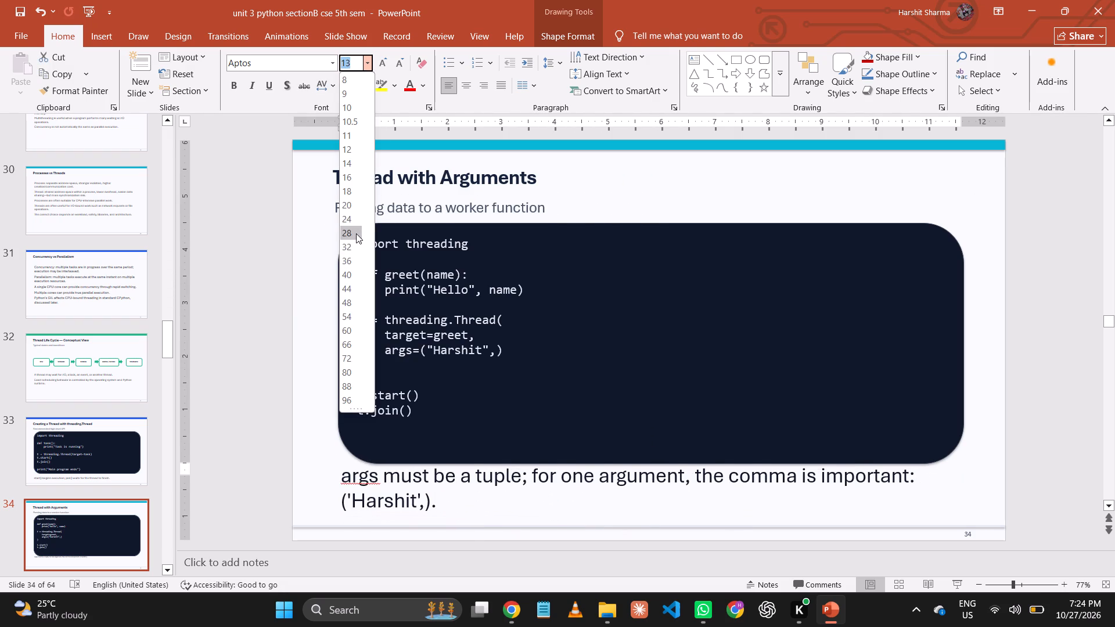
pyautogui.click(356, 233)
pyautogui.click(491, 502)
# Set all the code text on slide 34, Thread with Arguments, to 20 pt.
pyautogui.click(474, 420)
pyautogui.hotkey('ctrl', 'a')
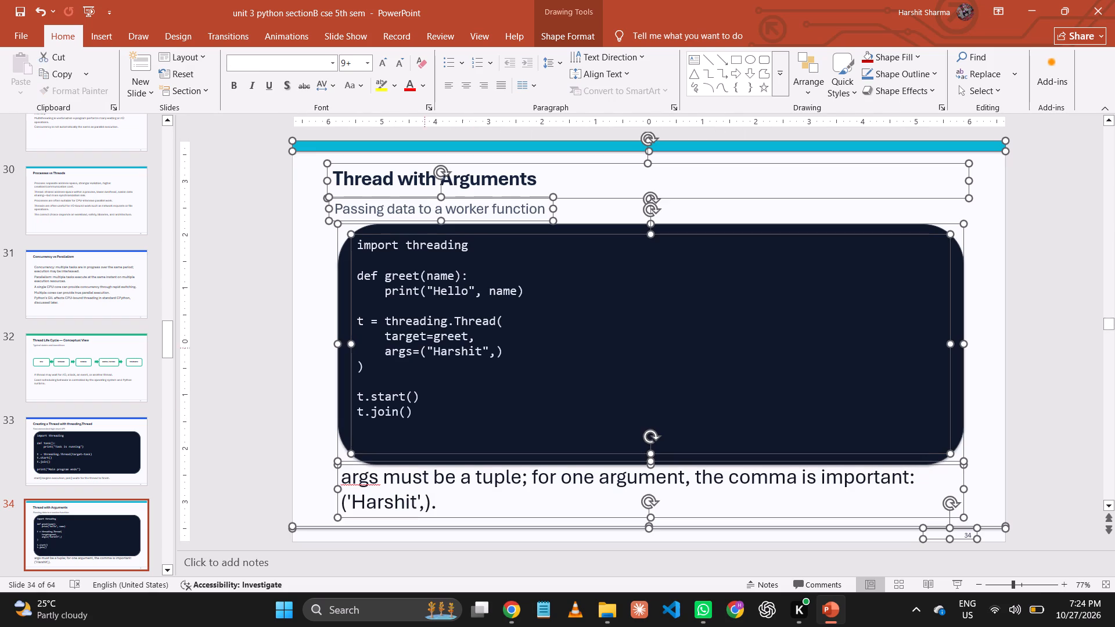
pyautogui.click(419, 267)
pyautogui.hotkey('ctrl', 'a')
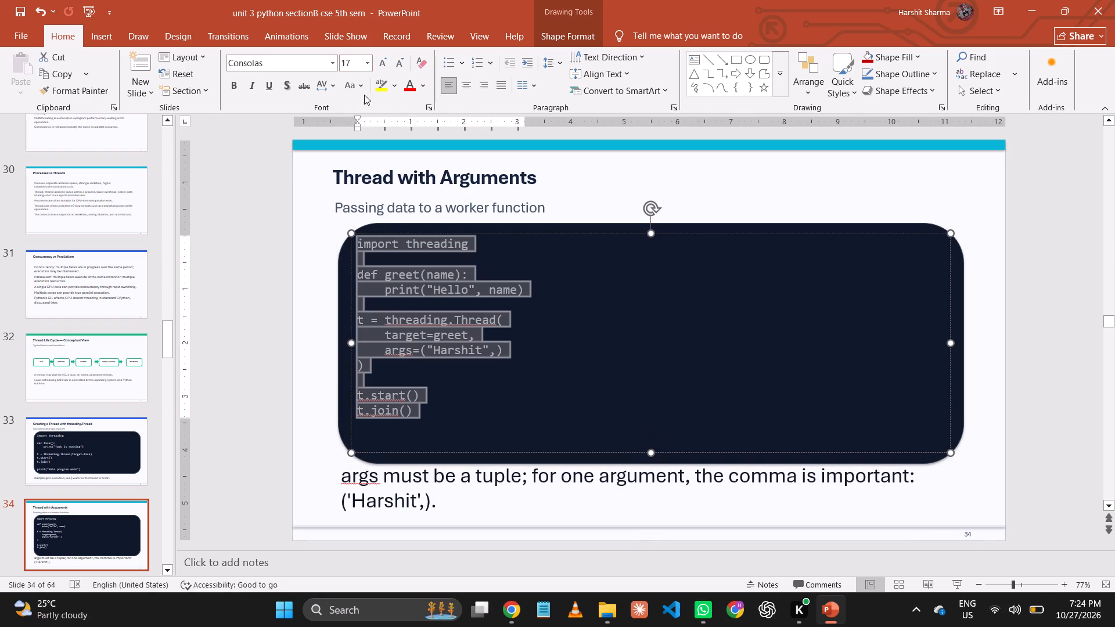
pyautogui.click(377, 65)
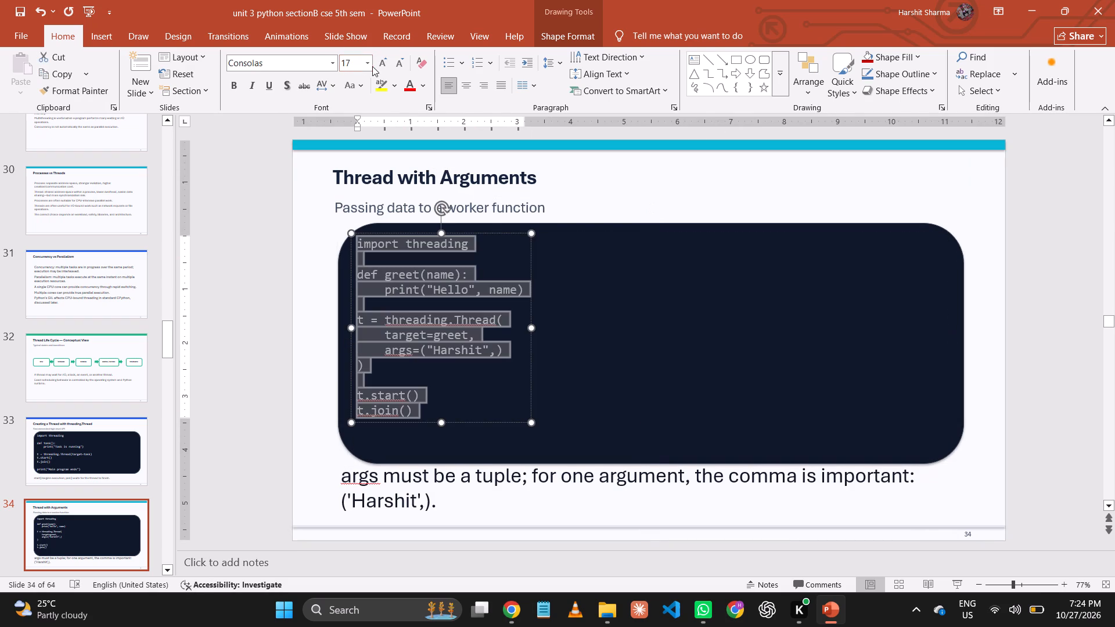
pyautogui.click(377, 66)
pyautogui.click(367, 63)
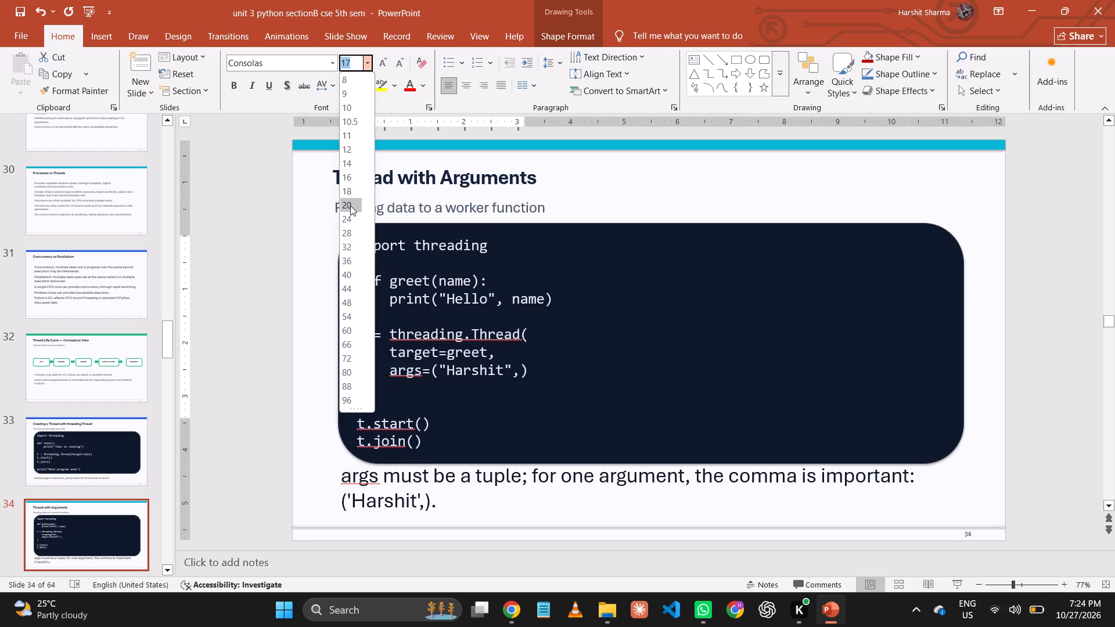
pyautogui.click(350, 206)
# Nudge the dark code background on slide 34 slightly upward, away from the note below it.
pyautogui.moveTo(613, 452); pyautogui.dragTo(612, 447)
pyautogui.click(510, 337)
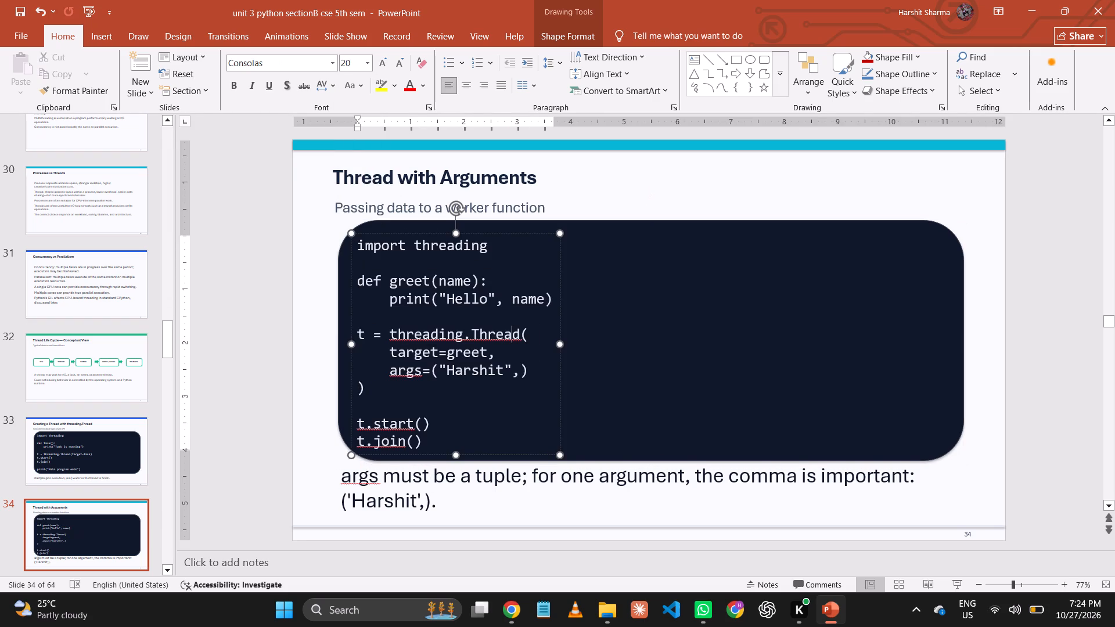
pyautogui.click(809, 189)
# Save the presentation.
pyautogui.hotkey('ctrl', 's')
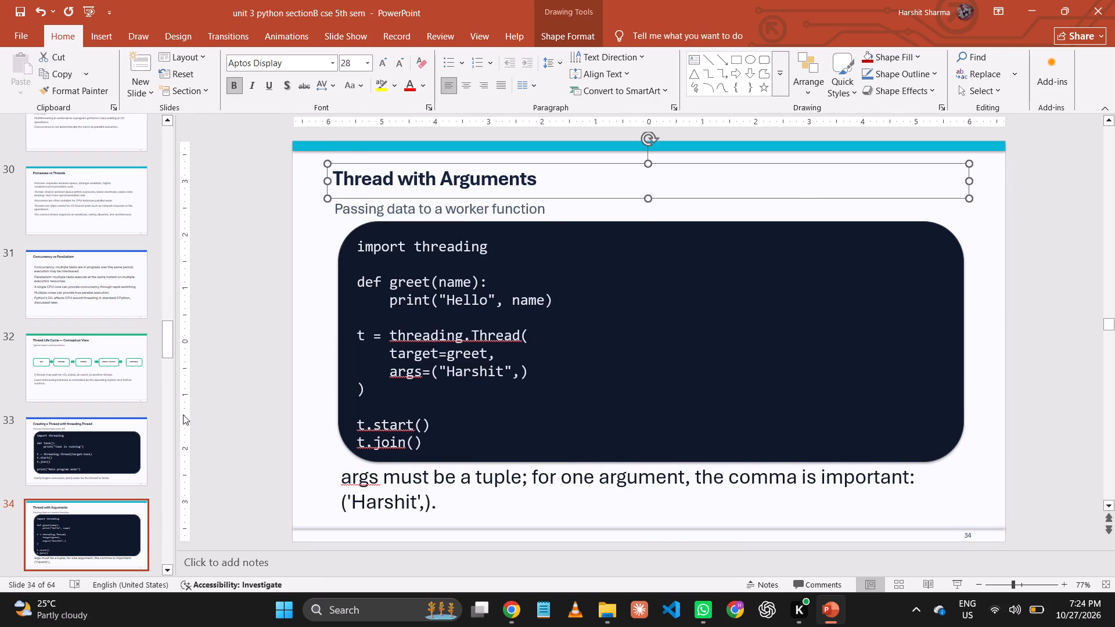
# Set all the body text on slide 35, Threading Module: Important Features, to 20 pt.
pyautogui.click(69, 457)
pyautogui.scroll(-2, 79, 503)
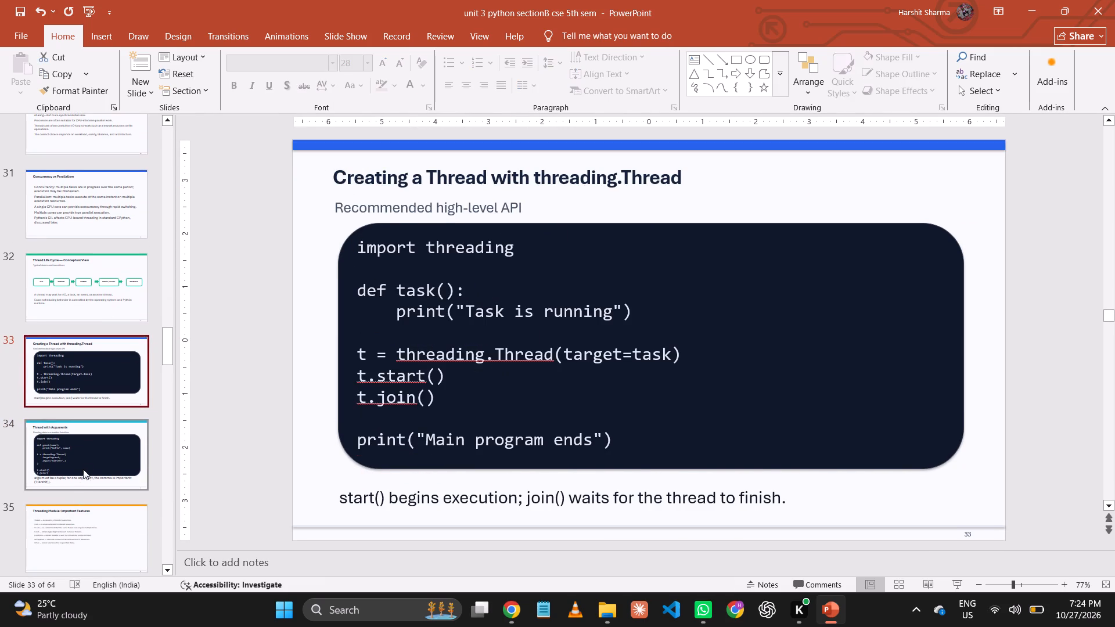
pyautogui.click(84, 466)
pyautogui.click(104, 530)
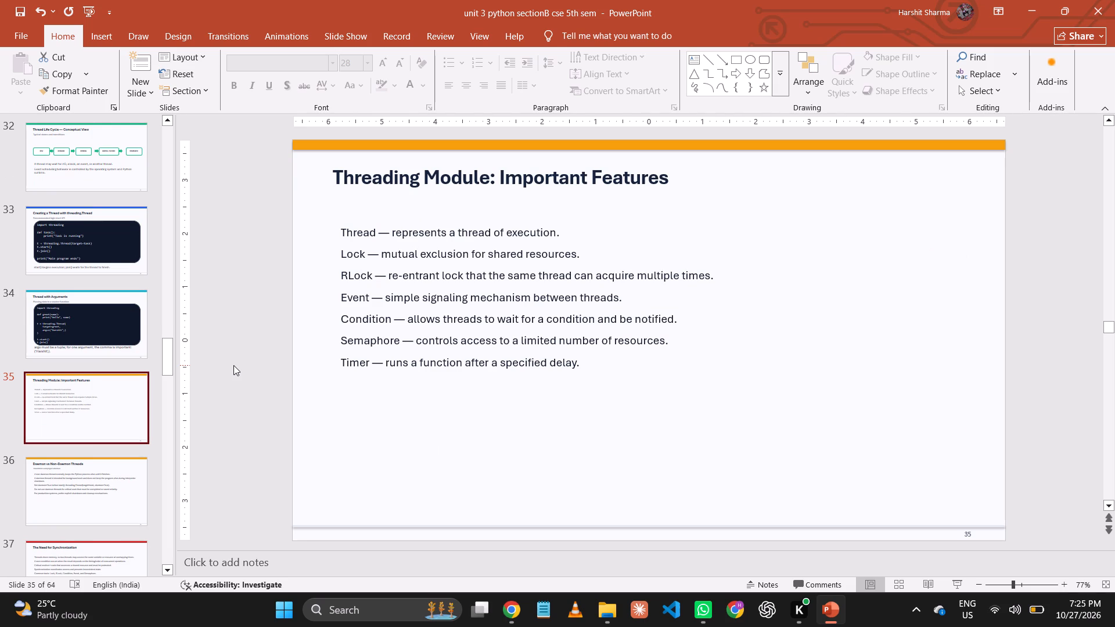
pyautogui.click(431, 315)
pyautogui.hotkey('ctrl', 'a')
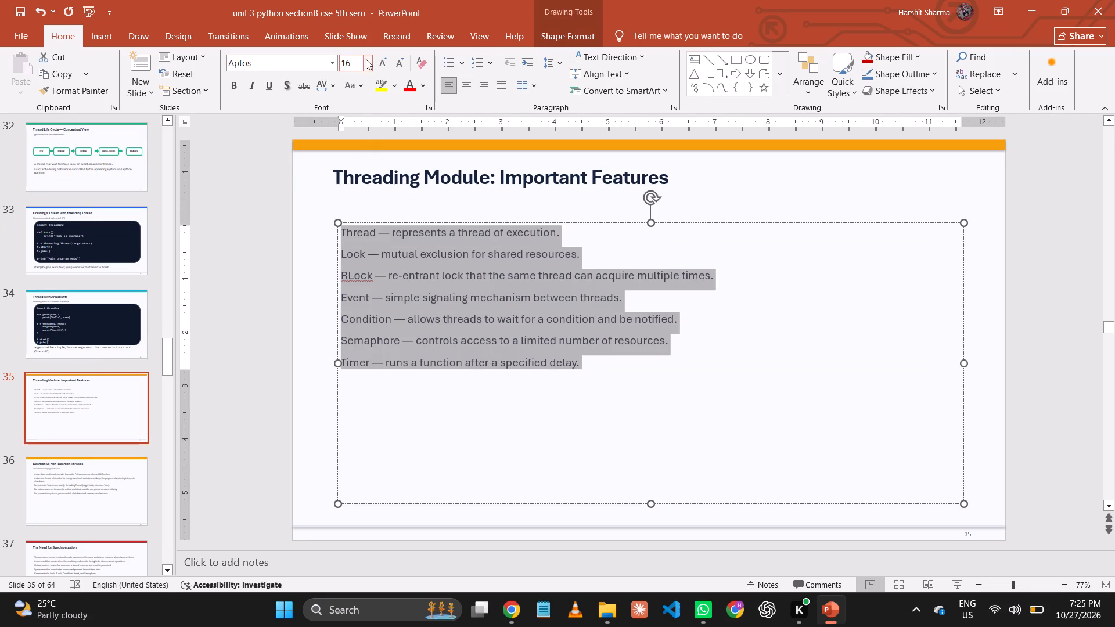
pyautogui.click(370, 69)
pyautogui.click(348, 210)
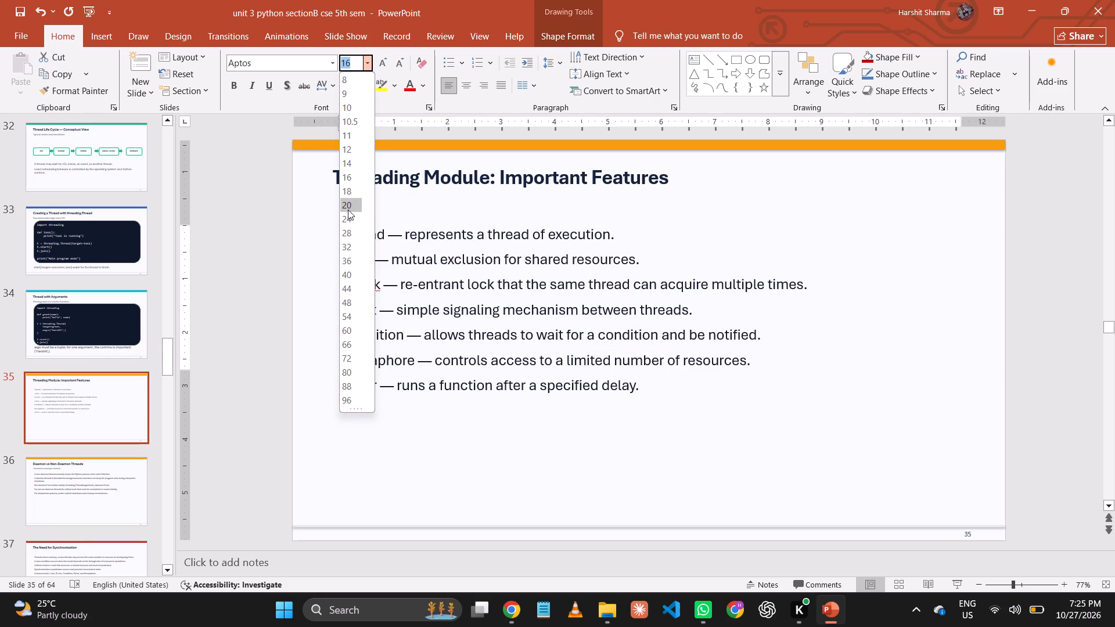
# Set all the body text on slide 36, Daemon vs Non-Daemon Threads, to 24 pt.
pyautogui.click(91, 492)
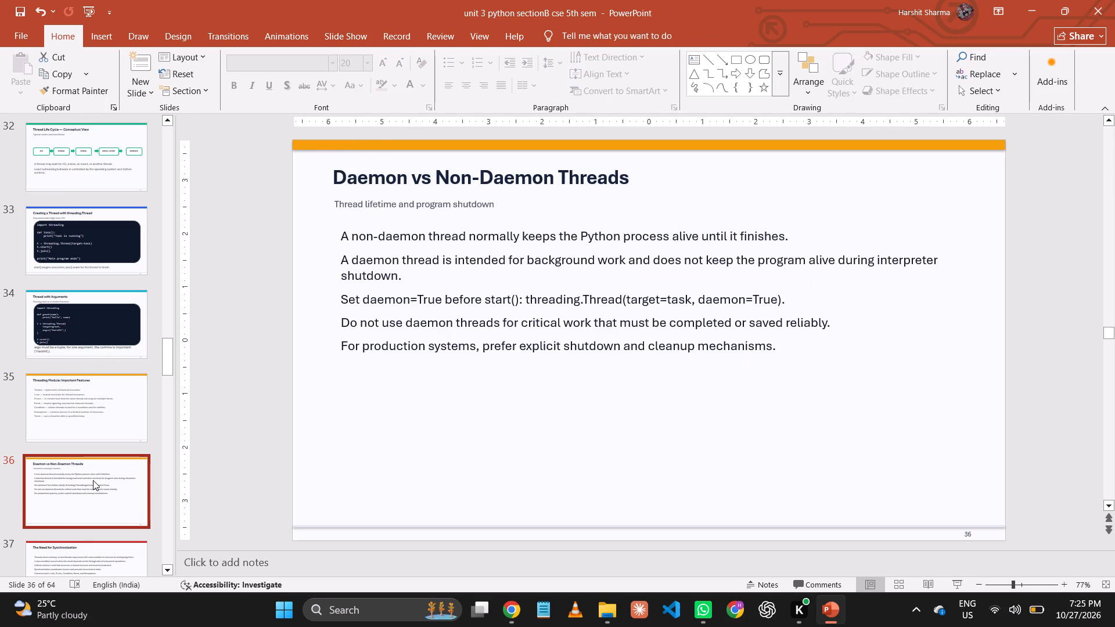
pyautogui.click(42, 401)
pyautogui.click(88, 338)
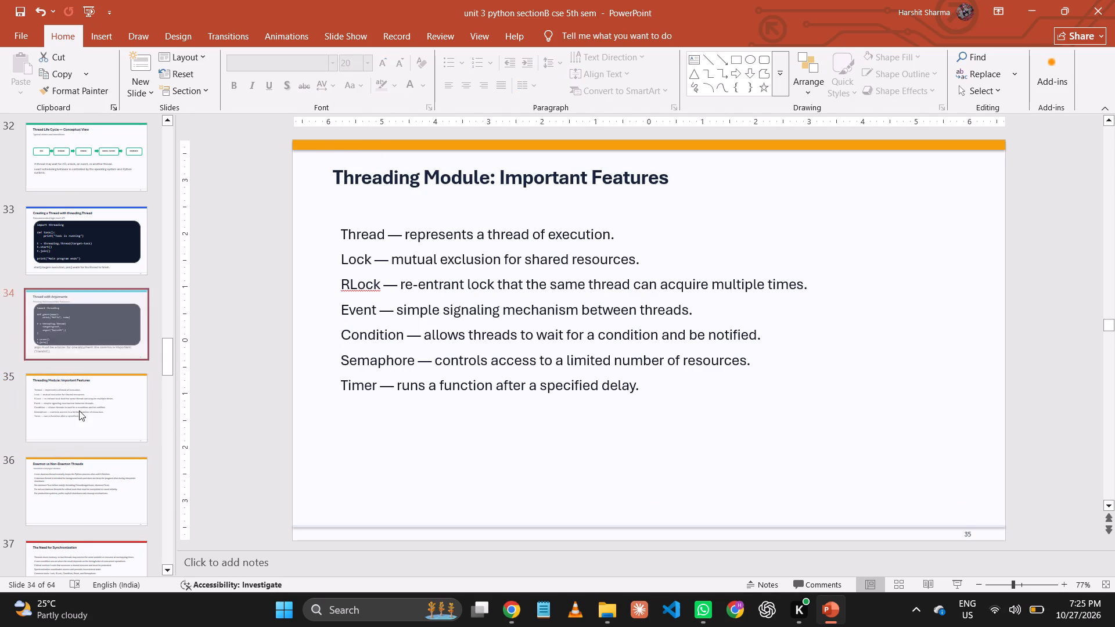
pyautogui.click(77, 417)
pyautogui.click(73, 468)
pyautogui.click(405, 311)
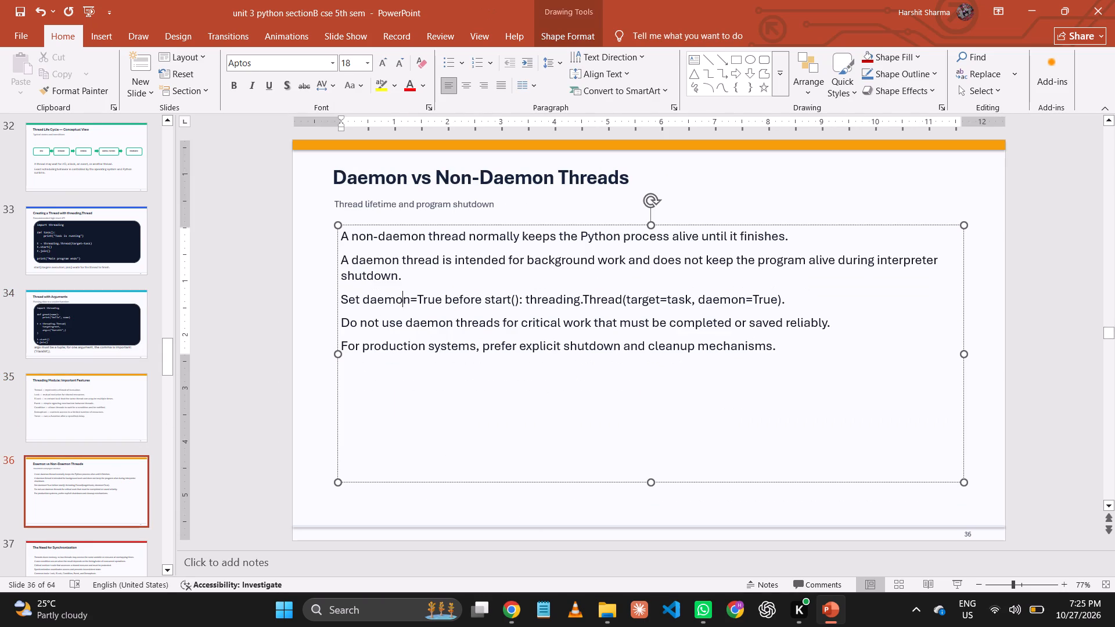
pyautogui.hotkey('ctrl', 'a')
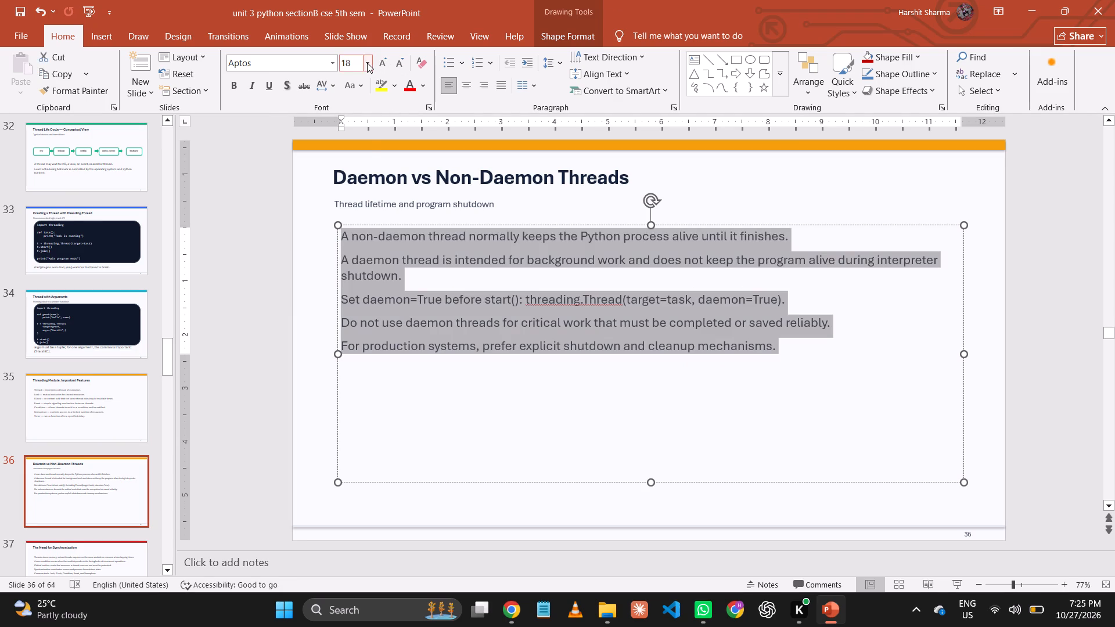
pyautogui.click(367, 63)
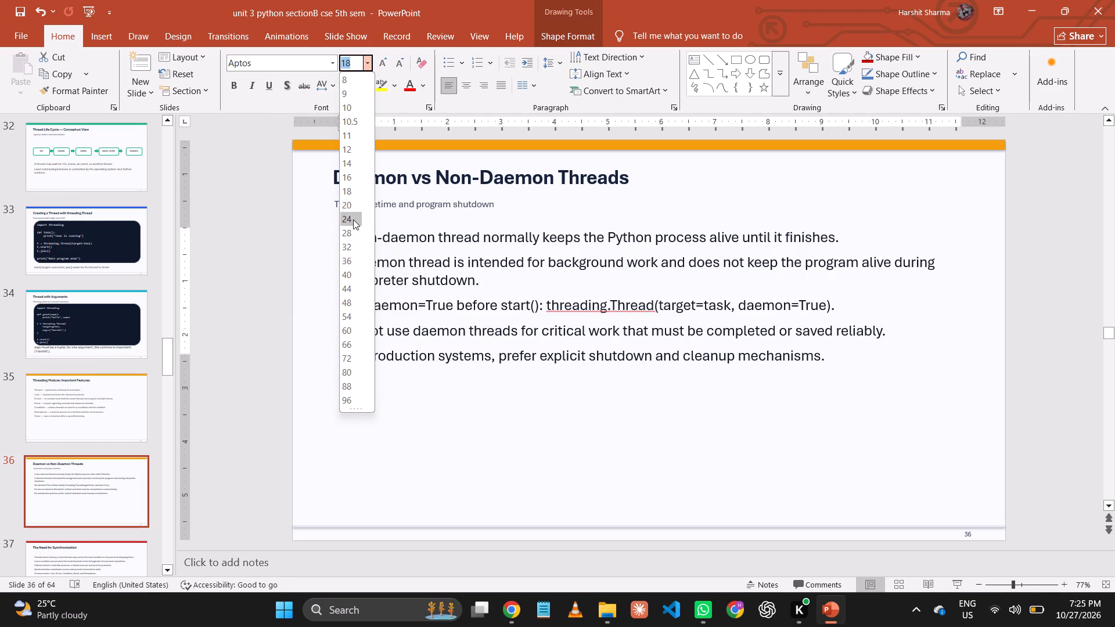
pyautogui.click(355, 206)
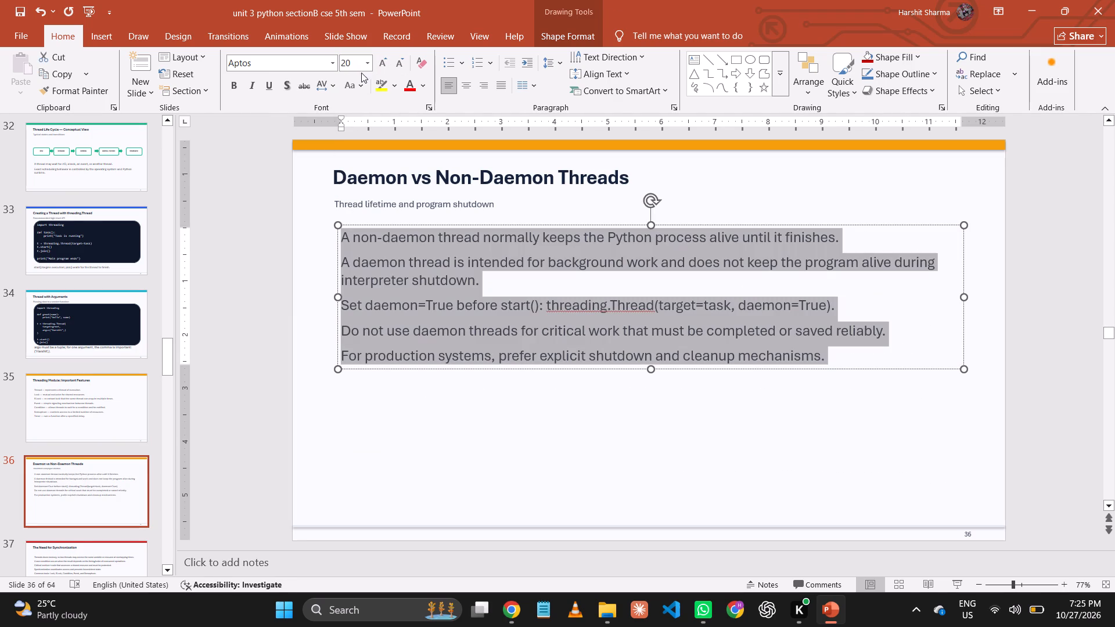
pyautogui.click(368, 70)
pyautogui.click(346, 216)
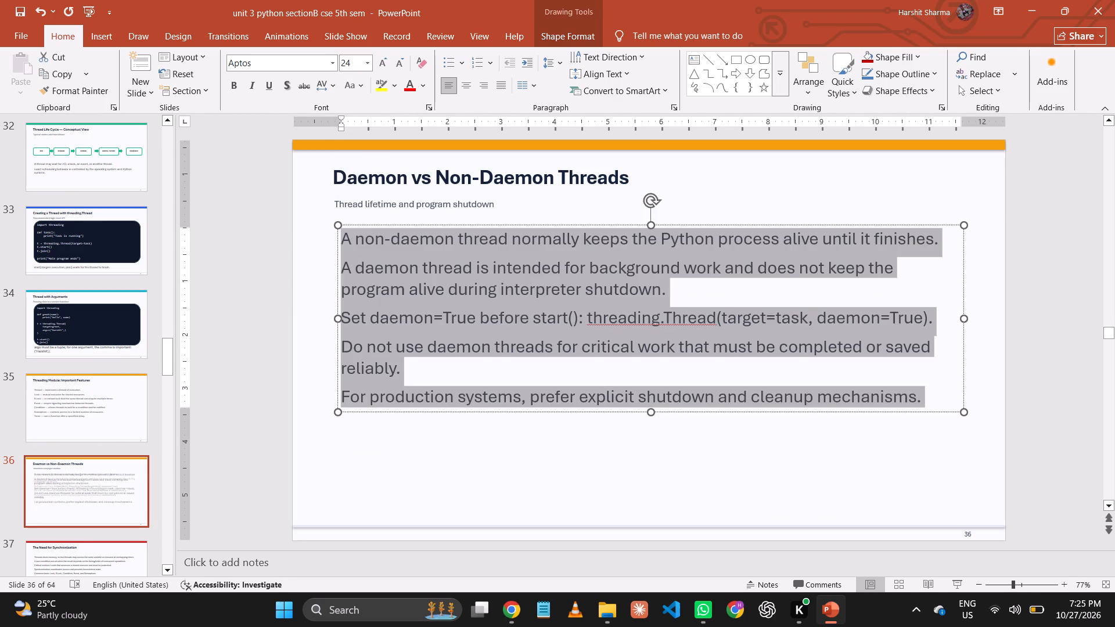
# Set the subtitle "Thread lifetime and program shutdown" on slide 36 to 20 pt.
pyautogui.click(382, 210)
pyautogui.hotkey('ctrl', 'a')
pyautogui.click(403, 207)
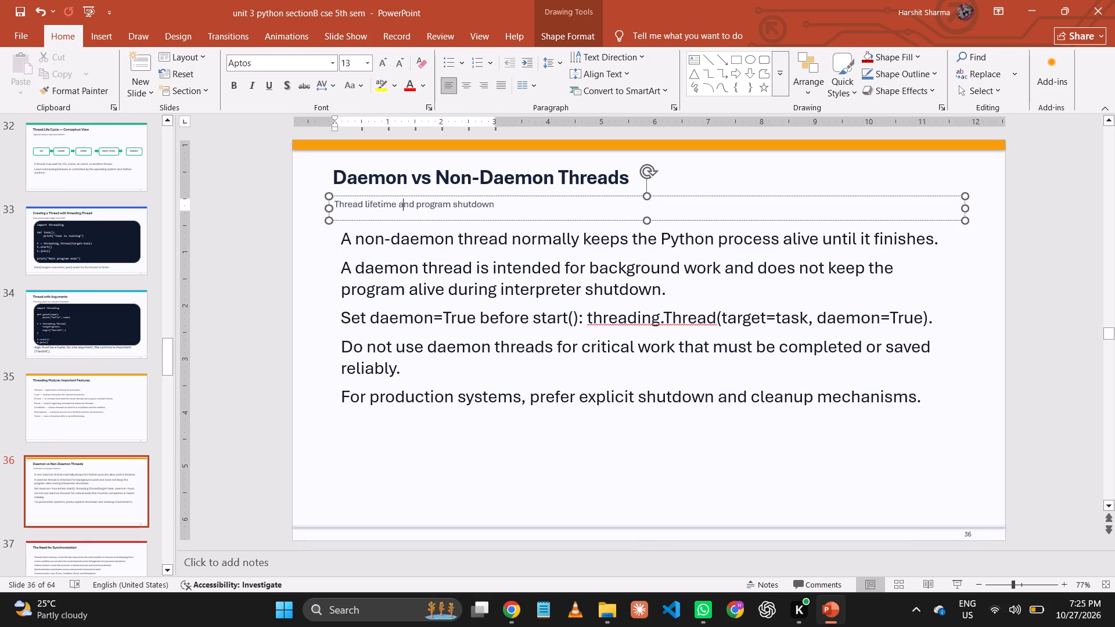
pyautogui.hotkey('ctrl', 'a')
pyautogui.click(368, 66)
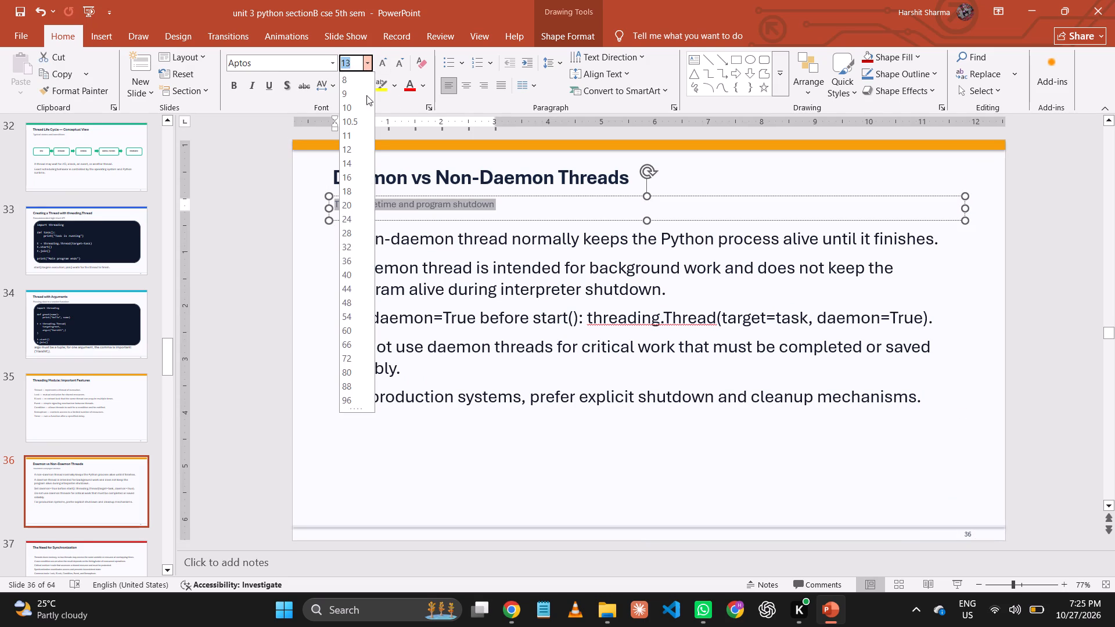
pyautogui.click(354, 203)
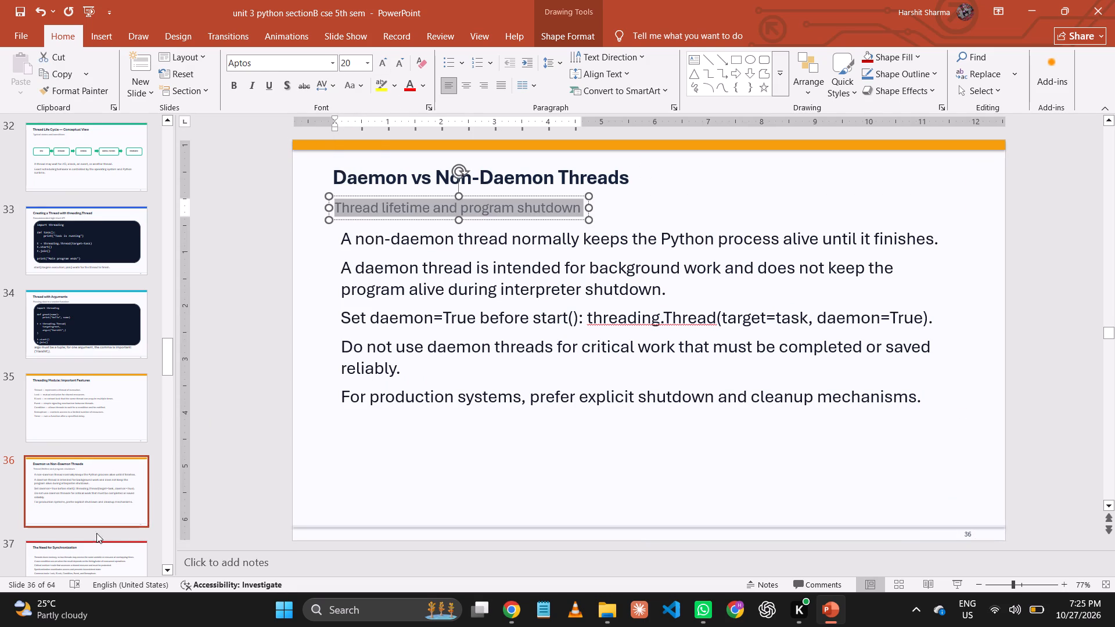
# Go to slide 37 and save the presentation.
pyautogui.click(96, 553)
pyautogui.hotkey('ctrl', 's')
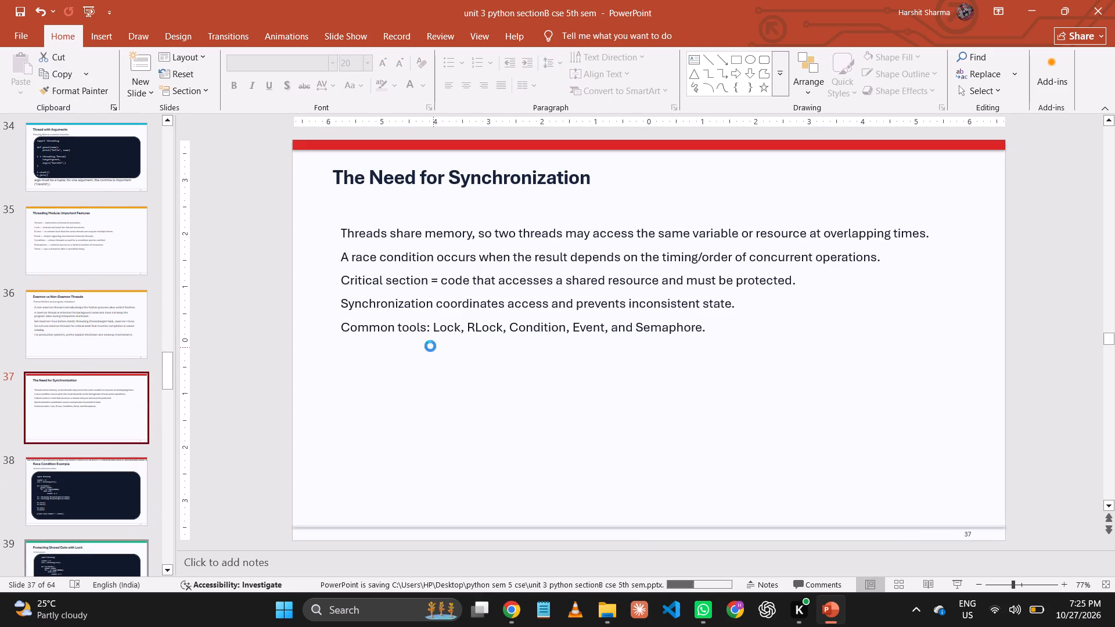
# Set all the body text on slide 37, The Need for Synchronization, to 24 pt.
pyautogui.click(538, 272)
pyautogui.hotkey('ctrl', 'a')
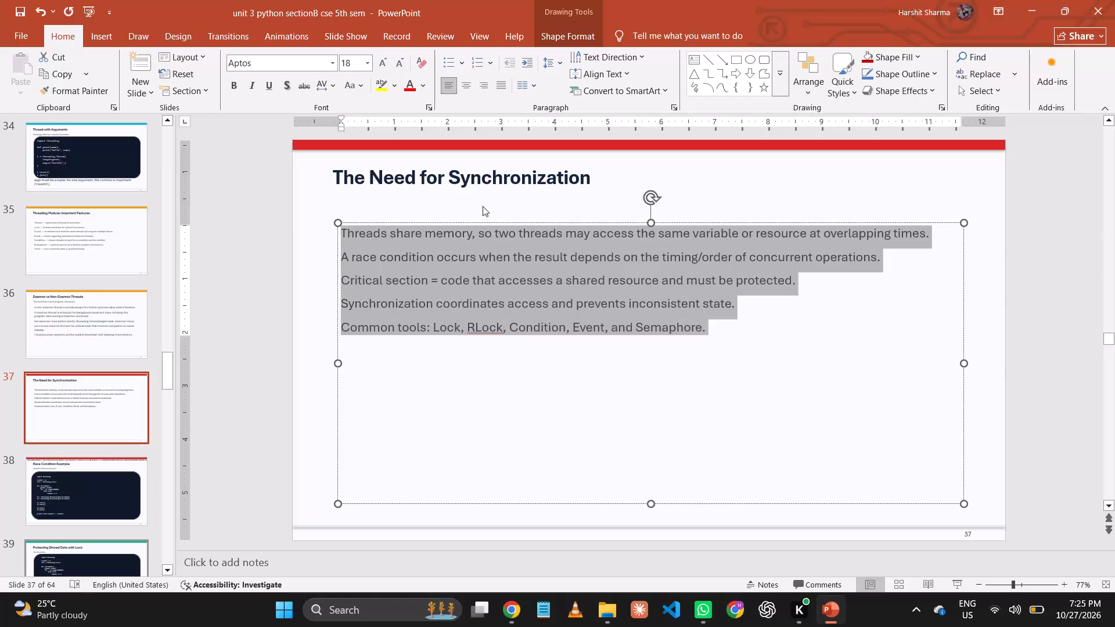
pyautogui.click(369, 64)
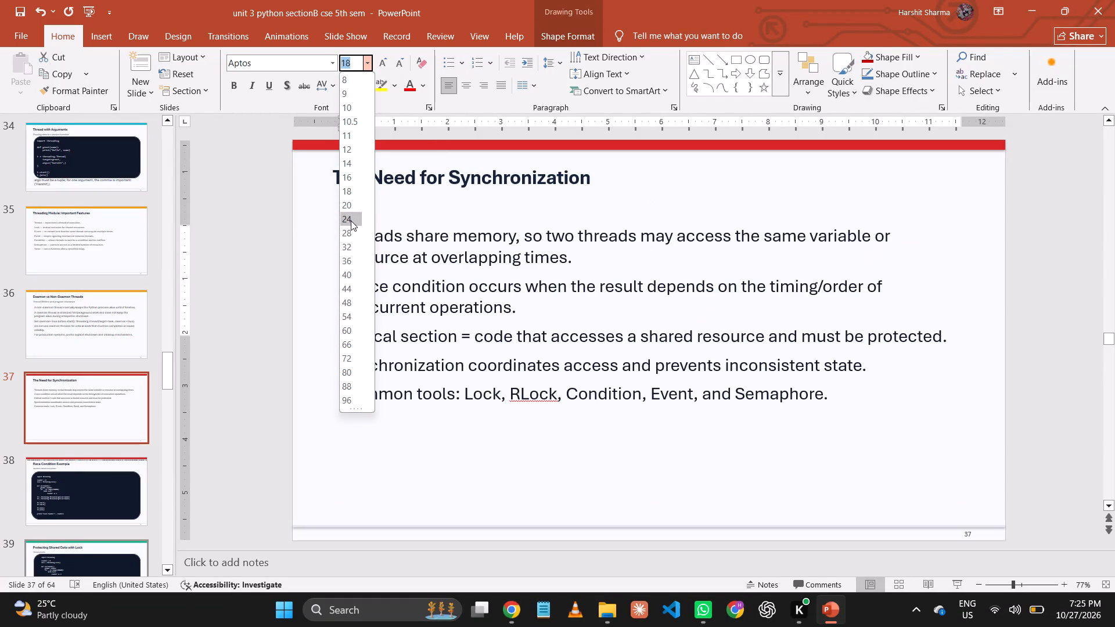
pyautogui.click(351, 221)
# Deselect the body text on slide 37 and save the presentation.
pyautogui.click(476, 444)
pyautogui.hotkey('ctrl', 's')
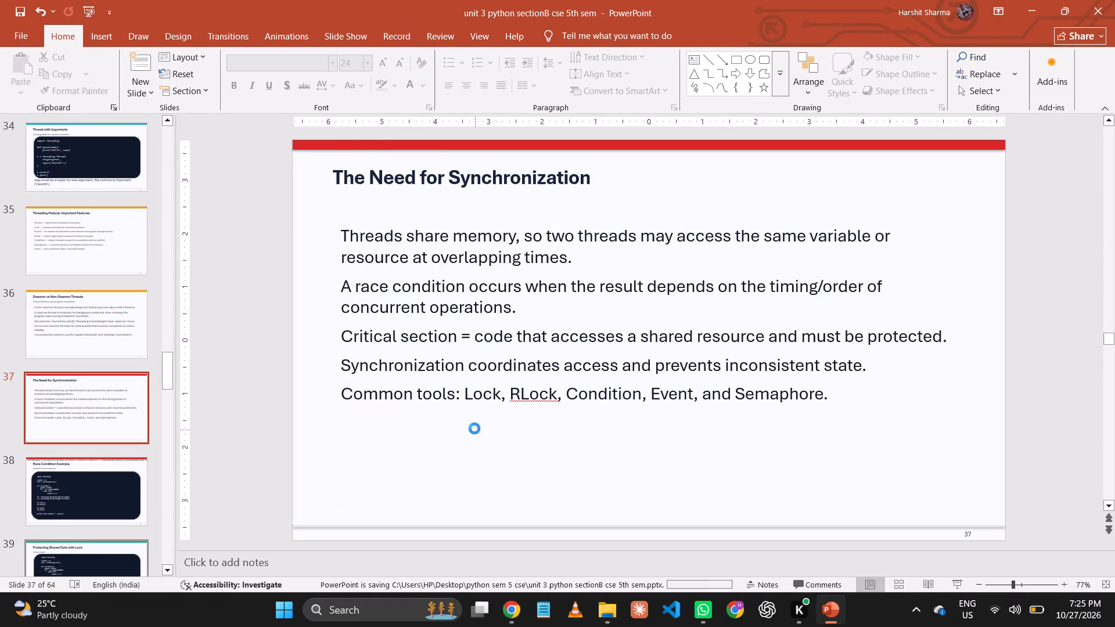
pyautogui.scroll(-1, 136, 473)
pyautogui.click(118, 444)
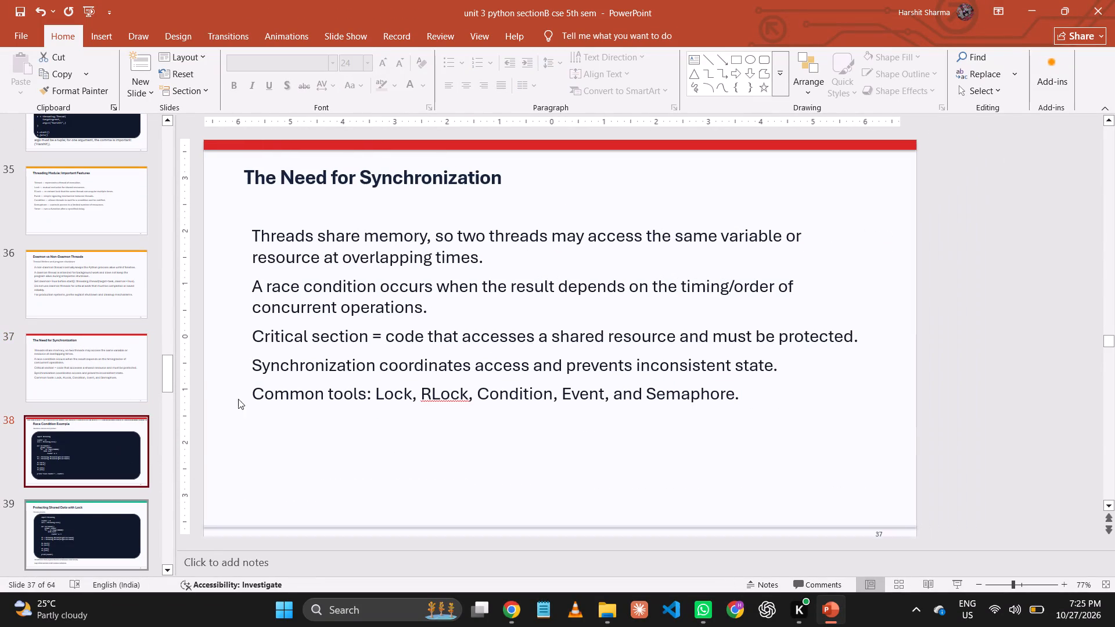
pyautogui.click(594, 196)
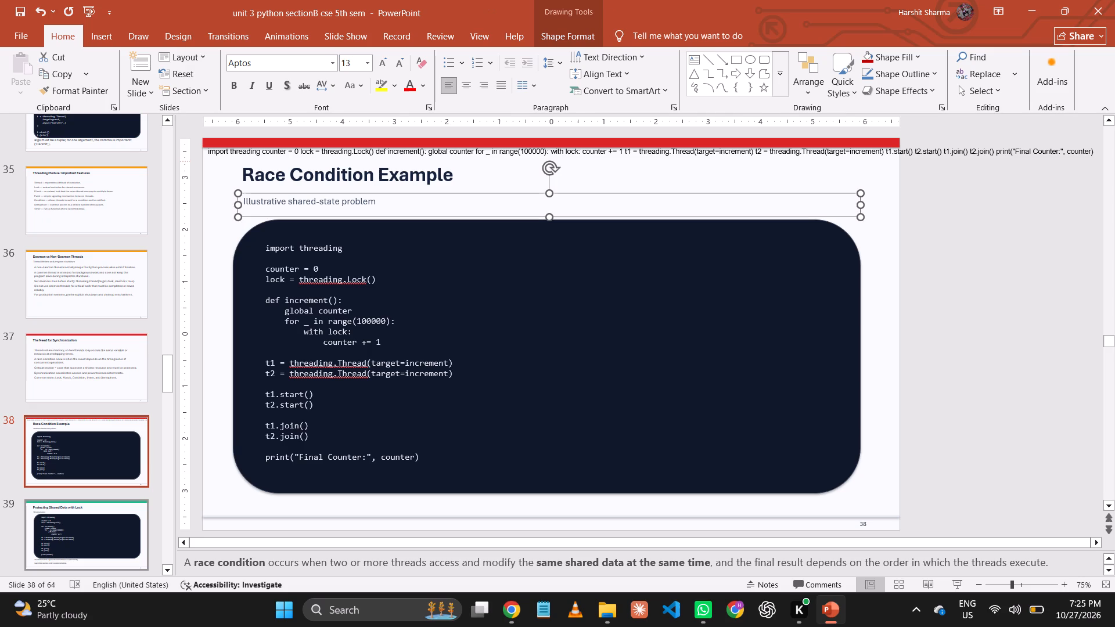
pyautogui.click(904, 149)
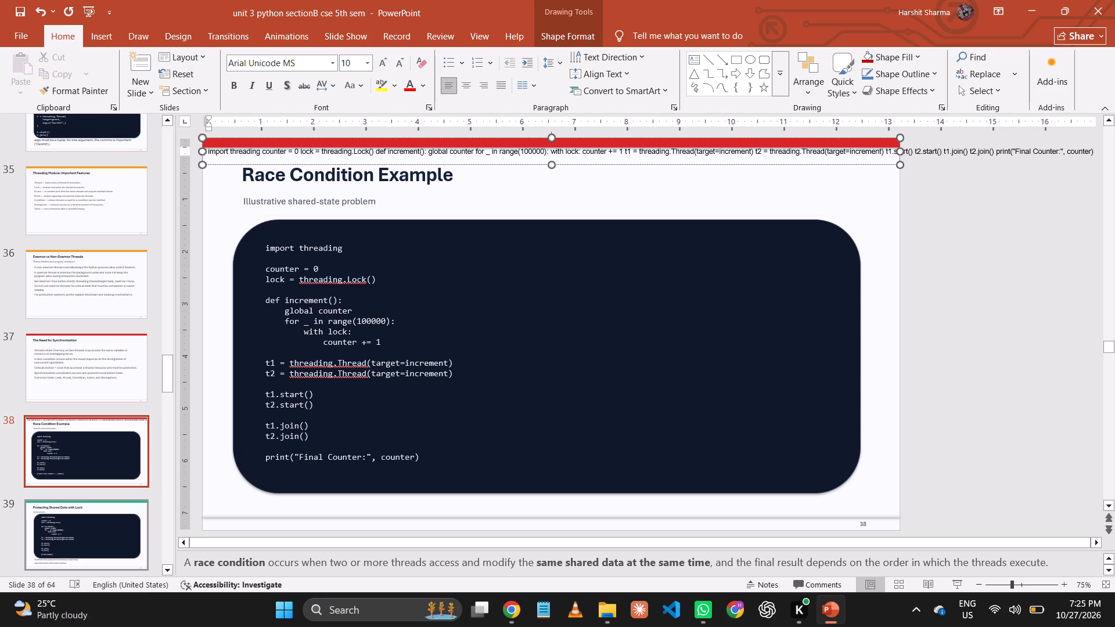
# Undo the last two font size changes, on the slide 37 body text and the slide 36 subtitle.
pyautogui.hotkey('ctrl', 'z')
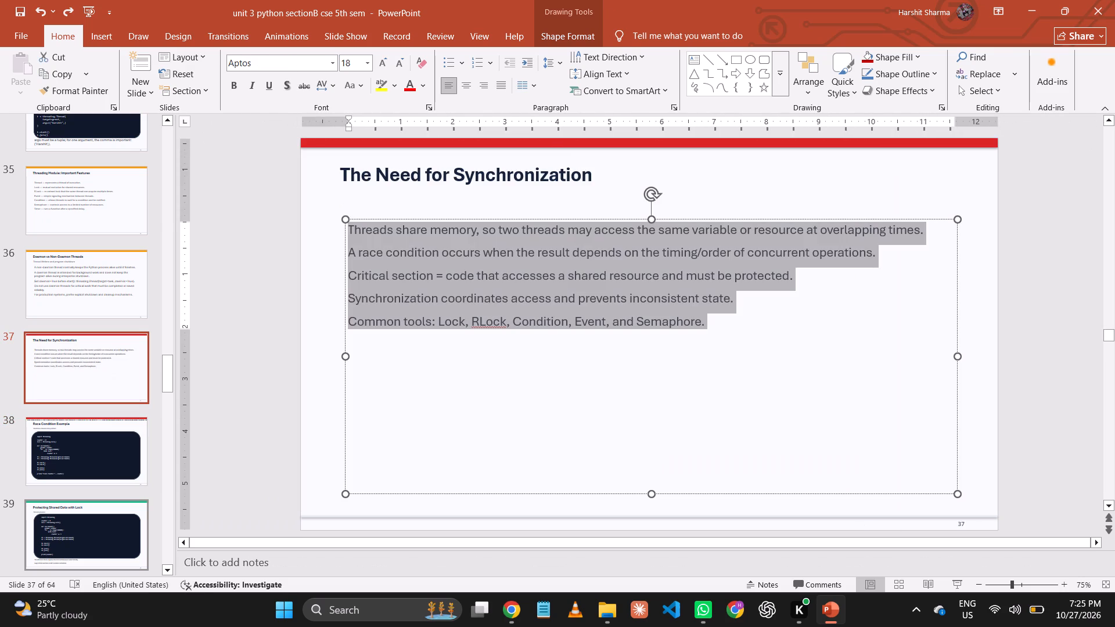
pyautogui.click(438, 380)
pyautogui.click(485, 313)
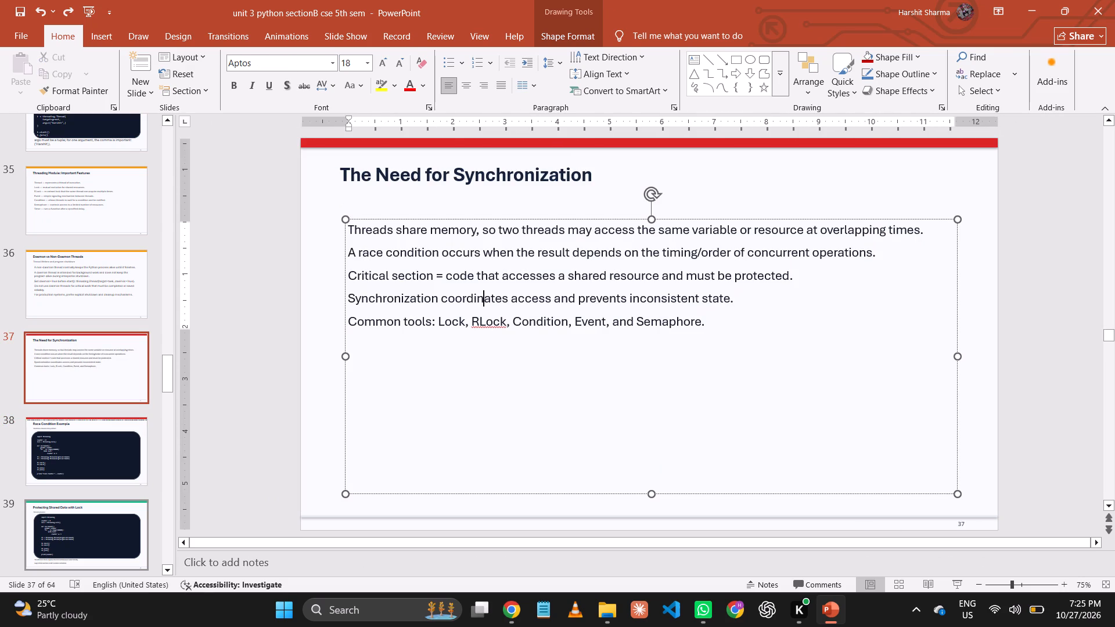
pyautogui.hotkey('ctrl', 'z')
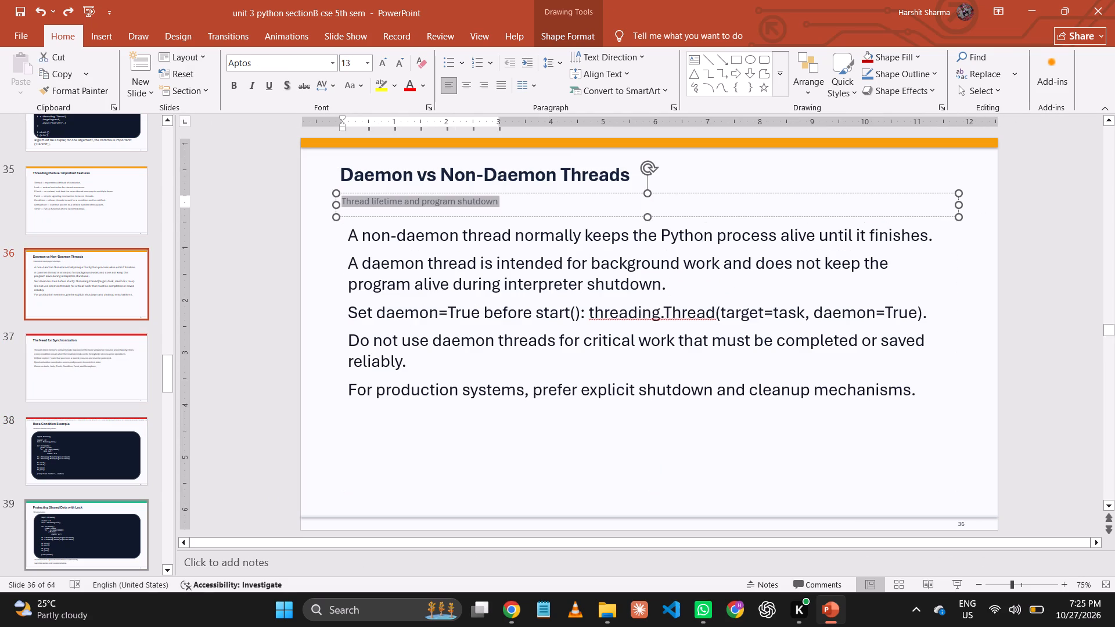
# Set the subtitle "Thread lifetime and program shutdown" on slide 36 to 20 pt and save the presentation.
pyautogui.click(113, 370)
pyautogui.click(687, 291)
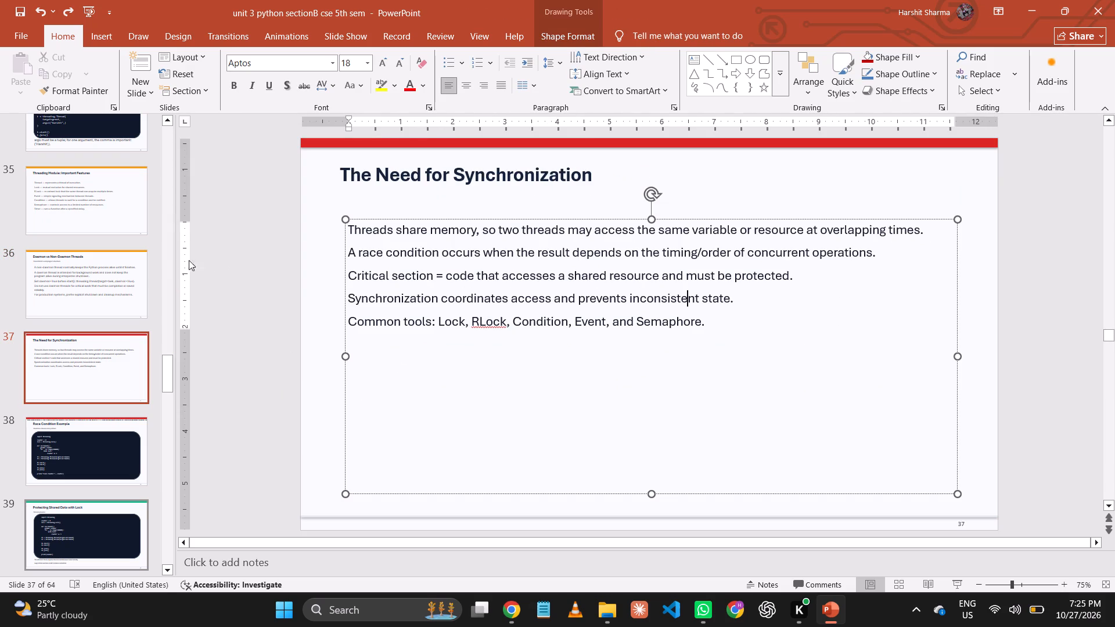
pyautogui.click(113, 272)
pyautogui.click(425, 201)
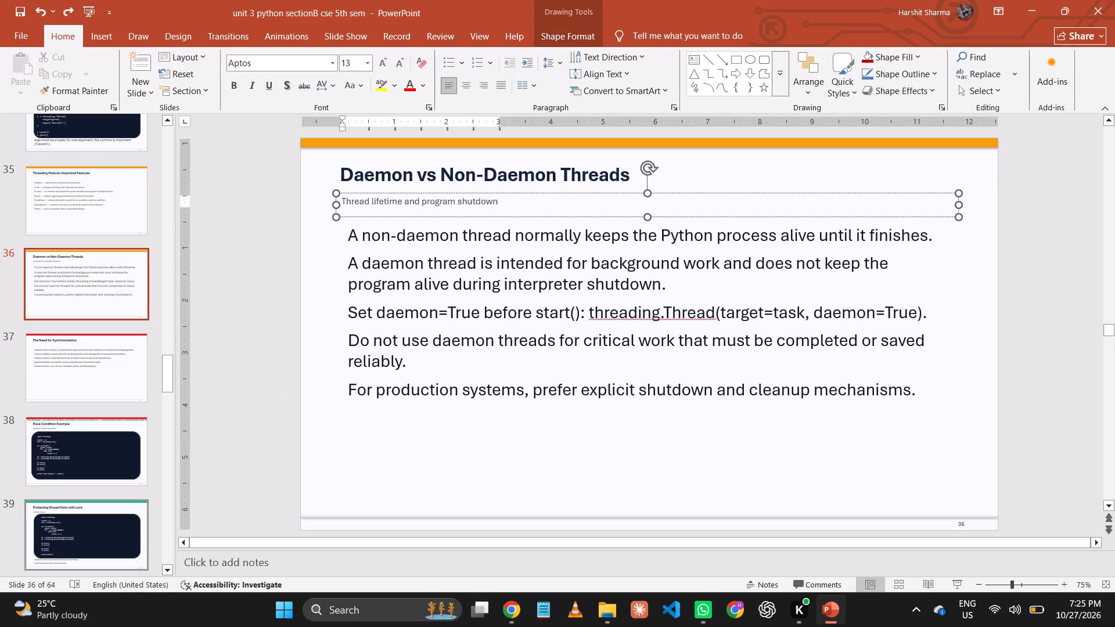
pyautogui.hotkey('ctrl', 'a')
pyautogui.click(366, 64)
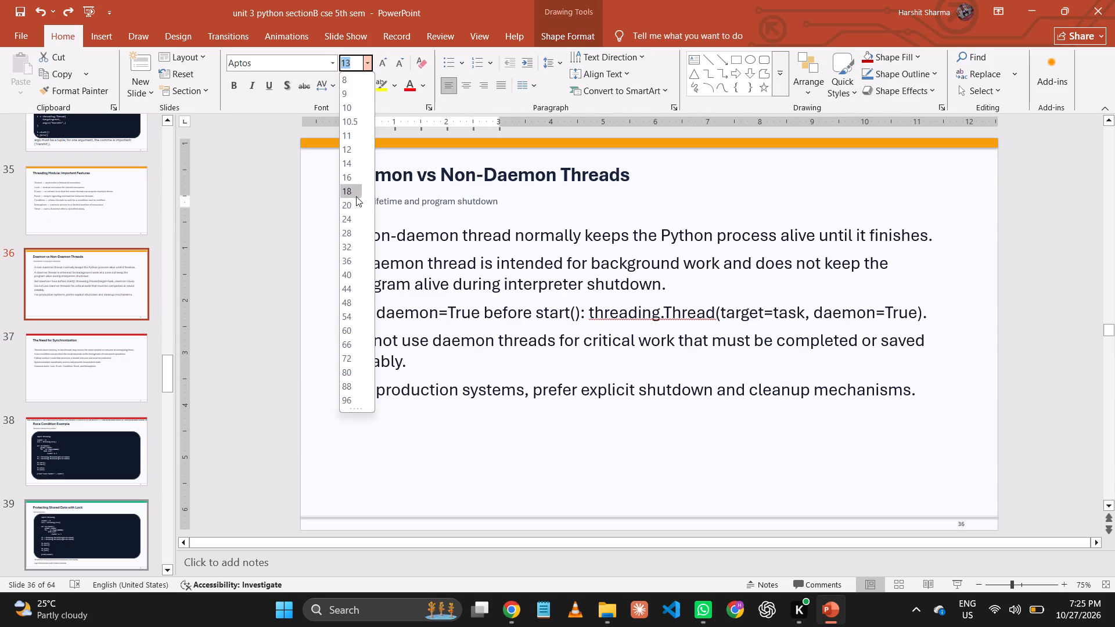
pyautogui.click(352, 203)
pyautogui.hotkey('ctrl', 's')
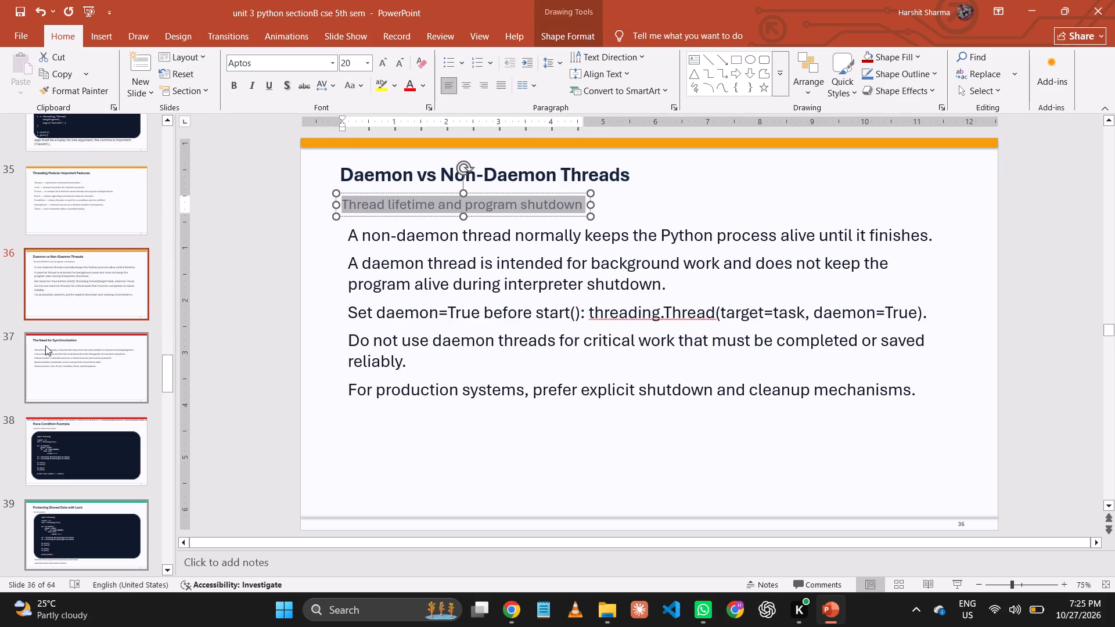
# Set all the body text on slide 37, The Need for Synchronization, to 24 pt.
pyautogui.click(45, 345)
pyautogui.click(616, 282)
pyautogui.hotkey('ctrl', 'a')
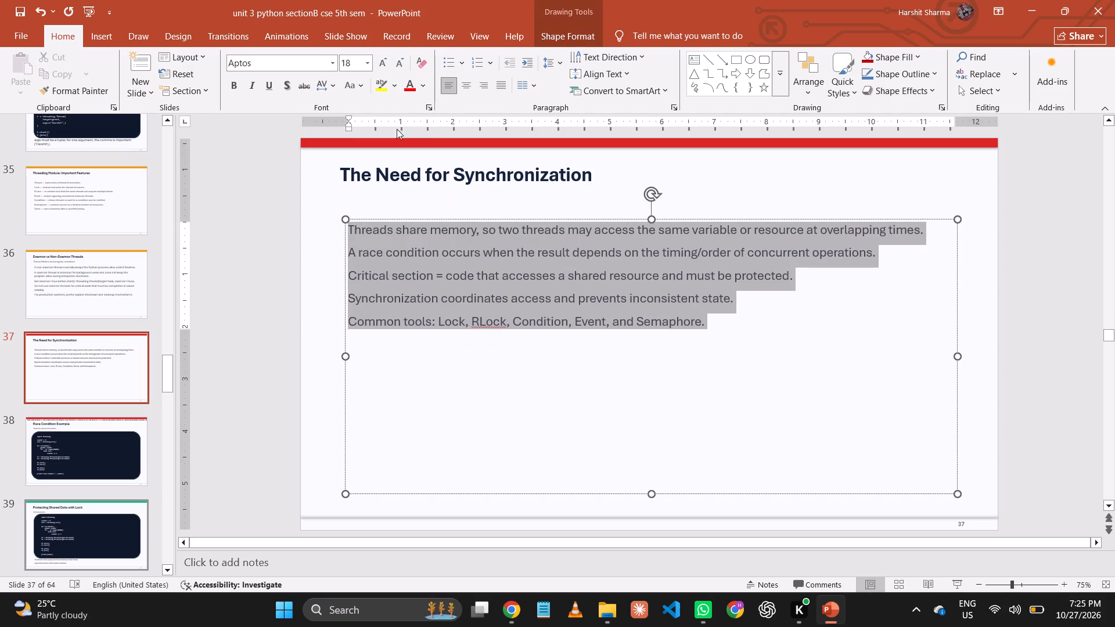
pyautogui.click(367, 67)
pyautogui.click(348, 221)
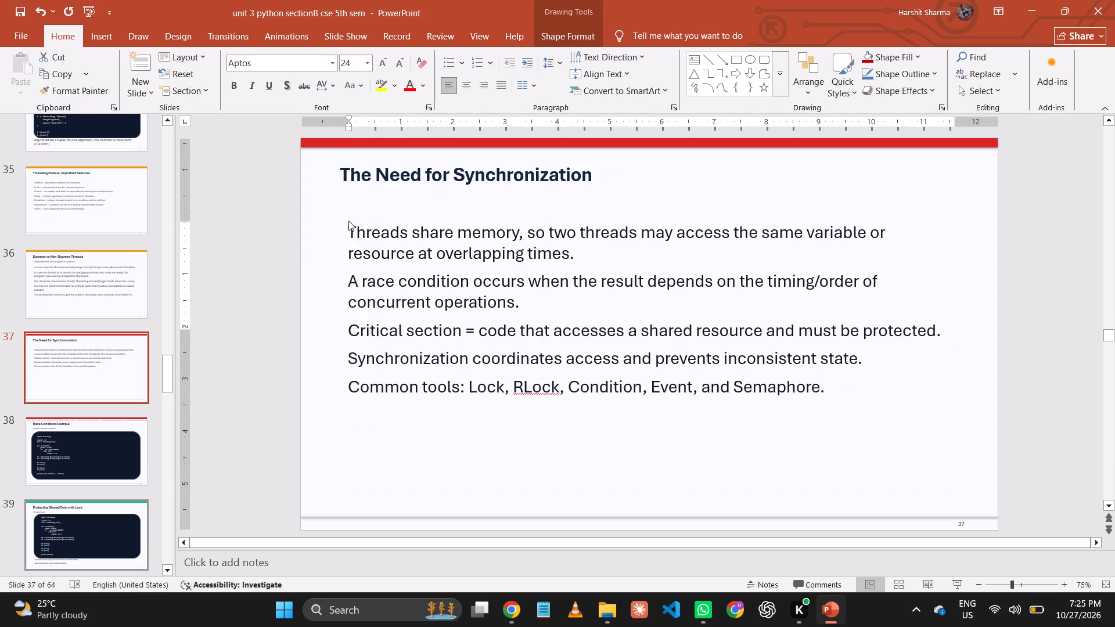
# Break the overlong code line above the title on slide 38, Race Condition Example, into two lines before the t1 assignment.
pyautogui.click(75, 435)
pyautogui.click(343, 322)
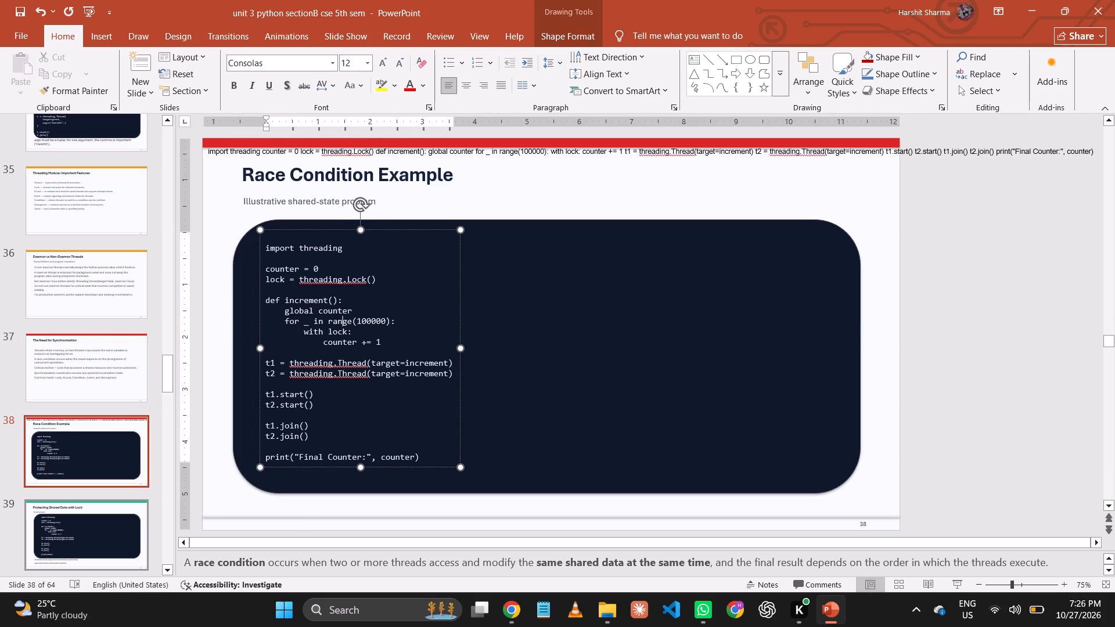
pyautogui.click(624, 153)
pyautogui.press('Return')
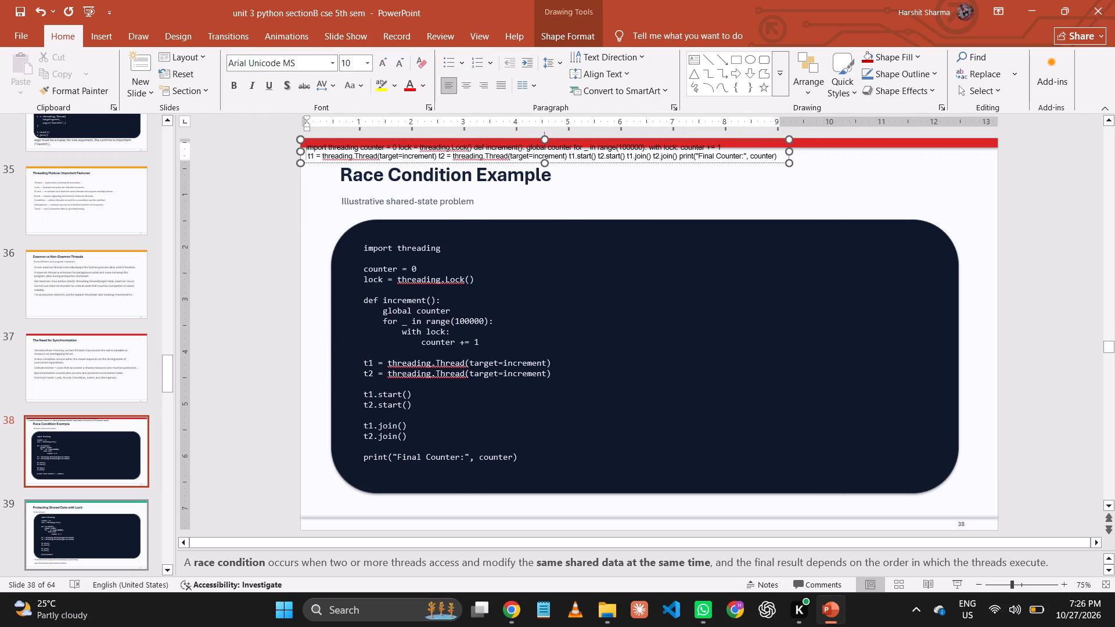
# Move the dark code background on slide 38 slightly down and to the left.
pyautogui.click(628, 315)
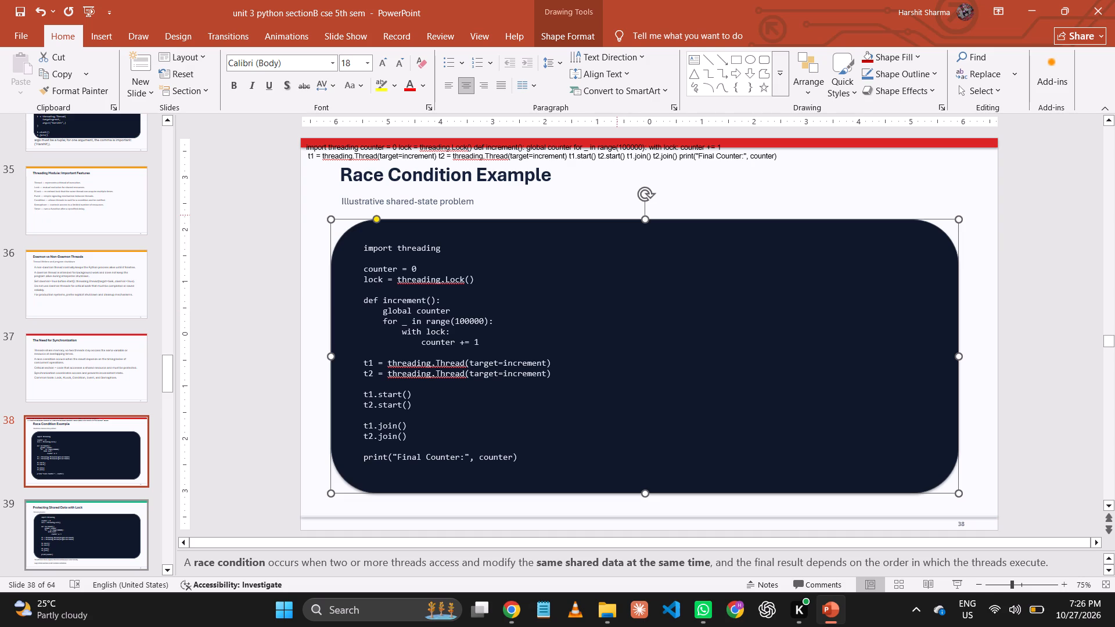
pyautogui.moveTo(617, 219); pyautogui.dragTo(604, 236)
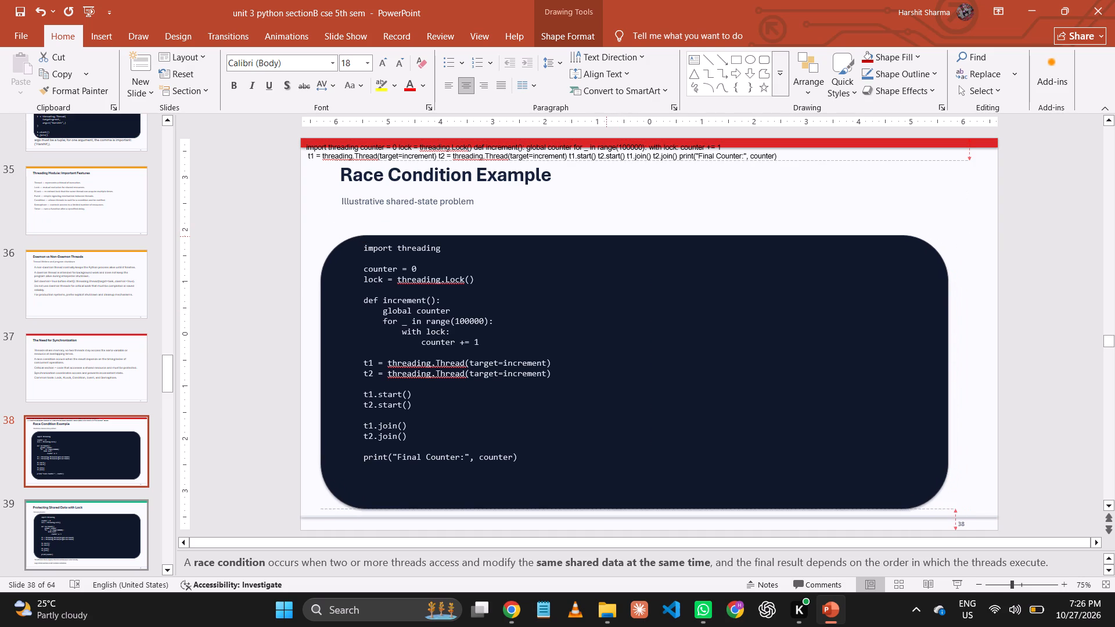
pyautogui.moveTo(604, 236); pyautogui.dragTo(594, 236)
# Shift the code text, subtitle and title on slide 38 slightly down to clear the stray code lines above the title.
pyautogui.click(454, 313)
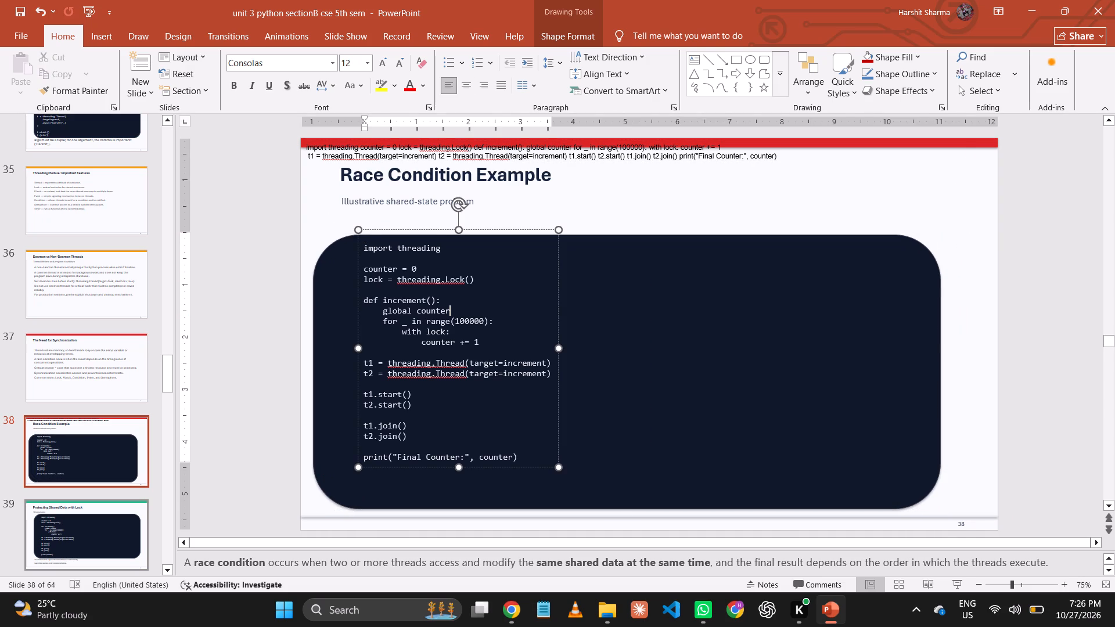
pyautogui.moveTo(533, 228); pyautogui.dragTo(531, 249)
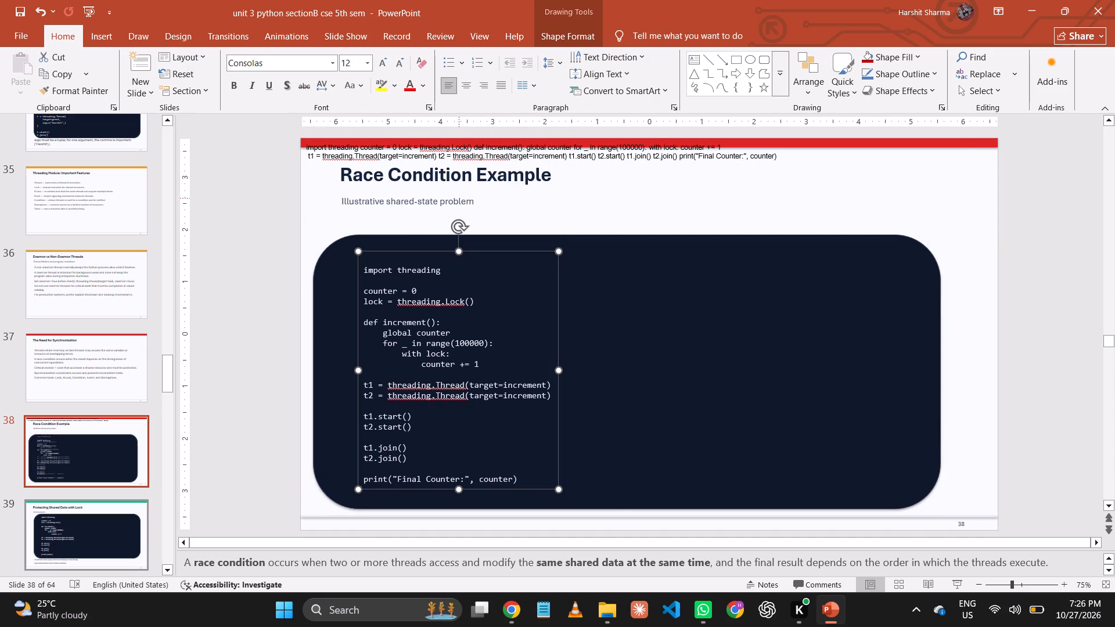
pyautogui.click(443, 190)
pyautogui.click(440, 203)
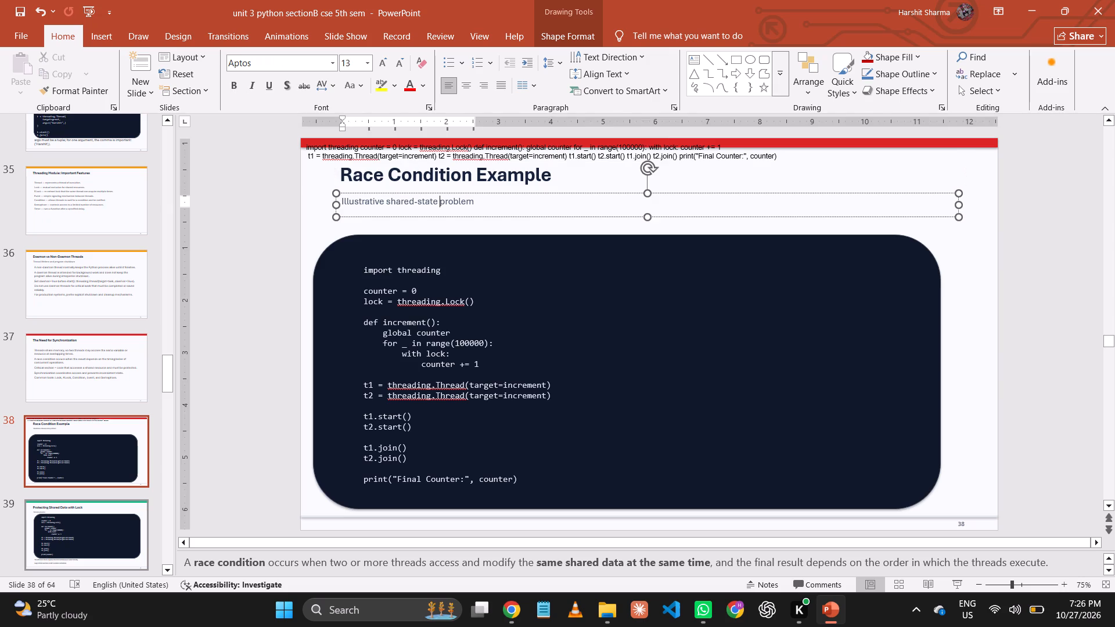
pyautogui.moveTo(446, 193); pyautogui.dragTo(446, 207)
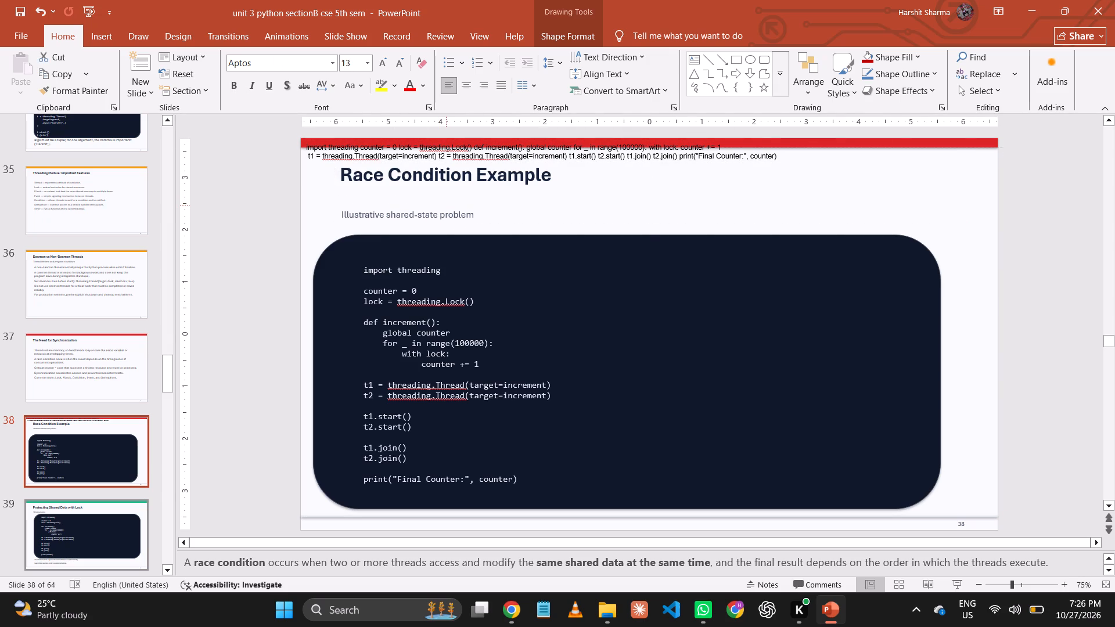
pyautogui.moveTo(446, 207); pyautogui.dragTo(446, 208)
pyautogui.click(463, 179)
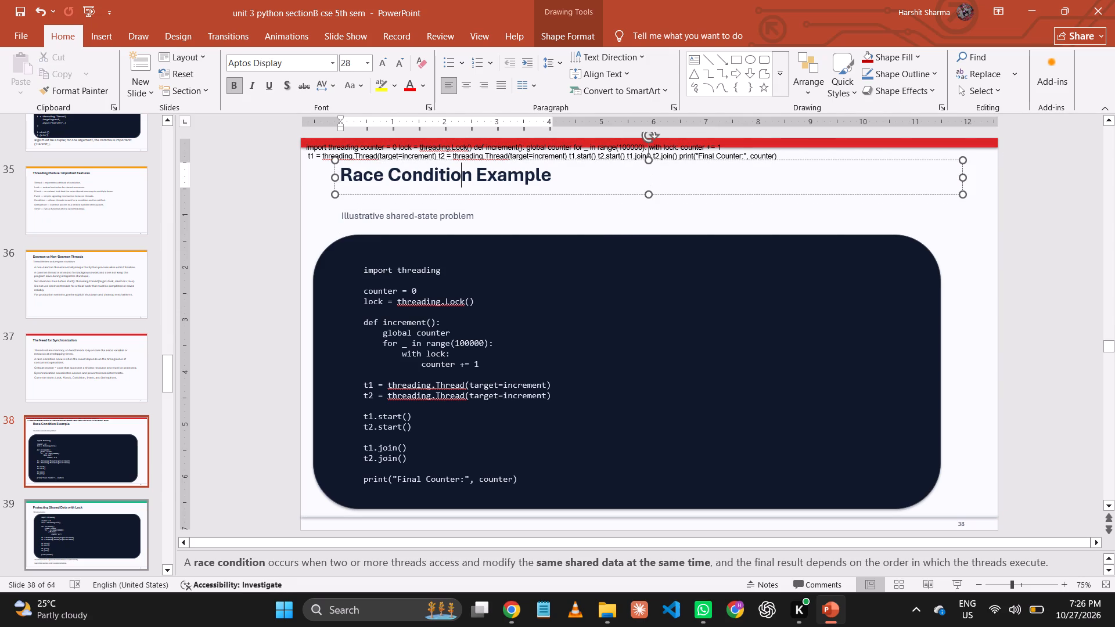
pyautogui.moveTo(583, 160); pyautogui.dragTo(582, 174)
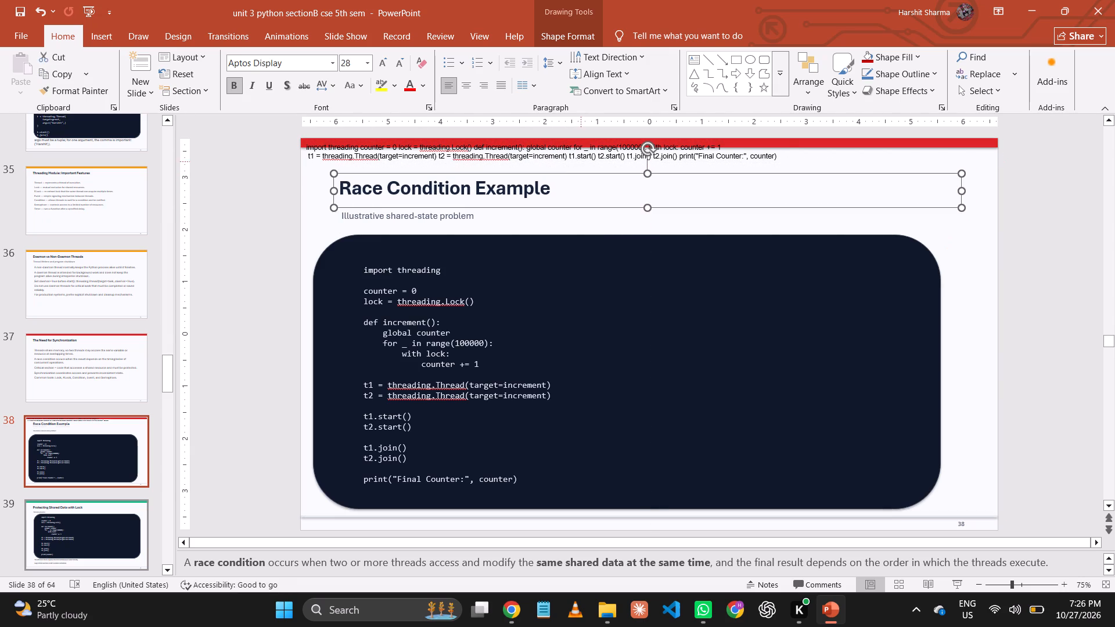
# Delete the stray two-line code text box above the title on slide 38, Race Condition Example.
pyautogui.click(581, 158)
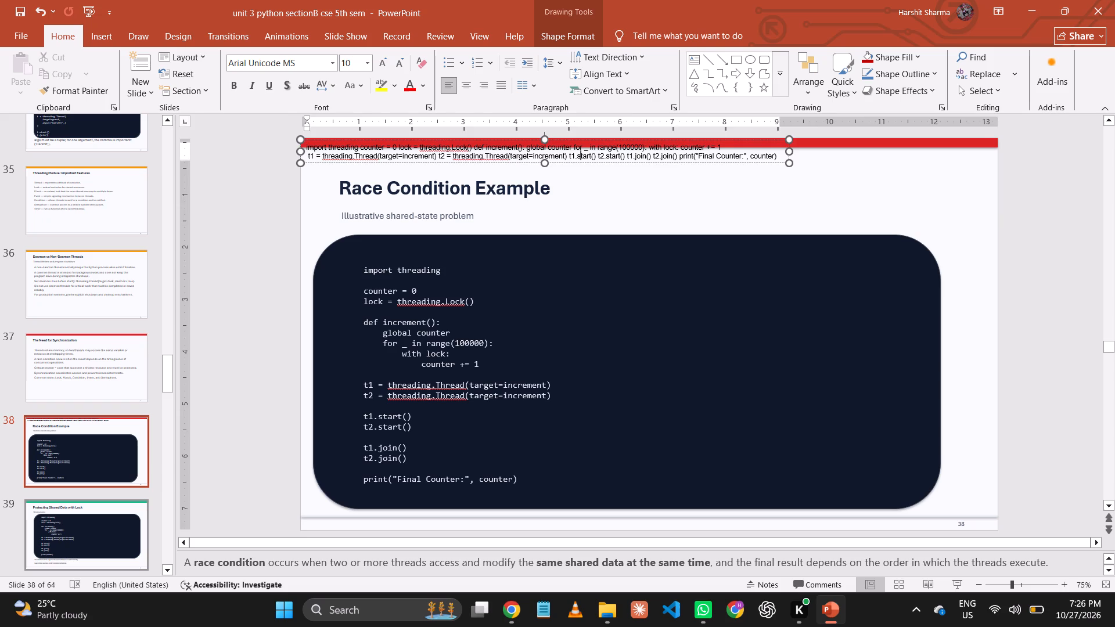
pyautogui.moveTo(584, 161); pyautogui.dragTo(601, 178)
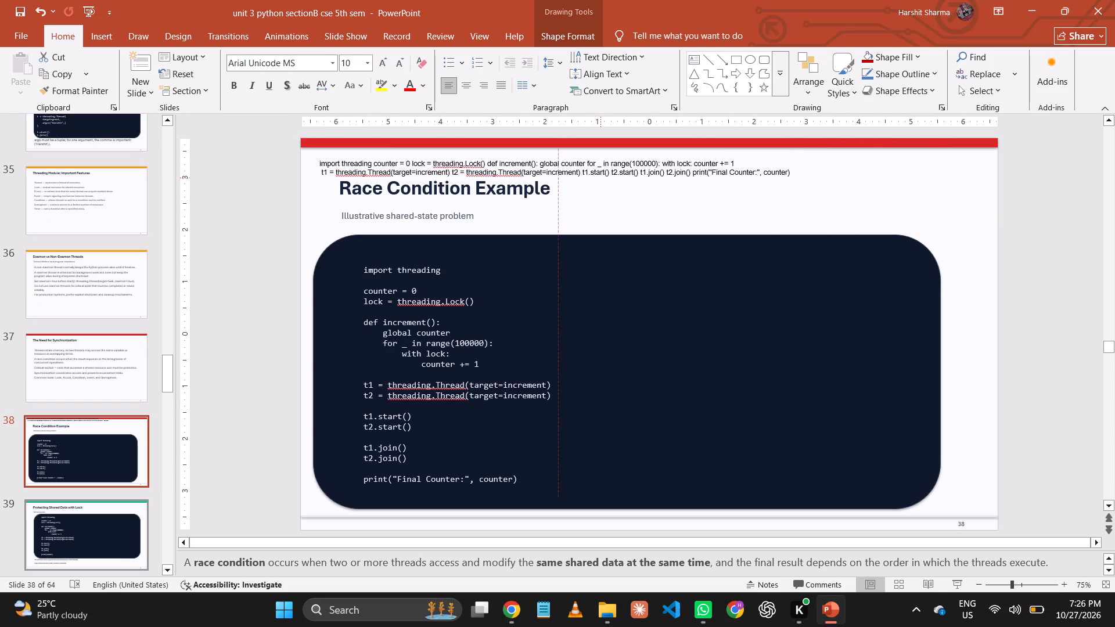
pyautogui.moveTo(601, 178); pyautogui.dragTo(602, 178)
pyautogui.click(623, 203)
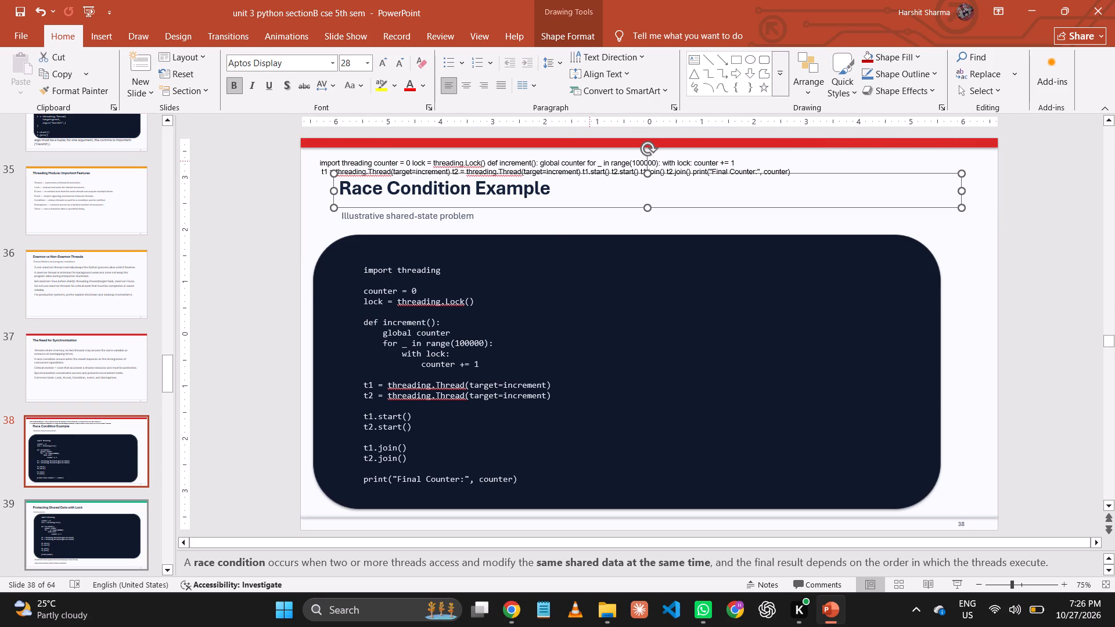
pyautogui.click(588, 161)
pyautogui.click(595, 157)
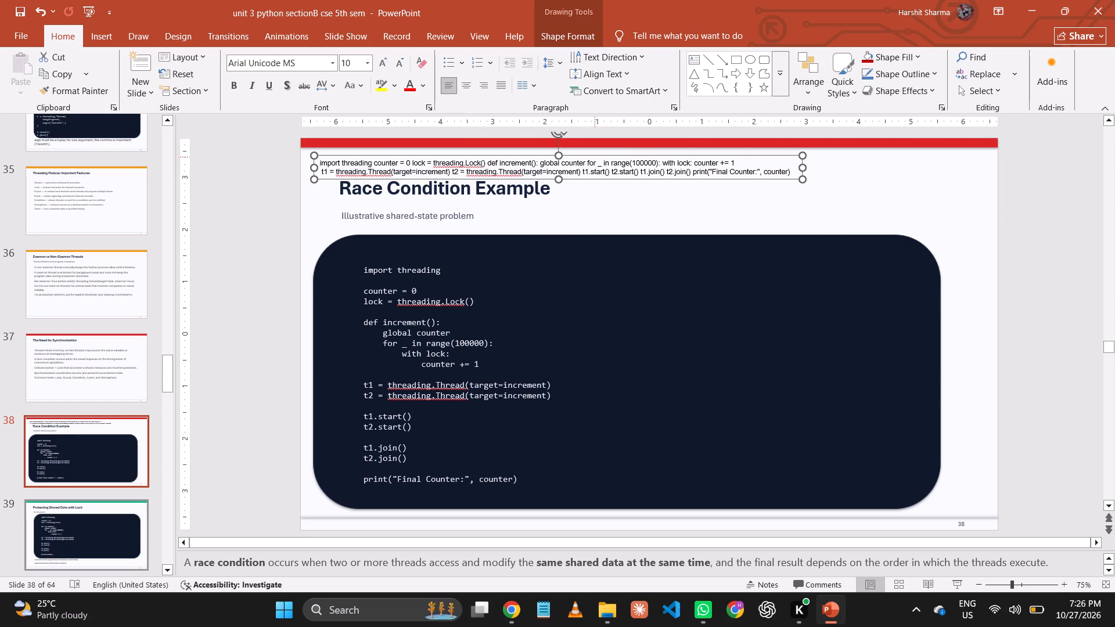
pyautogui.press('Delete')
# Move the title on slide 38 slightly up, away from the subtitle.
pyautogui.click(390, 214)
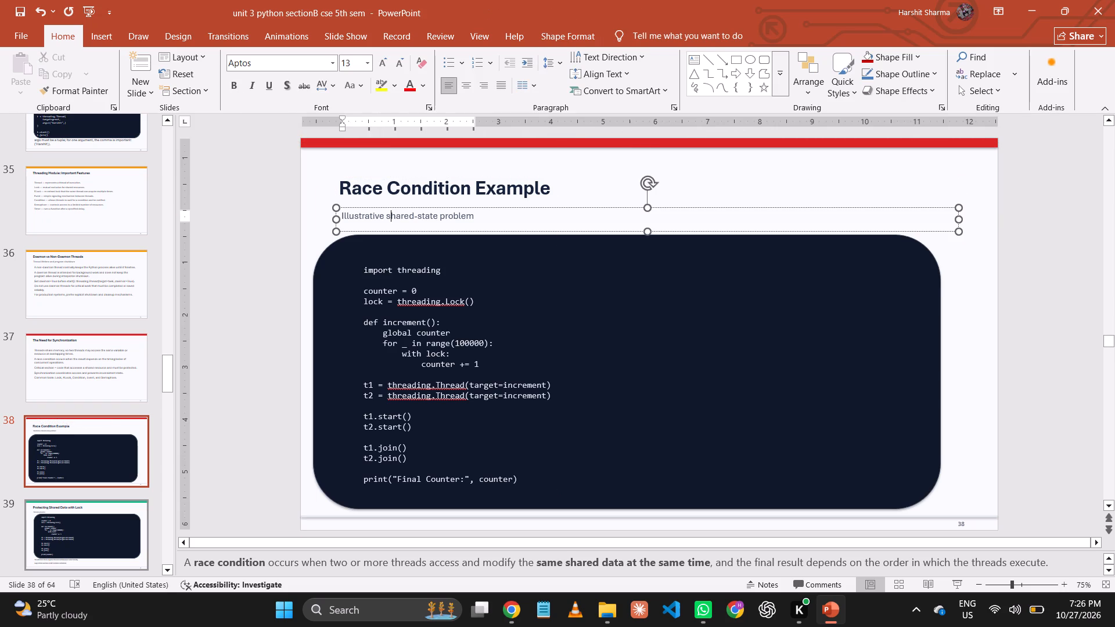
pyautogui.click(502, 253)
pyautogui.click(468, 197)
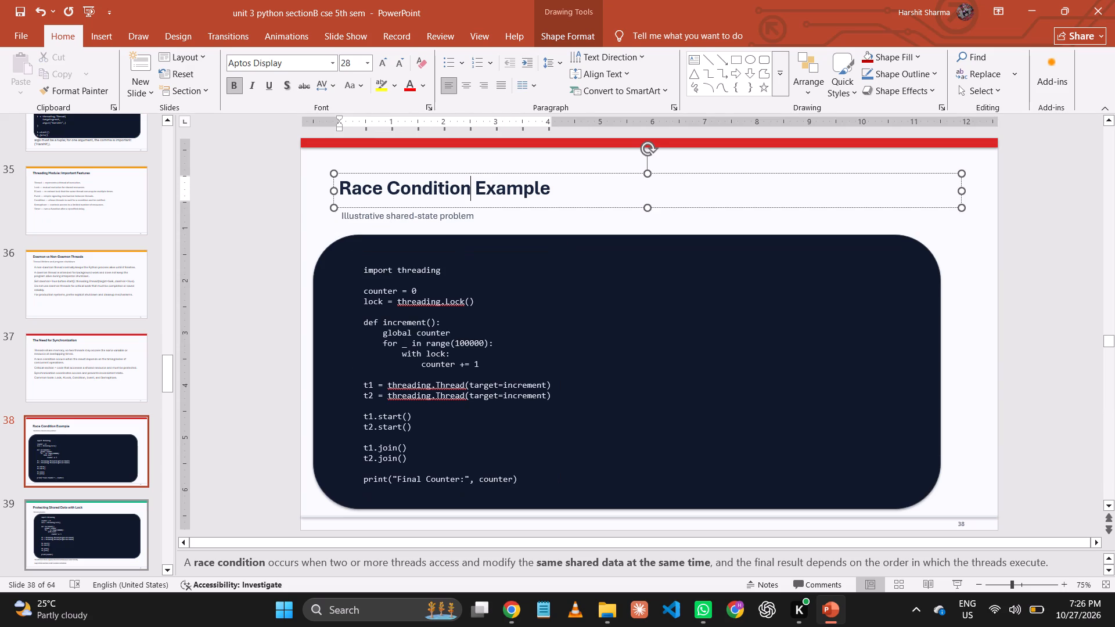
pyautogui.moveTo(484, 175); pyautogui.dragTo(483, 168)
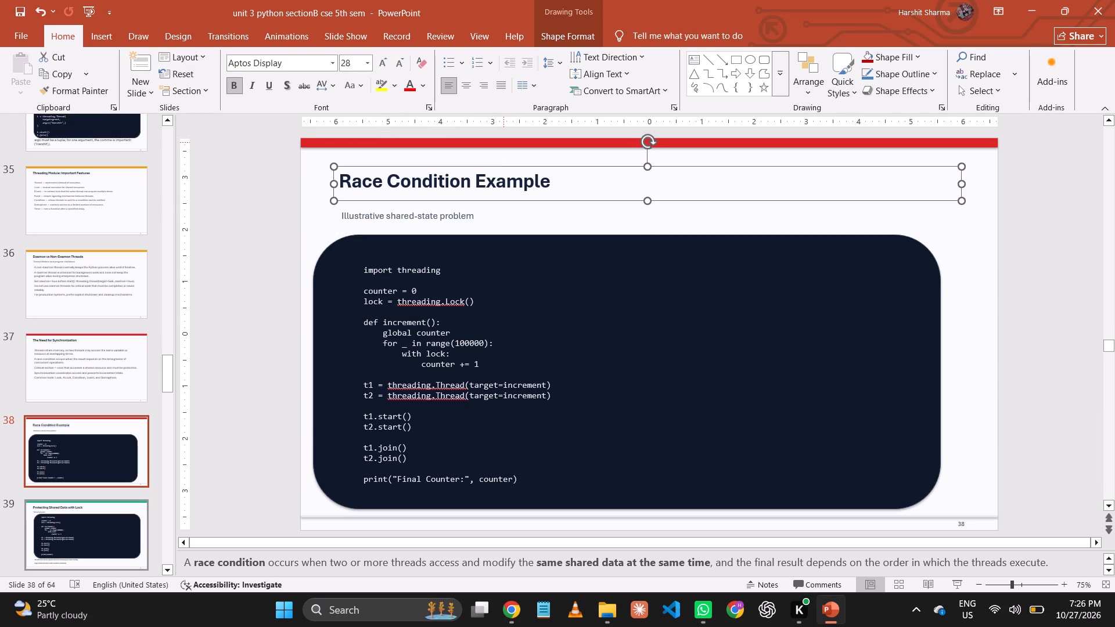
# Delete the red bar across the top of slide 38.
pyautogui.click(503, 142)
pyautogui.press('Delete')
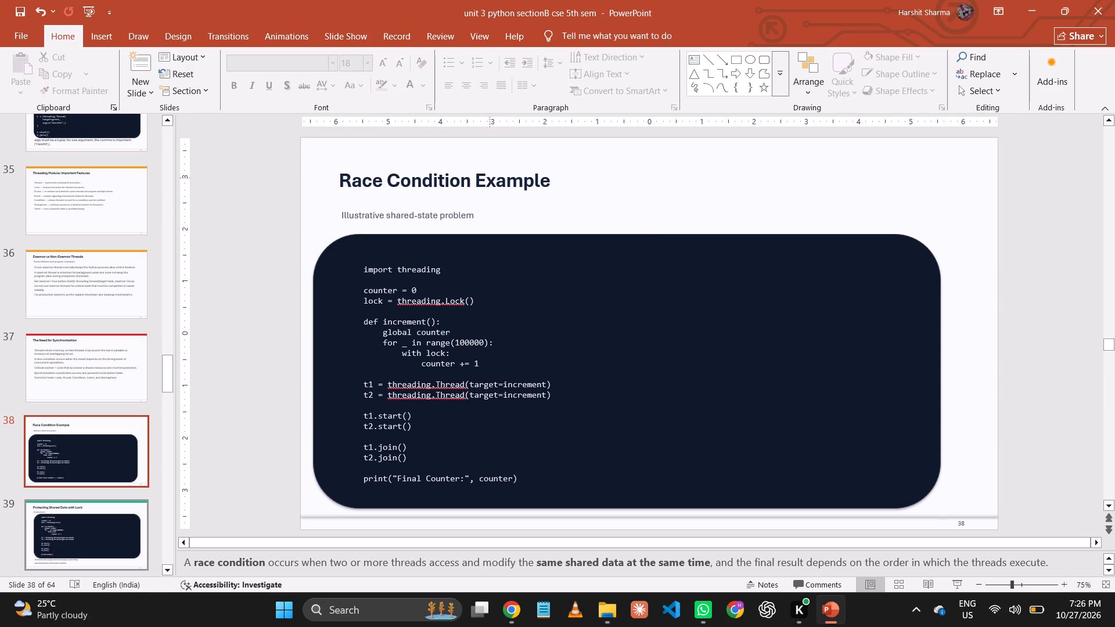
# Move the title and its subtitle on slide 38 up and slightly left, toward the slide's top edge.
pyautogui.click(490, 179)
pyautogui.moveTo(494, 167); pyautogui.dragTo(473, 142)
pyautogui.click(461, 216)
pyautogui.moveTo(460, 206); pyautogui.dragTo(458, 203)
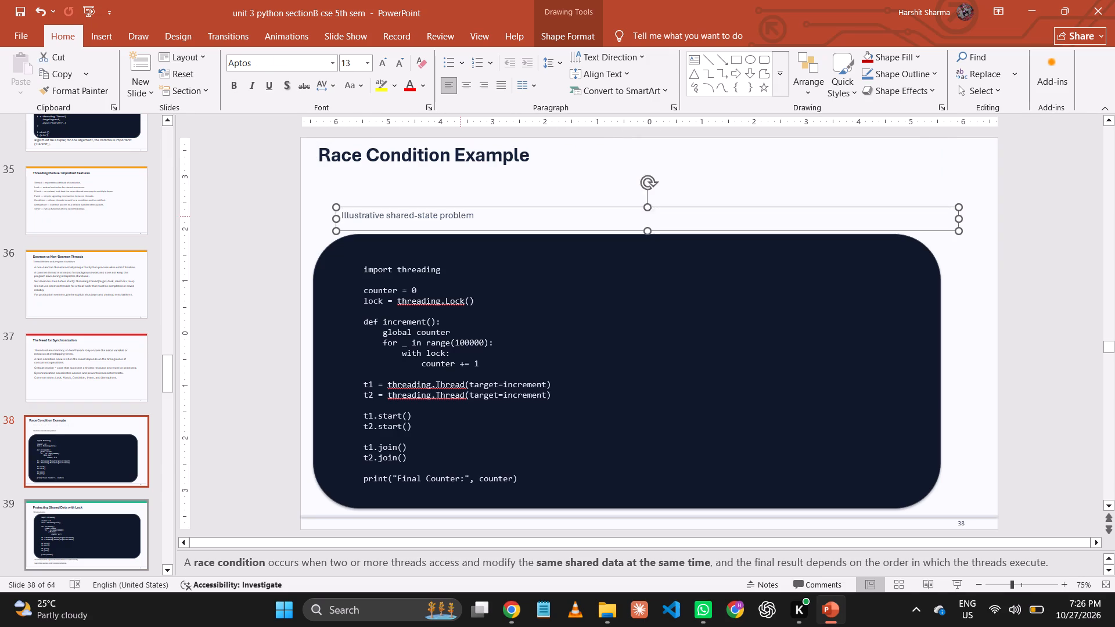
pyautogui.moveTo(458, 203); pyautogui.dragTo(450, 170)
# Move the dark code background and the code text on slide 38 up to just below the subtitle.
pyautogui.click(547, 250)
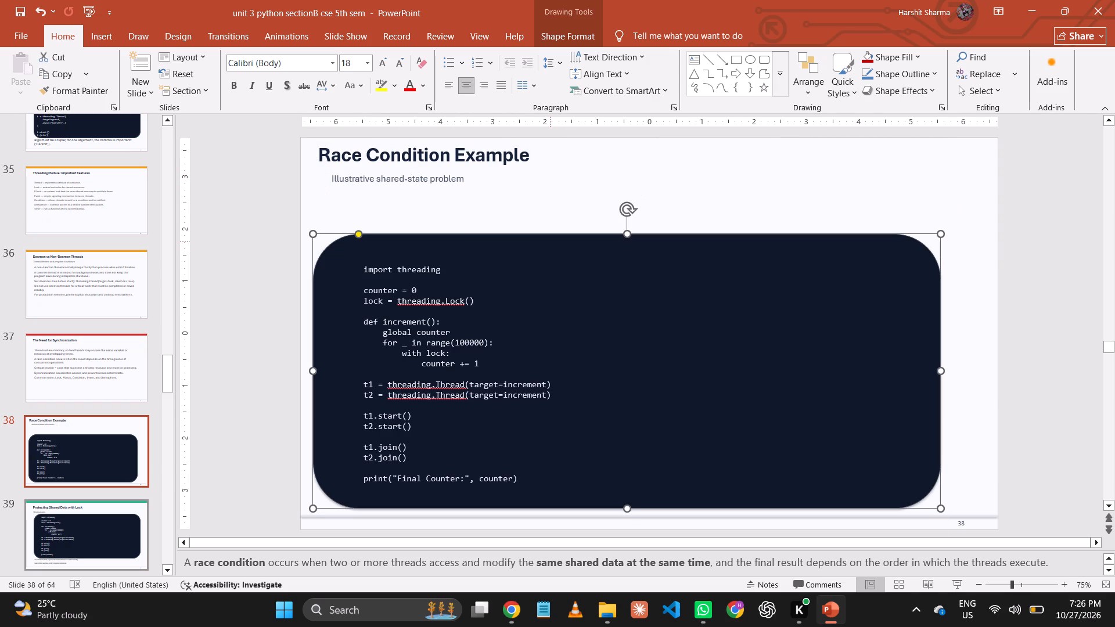
pyautogui.moveTo(552, 237); pyautogui.dragTo(553, 207)
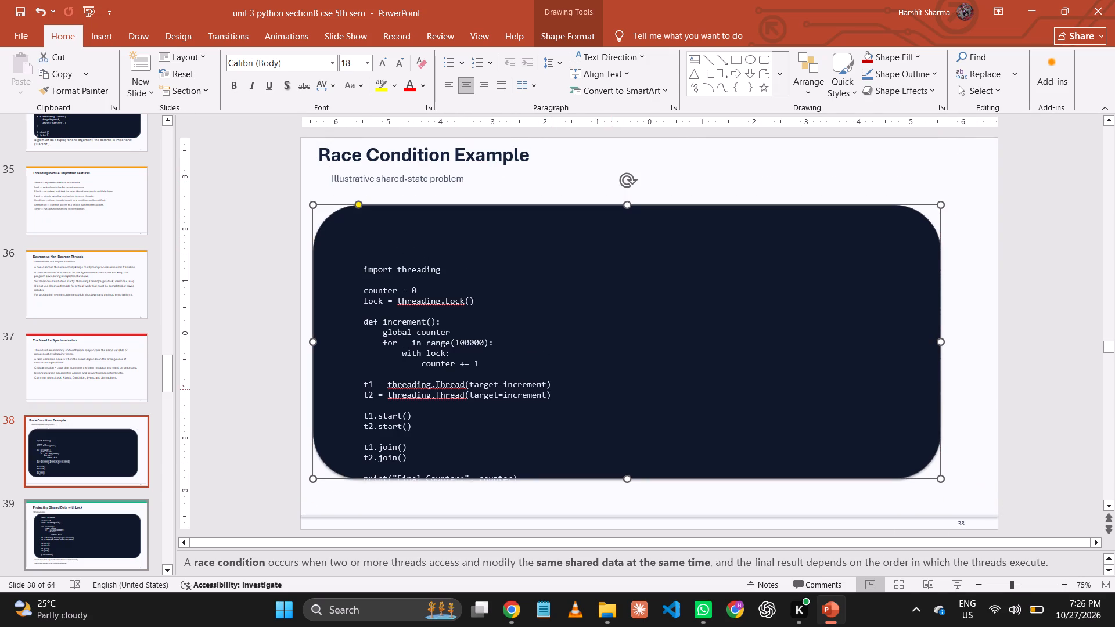
pyautogui.click(458, 363)
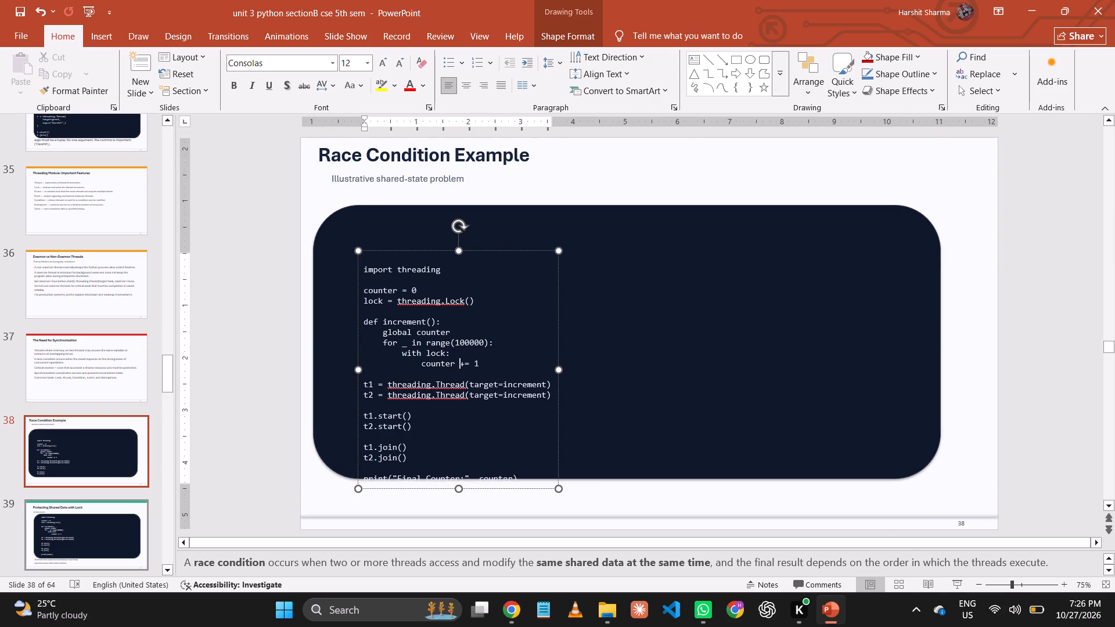
pyautogui.moveTo(526, 249); pyautogui.dragTo(528, 209)
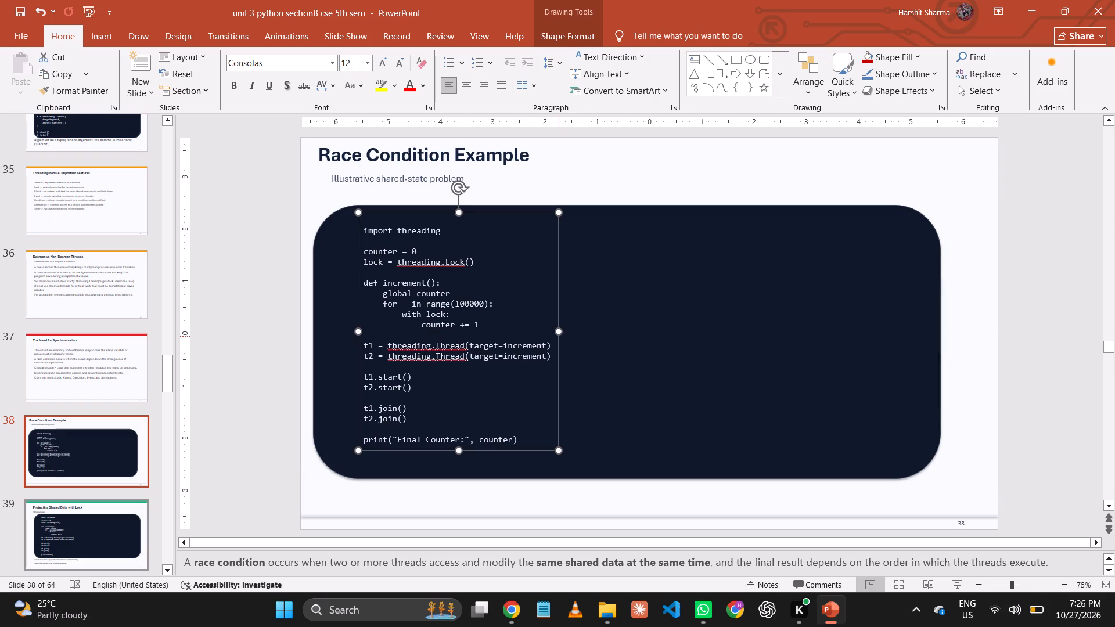
# Widen the code text box on slide 38 toward the right, past the middle of the dark background.
pyautogui.moveTo(559, 331); pyautogui.dragTo(654, 329)
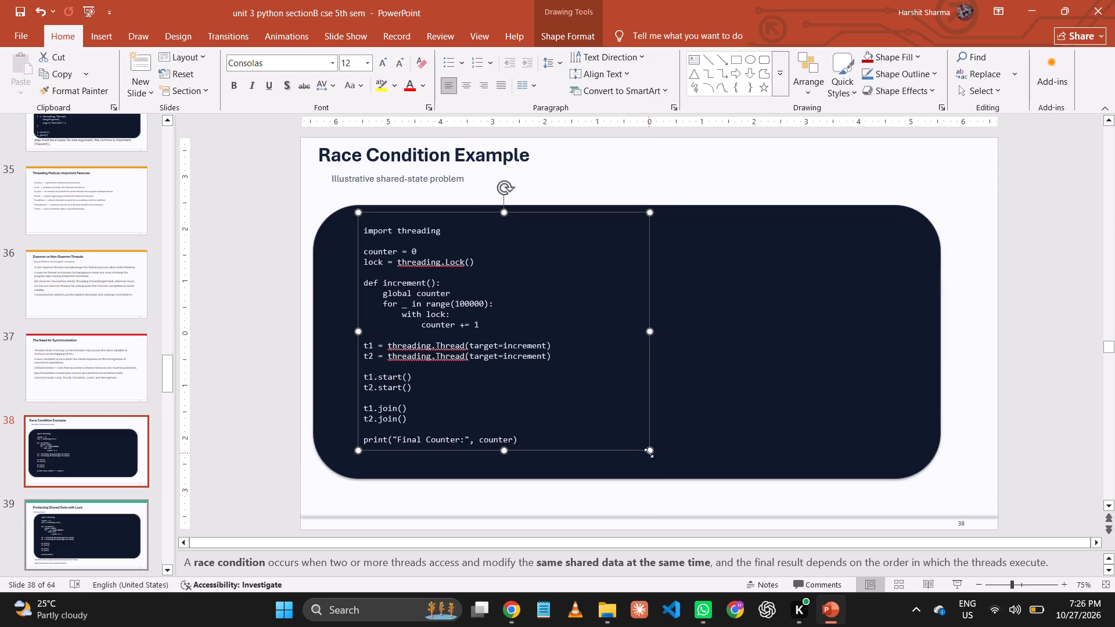
pyautogui.moveTo(650, 452); pyautogui.dragTo(683, 464)
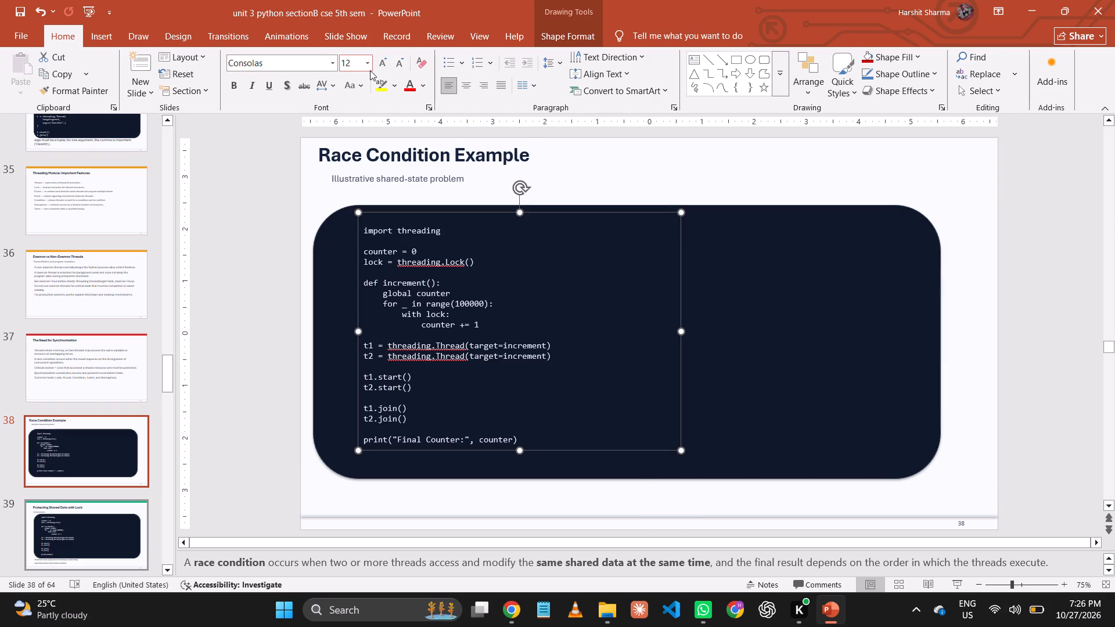
# Save the presentation and set all the code text on slide 38 to 16 pt.
pyautogui.click(430, 335)
pyautogui.hotkey('ctrl', 's')
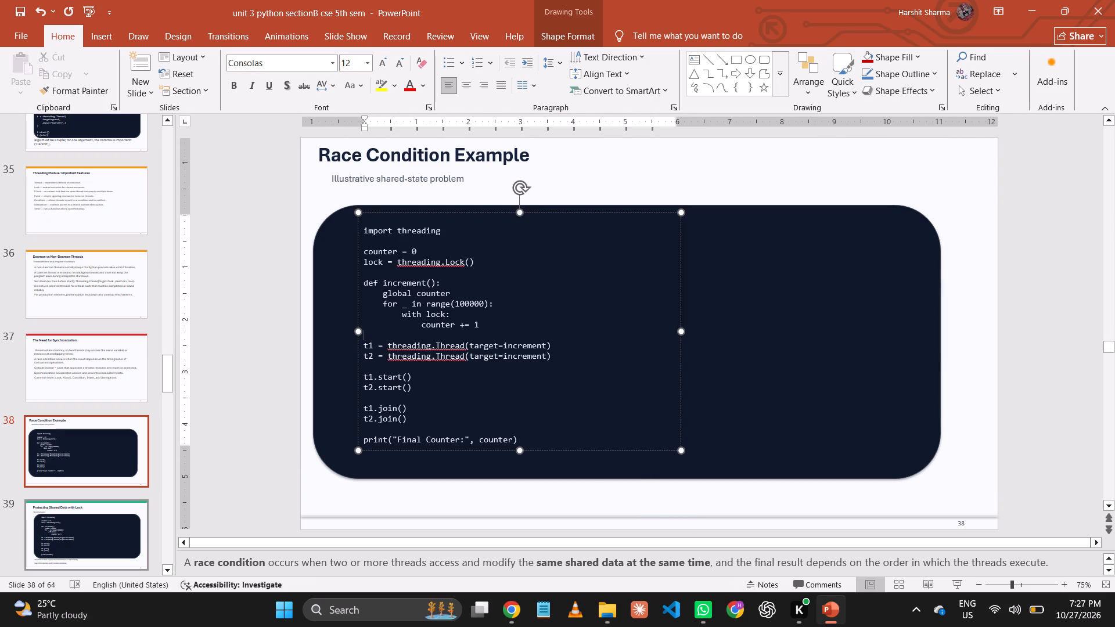
pyautogui.hotkey('ctrl', 'a')
pyautogui.click(368, 61)
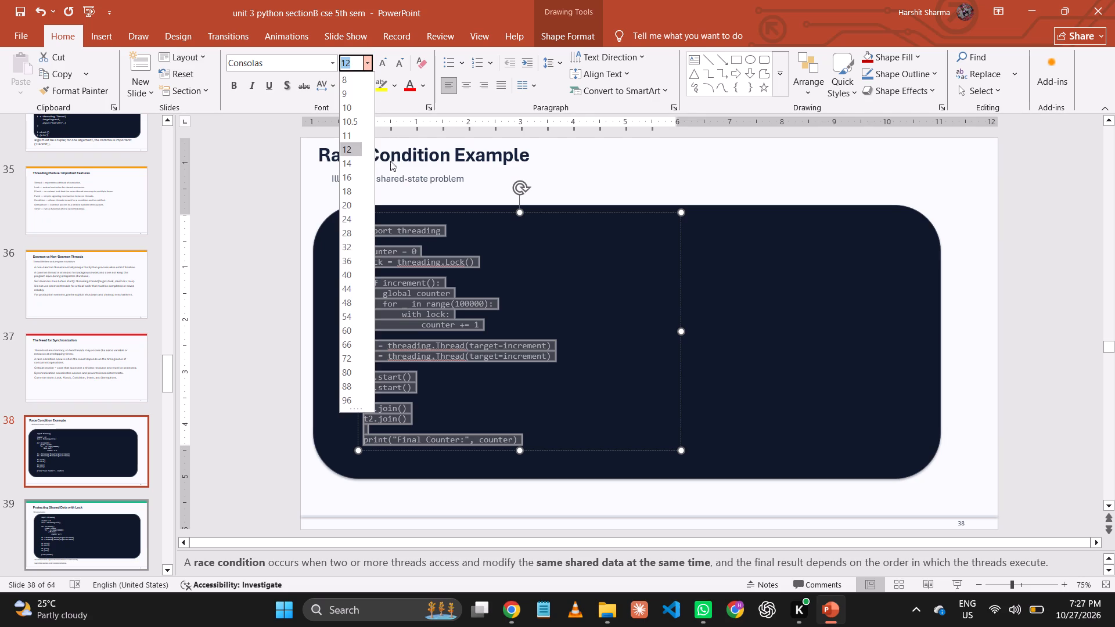
pyautogui.click(354, 181)
pyautogui.click(501, 468)
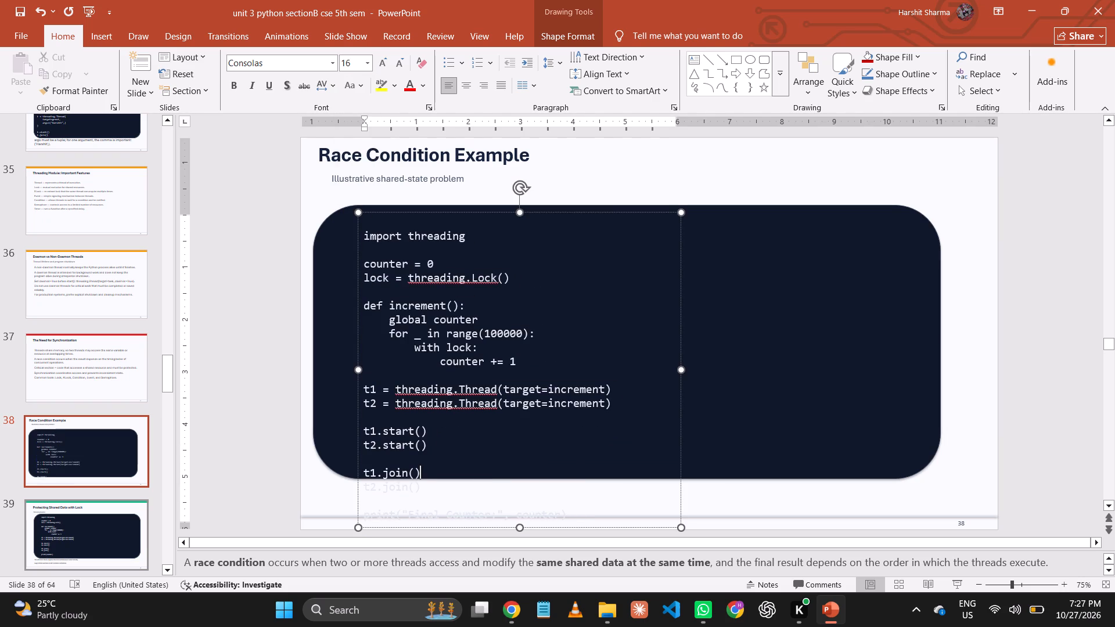
# Stretch the dark code background on slide 38 down to near the slide's bottom edge, behind the last code line.
pyautogui.click(840, 477)
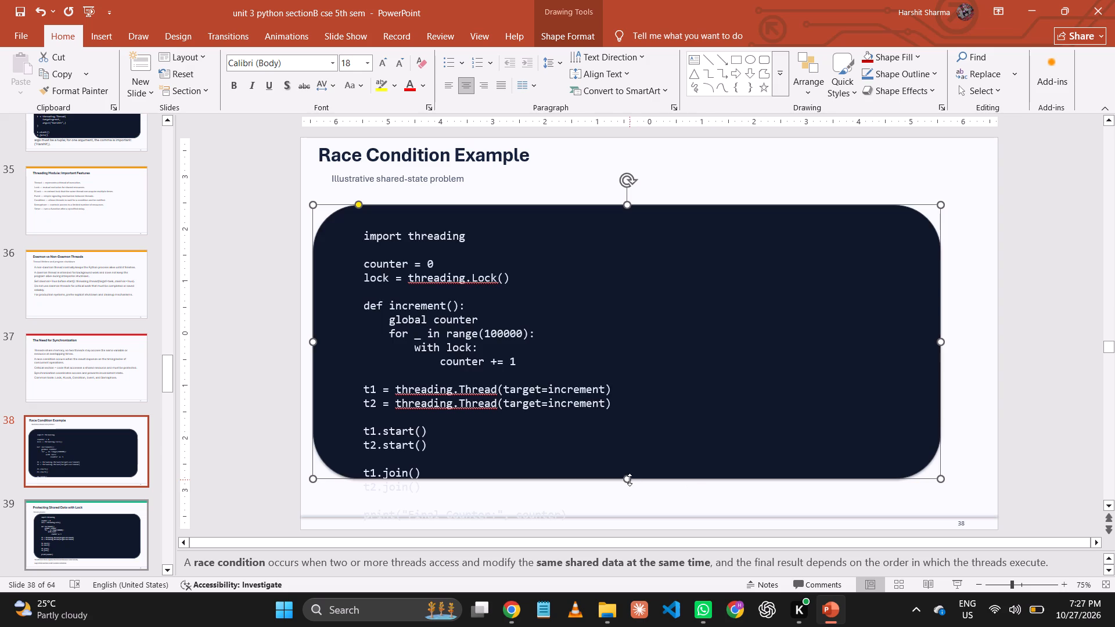
pyautogui.moveTo(630, 480); pyautogui.dragTo(641, 522)
# Move the code text box on slide 38 slightly up so all its lines sit within the dark background.
pyautogui.click(560, 455)
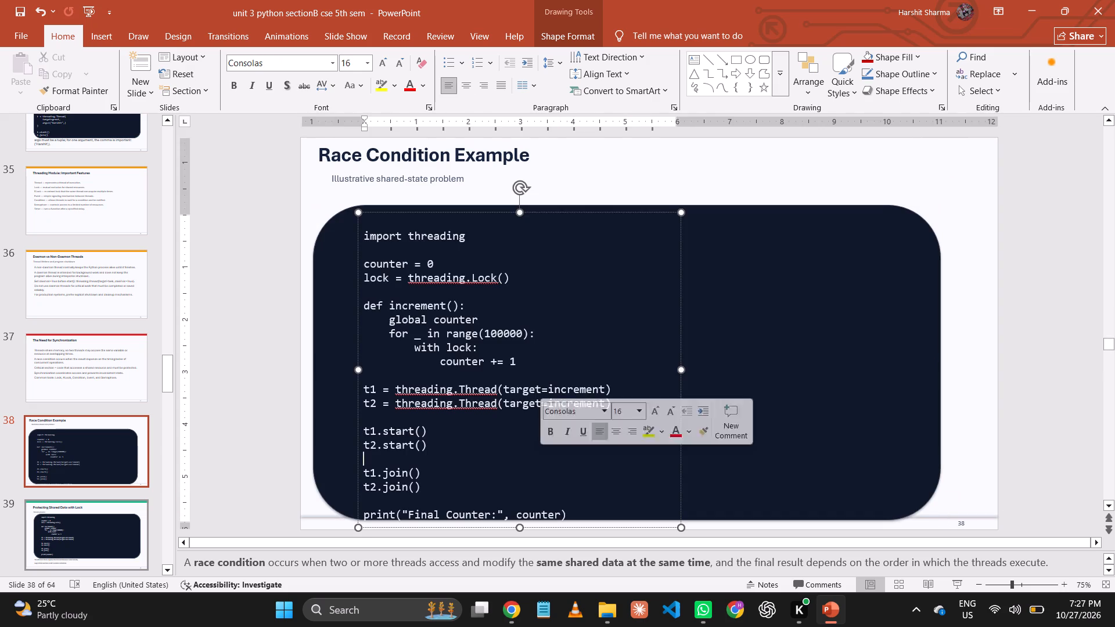
pyautogui.moveTo(520, 529); pyautogui.dragTo(519, 514)
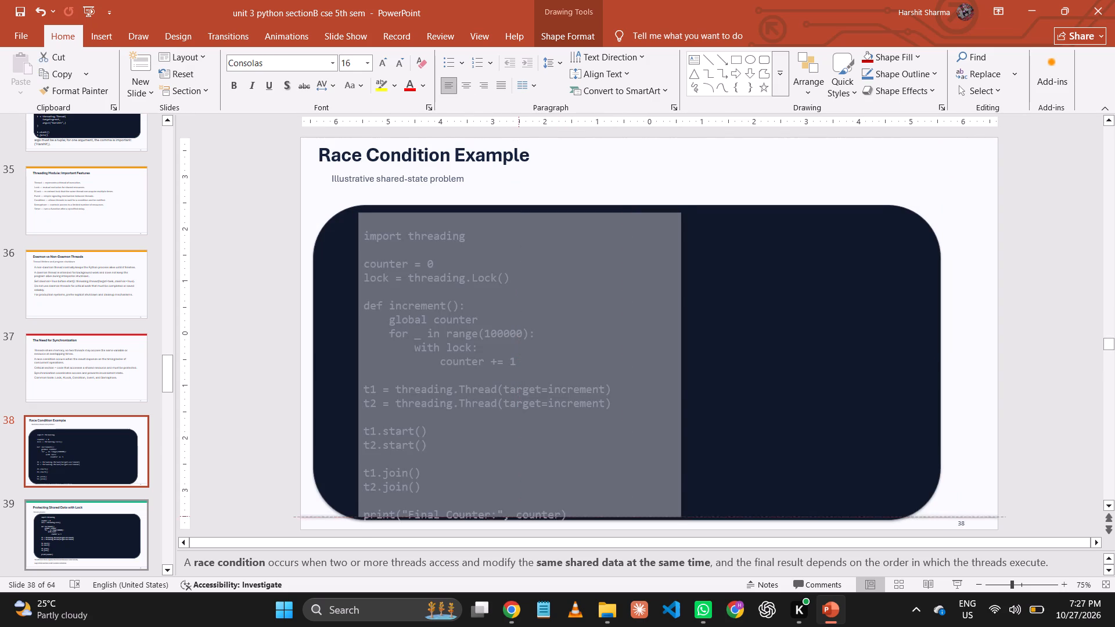
pyautogui.moveTo(519, 514); pyautogui.dragTo(519, 513)
pyautogui.click(482, 474)
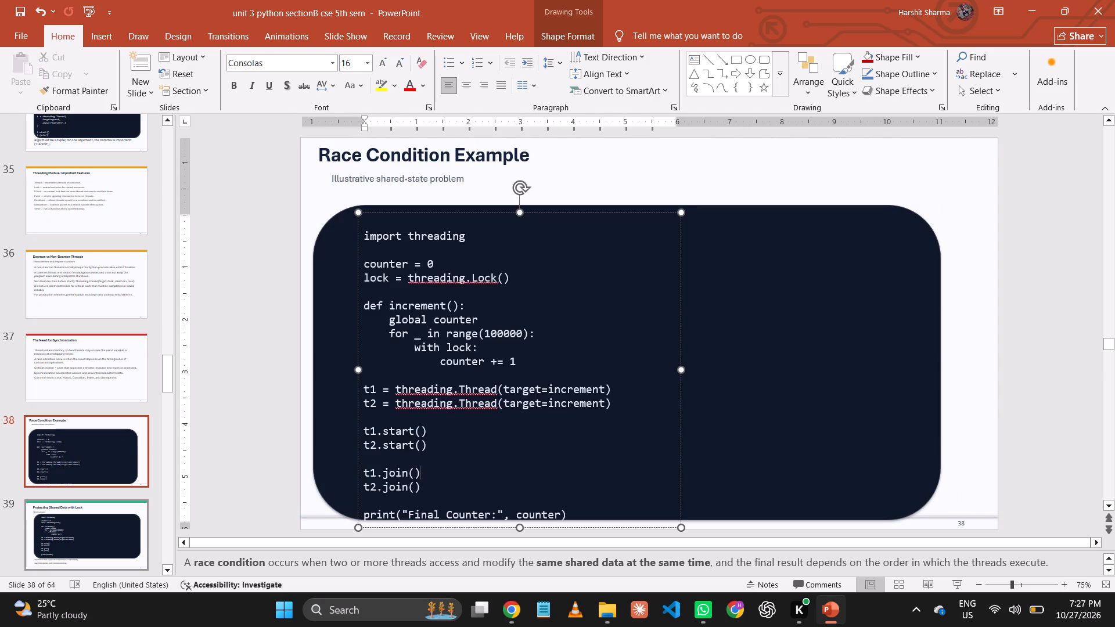
pyautogui.moveTo(566, 212); pyautogui.dragTo(568, 200)
# Set the subtitle "Illustrative shared-state problem" on slide 38 to 20 pt and save the presentation.
pyautogui.click(448, 175)
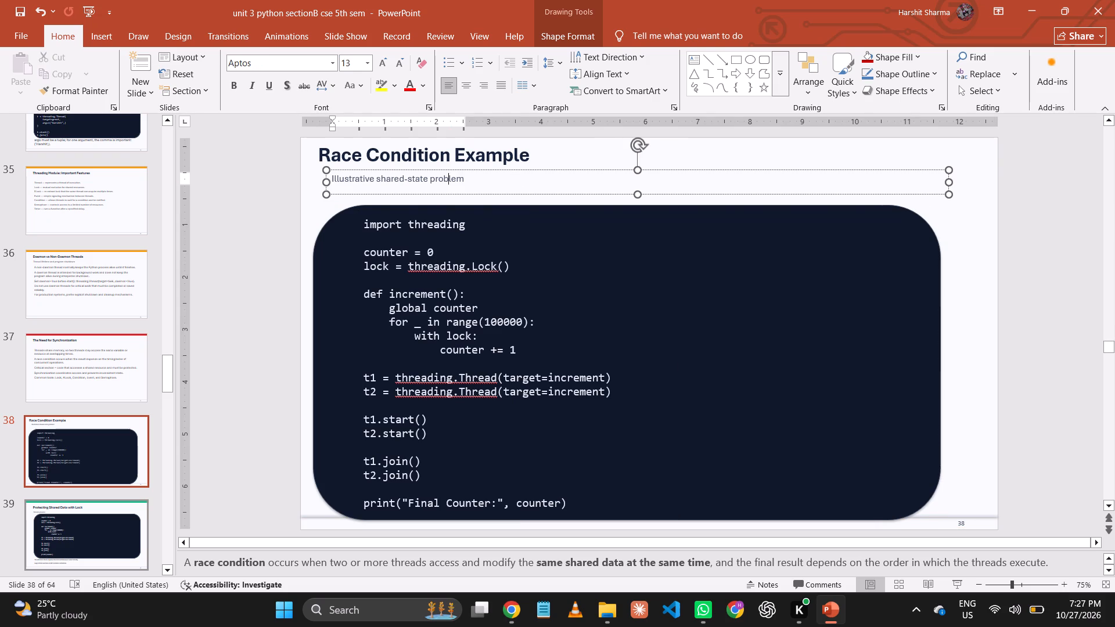
pyautogui.hotkey('ctrl', 'a')
pyautogui.click(387, 62)
pyautogui.click(372, 65)
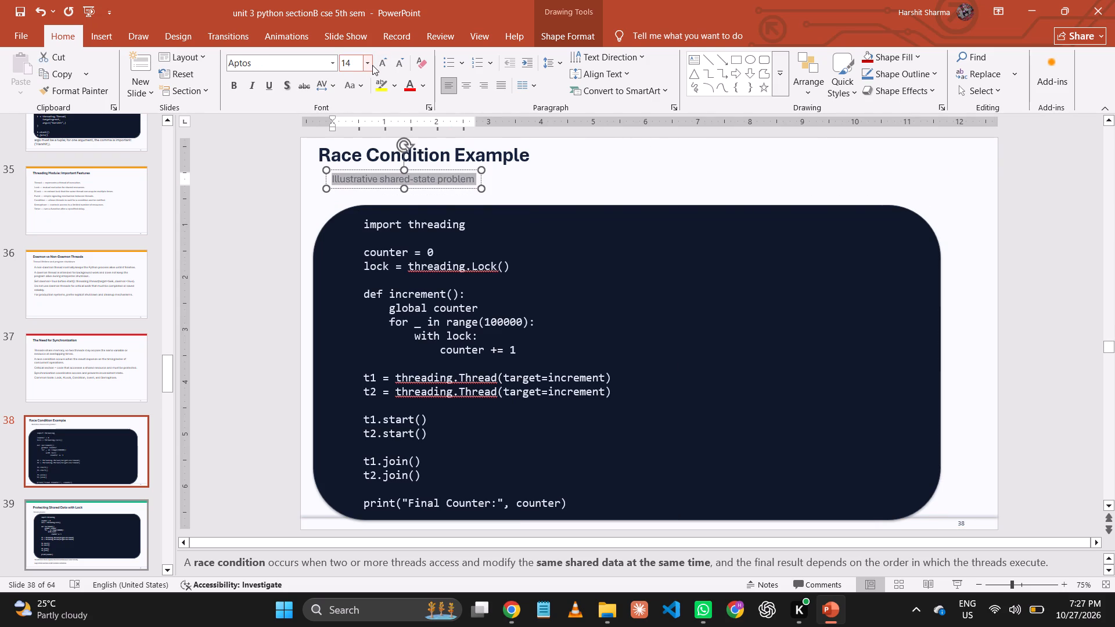
pyautogui.click(366, 62)
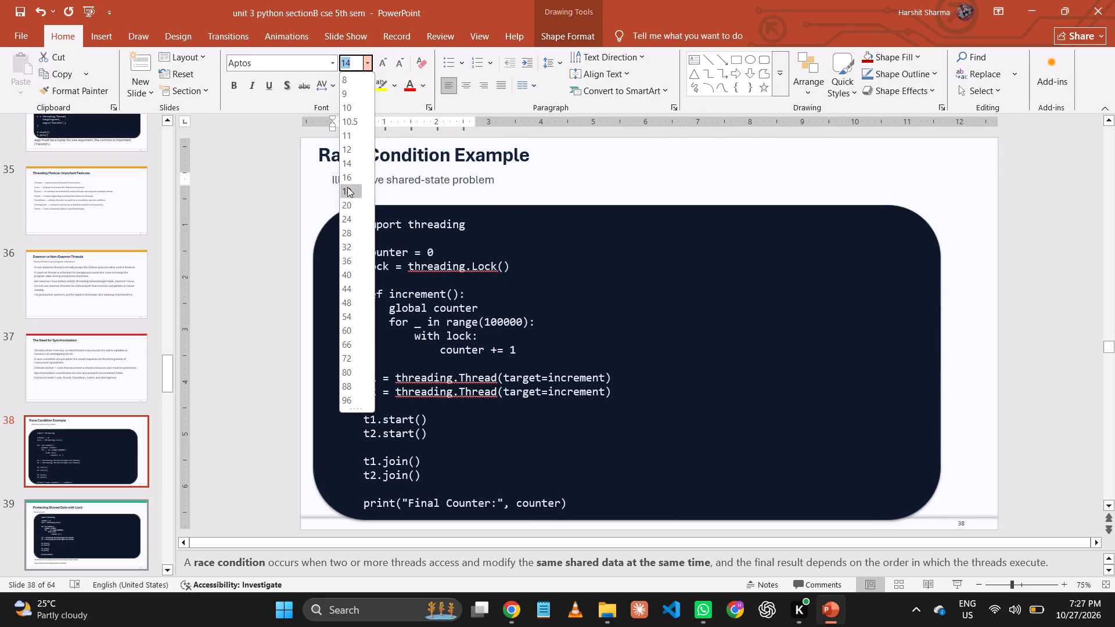
pyautogui.click(349, 207)
pyautogui.click(732, 181)
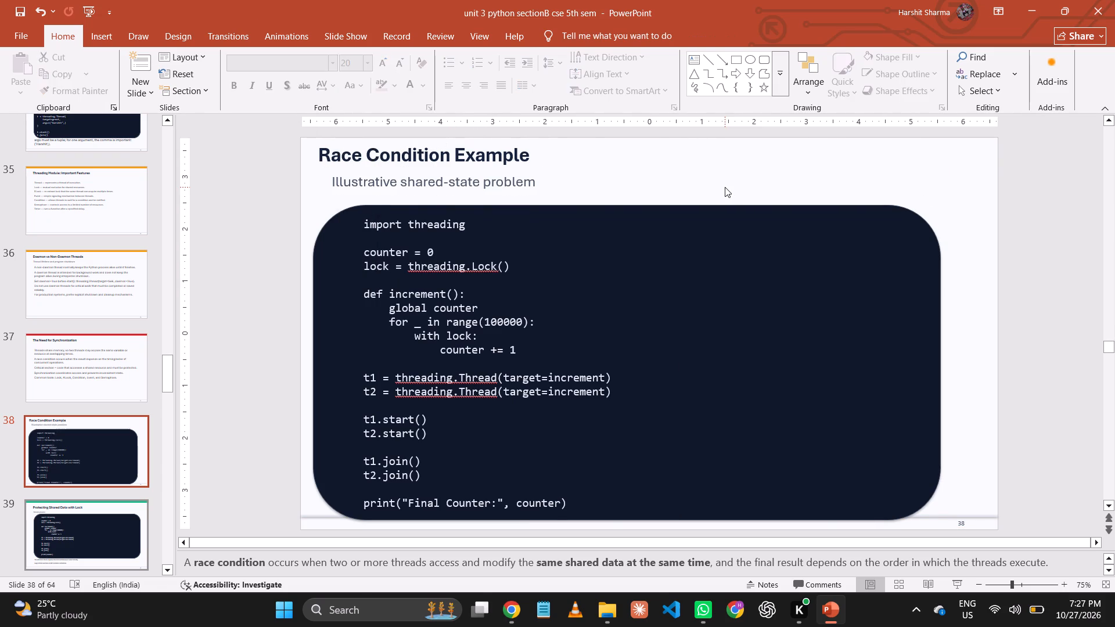
pyautogui.hotkey('ctrl', 's')
# Go to slide 39, "Protecting Shared Data with Lock".
pyautogui.click(67, 523)
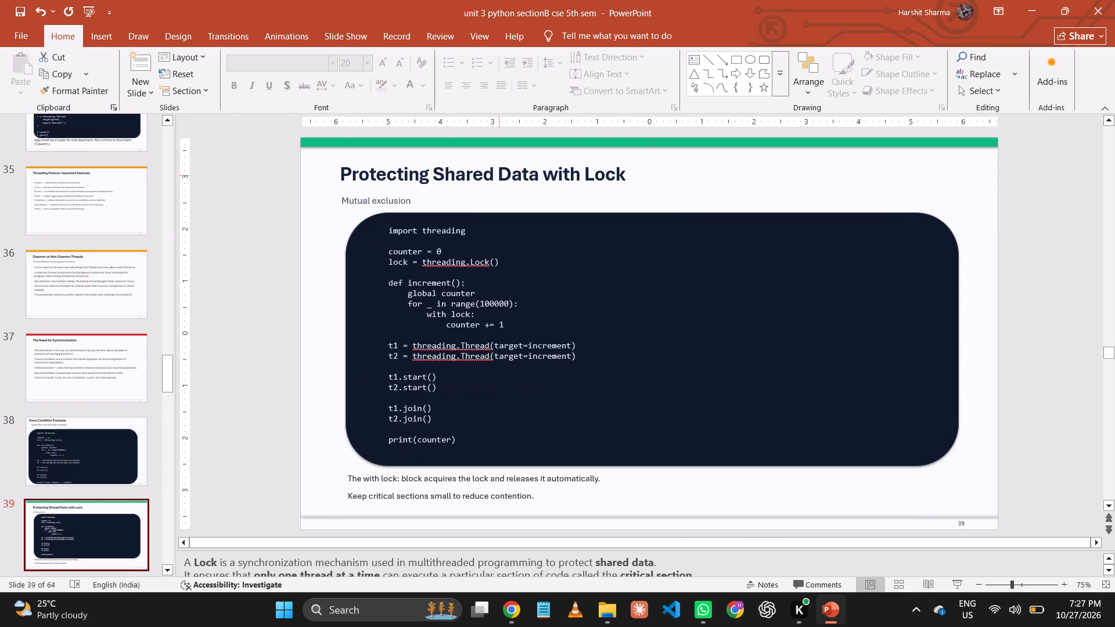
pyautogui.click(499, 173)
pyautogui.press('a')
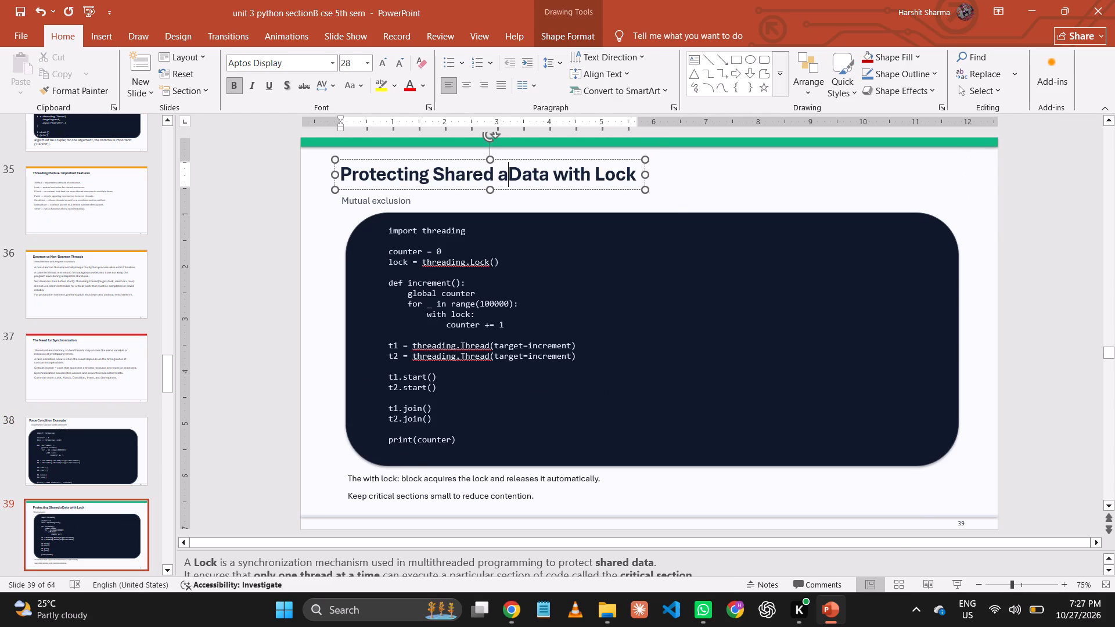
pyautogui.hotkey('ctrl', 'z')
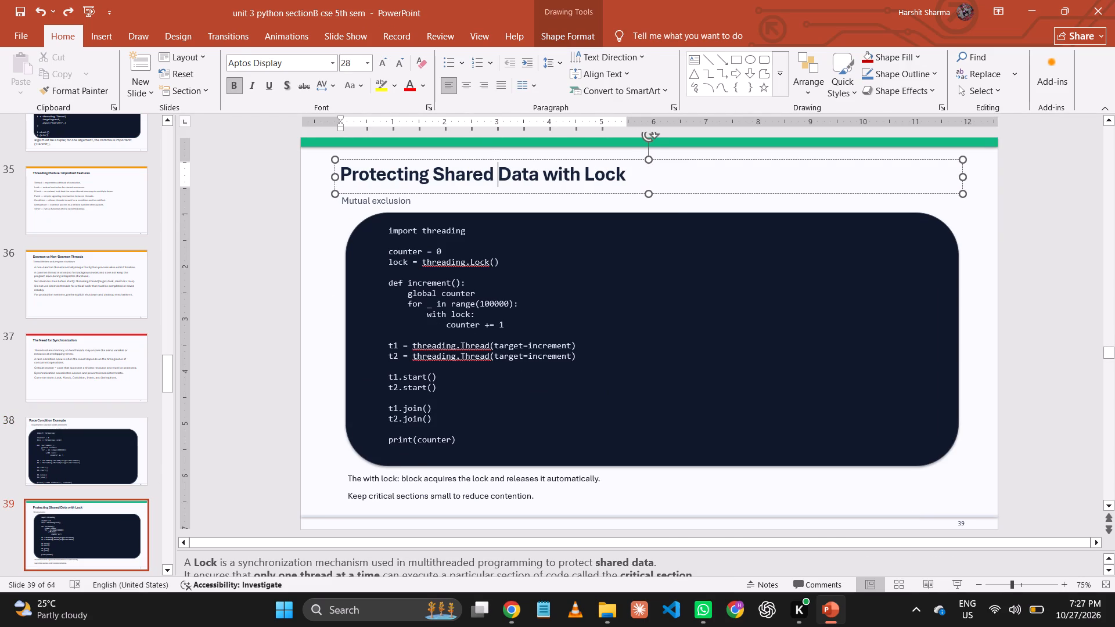
# Set the subtitle "Mutual exclusion" on slide 39 to 20 pt.
pyautogui.click(400, 210)
pyautogui.click(400, 202)
pyautogui.hotkey('ctrl', 'a')
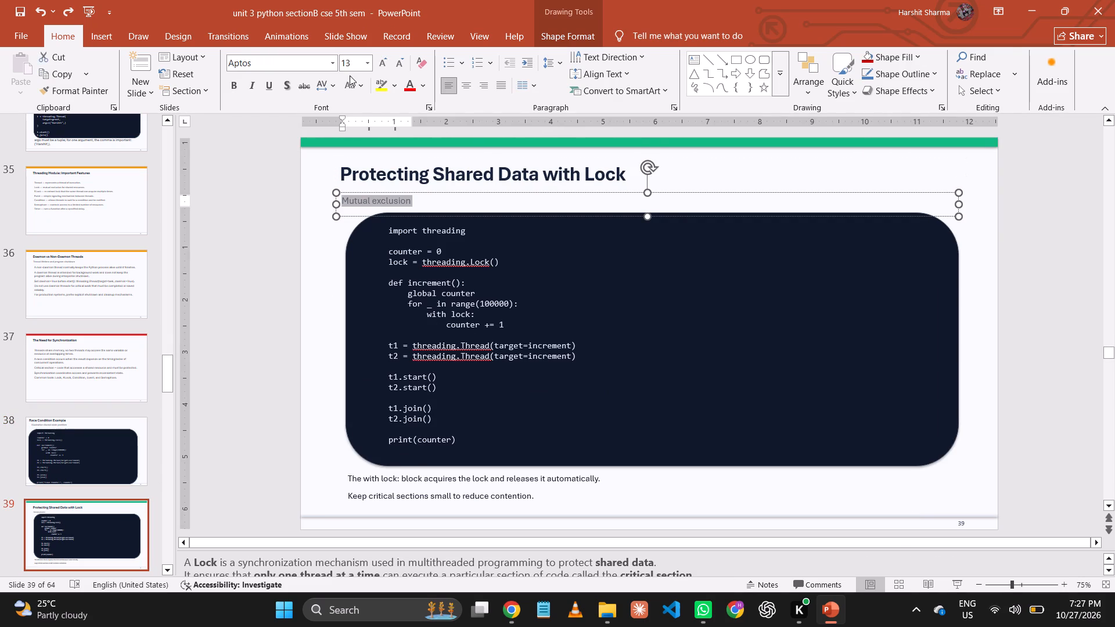
pyautogui.click(366, 64)
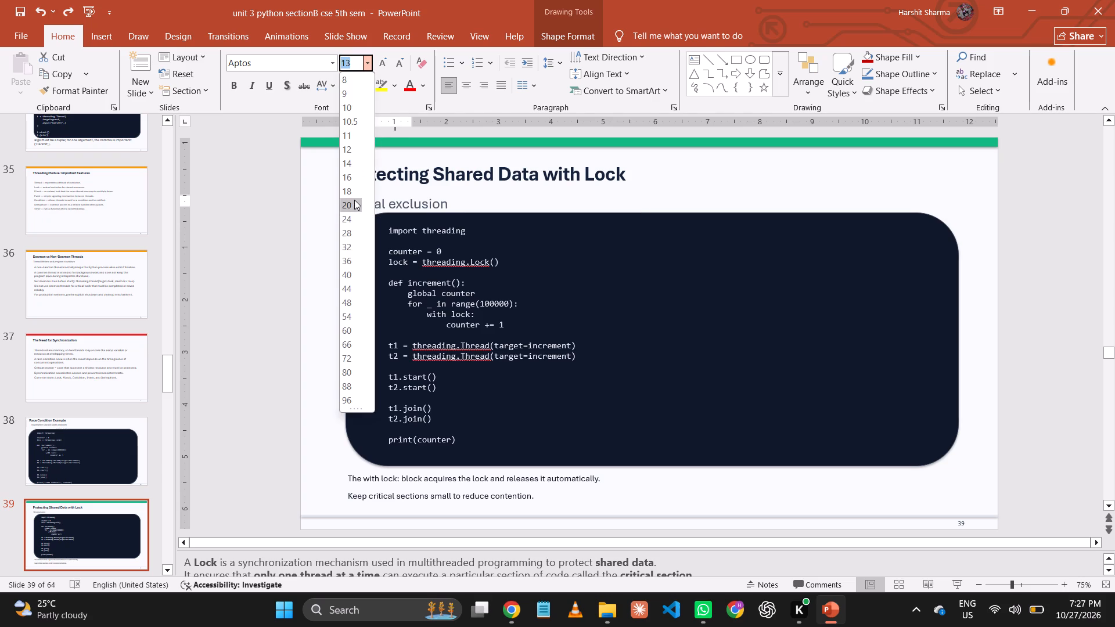
pyautogui.click(354, 200)
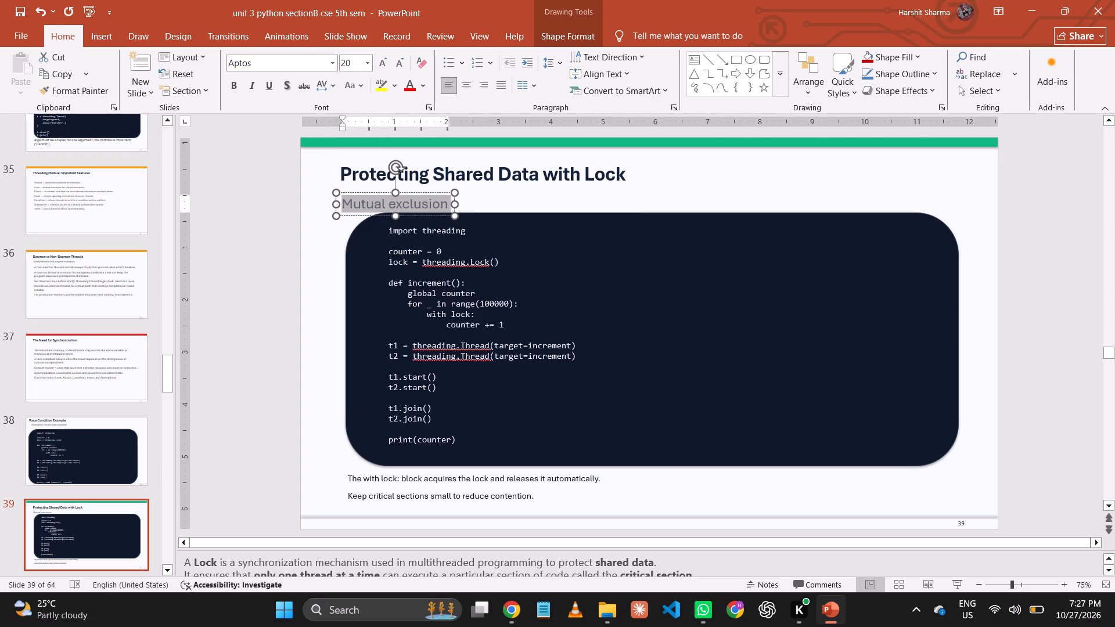
# Set both note lines below the code on slide 39 to 16 pt.
pyautogui.click(549, 485)
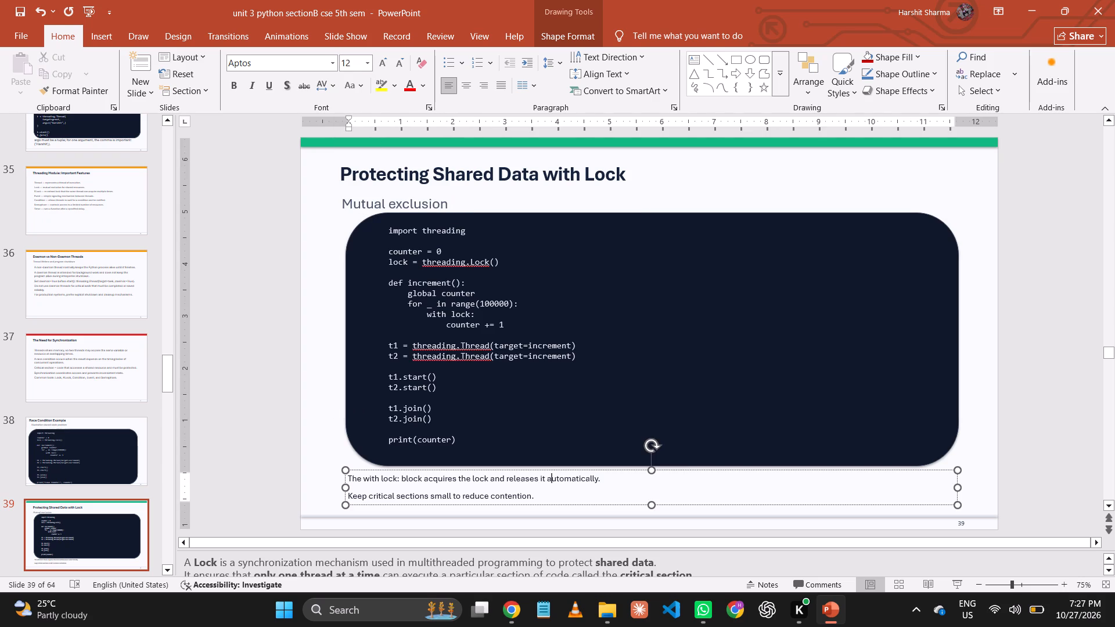
pyautogui.hotkey('ctrl', 'a')
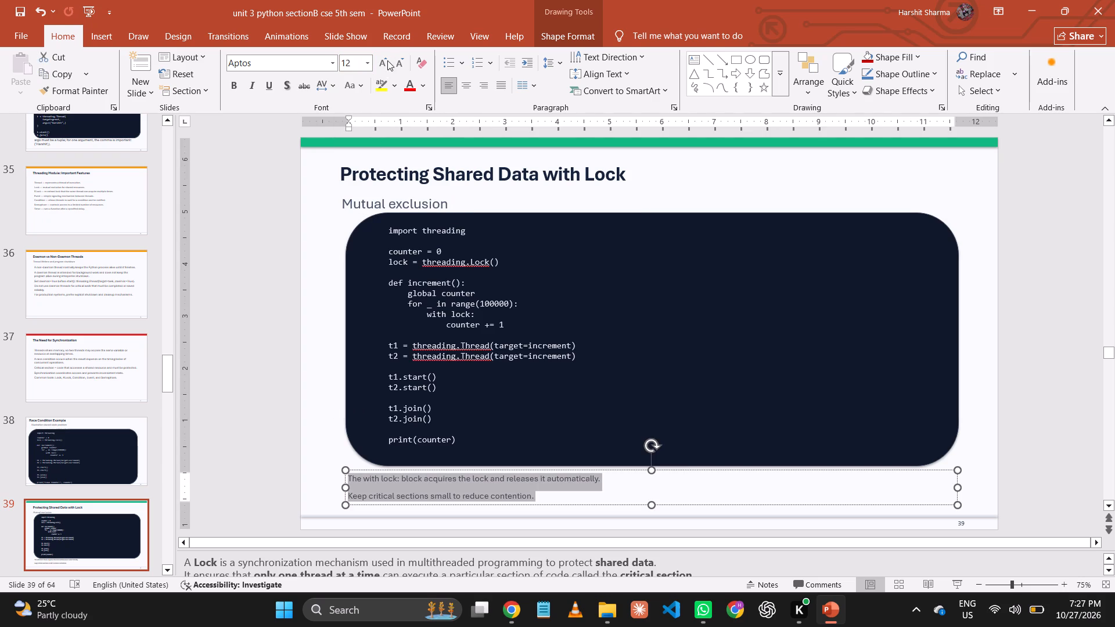
pyautogui.click(377, 64)
pyautogui.click(377, 64)
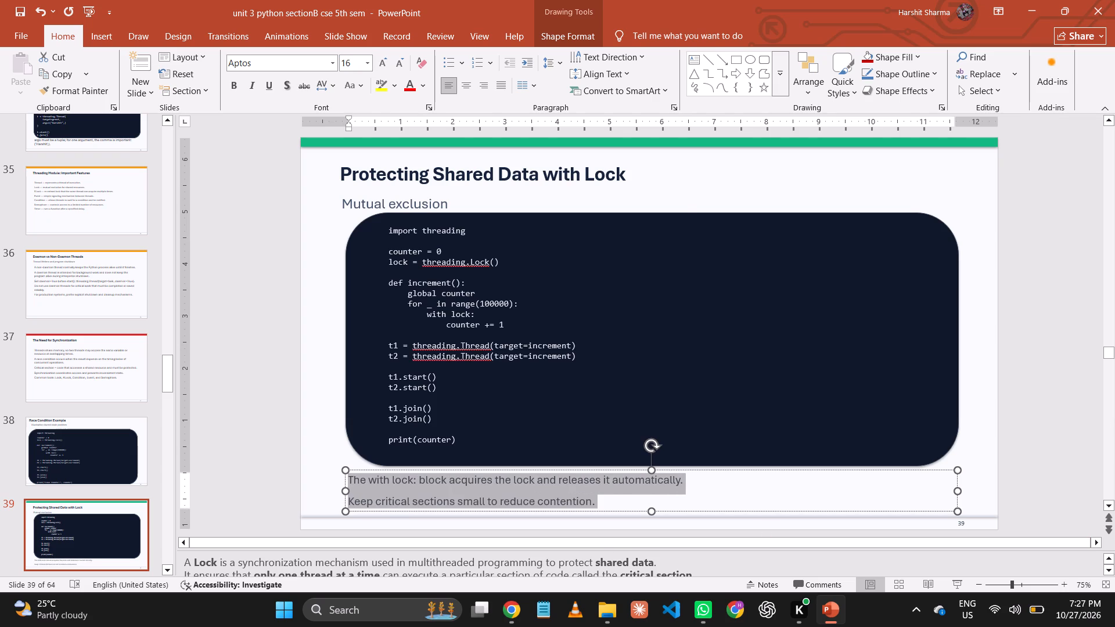
# Widen the code text box on slide 39 by extending its left edge slightly towards the dark background's left edge.
pyautogui.click(808, 381)
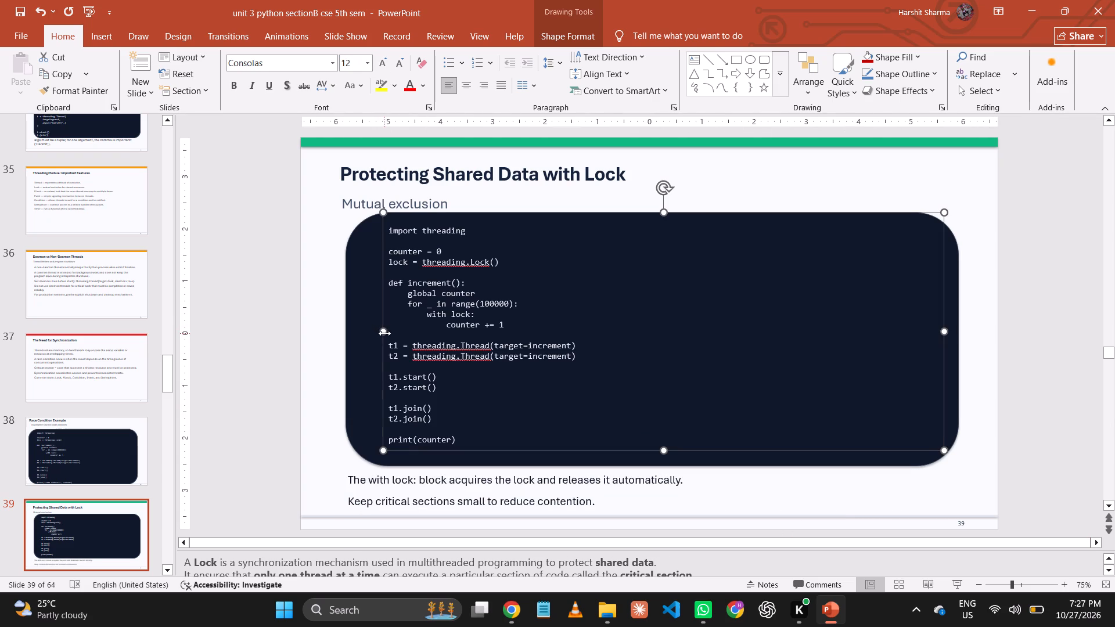
pyautogui.moveTo(384, 334); pyautogui.dragTo(364, 336)
# Set all the code text on slide 39 to 14 pt and try to shorten its text box from the bottom.
pyautogui.click(406, 326)
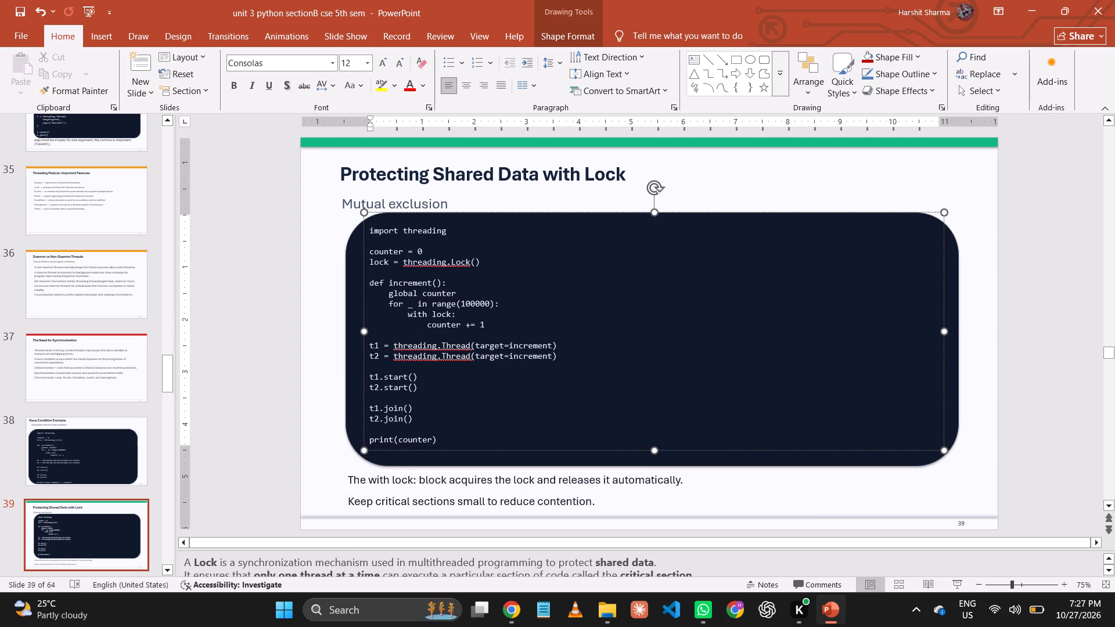
pyautogui.hotkey('ctrl', 'a')
pyautogui.click(380, 69)
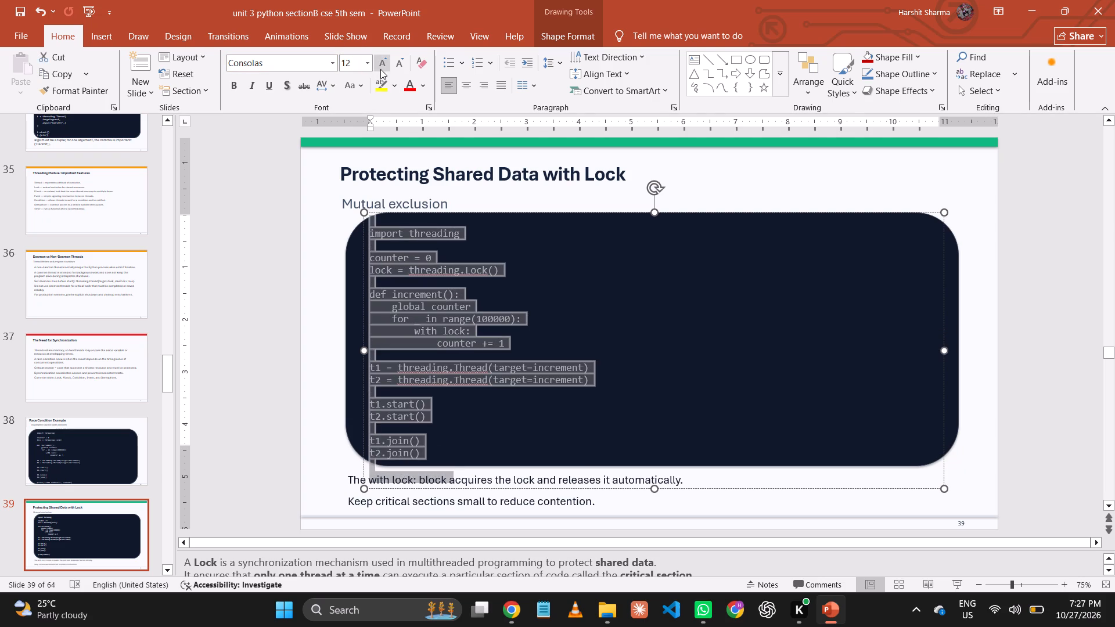
pyautogui.click(673, 359)
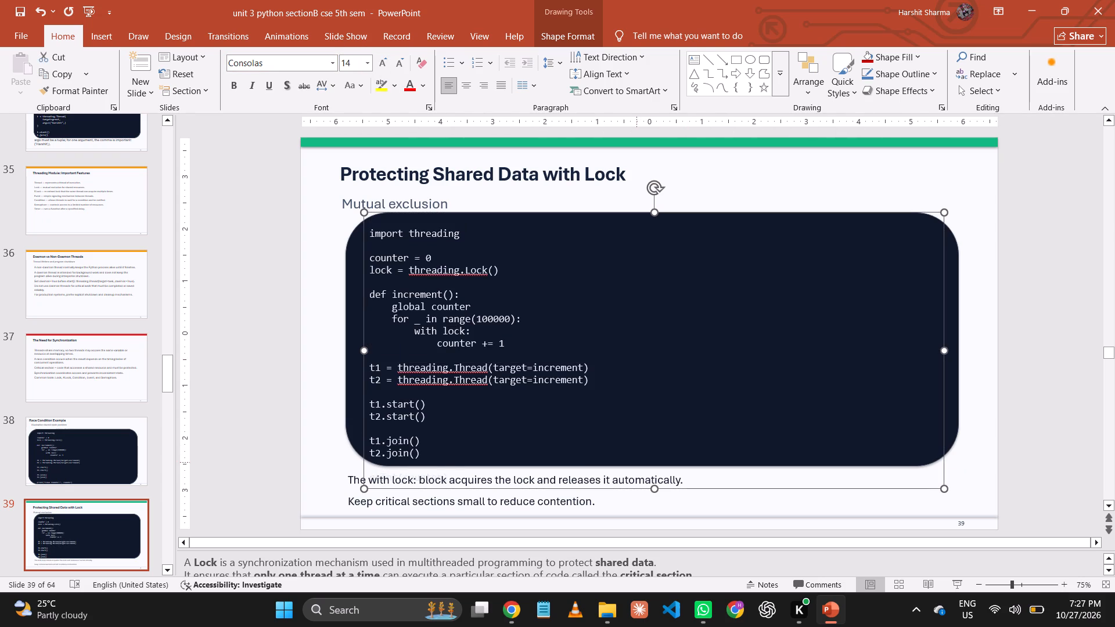
pyautogui.moveTo(654, 488); pyautogui.dragTo(652, 475)
# Delete the green bar along the top edge of slide 39.
pyautogui.click(445, 199)
pyautogui.click(449, 177)
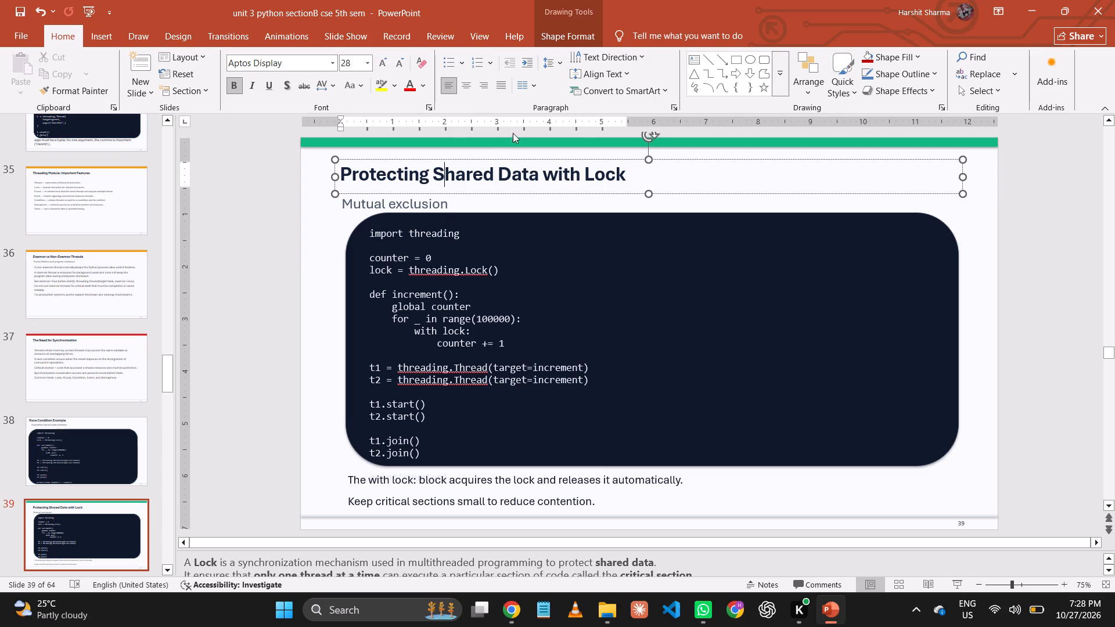
pyautogui.click(514, 141)
pyautogui.press('Delete')
# Move the title and the subtitle "Mutual exclusion" on slide 39 up and slightly left, into the freed space at the top.
pyautogui.click(495, 172)
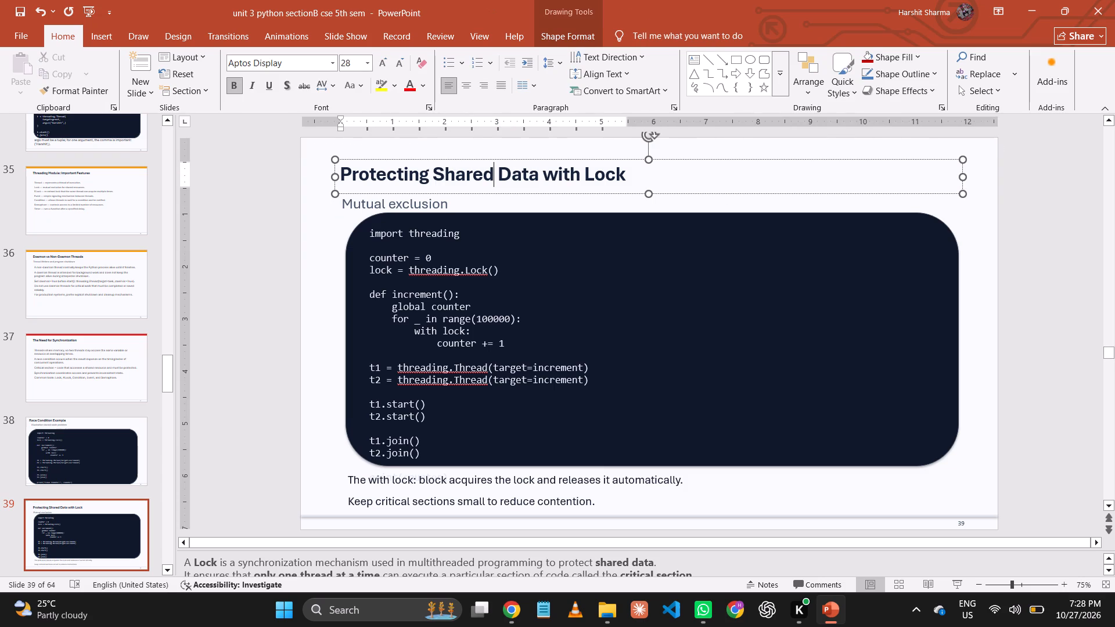
pyautogui.moveTo(505, 160); pyautogui.dragTo(494, 140)
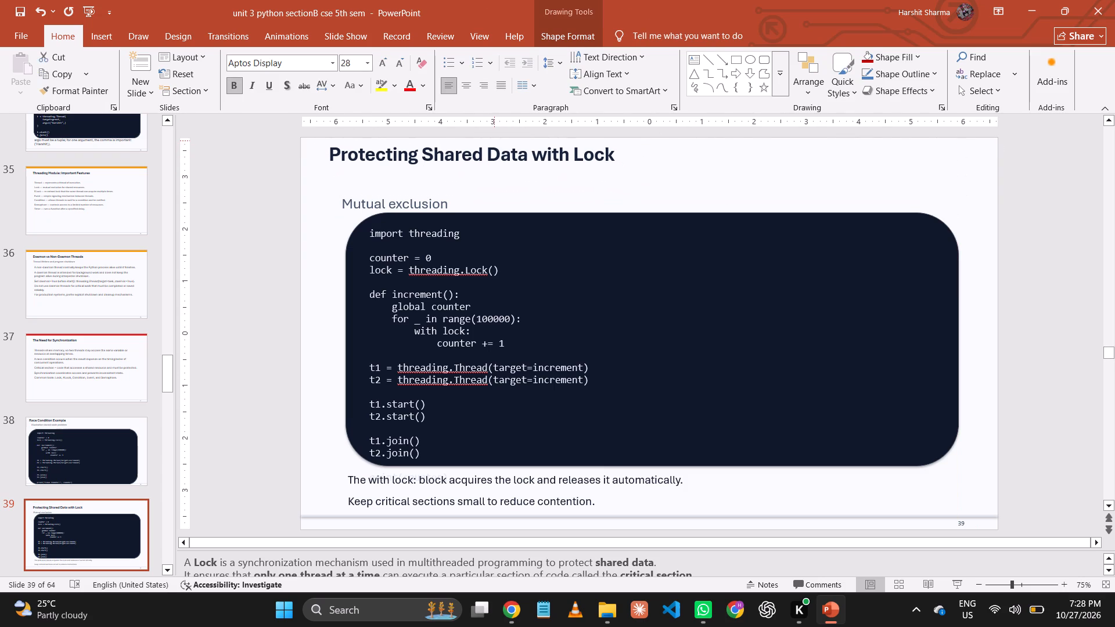
pyautogui.moveTo(494, 140); pyautogui.dragTo(494, 140)
pyautogui.click(416, 203)
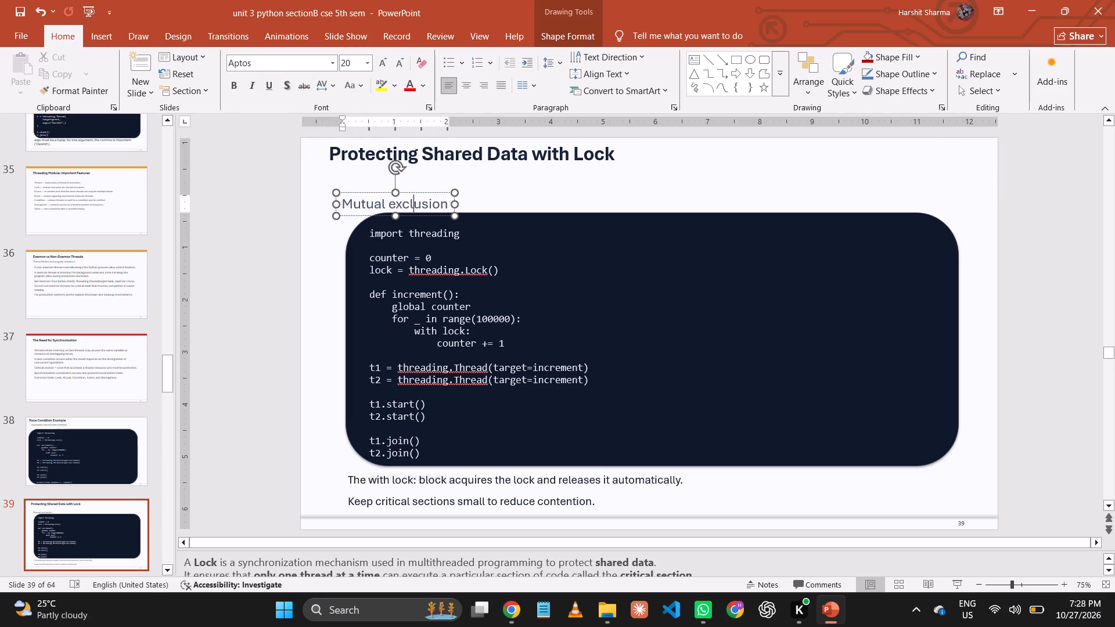
pyautogui.moveTo(422, 193); pyautogui.dragTo(415, 167)
# Move the code text box on slide 39 up and left, so its text lines up with the subtitle.
pyautogui.click(562, 243)
pyautogui.moveTo(523, 212); pyautogui.dragTo(491, 205)
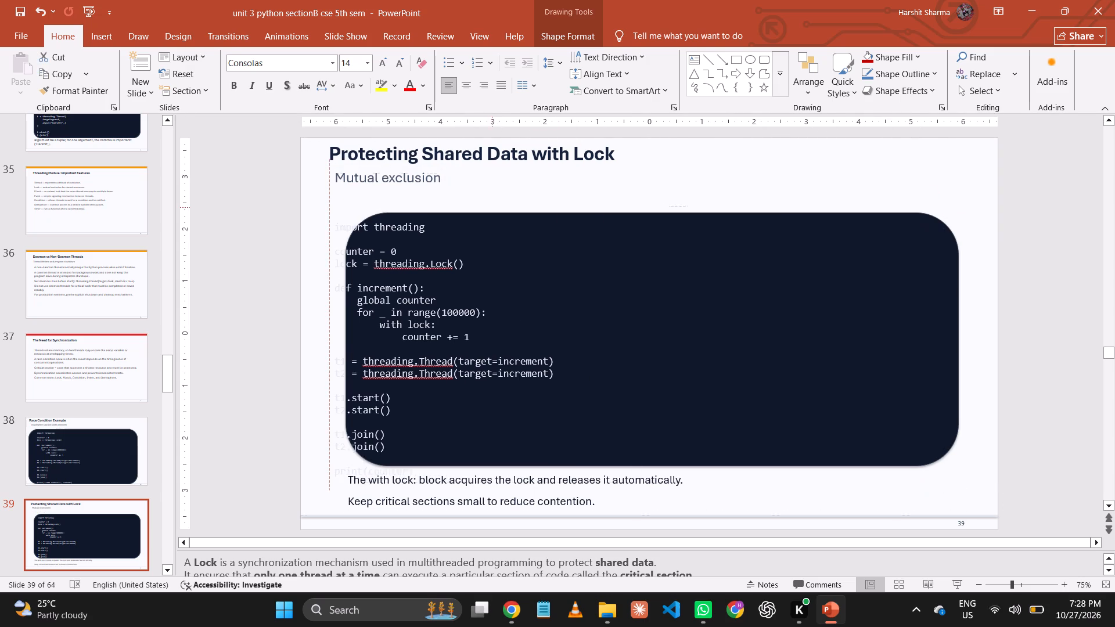
pyautogui.moveTo(491, 205); pyautogui.dragTo(490, 191)
# Move the dark code background on slide 39 up and left behind the code, and stretch its bottom edge down past the last line.
pyautogui.click(937, 252)
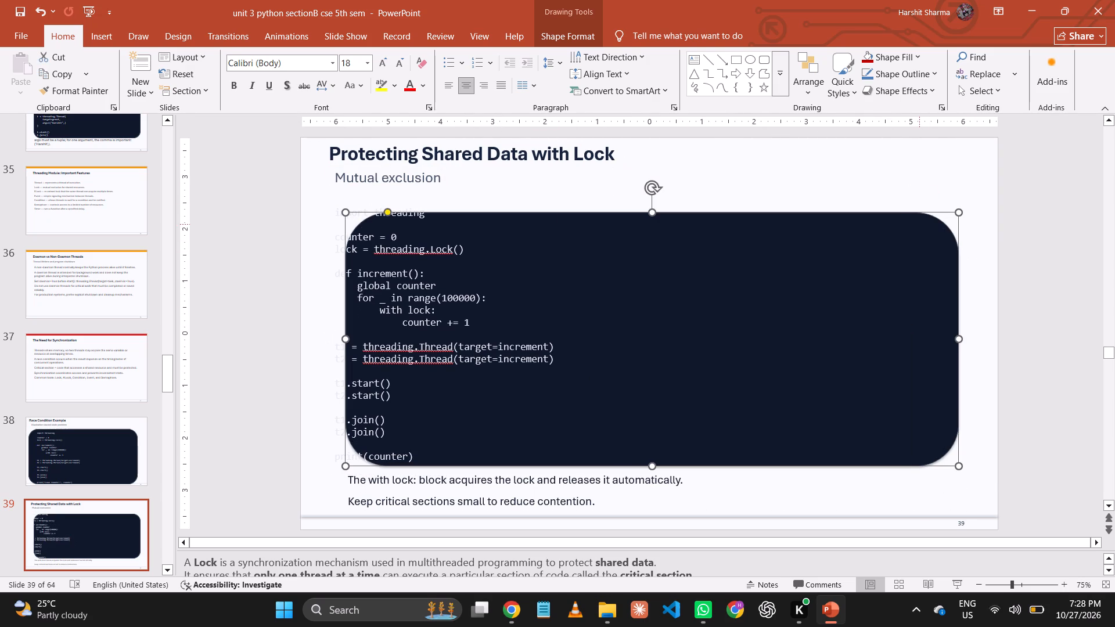
pyautogui.moveTo(908, 211); pyautogui.dragTo(869, 188)
pyautogui.moveTo(613, 443); pyautogui.dragTo(616, 465)
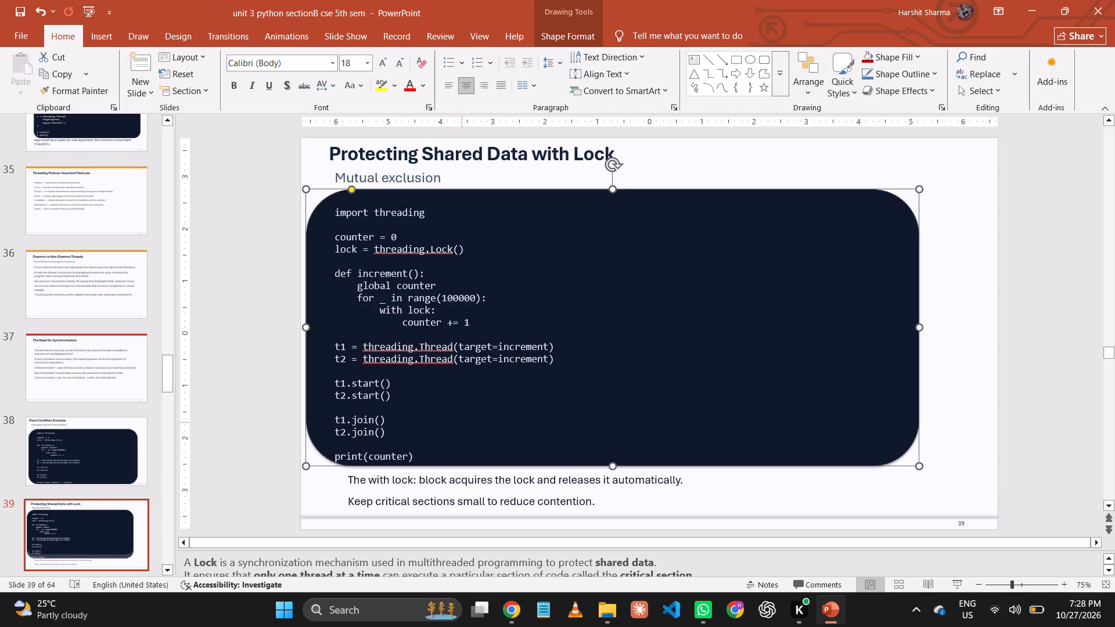
# Move the code text box on slide 39 slightly up so all lines sit within the dark background, and save the presentation.
pyautogui.click(377, 401)
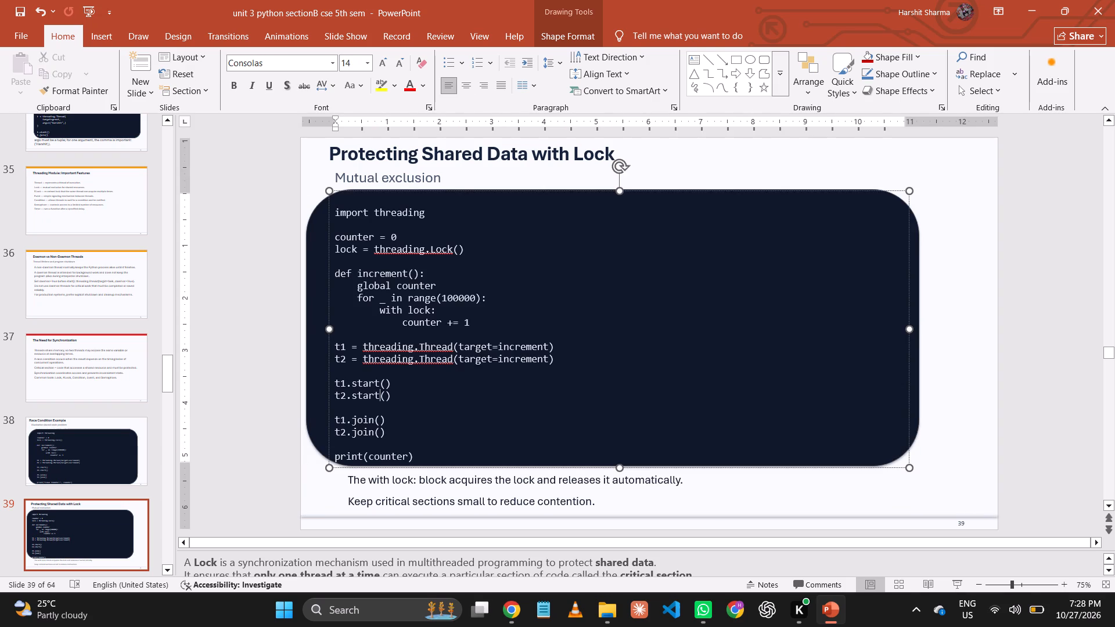
pyautogui.click(409, 285)
pyautogui.moveTo(651, 189); pyautogui.dragTo(654, 179)
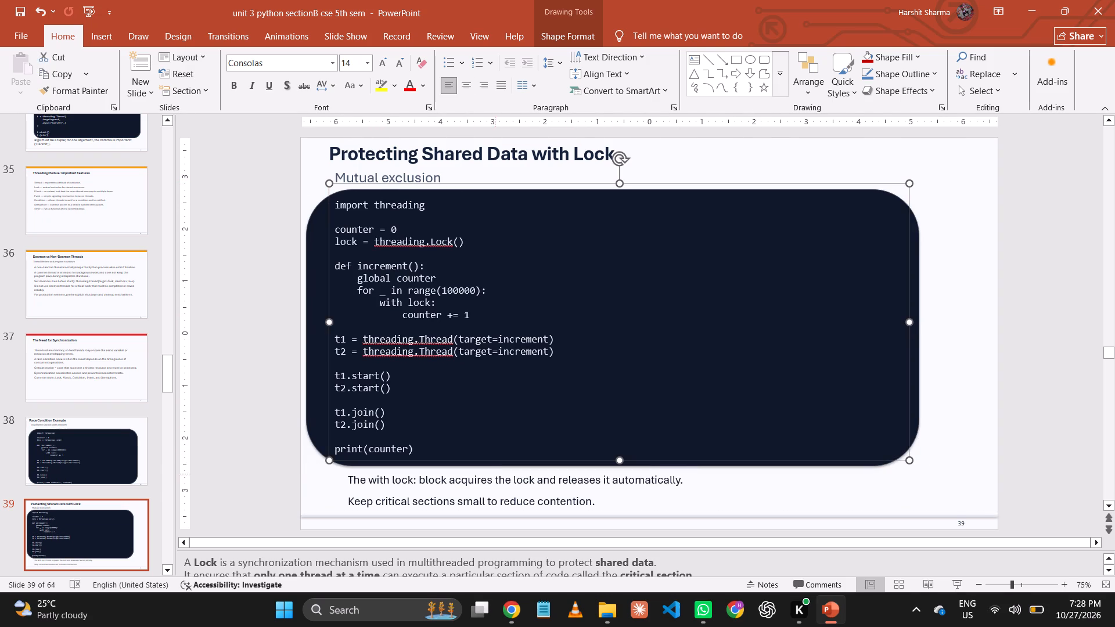
pyautogui.click(497, 485)
pyautogui.hotkey('ctrl', 's')
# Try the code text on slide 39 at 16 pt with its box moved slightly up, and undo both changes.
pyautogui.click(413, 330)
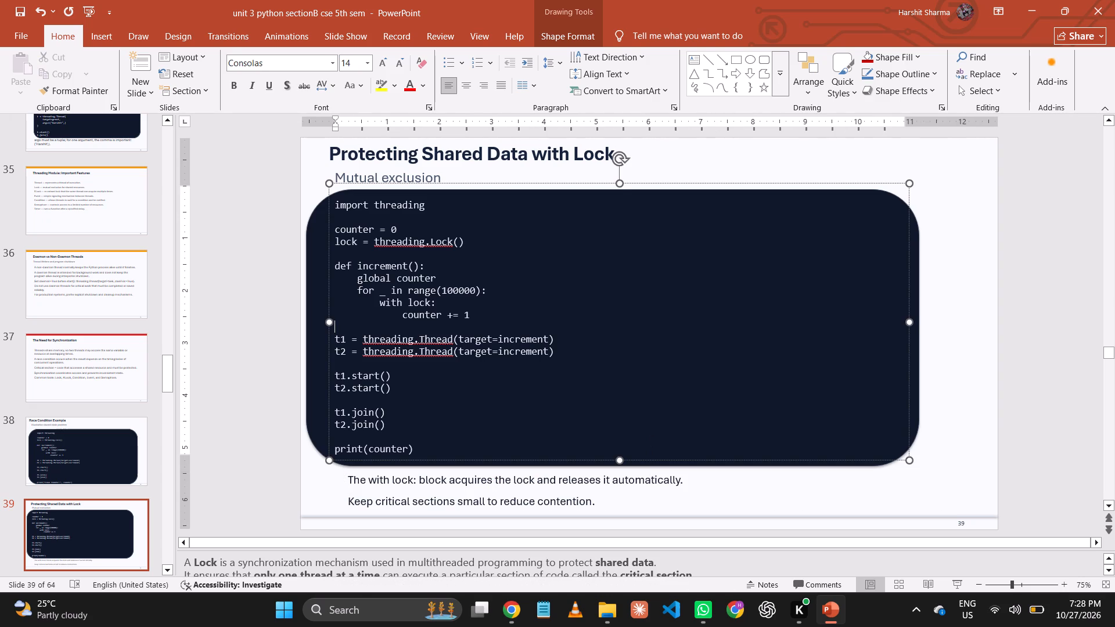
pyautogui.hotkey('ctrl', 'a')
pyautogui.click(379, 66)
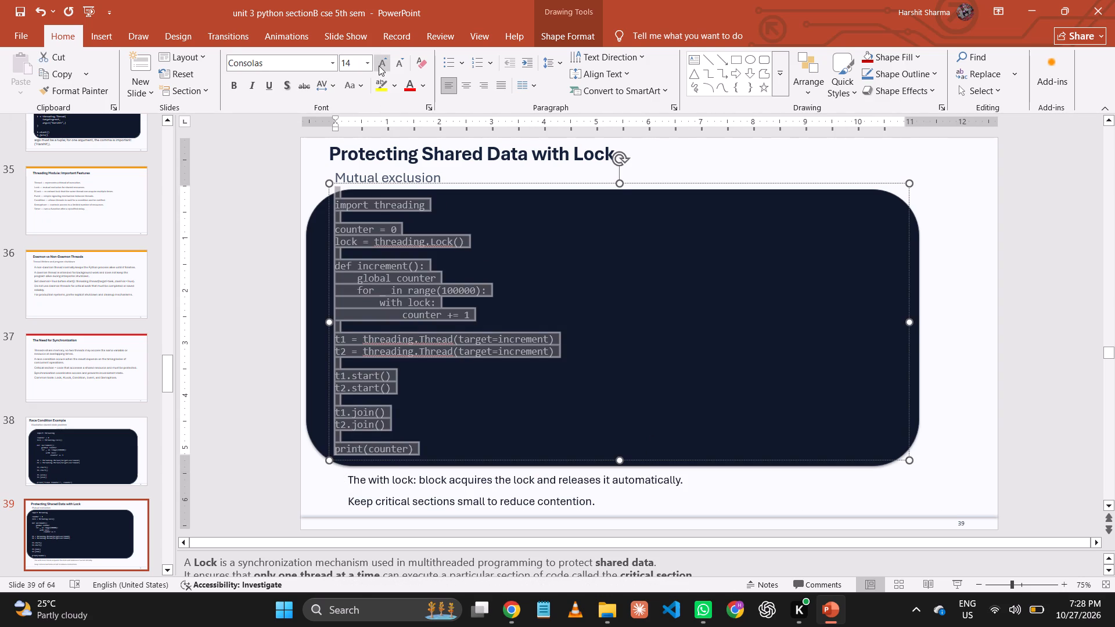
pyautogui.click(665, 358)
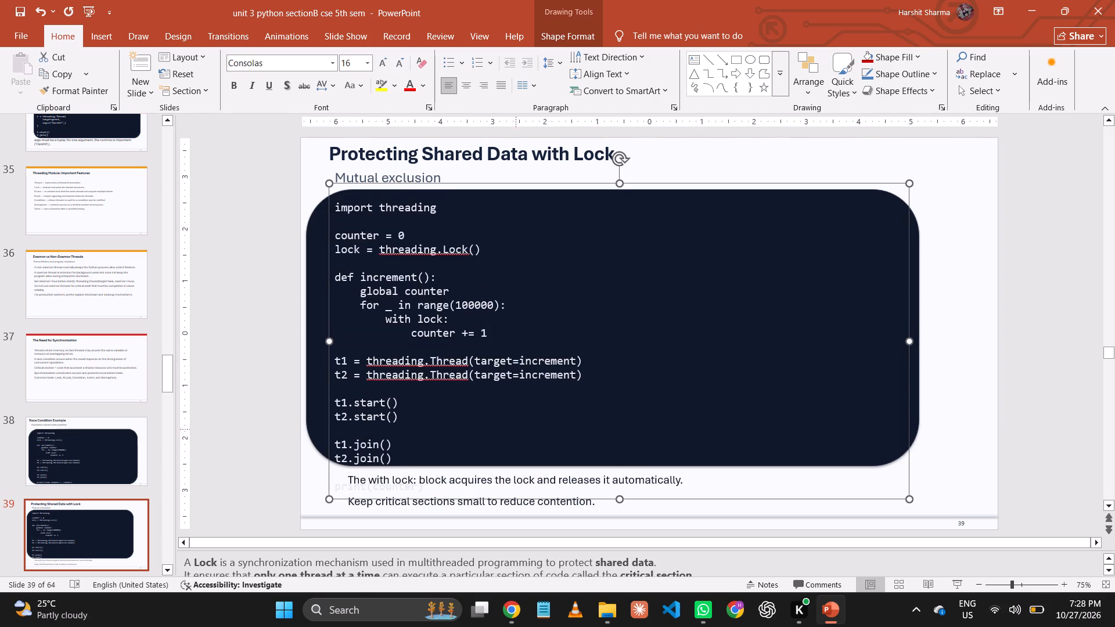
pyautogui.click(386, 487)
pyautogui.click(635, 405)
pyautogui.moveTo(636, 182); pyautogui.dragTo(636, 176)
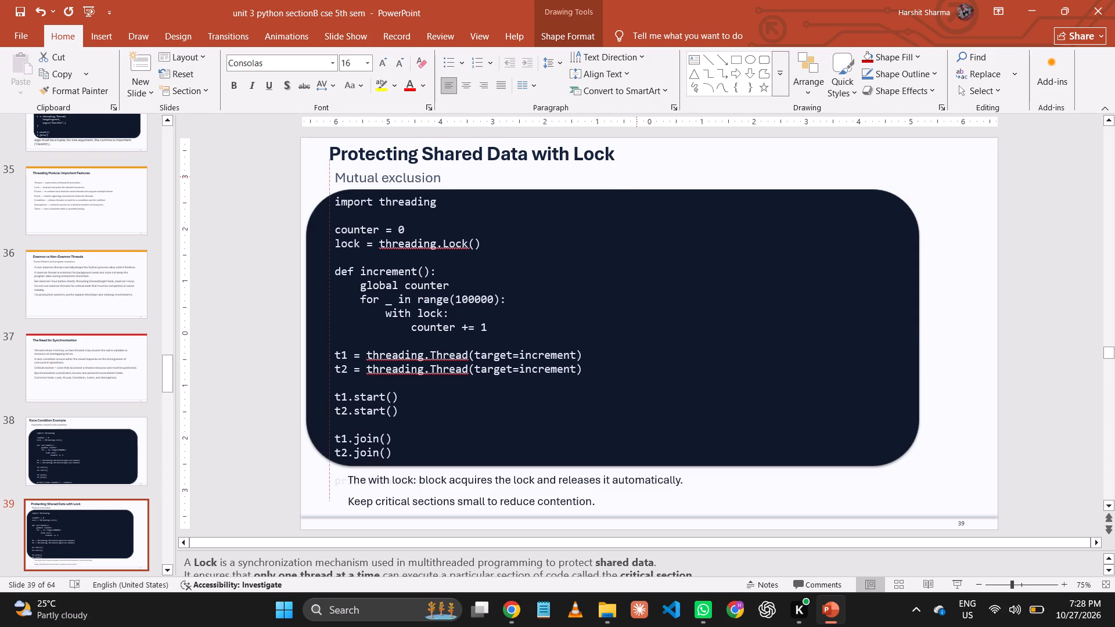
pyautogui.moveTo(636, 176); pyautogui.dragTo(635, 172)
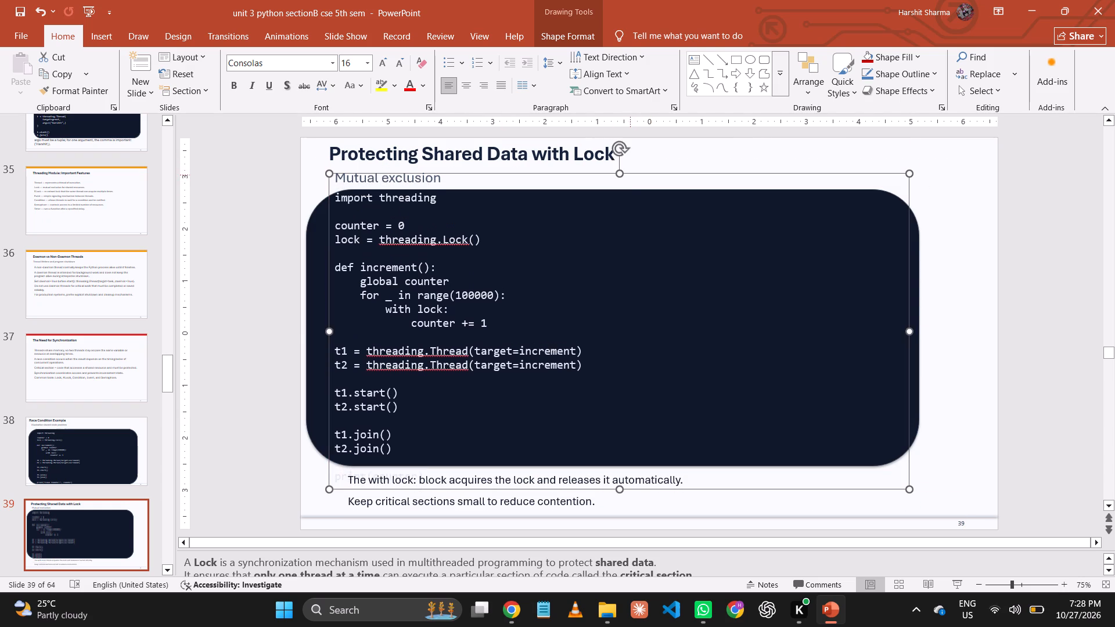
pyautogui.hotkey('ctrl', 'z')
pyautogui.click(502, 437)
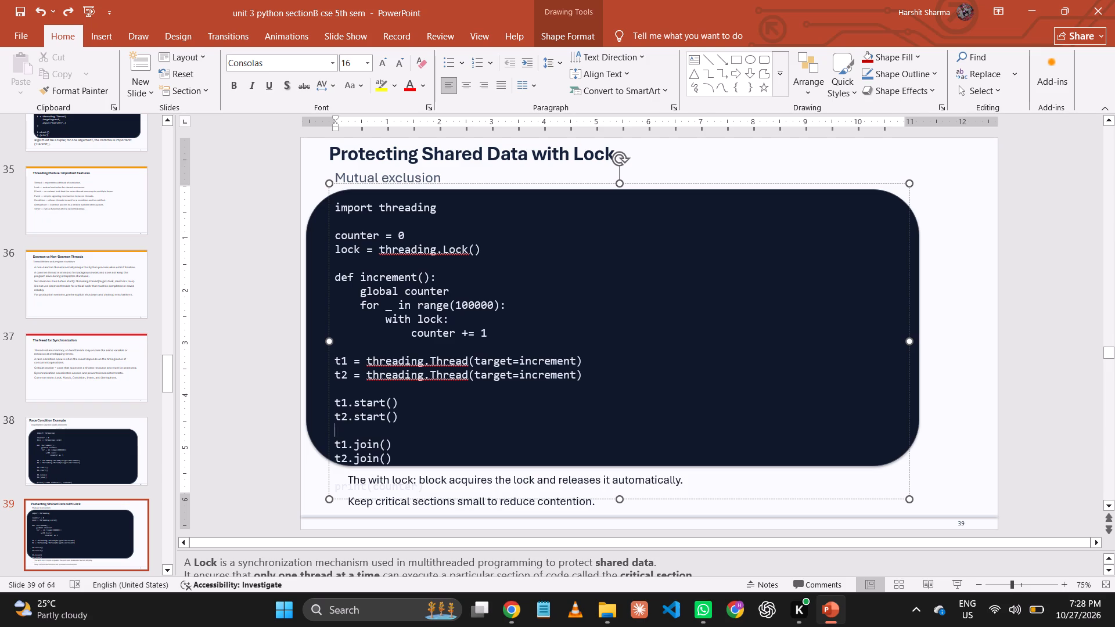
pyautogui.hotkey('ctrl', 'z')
# Save the presentation.
pyautogui.click(504, 424)
pyautogui.hotkey('ctrl', 's')
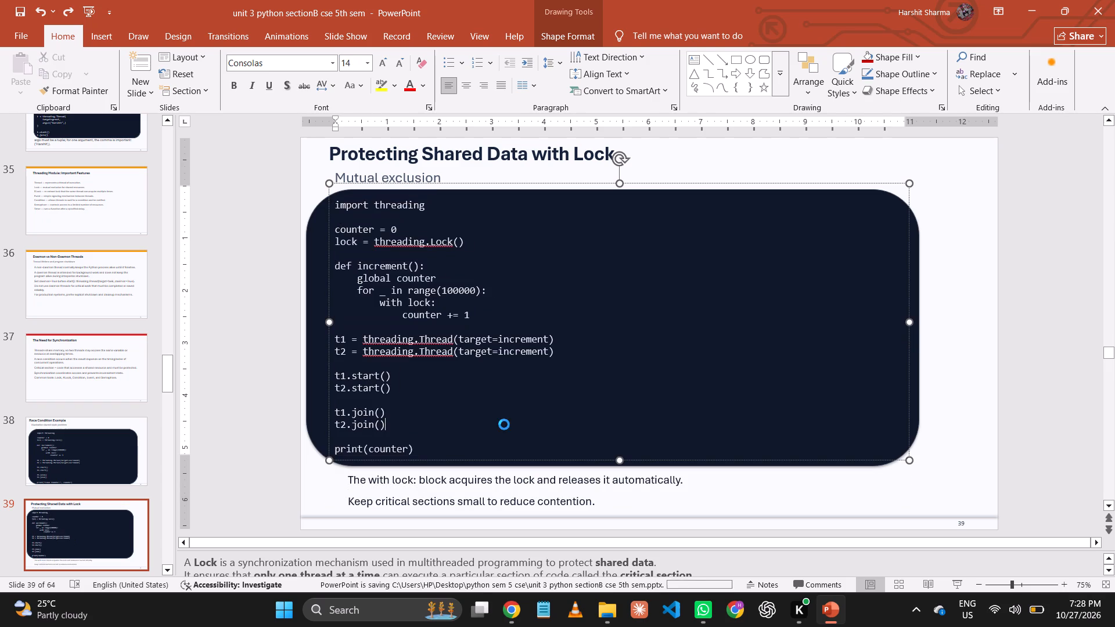
# Set the body text of the Deadlock slide (slide 40) to 20 pt and save the presentation.
pyautogui.click(64, 453)
pyautogui.click(96, 539)
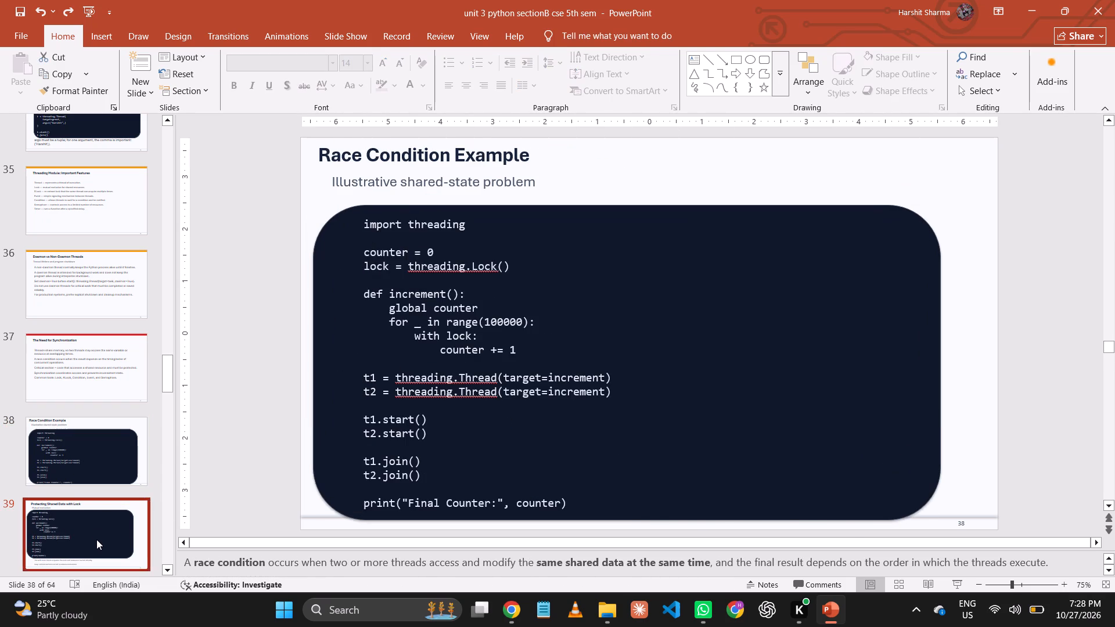
pyautogui.scroll(-2, 96, 539)
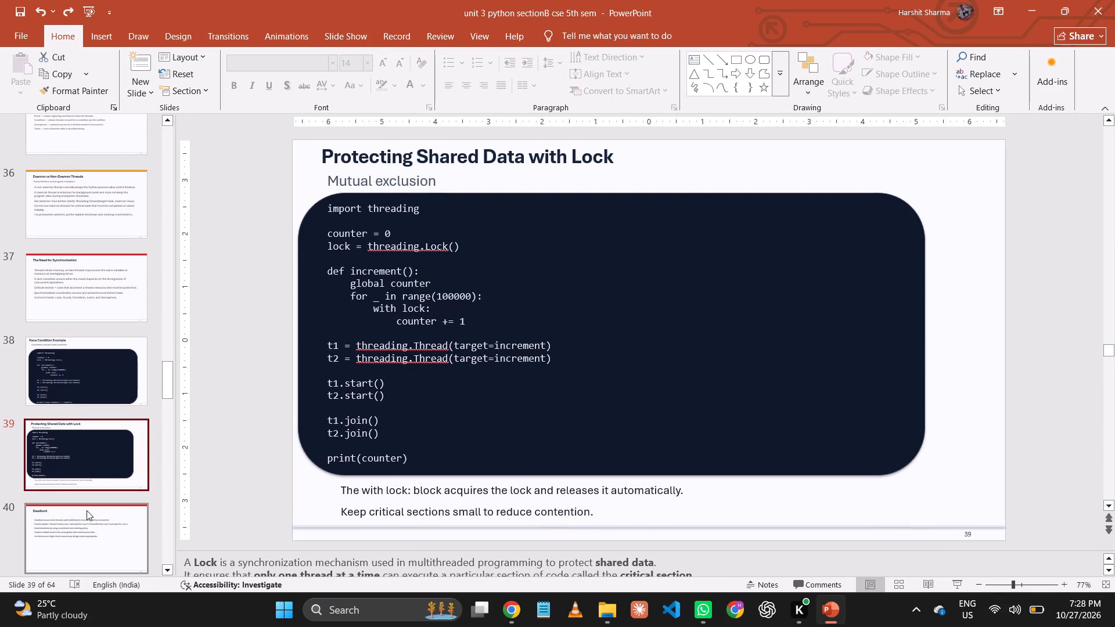
pyautogui.click(87, 521)
pyautogui.click(438, 312)
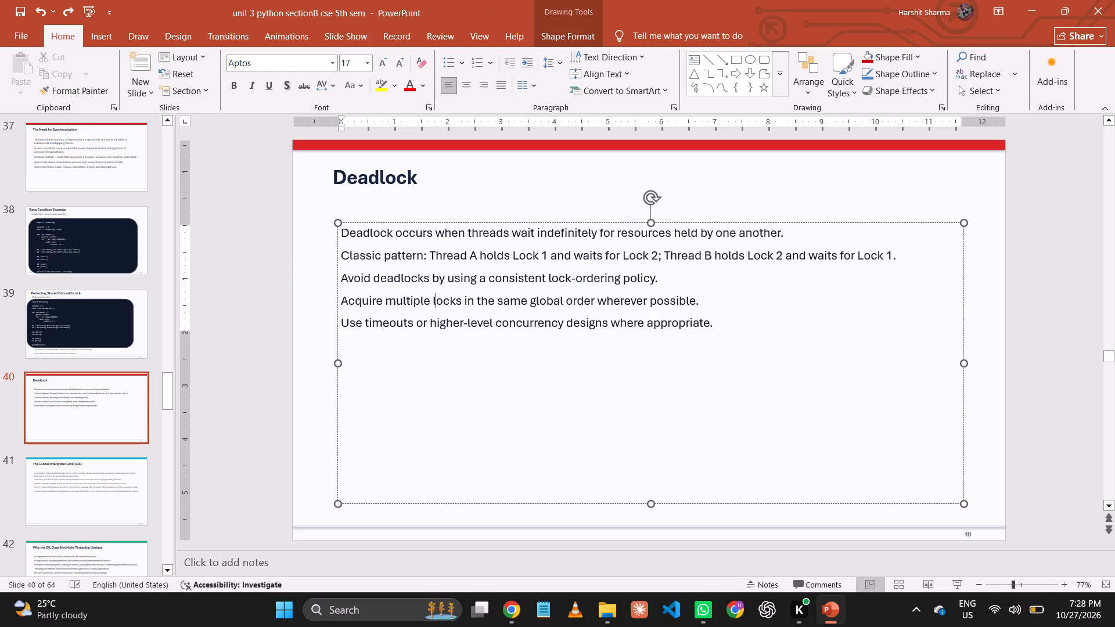
pyautogui.hotkey('ctrl', 'a')
pyautogui.click(370, 66)
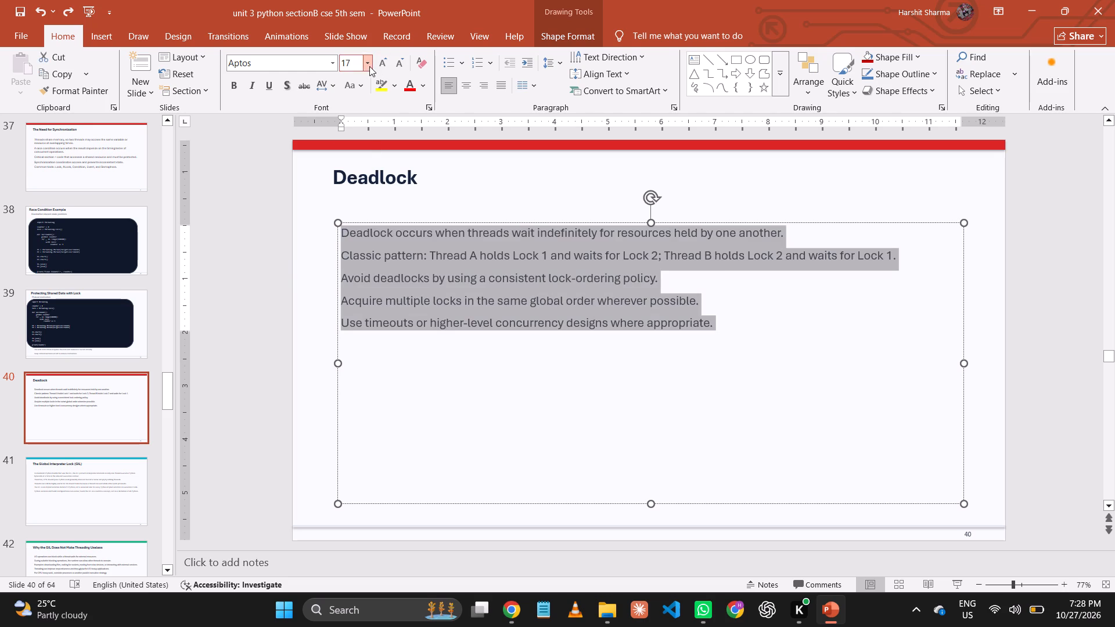
pyautogui.click(354, 204)
pyautogui.click(386, 448)
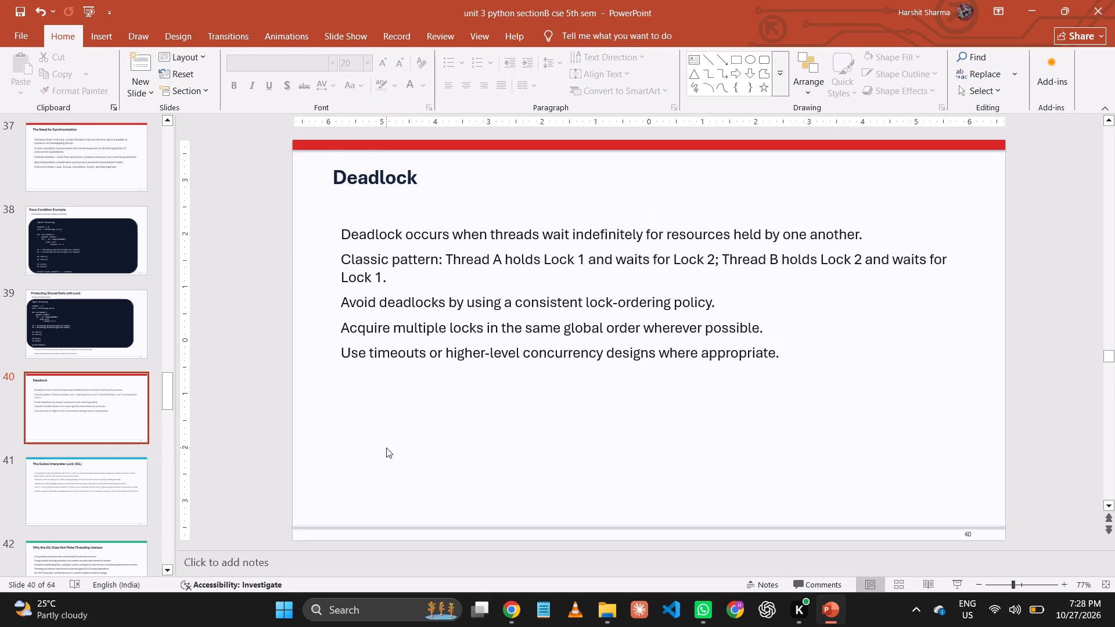
pyautogui.hotkey('ctrl', 's')
# Set the body text of the Global Interpreter Lock slide (slide 41) to 20 pt and save the presentation.
pyautogui.click(110, 502)
pyautogui.click(506, 233)
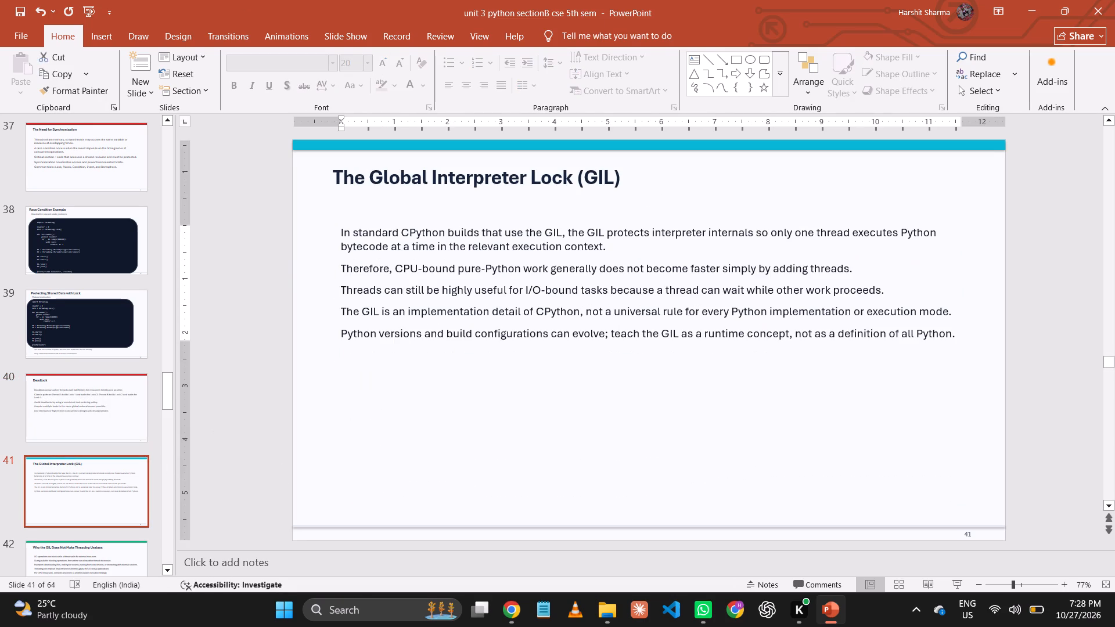
pyautogui.hotkey('ctrl', 'a')
pyautogui.click(372, 64)
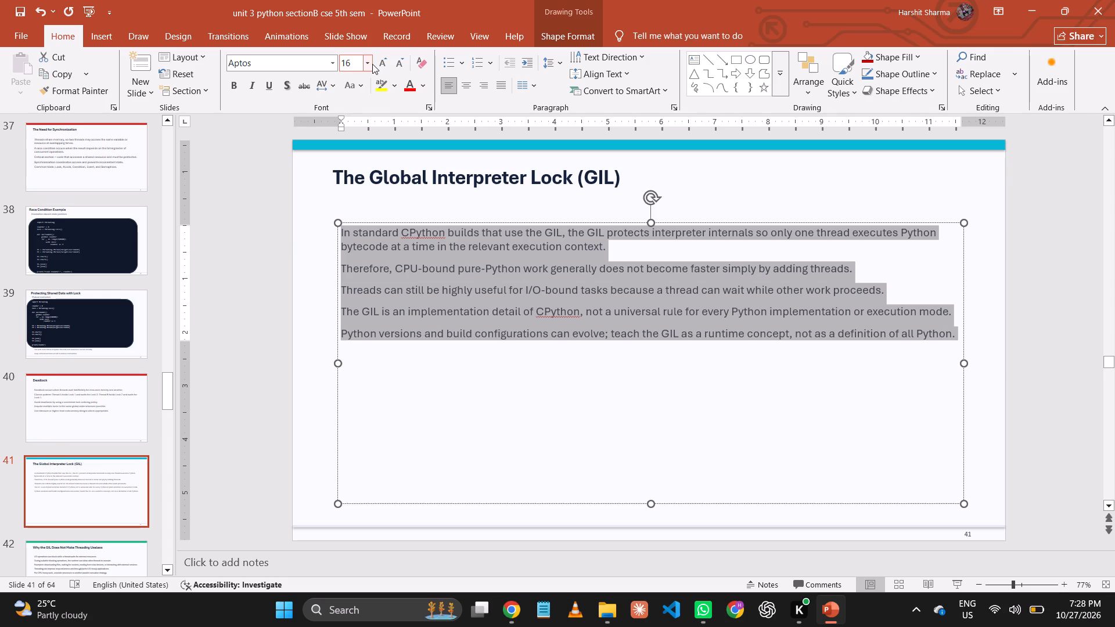
pyautogui.click(367, 65)
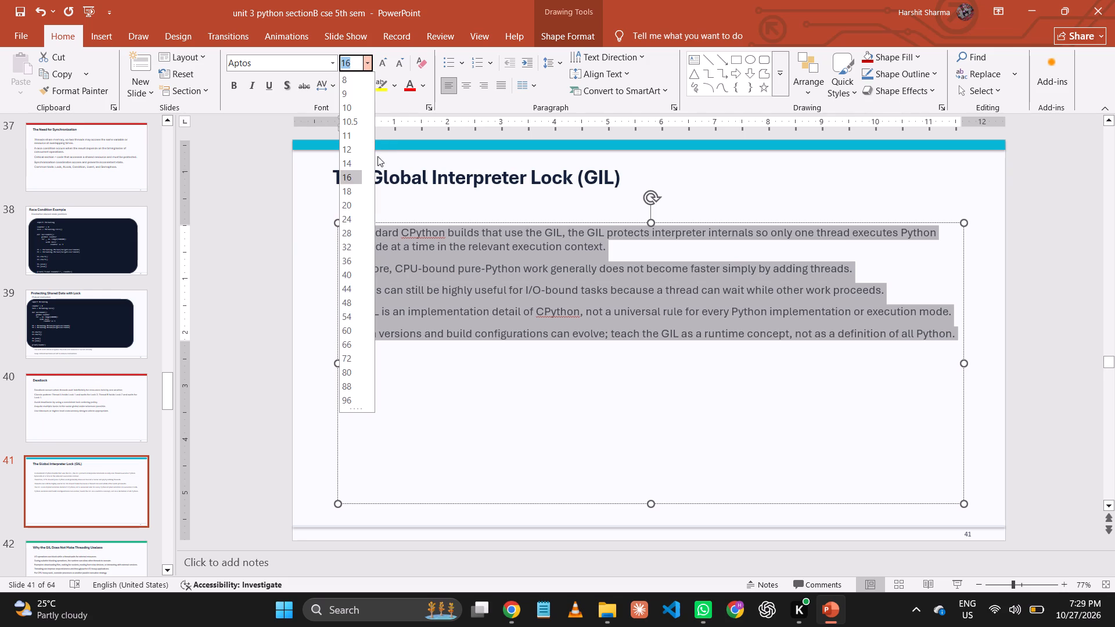
pyautogui.click(354, 200)
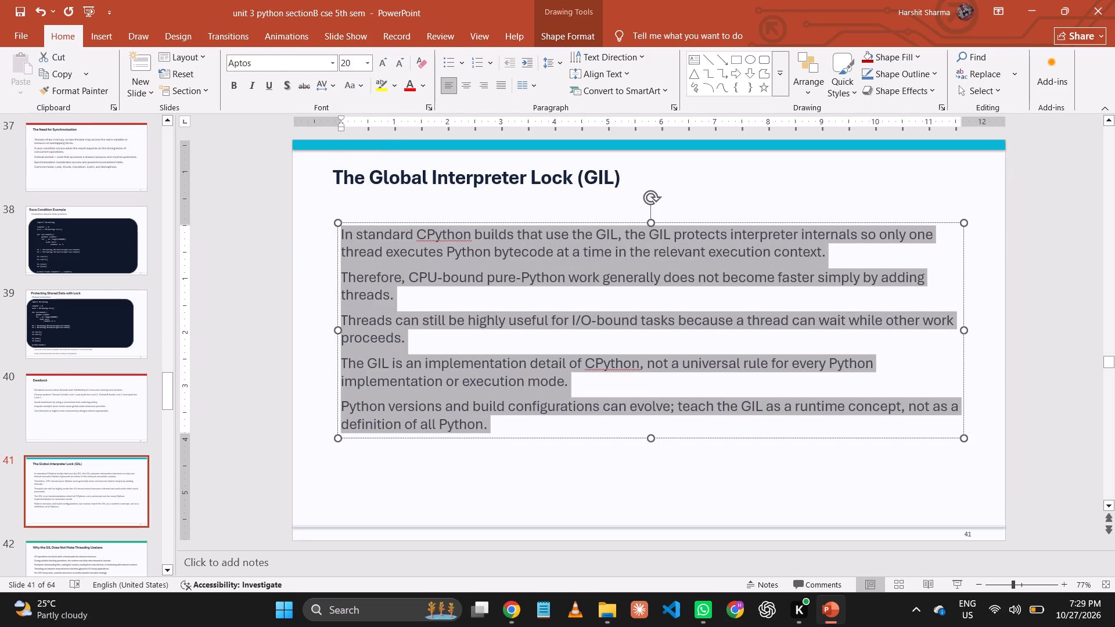
pyautogui.click(371, 196)
pyautogui.hotkey('ctrl', 's')
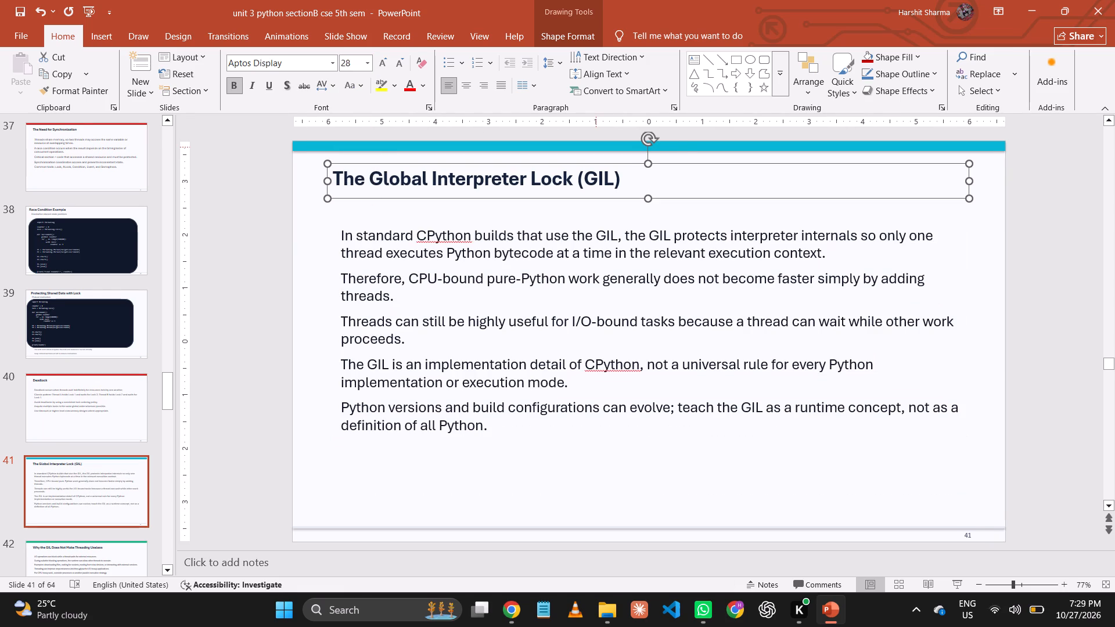
# Delete the cyan bar across the top edge of slide 41.
pyautogui.click(596, 147)
pyautogui.press('space')
pyautogui.press('Delete')
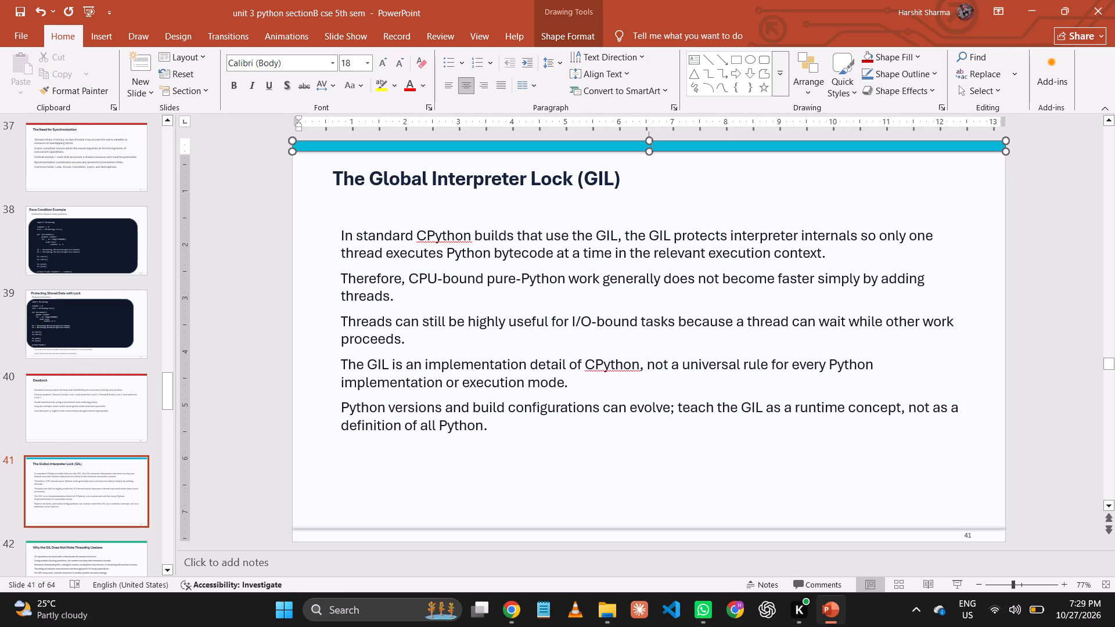
pyautogui.press('BackSpace')
pyautogui.press('Delete')
pyautogui.click(560, 143)
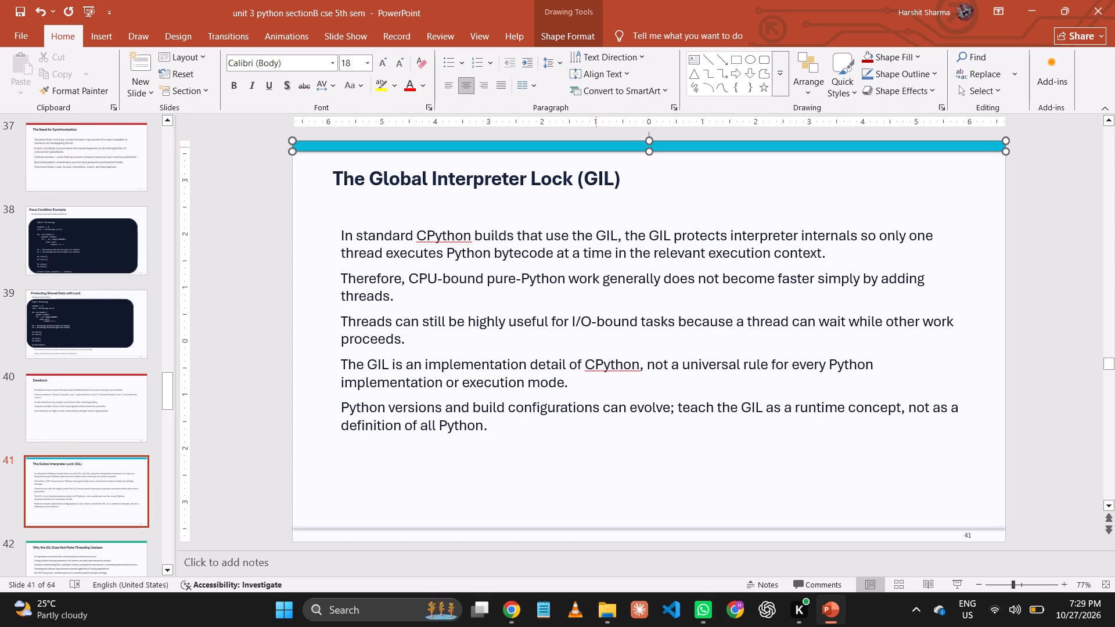
pyautogui.press('Delete')
# Move the title of slide 41 up close to the slide's top edge, keeping its horizontal alignment, and save the presentation.
pyautogui.click(560, 171)
pyautogui.moveTo(559, 164); pyautogui.dragTo(555, 150)
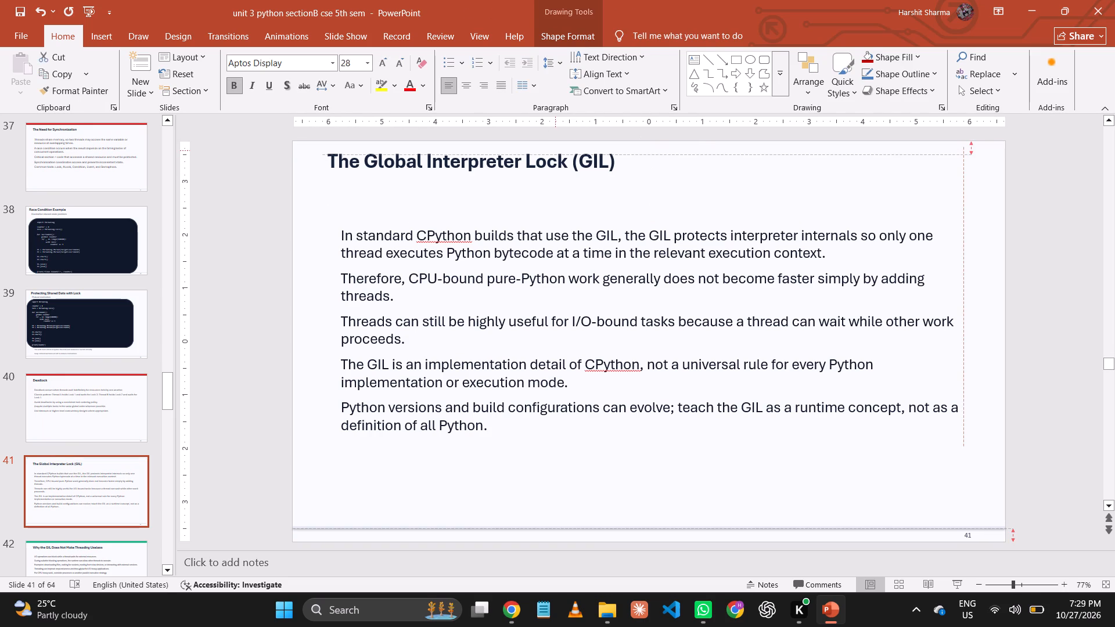
pyautogui.moveTo(555, 150); pyautogui.dragTo(560, 150)
pyautogui.hotkey('ctrl', 's')
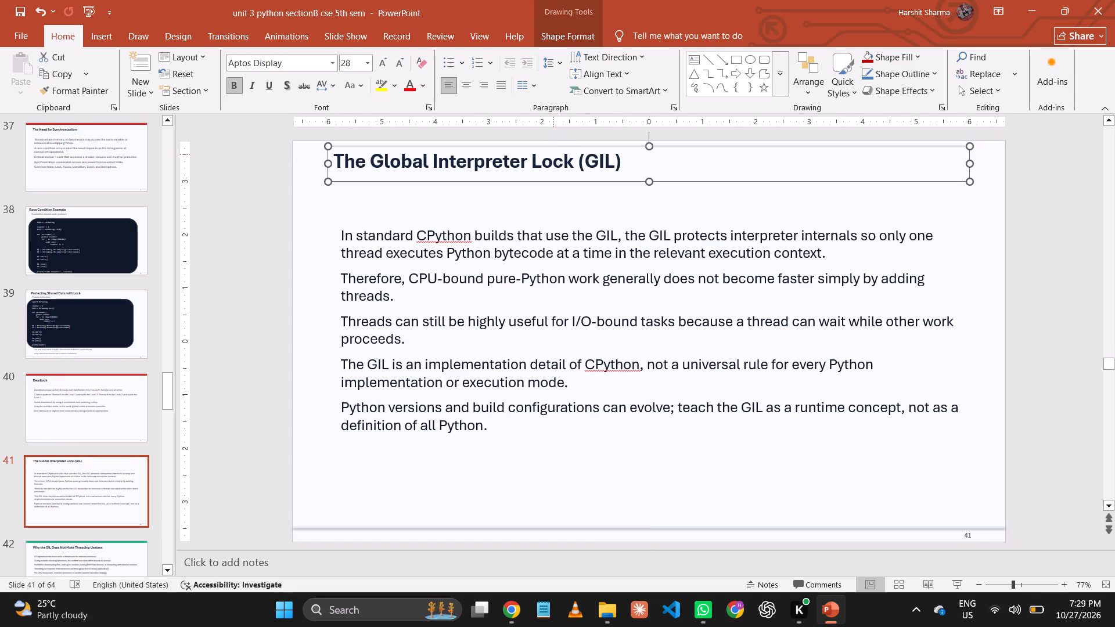
# Delete the green bar across the top edge of slide 42 and save the presentation.
pyautogui.click(84, 567)
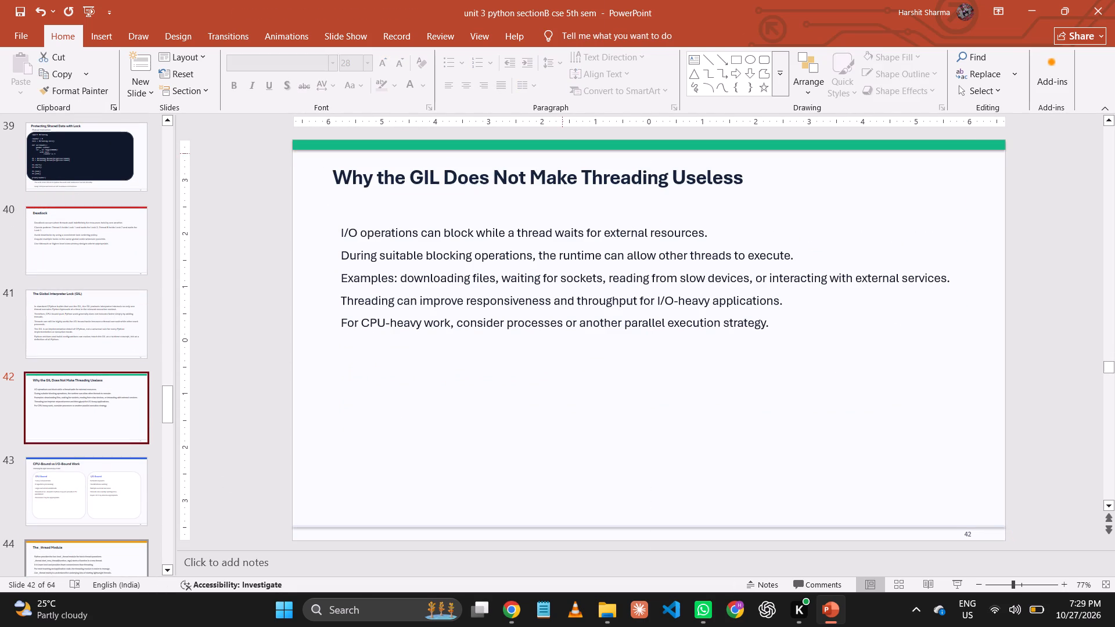
pyautogui.click(566, 149)
pyautogui.press('Delete')
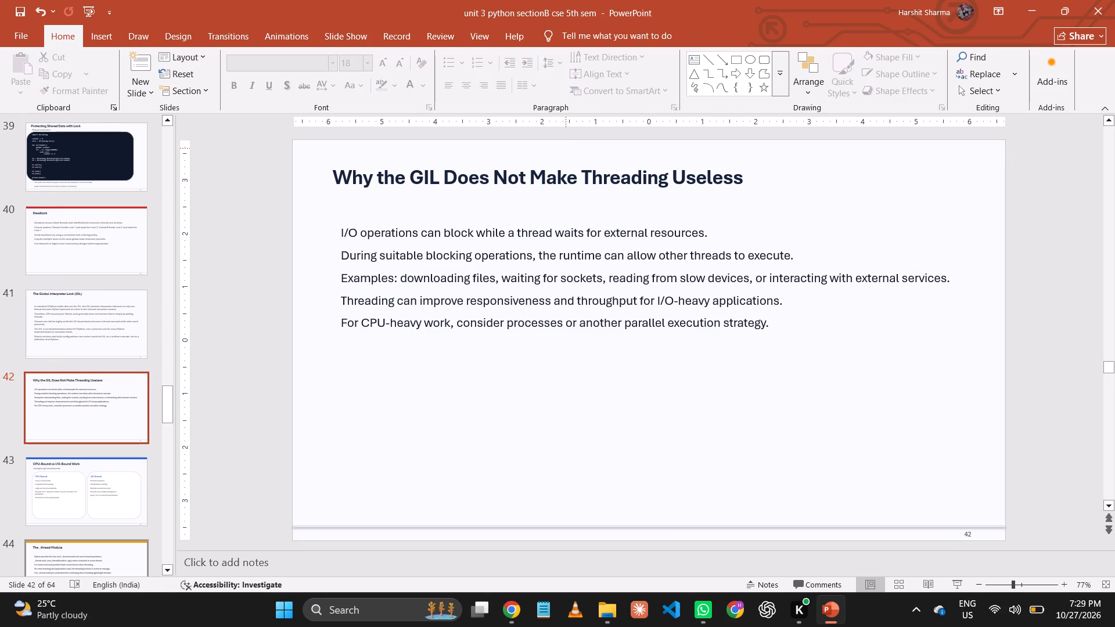
pyautogui.hotkey('ctrl', 's')
# Move the title of slide 42 up close to the slide's top edge.
pyautogui.click(569, 174)
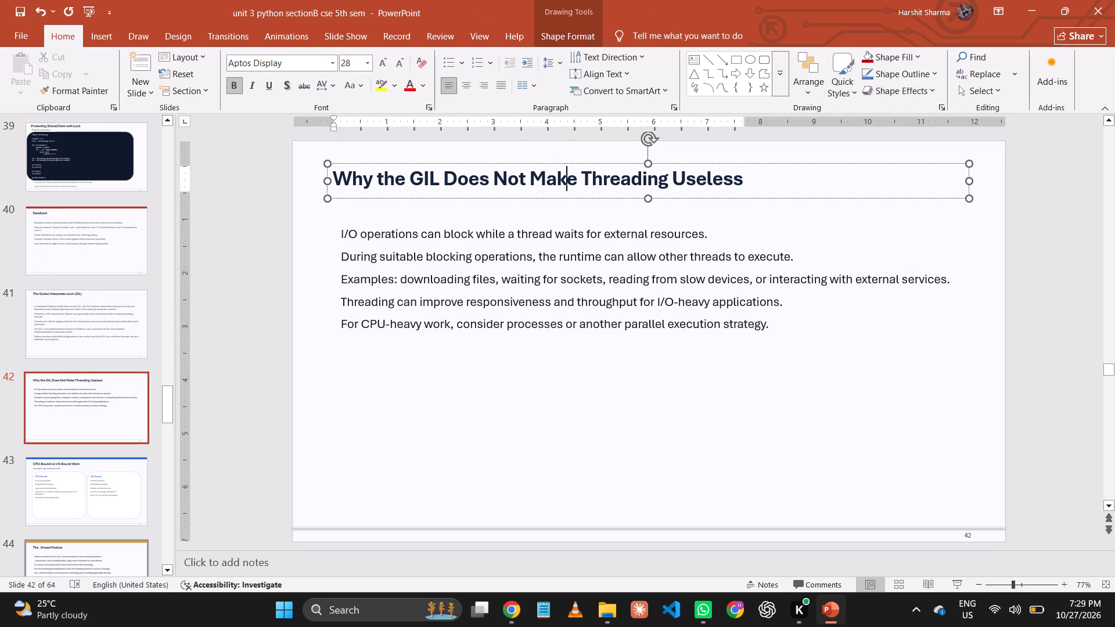
pyautogui.moveTo(577, 164); pyautogui.dragTo(568, 146)
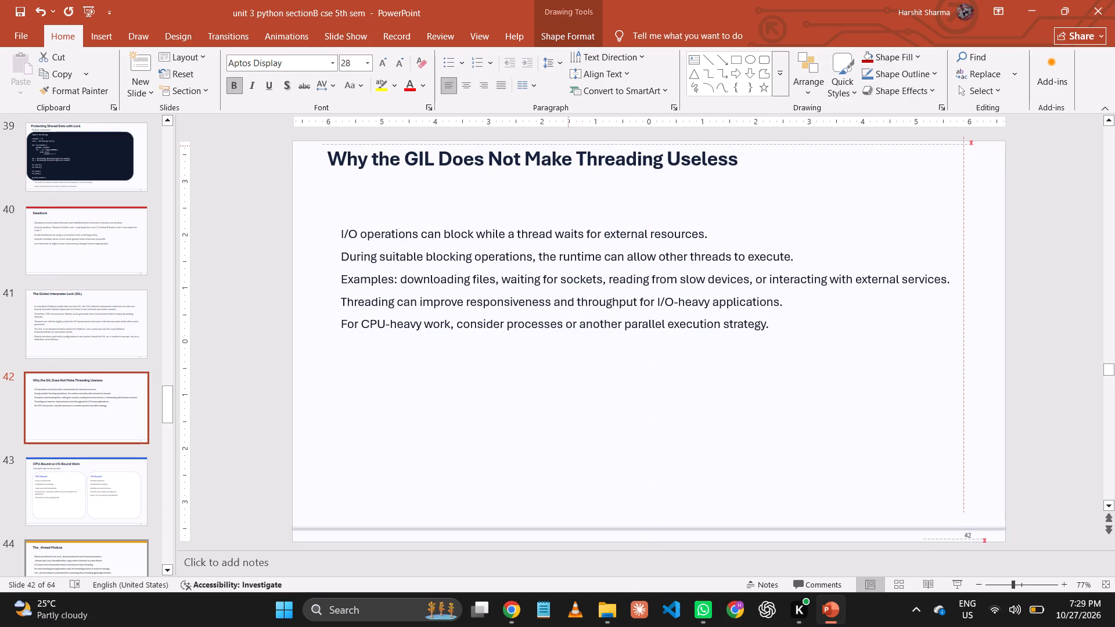
pyautogui.moveTo(568, 146); pyautogui.dragTo(582, 150)
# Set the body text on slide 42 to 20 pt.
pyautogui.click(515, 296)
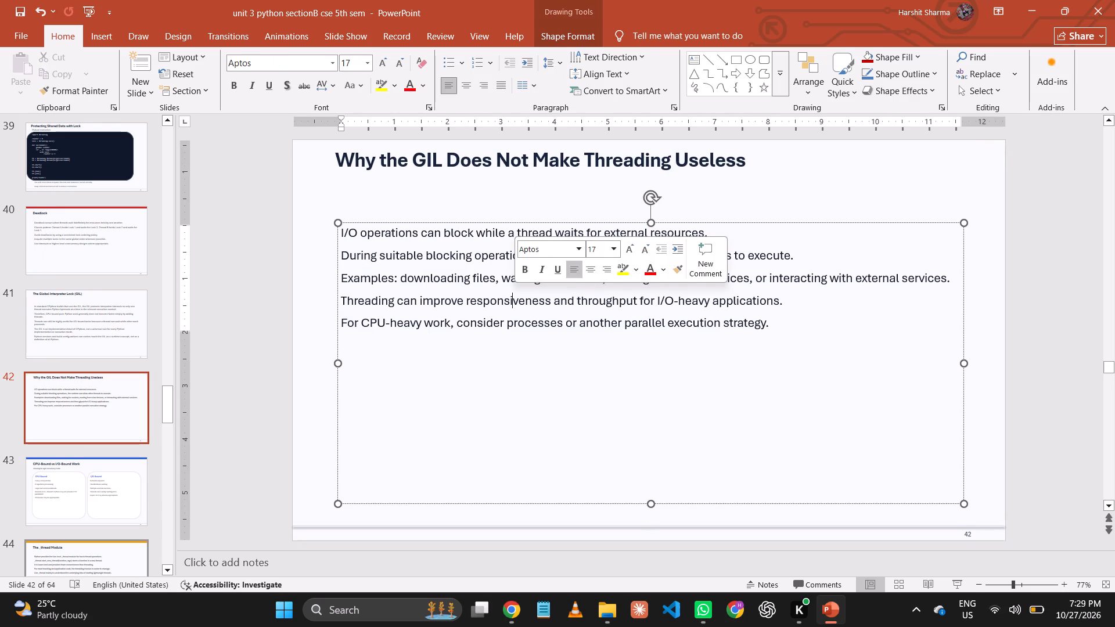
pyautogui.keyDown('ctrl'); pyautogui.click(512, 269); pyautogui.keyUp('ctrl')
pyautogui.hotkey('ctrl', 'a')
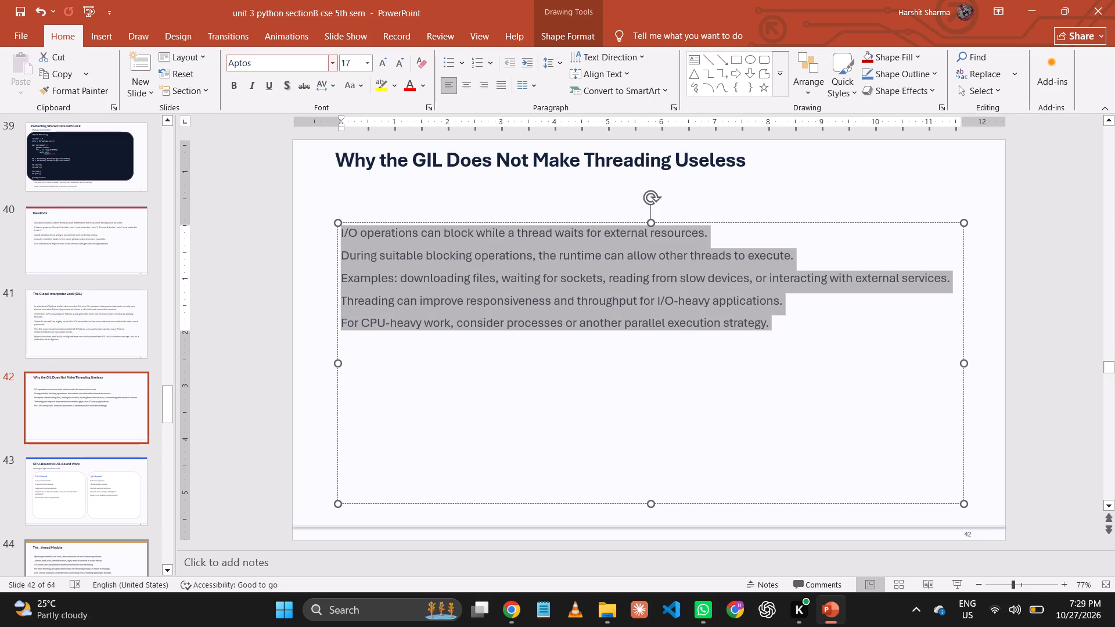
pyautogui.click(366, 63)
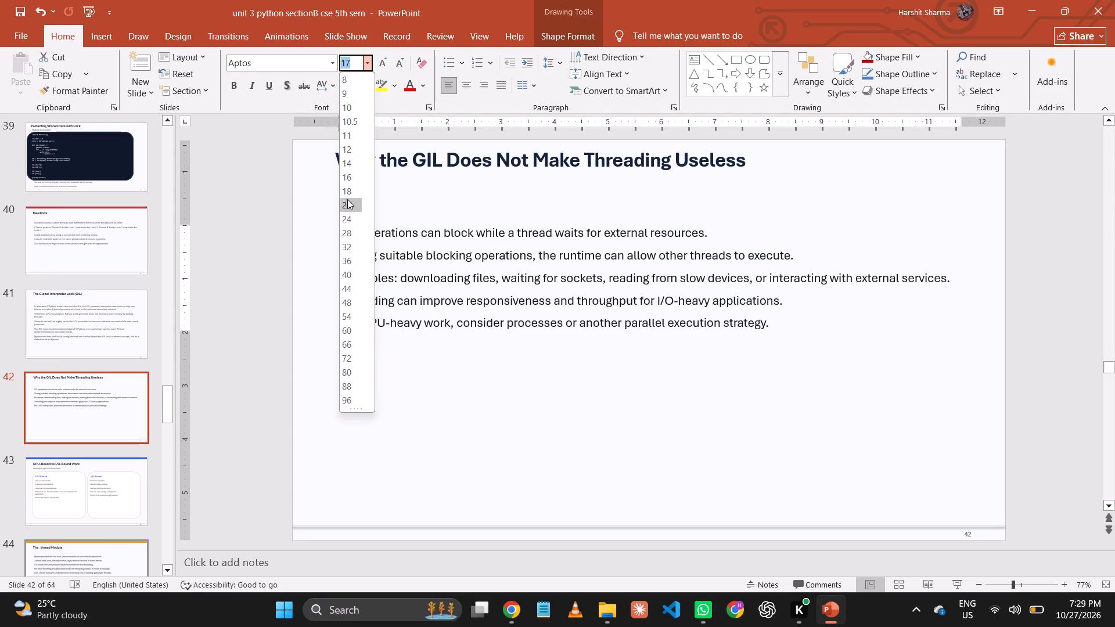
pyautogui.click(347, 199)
# Move the body text box on slide 42 up and slightly left, just below the title, and try stretching its bottom edge down.
pyautogui.moveTo(527, 222); pyautogui.dragTo(523, 189)
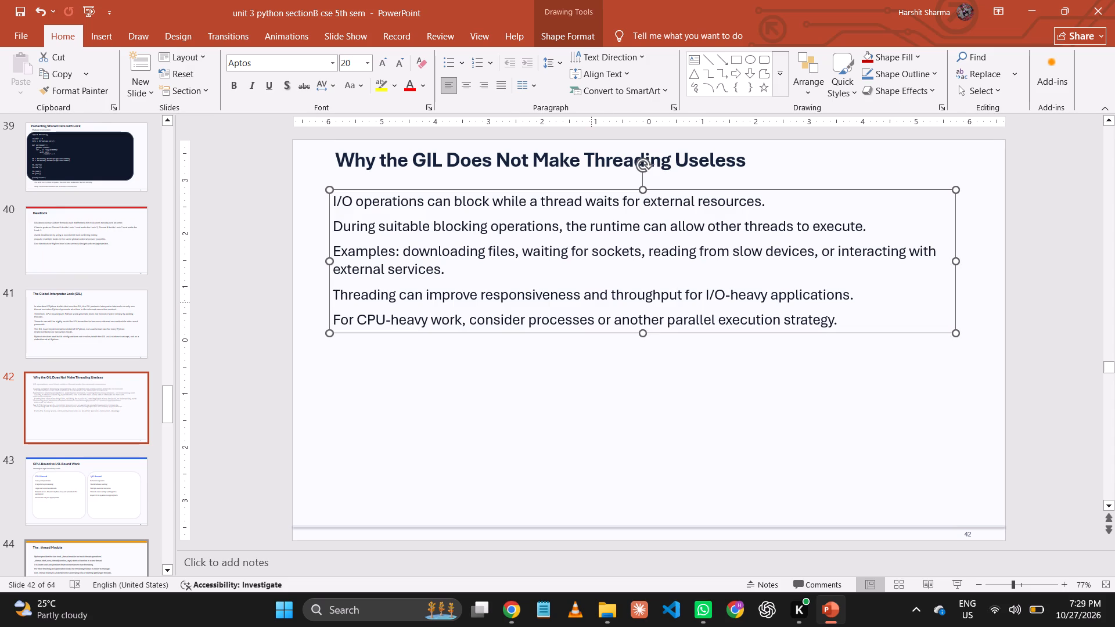
pyautogui.moveTo(643, 334); pyautogui.dragTo(631, 432)
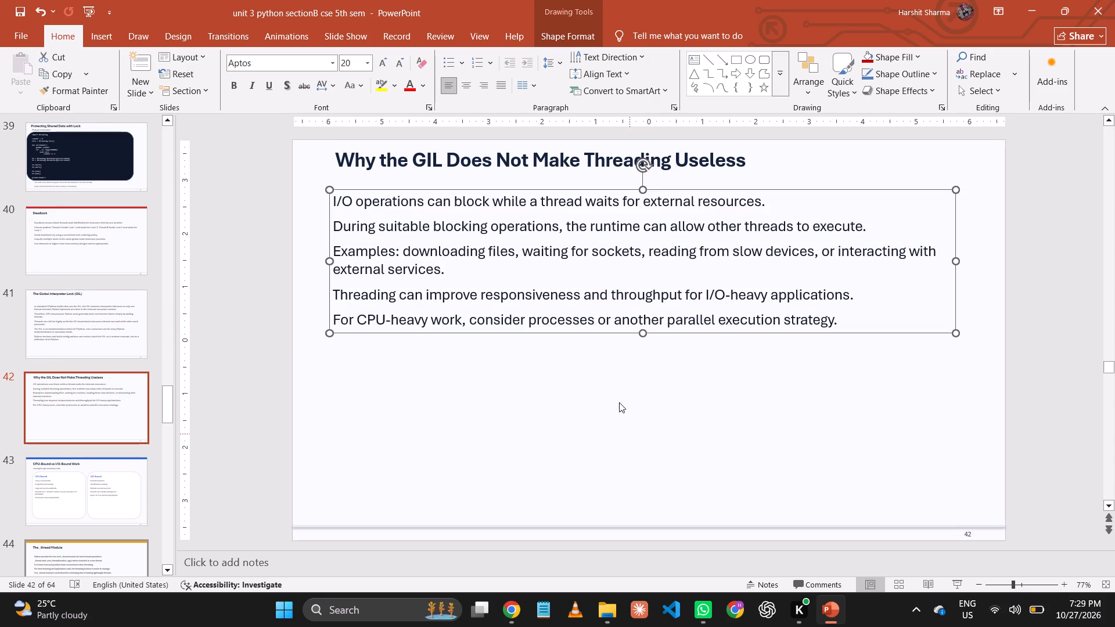
# Enlarge all the body text on slide 42 to 24 pt and save the presentation.
pyautogui.click(466, 242)
pyautogui.hotkey('ctrl', 'a')
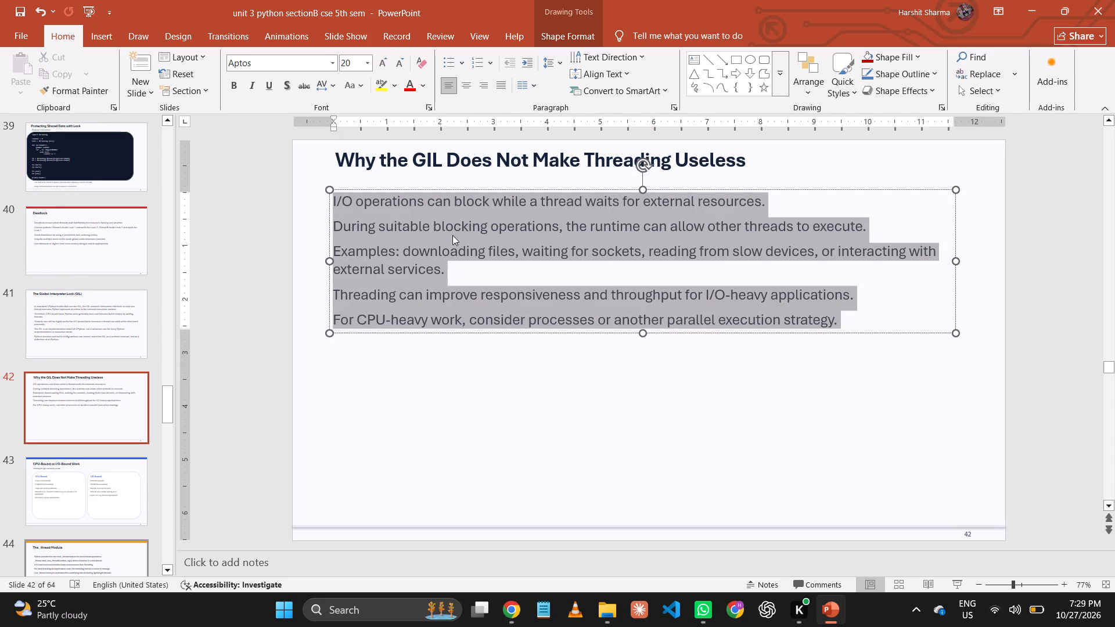
pyautogui.click(389, 67)
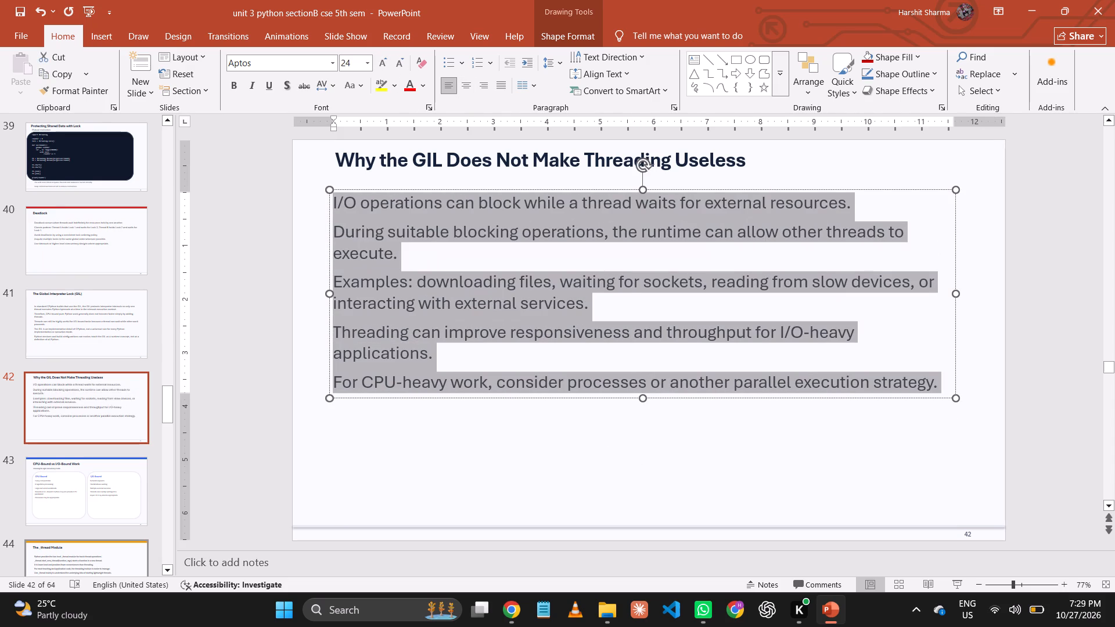
pyautogui.click(591, 452)
pyautogui.hotkey('ctrl', 's')
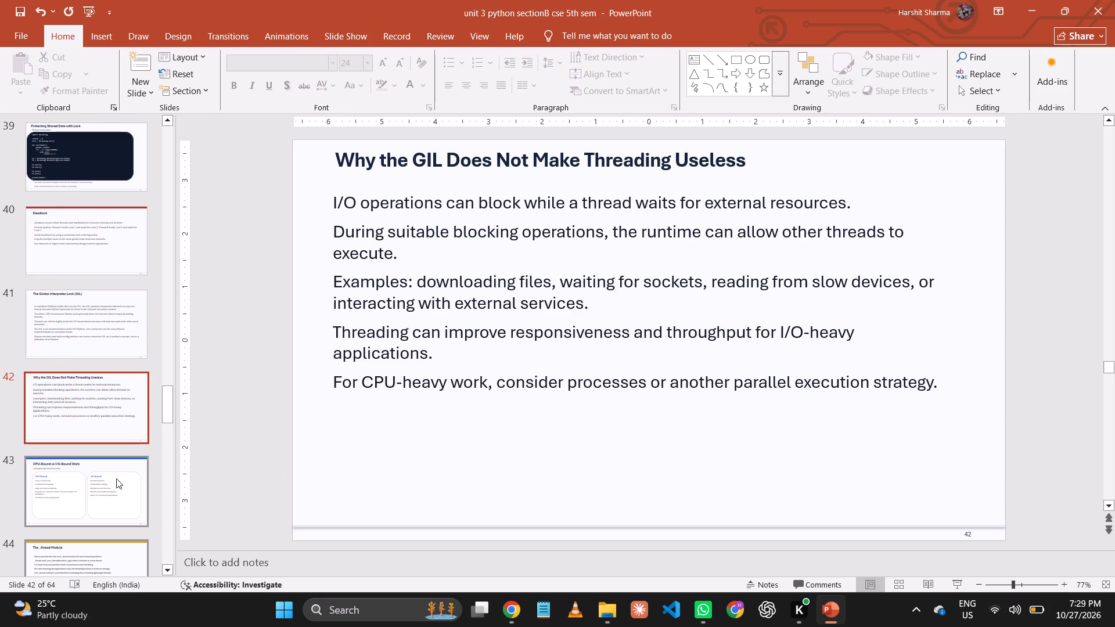
# Set the list text under the CPU-Bound heading on slide 43 to 24 pt.
pyautogui.click(116, 478)
pyautogui.click(395, 294)
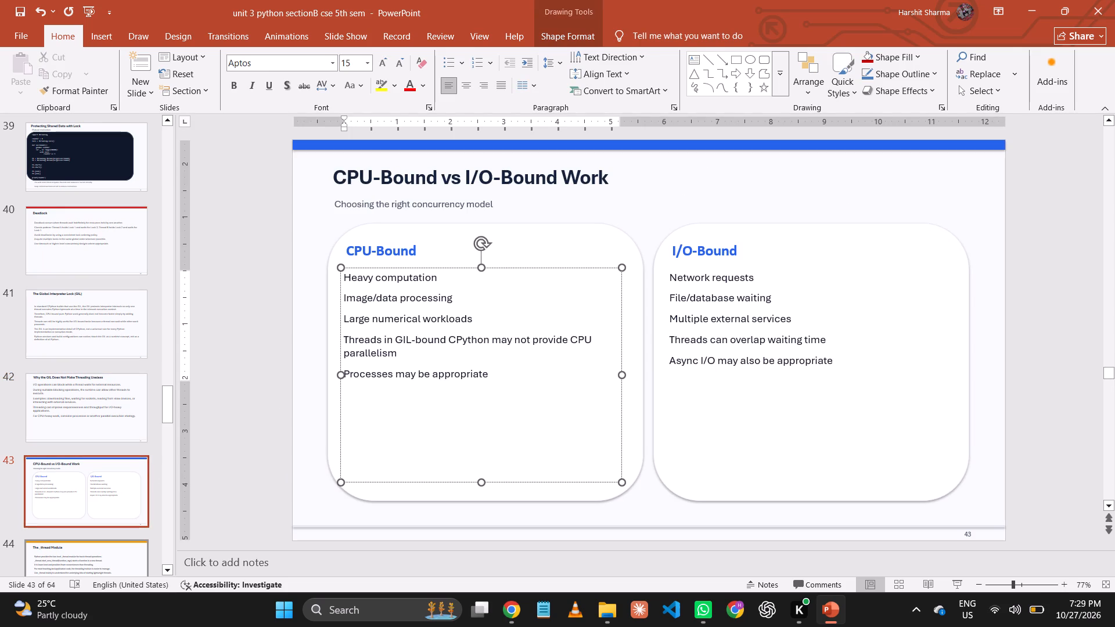
pyautogui.keyDown('ctrl'); pyautogui.click(389, 336); pyautogui.keyUp('ctrl')
pyautogui.hotkey('ctrl', 'a')
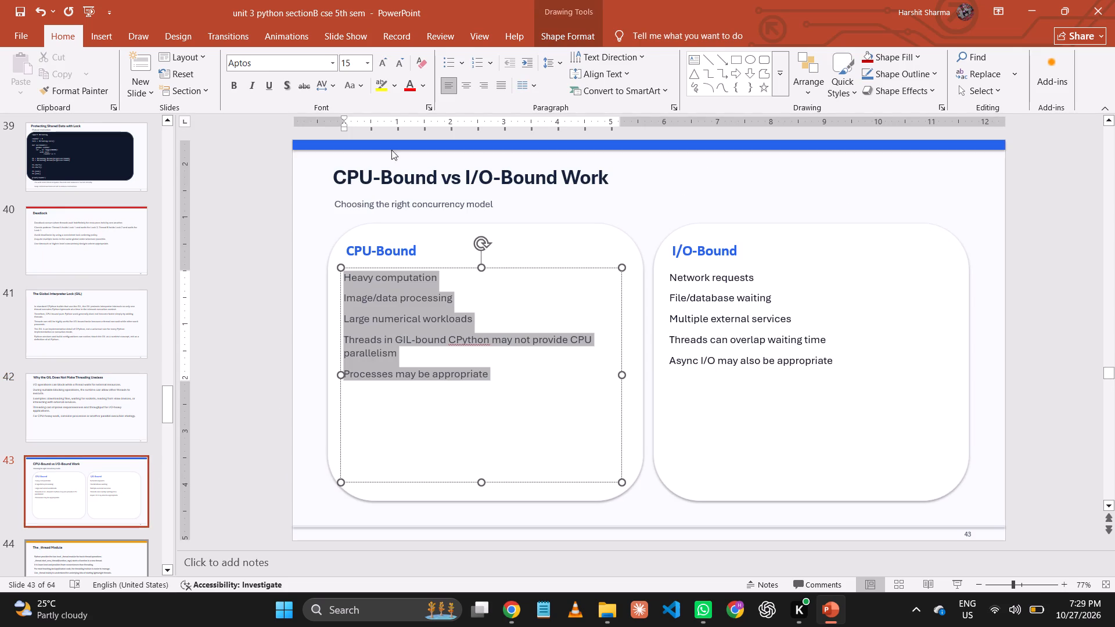
pyautogui.click(368, 62)
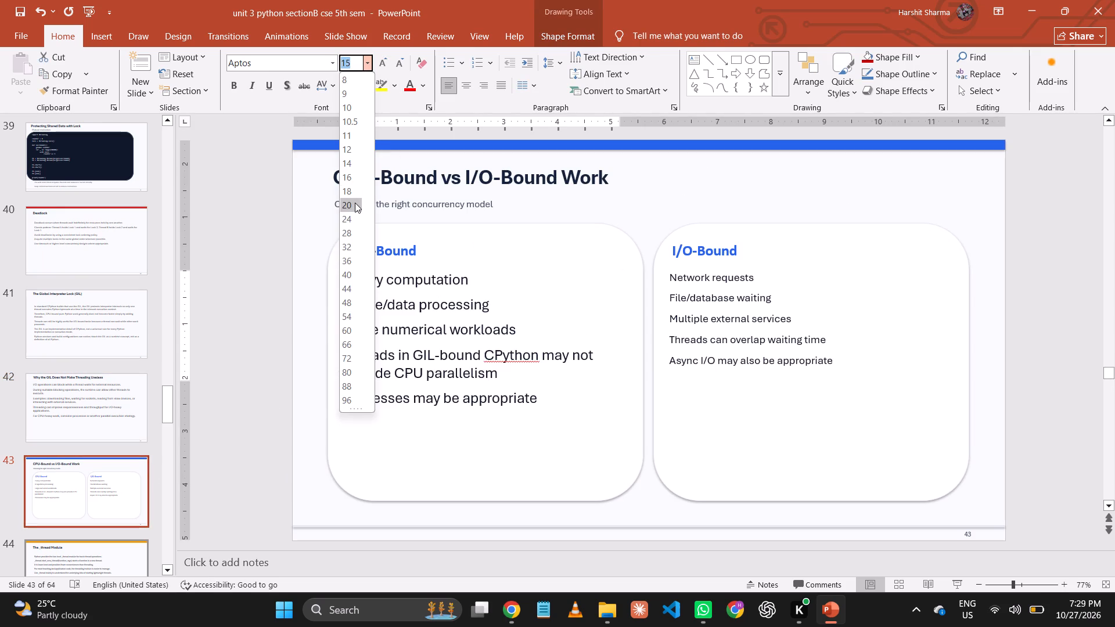
pyautogui.click(355, 212)
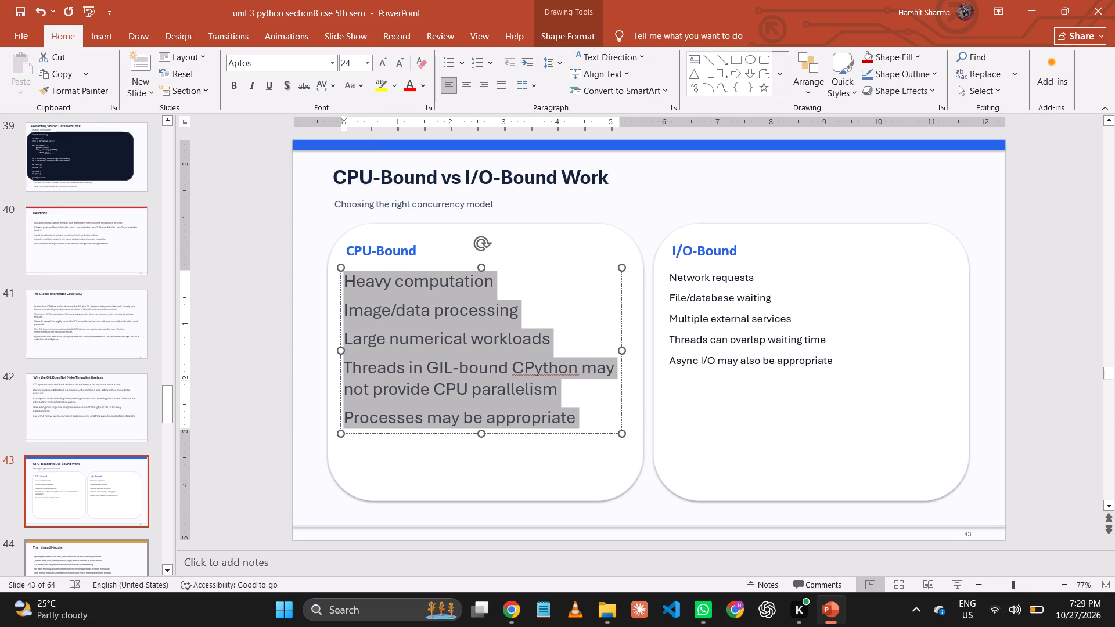
# Set the list text under the I/O-Bound heading on slide 43 to 24 pt.
pyautogui.click(688, 302)
pyautogui.hotkey('ctrl', 'a')
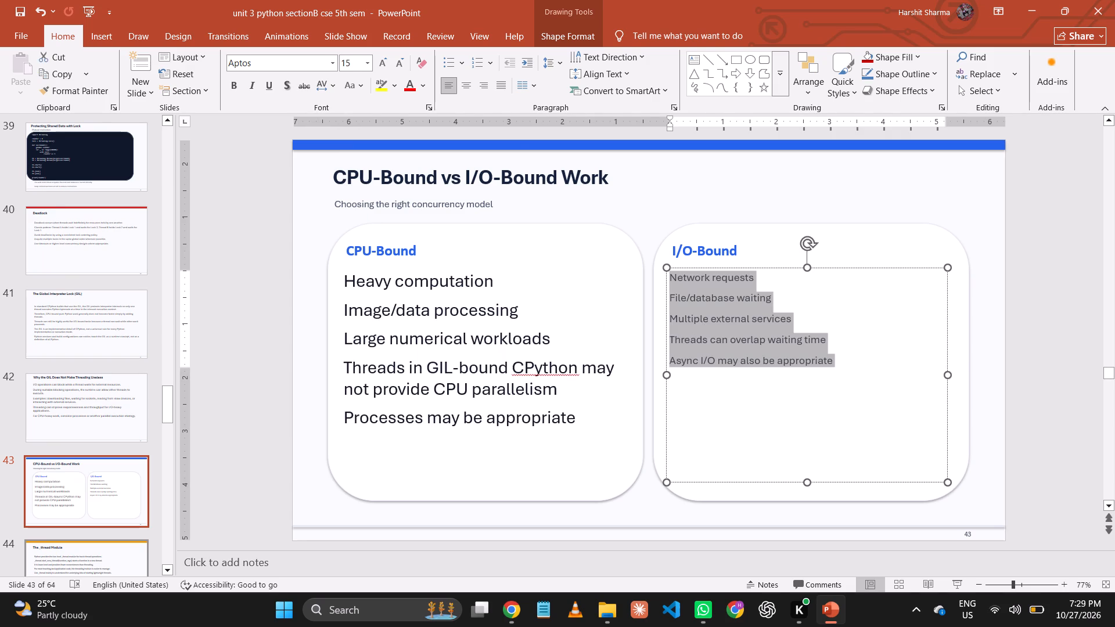
pyautogui.click(386, 68)
pyautogui.click(386, 69)
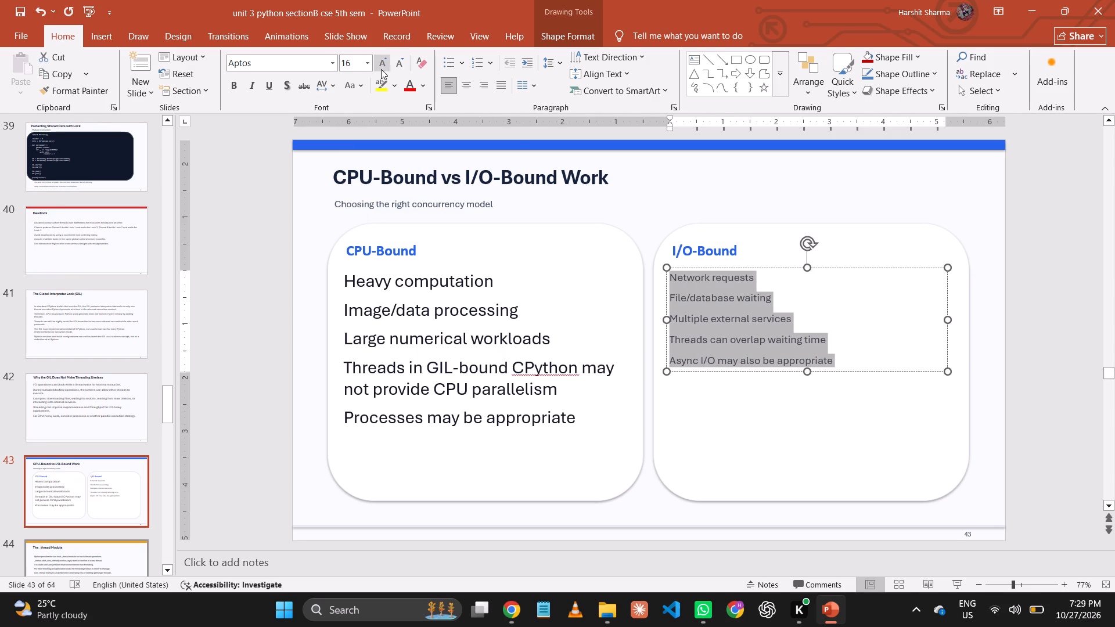
pyautogui.click(379, 67)
pyautogui.click(370, 67)
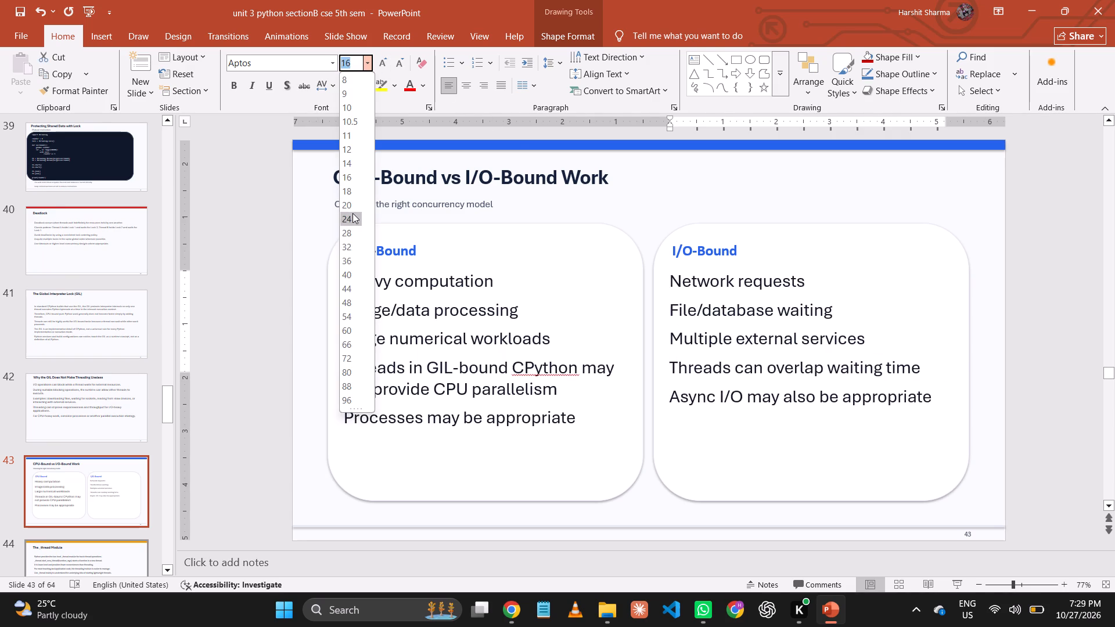
pyautogui.click(353, 213)
# Set the subtitle "Choosing the right concurrency model" on slide 43 to 20 pt and save the presentation.
pyautogui.click(448, 203)
pyautogui.hotkey('ctrl', 'a')
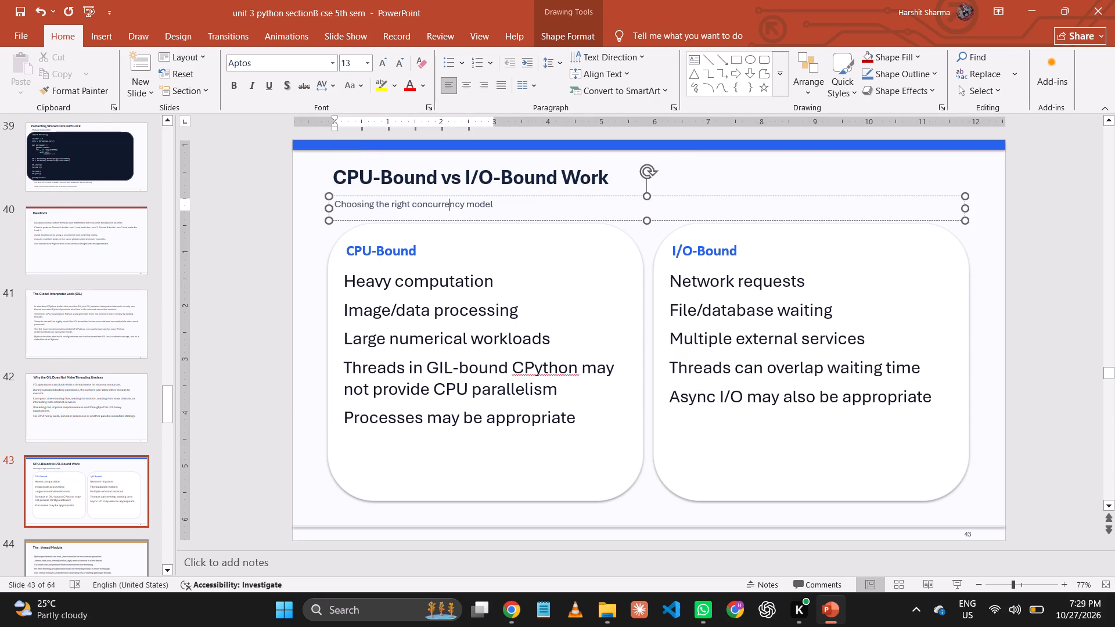
pyautogui.click(375, 62)
pyautogui.click(362, 62)
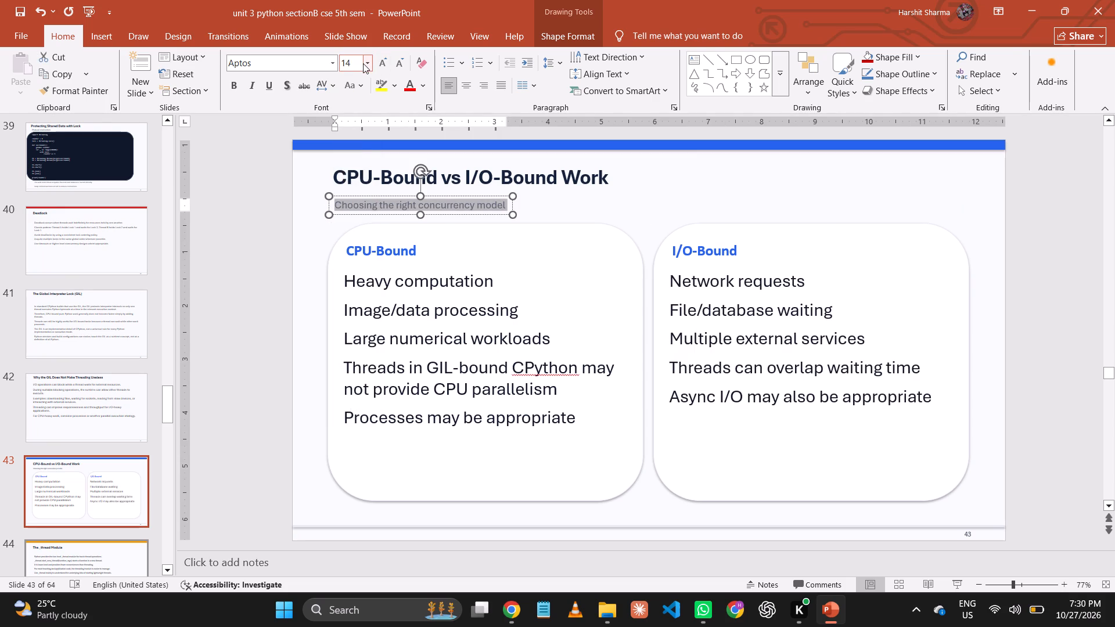
pyautogui.click(364, 64)
pyautogui.click(359, 199)
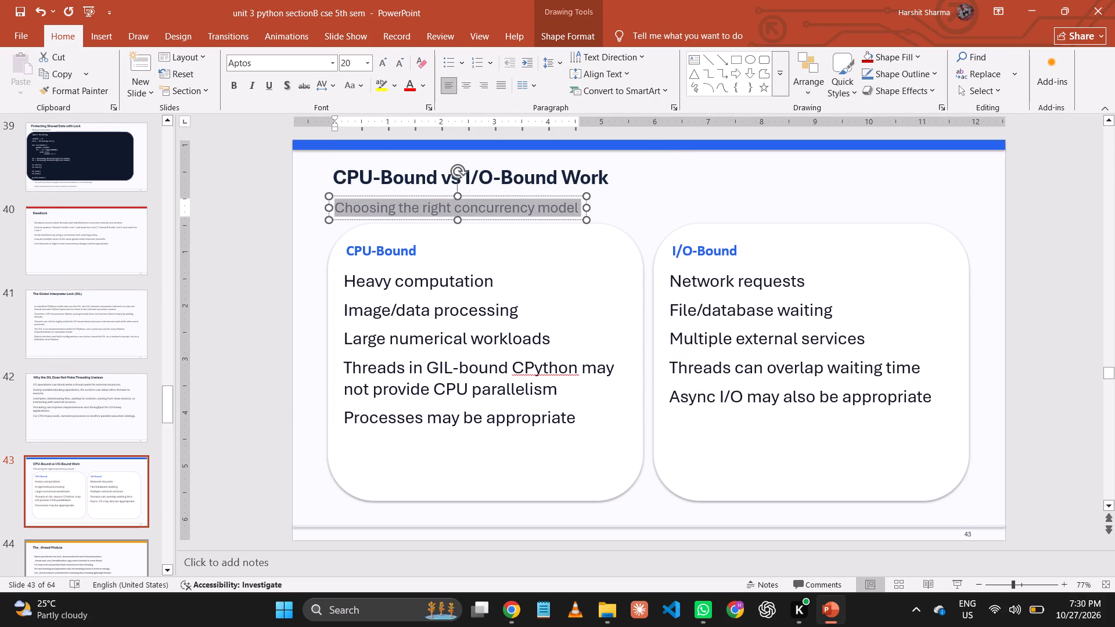
pyautogui.click(711, 171)
pyautogui.hotkey('ctrl', 's')
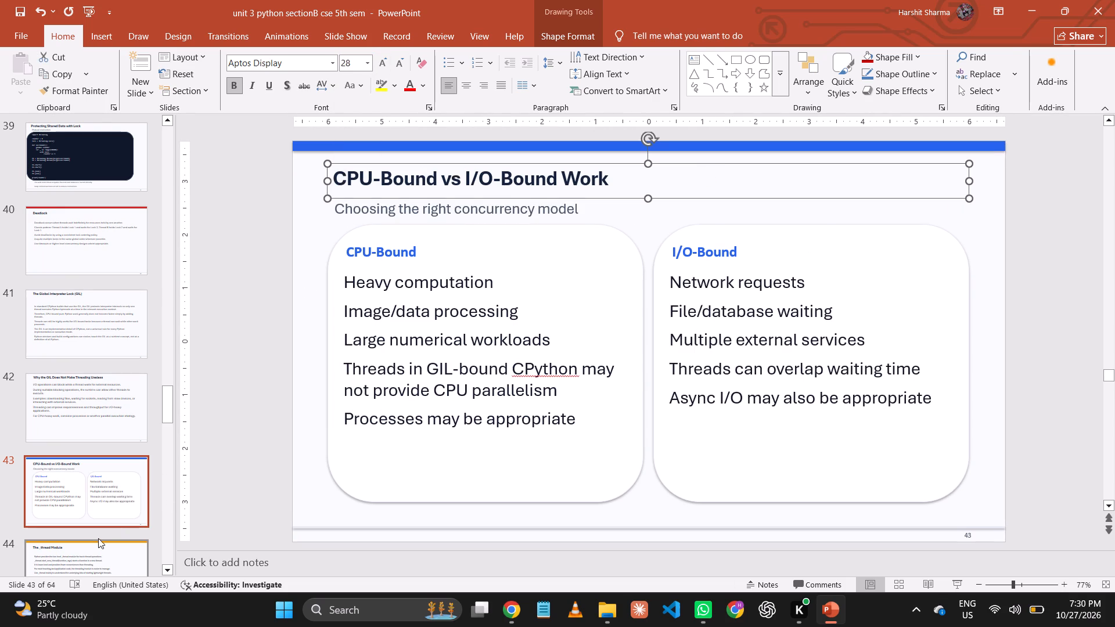
# Delete the blue bar across the top of slide 43.
pyautogui.click(89, 548)
pyautogui.moveTo(63, 416); pyautogui.dragTo(64, 410)
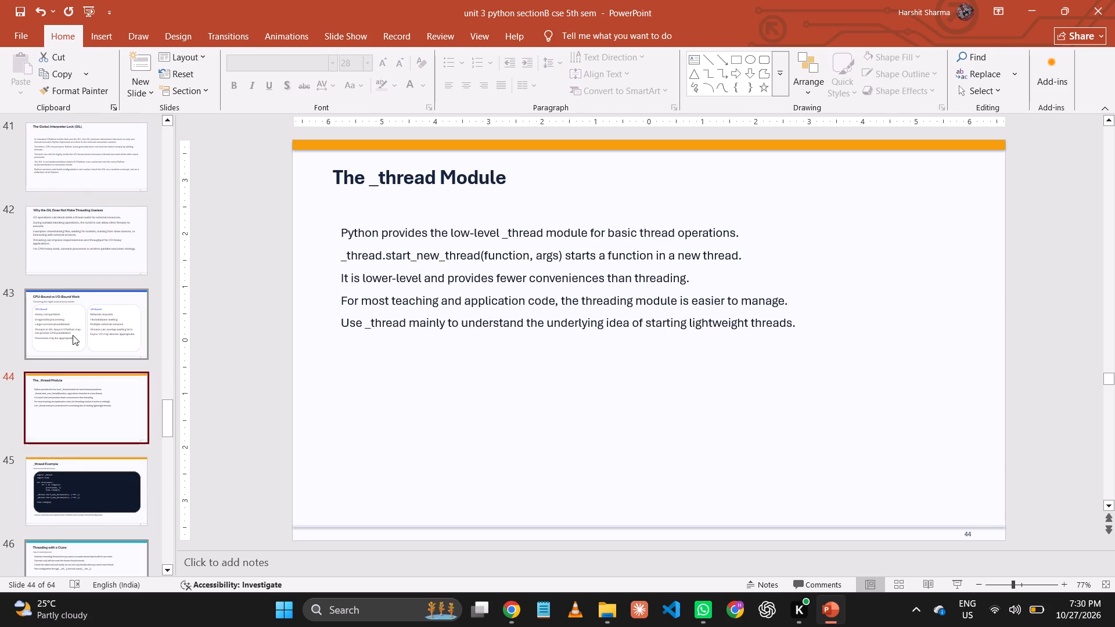
pyautogui.click(73, 333)
pyautogui.click(608, 148)
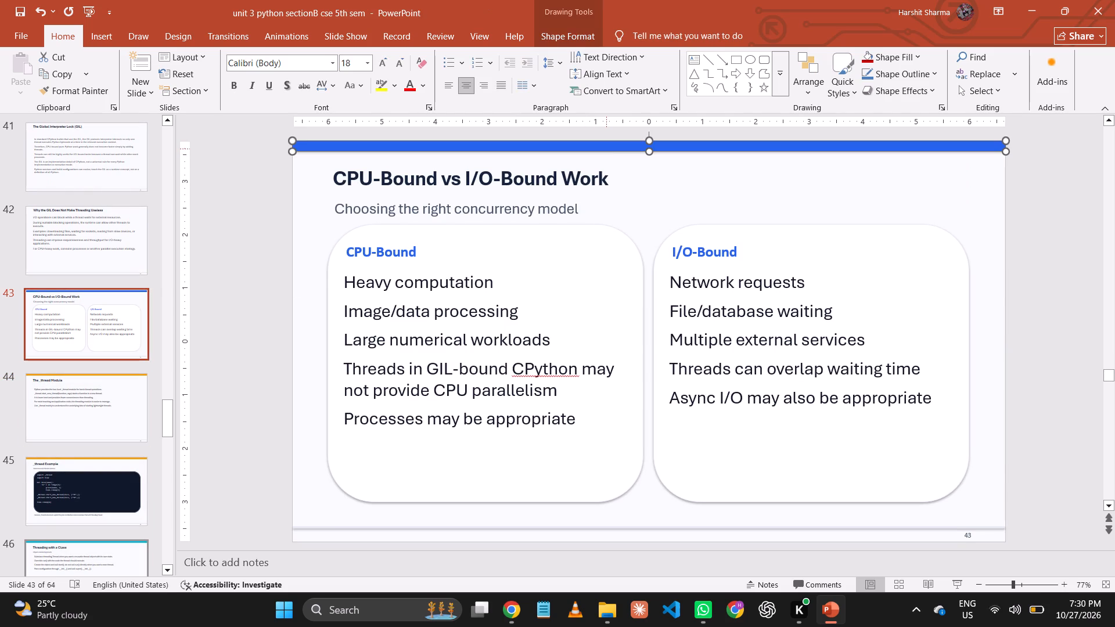
pyautogui.press('Delete')
# Move the title on slide 43 up near the slide's top edge, bring the subtitle up directly beneath it, and save.
pyautogui.click(577, 181)
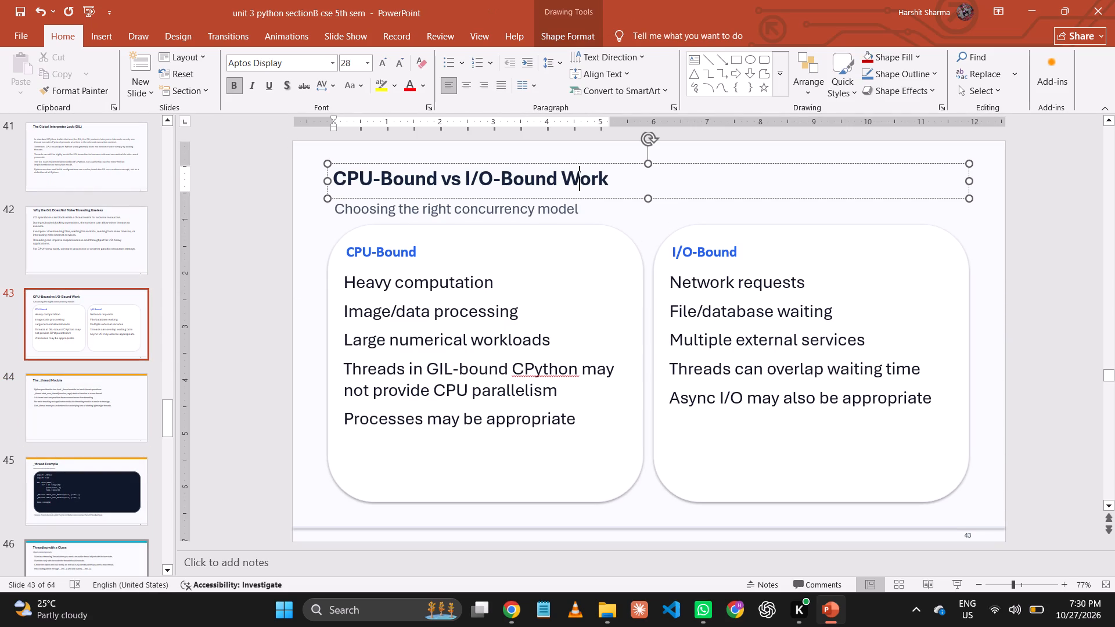
pyautogui.moveTo(578, 163); pyautogui.dragTo(578, 147)
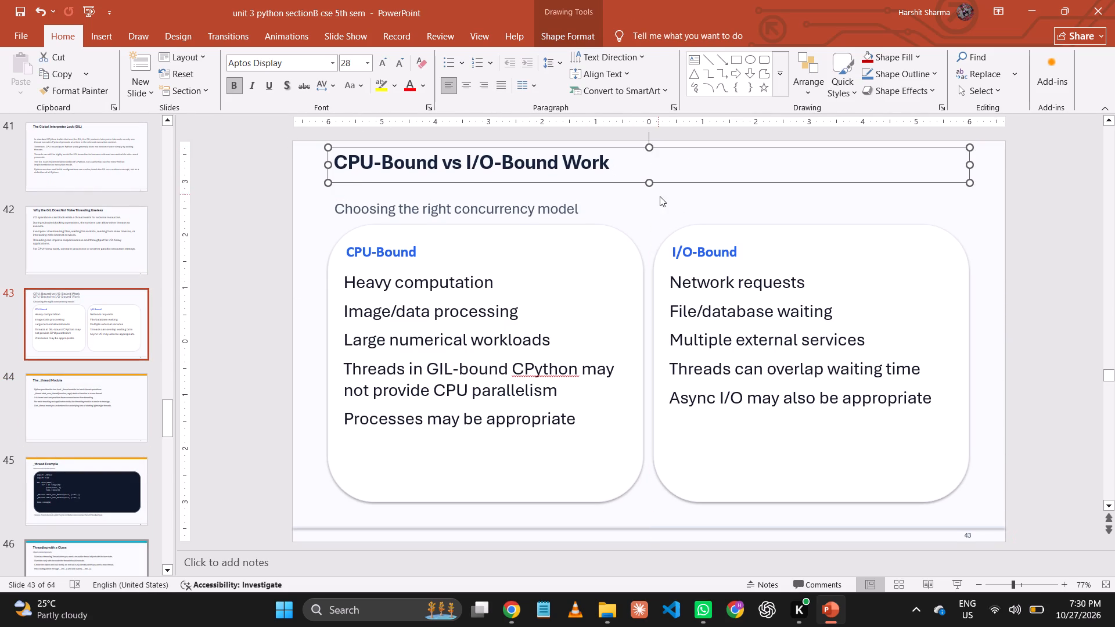
pyautogui.click(662, 199)
pyautogui.hotkey('ctrl', 's')
pyautogui.click(504, 198)
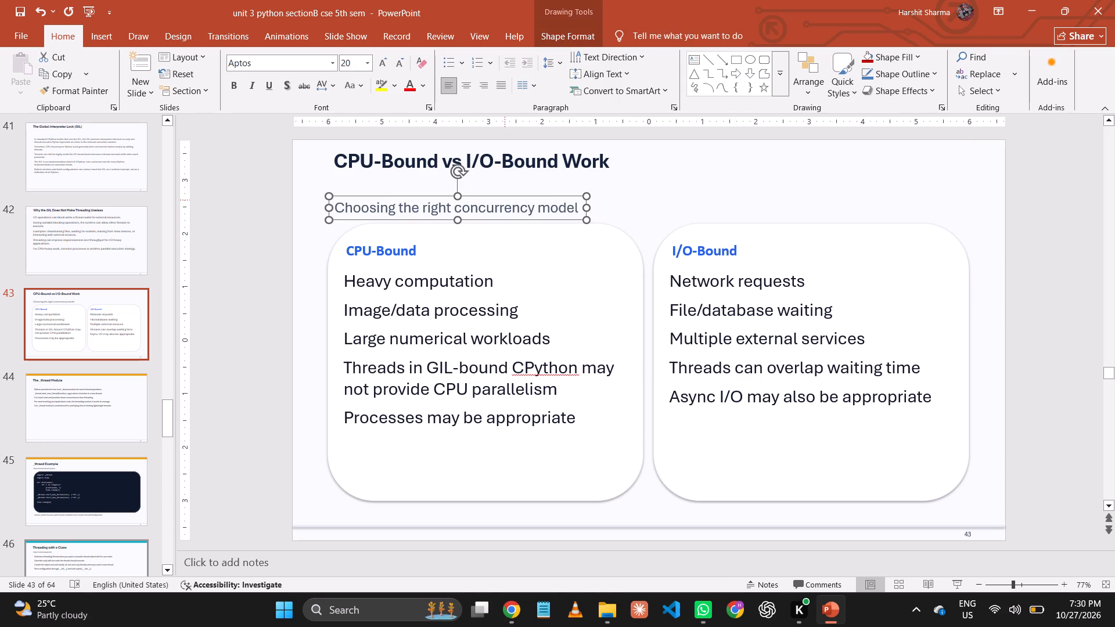
pyautogui.moveTo(505, 197); pyautogui.dragTo(505, 177)
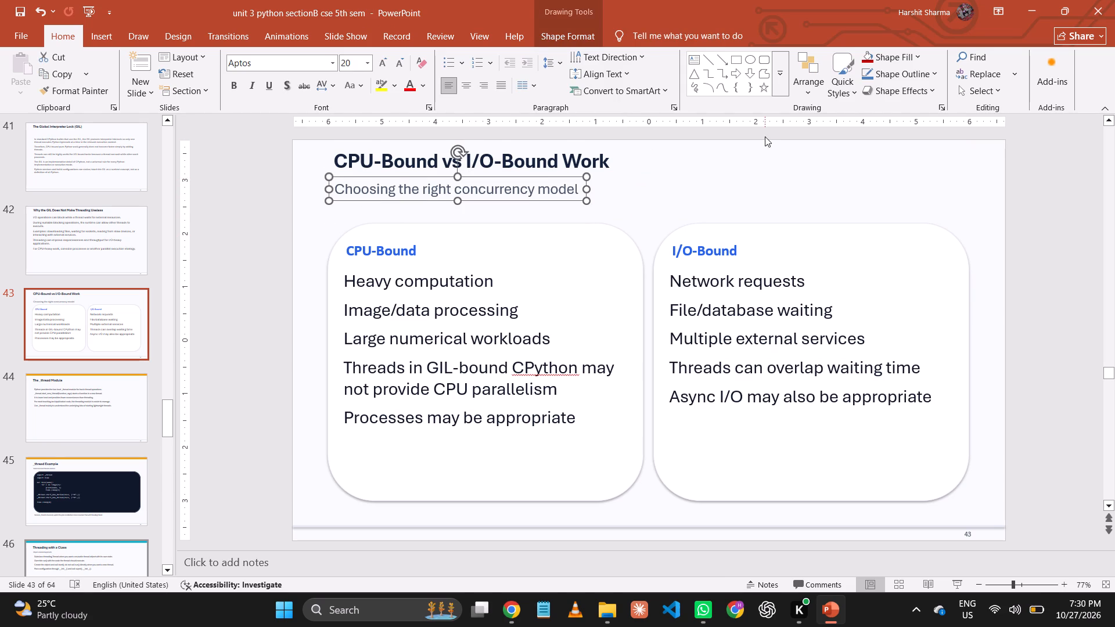
pyautogui.click(757, 161)
pyautogui.hotkey('ctrl', 's')
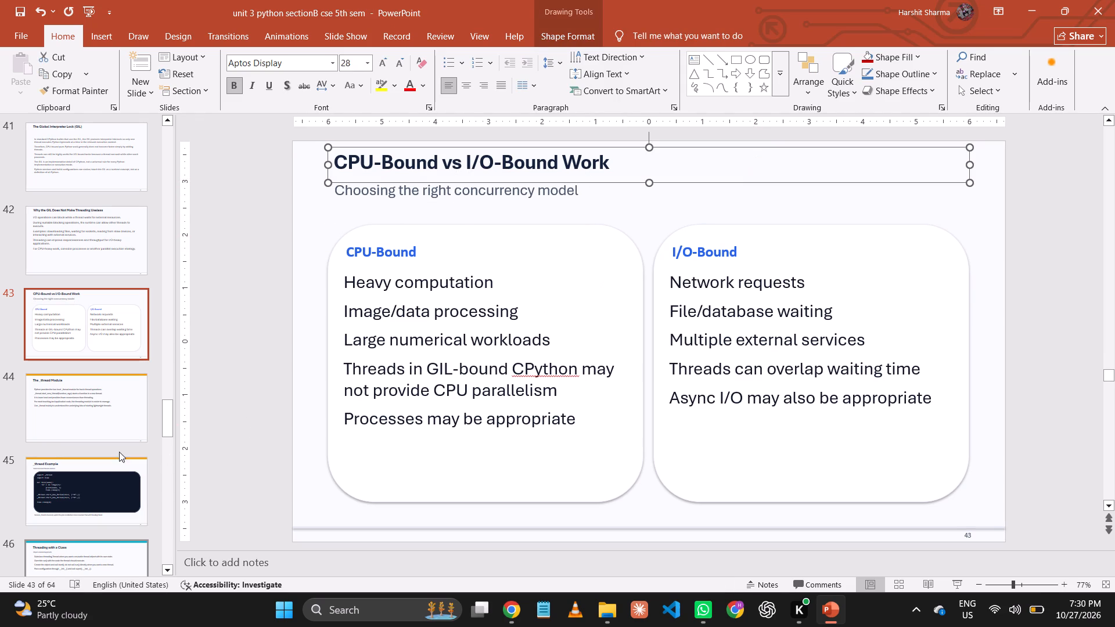
# Delete the orange bar across the top of slide 44, "The _thread Module".
pyautogui.click(113, 406)
pyautogui.click(89, 311)
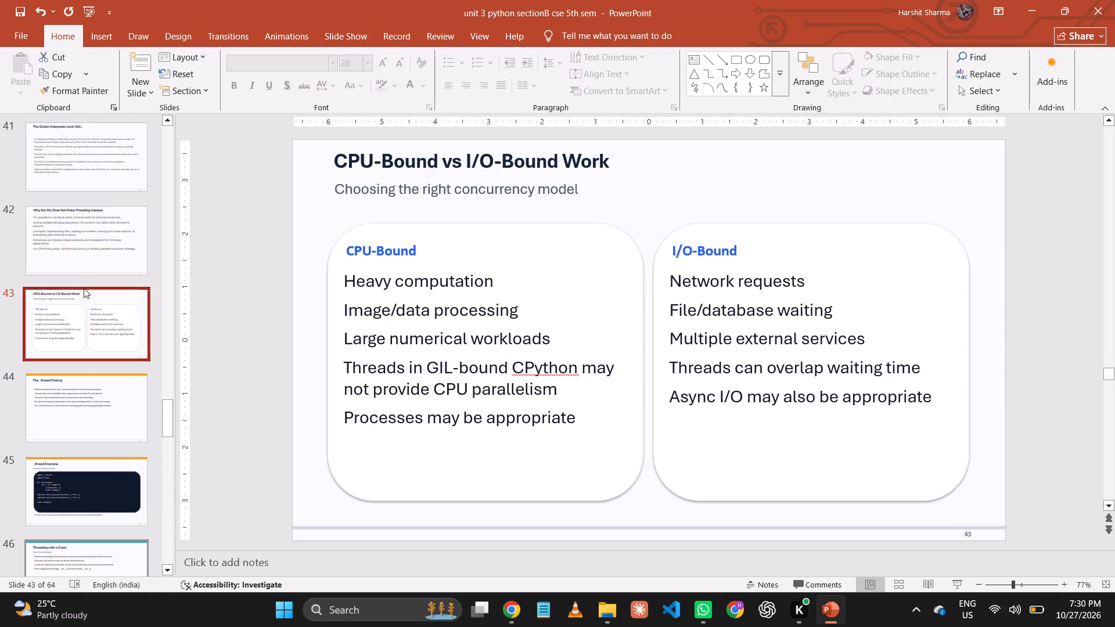
pyautogui.click(76, 248)
pyautogui.click(77, 365)
pyautogui.click(76, 407)
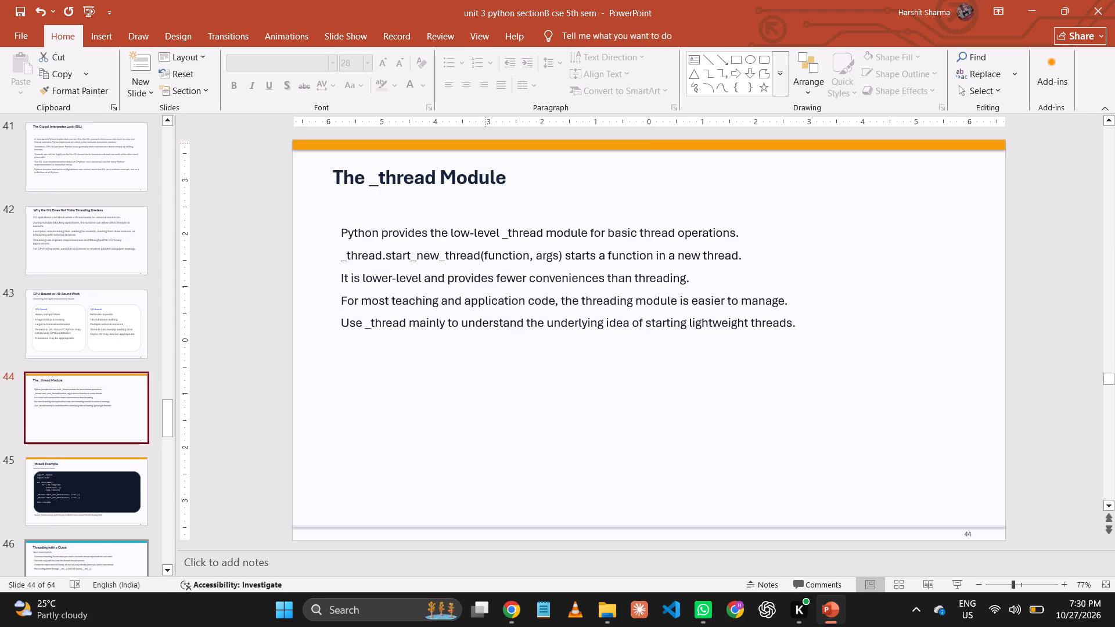
pyautogui.click(485, 143)
pyautogui.press('Delete')
# Move the title on slide 44 up and slightly right, and bring the body text box up just beneath it.
pyautogui.click(485, 176)
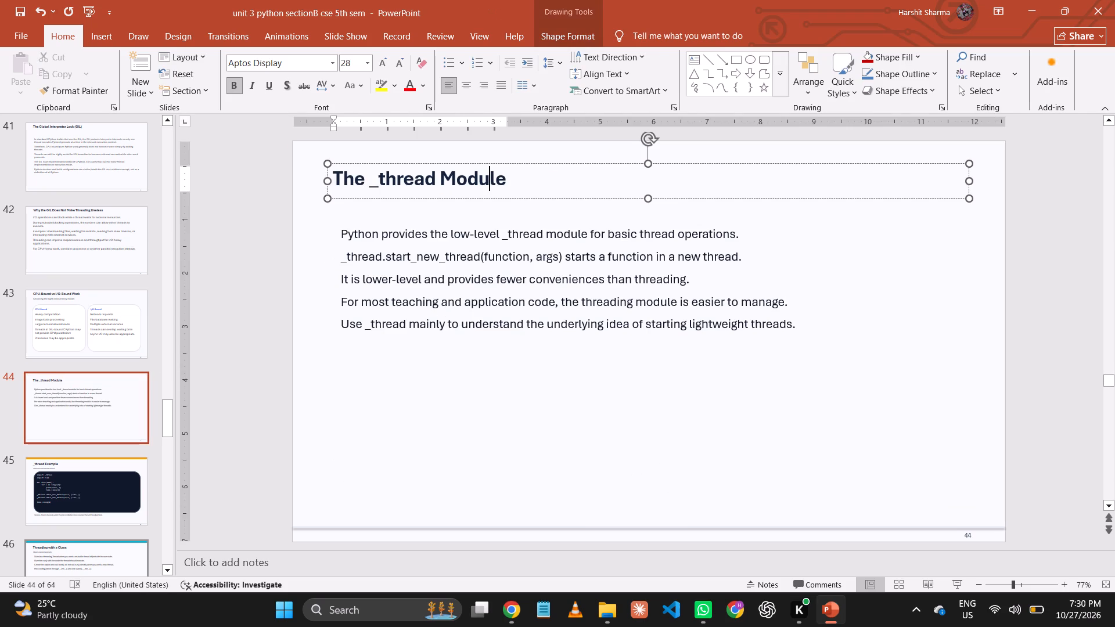
pyautogui.moveTo(487, 163); pyautogui.dragTo(490, 146)
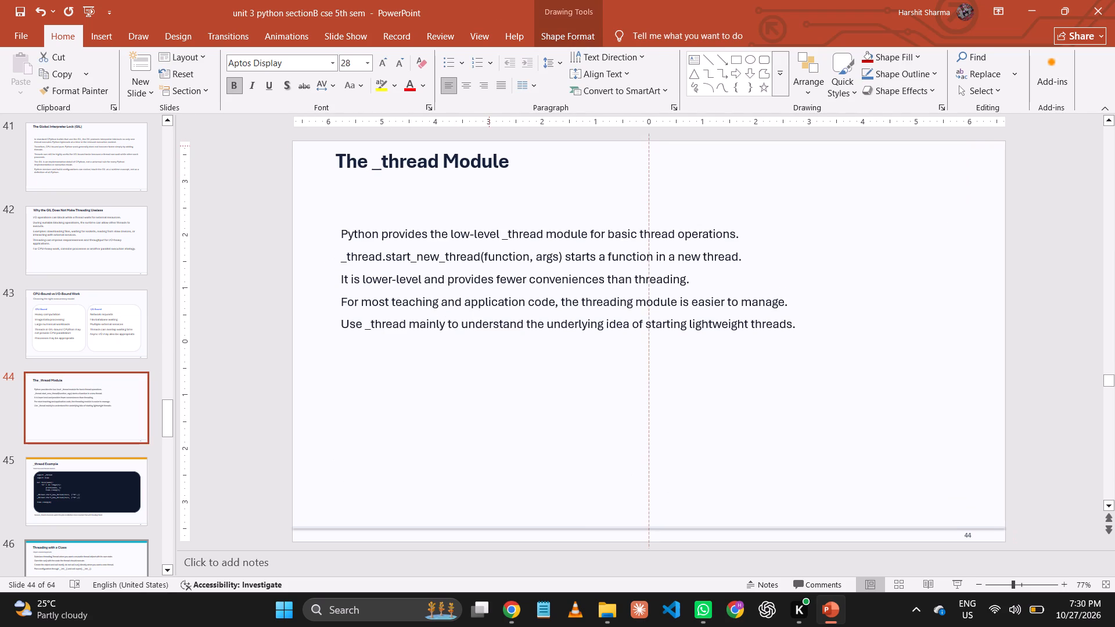
pyautogui.moveTo(490, 146); pyautogui.dragTo(495, 146)
pyautogui.click(478, 287)
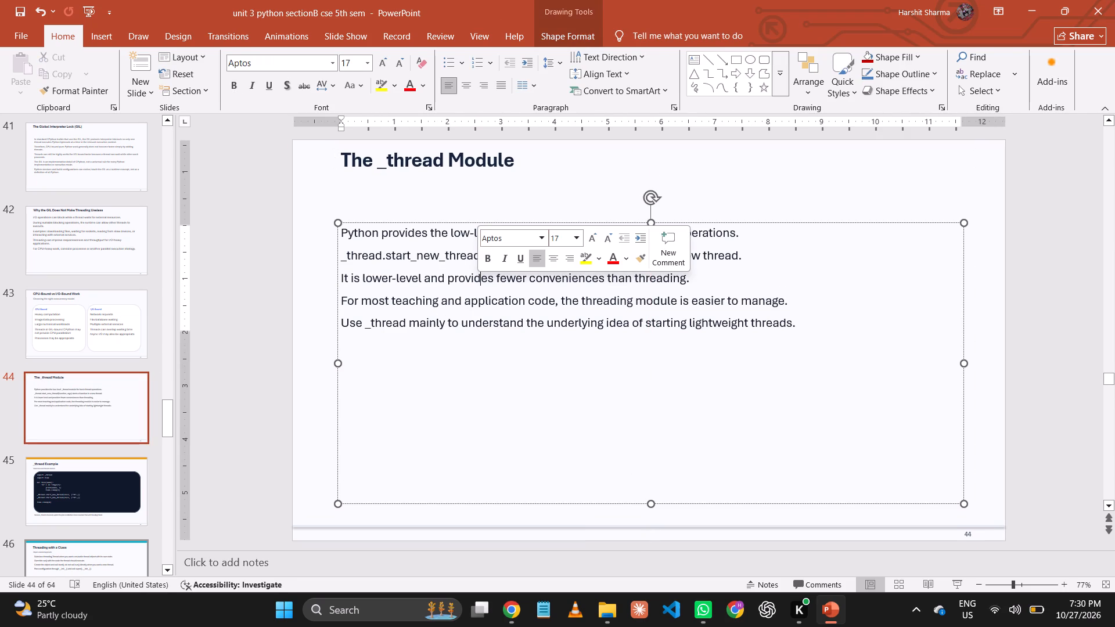
pyautogui.moveTo(601, 219); pyautogui.dragTo(593, 185)
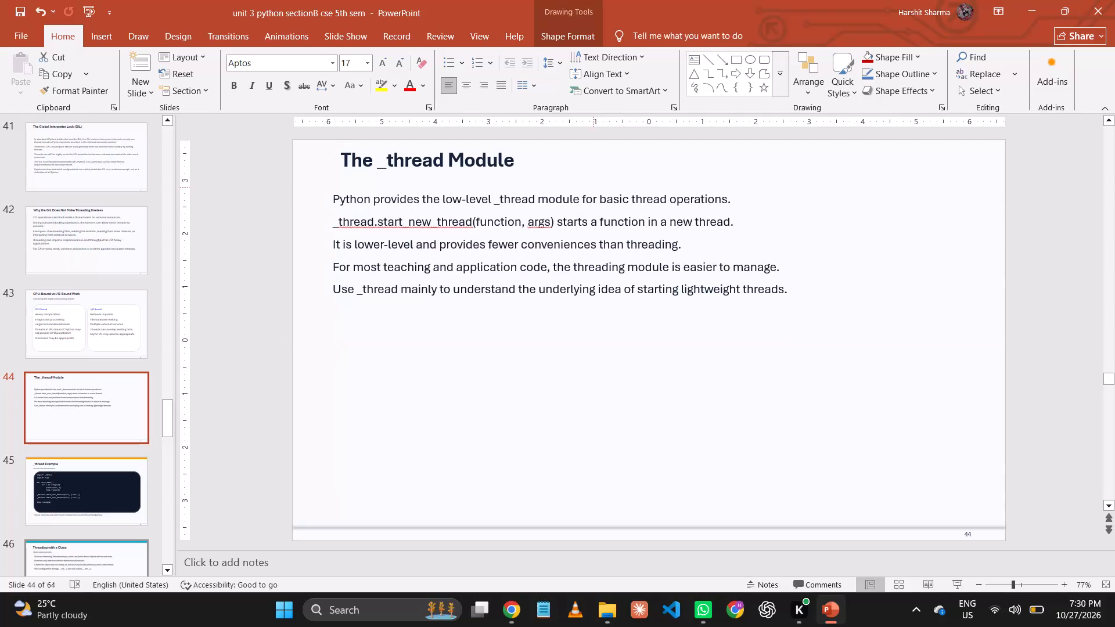
pyautogui.moveTo(593, 185); pyautogui.dragTo(599, 183)
# Enlarge all the body text on slide 44 to 24 pt.
pyautogui.click(574, 240)
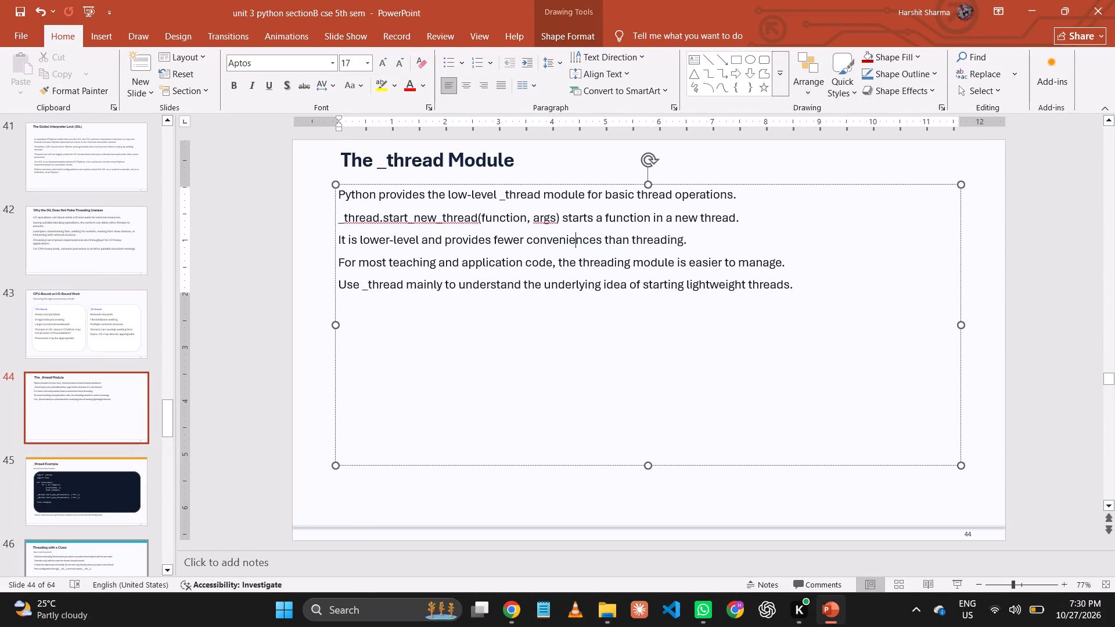
pyautogui.hotkey('ctrl', 'a')
pyautogui.click(362, 59)
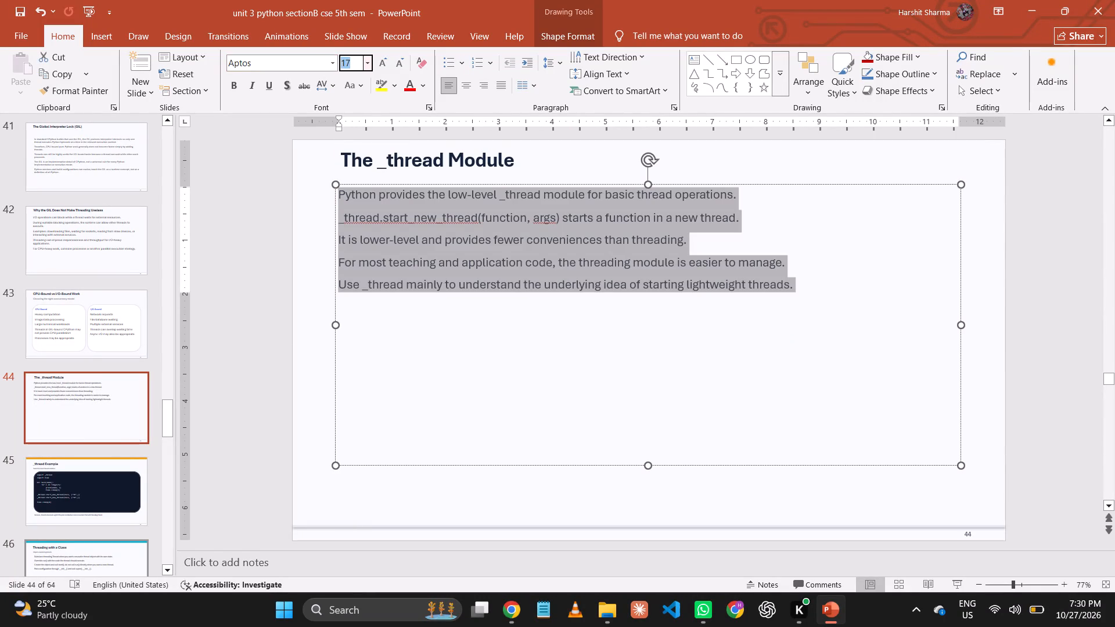
pyautogui.click(364, 66)
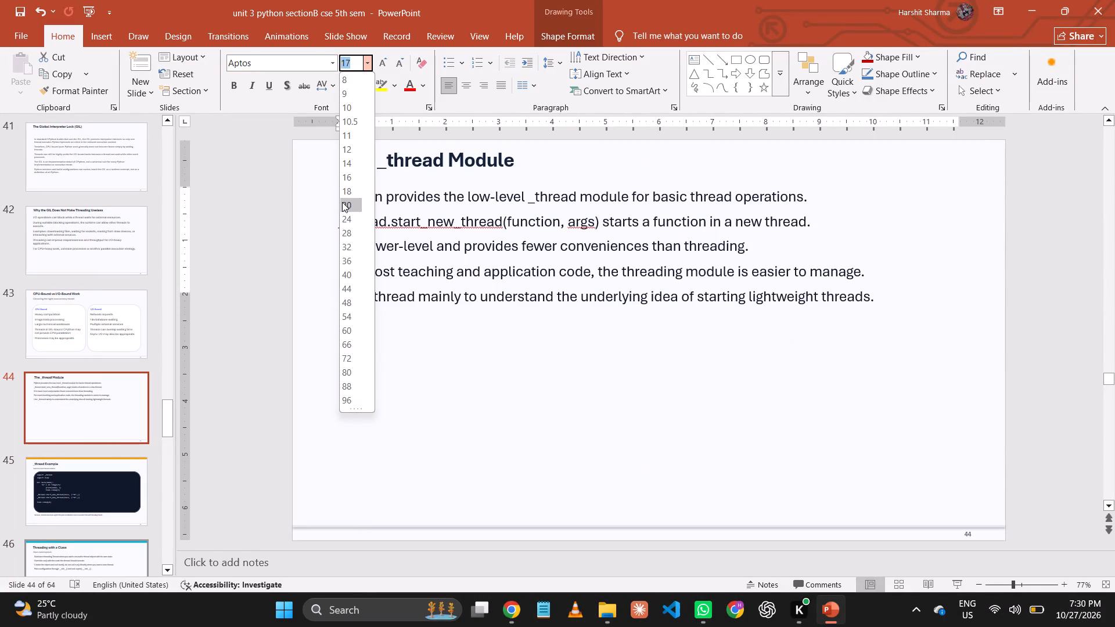
pyautogui.click(342, 202)
pyautogui.click(365, 64)
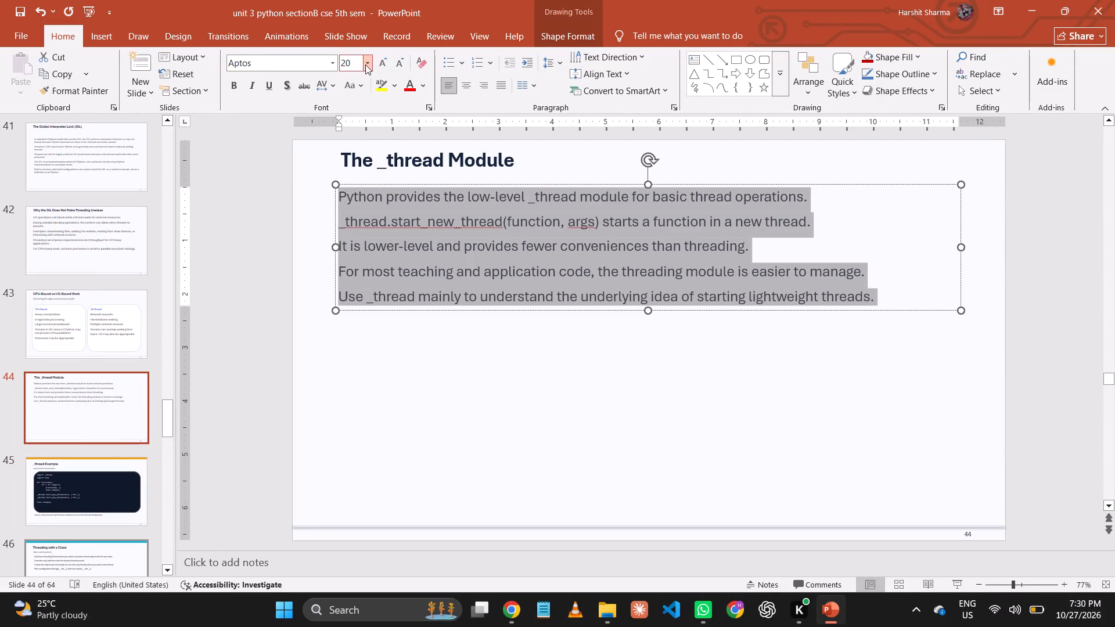
pyautogui.click(354, 221)
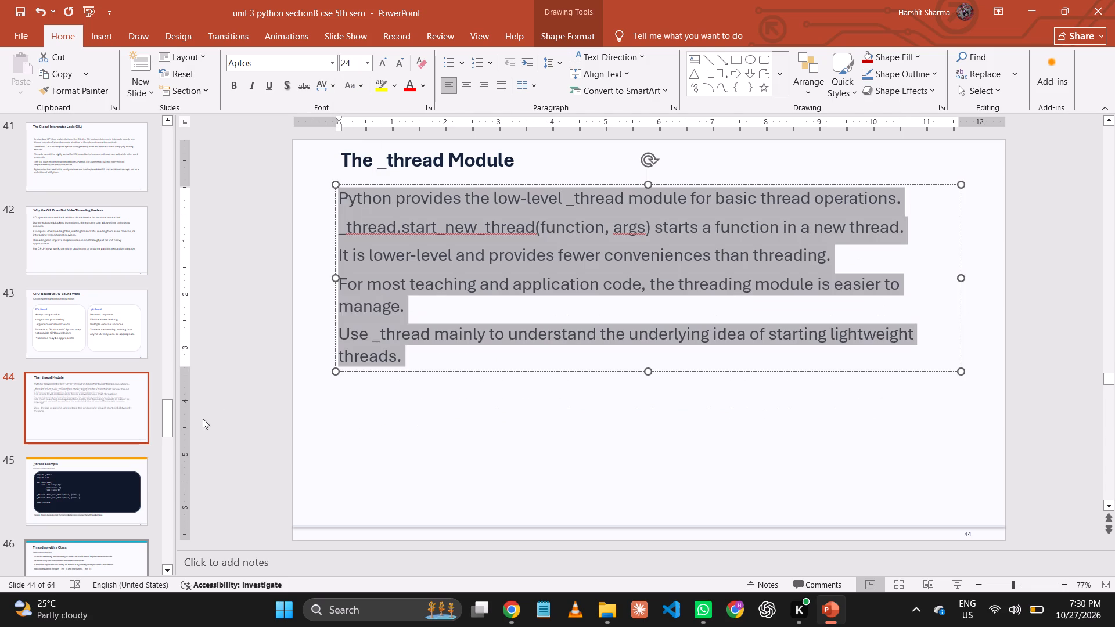
# Shift the body text box on slide 44 down slightly to leave a gap below the title.
pyautogui.click(116, 484)
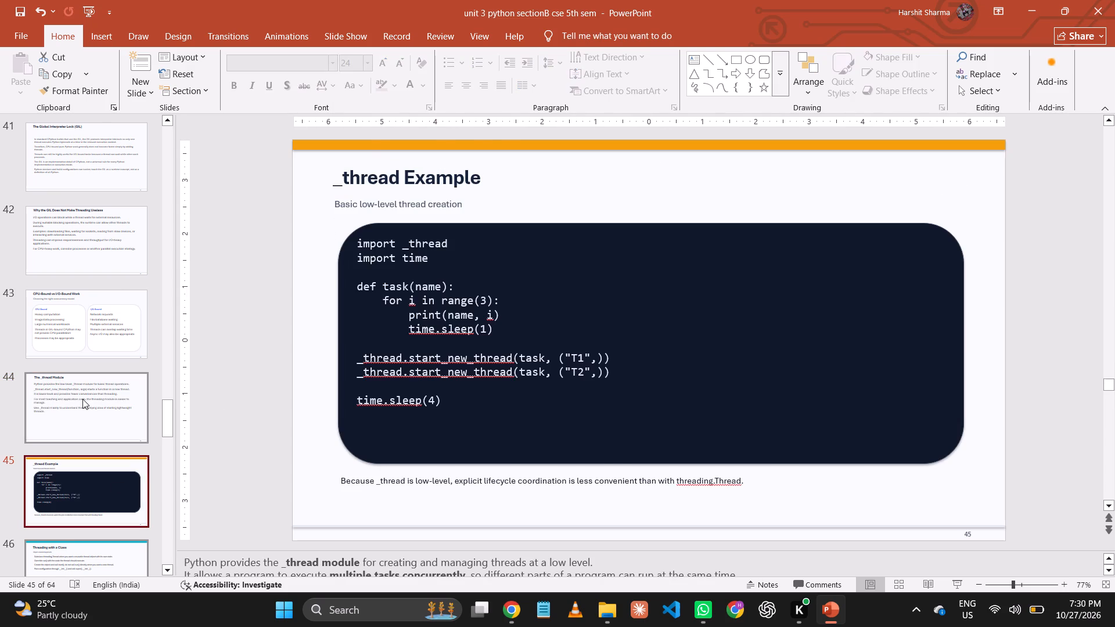
pyautogui.click(82, 399)
pyautogui.click(521, 296)
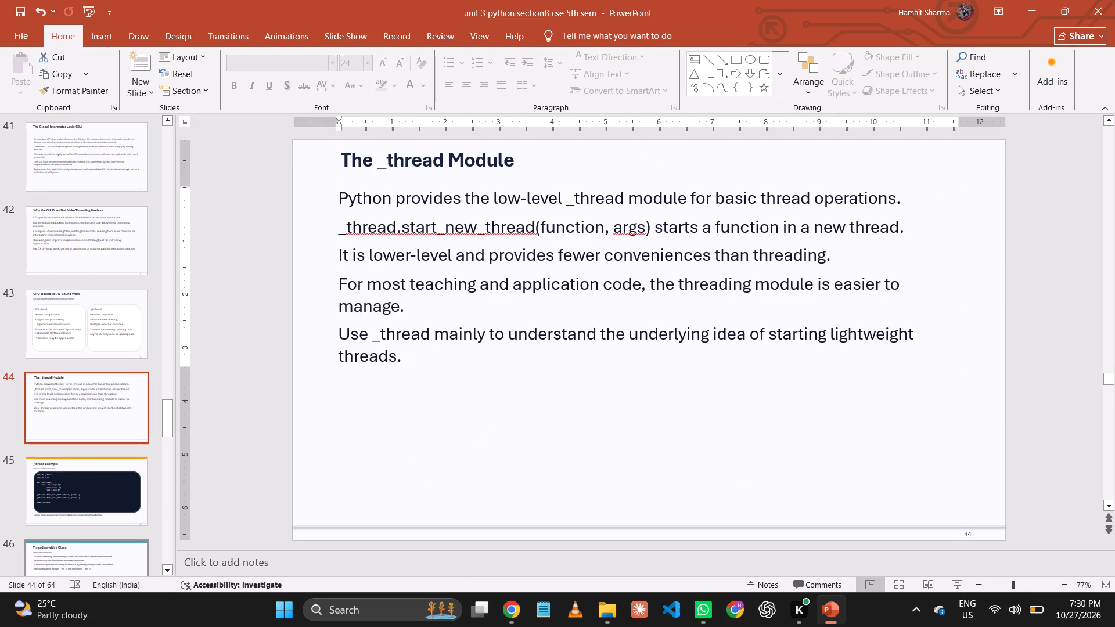
pyautogui.moveTo(613, 183); pyautogui.dragTo(613, 196)
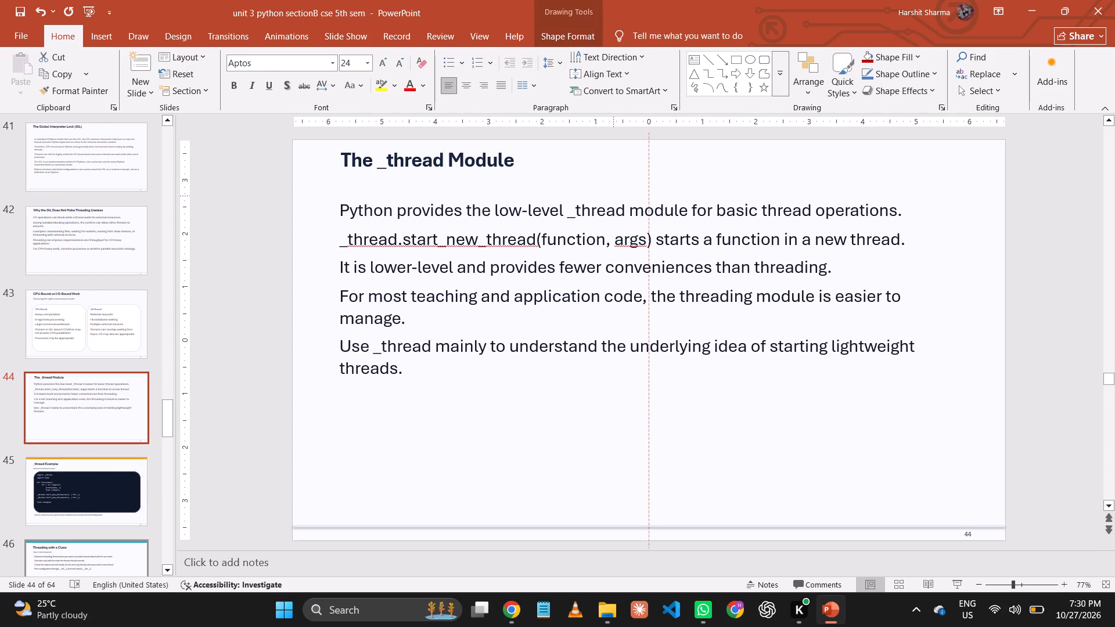
pyautogui.moveTo(613, 196); pyautogui.dragTo(613, 199)
# Set the subtitle "Basic low-level thread creation" on slide 45 to 20 pt.
pyautogui.click(107, 469)
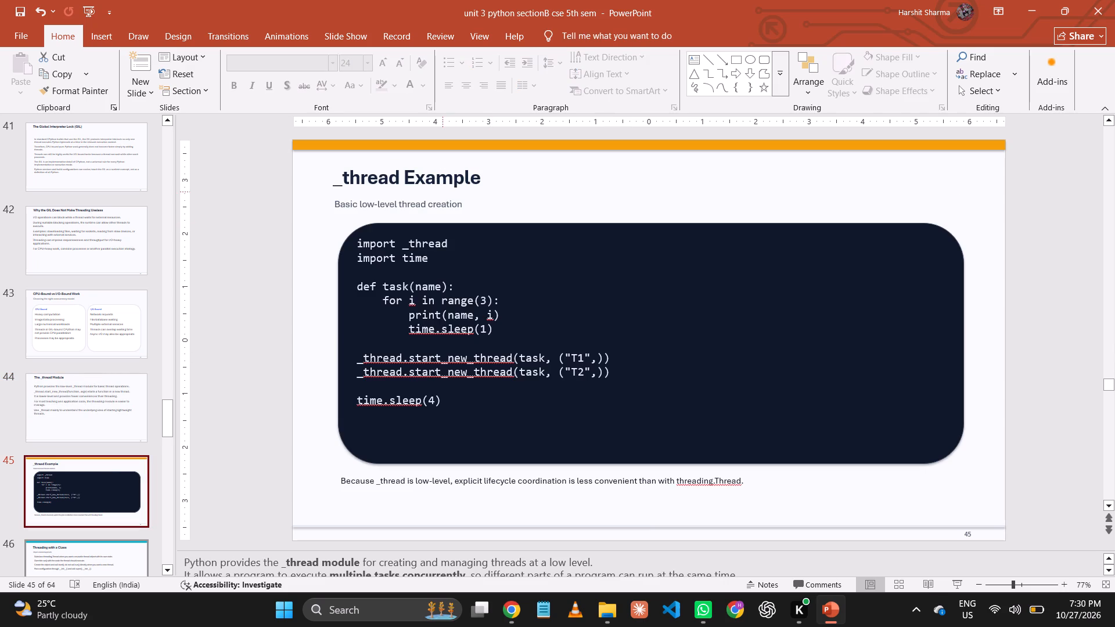
pyautogui.click(434, 202)
pyautogui.hotkey('ctrl', 'a')
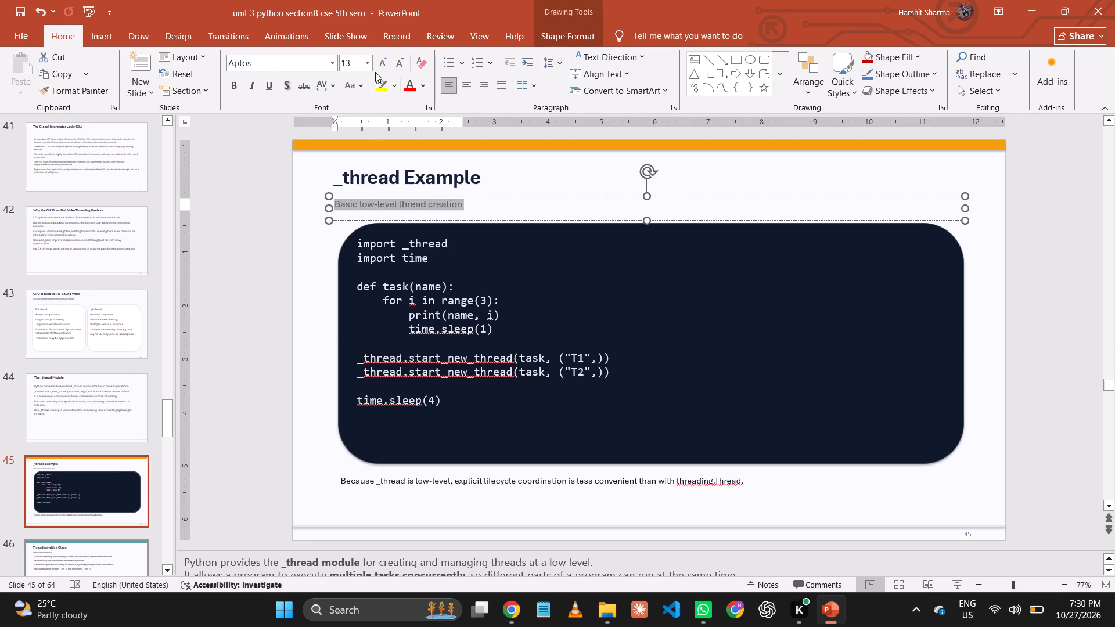
pyautogui.click(364, 60)
pyautogui.click(355, 203)
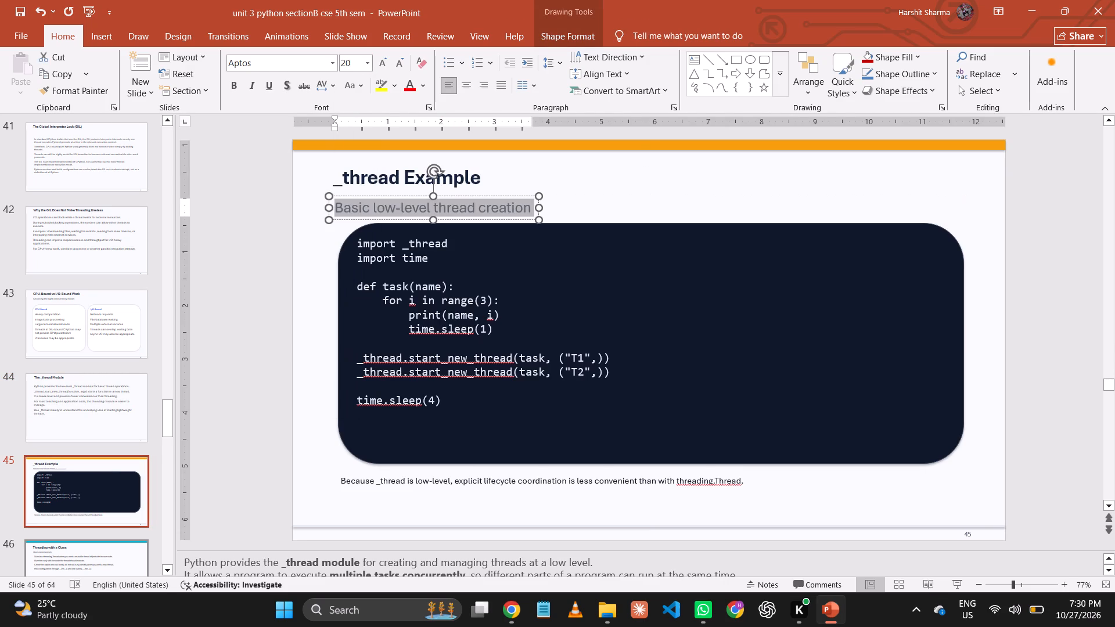
pyautogui.click(371, 183)
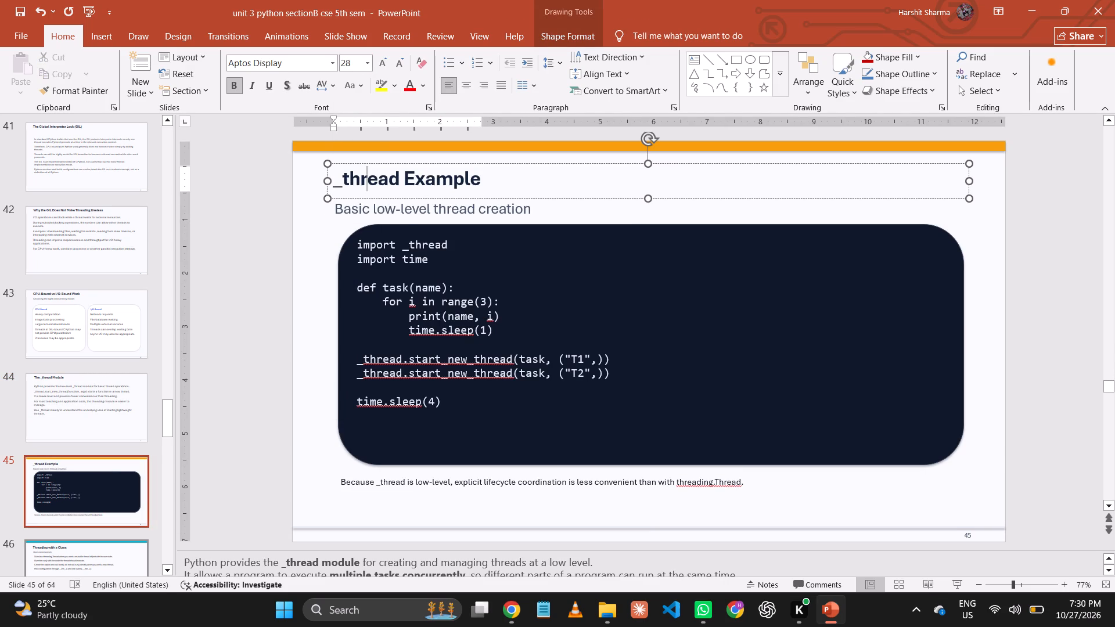
# Set the explanatory note below the code block on slide 45 to 24 pt.
pyautogui.click(521, 482)
pyautogui.hotkey('ctrl', 'a')
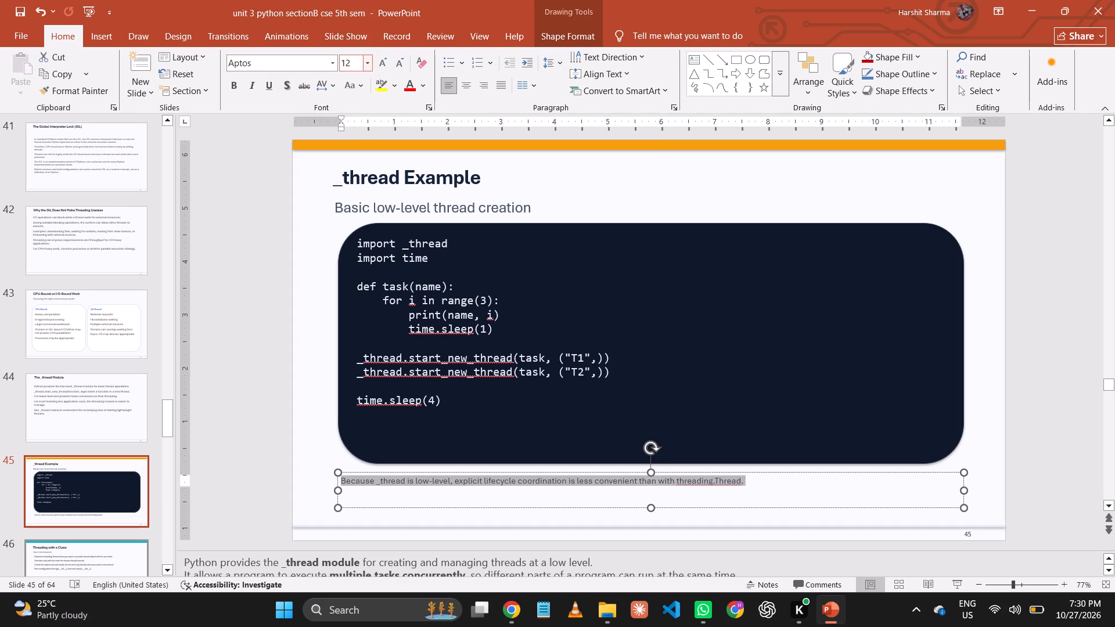
pyautogui.click(364, 66)
pyautogui.click(359, 222)
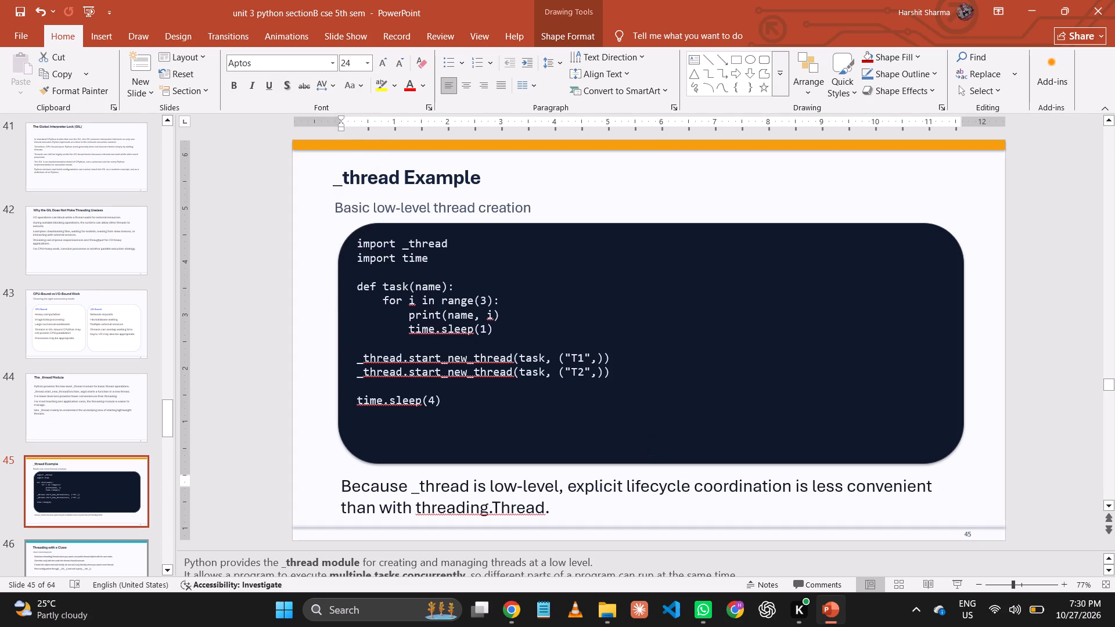
# Enlarge all the code text in the dark block on slide 45 to 20 pt.
pyautogui.click(554, 427)
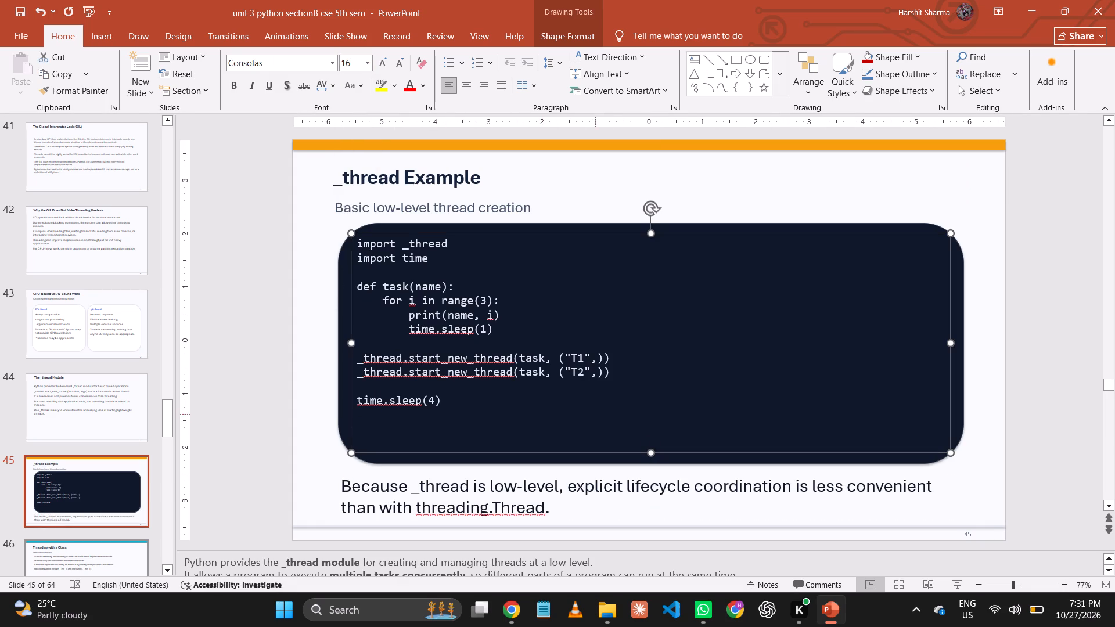
pyautogui.click(429, 296)
pyautogui.hotkey('ctrl', 'a')
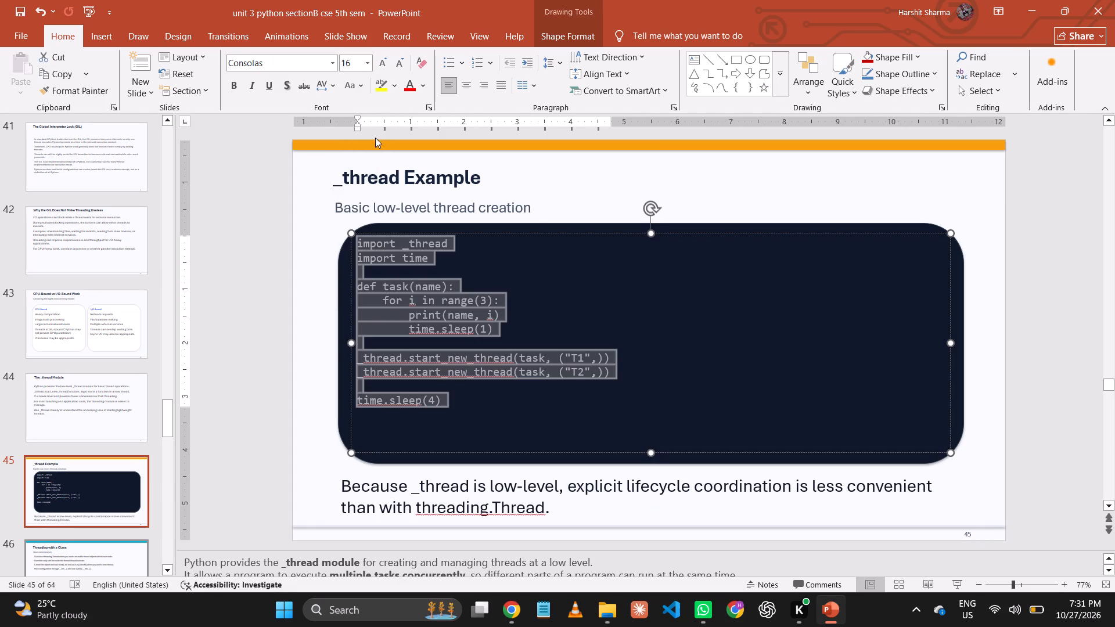
pyautogui.click(381, 61)
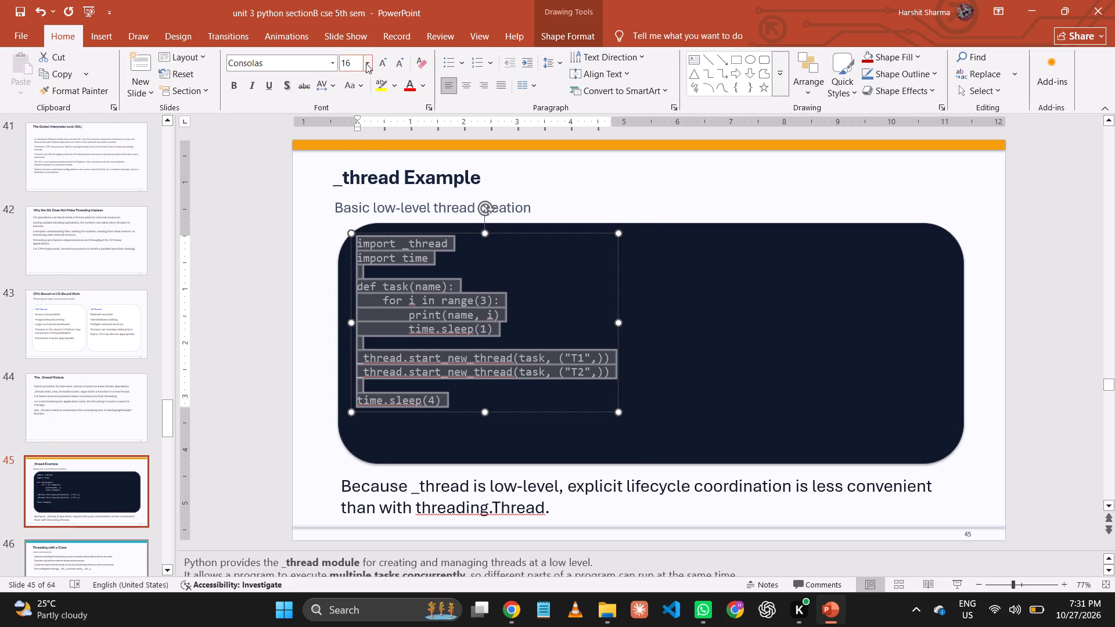
pyautogui.click(366, 63)
pyautogui.click(357, 206)
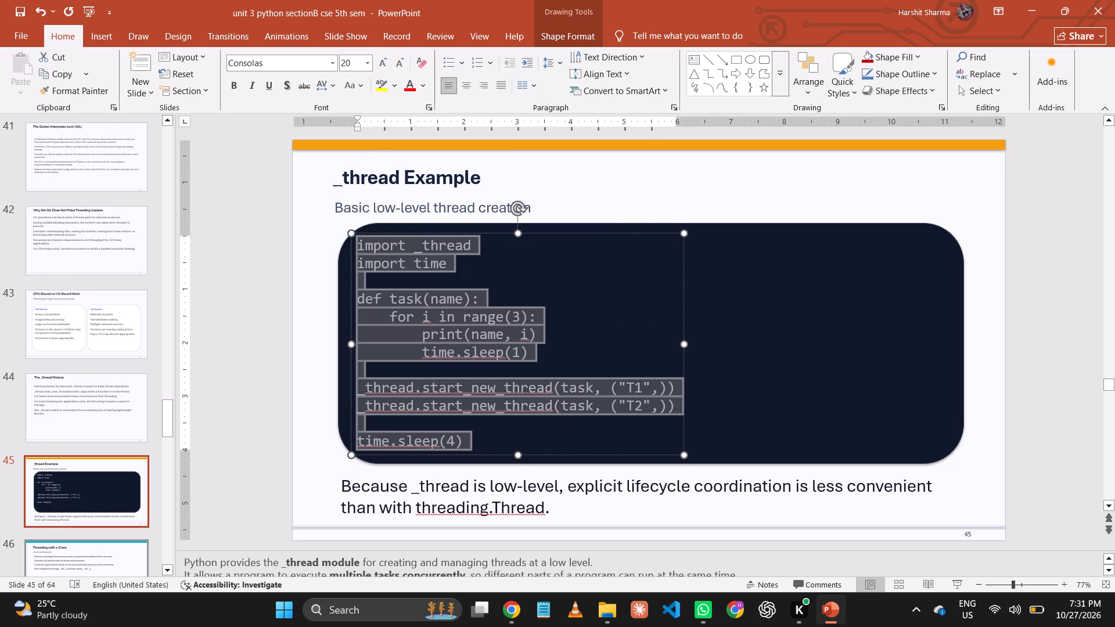
# Save the presentation with the enlarged text on slide 45.
pyautogui.click(696, 194)
pyautogui.hotkey('ctrl', 's')
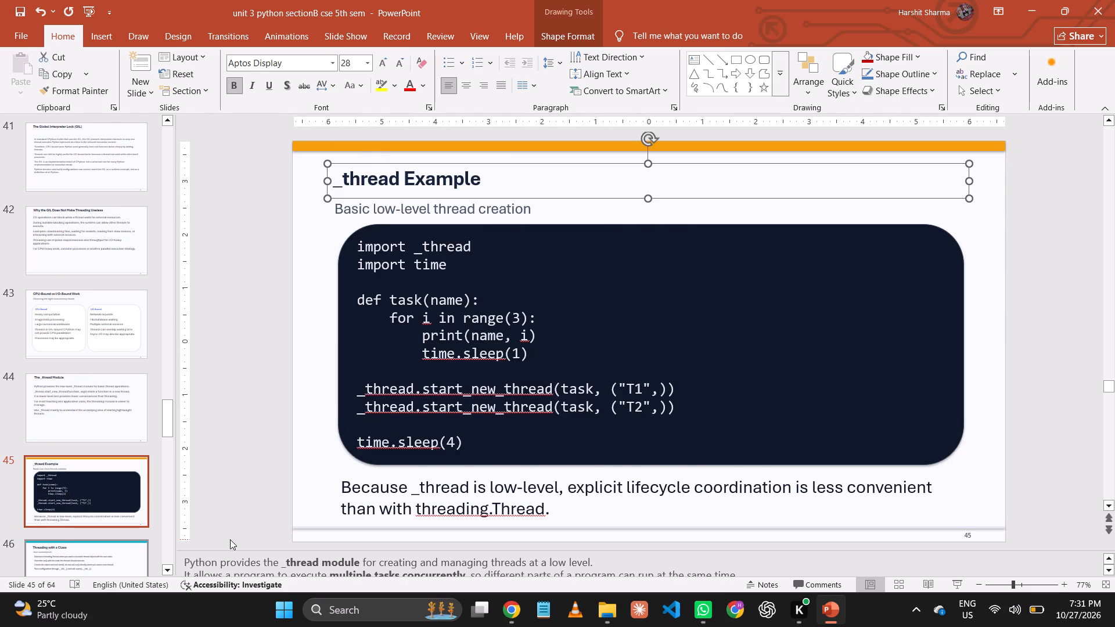
# Delete the orange bar across the top of slide 45.
pyautogui.click(556, 148)
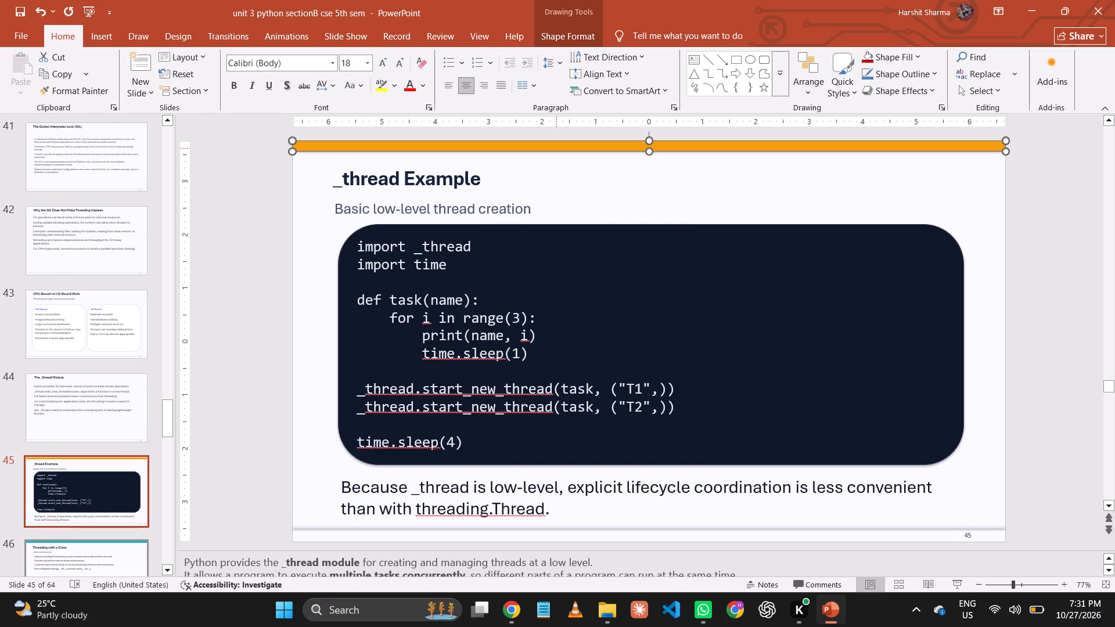
pyautogui.press('Delete')
# Move the title "_thread Example" and its subtitle up on slide 45, keeping their left edges roughly aligned.
pyautogui.click(458, 179)
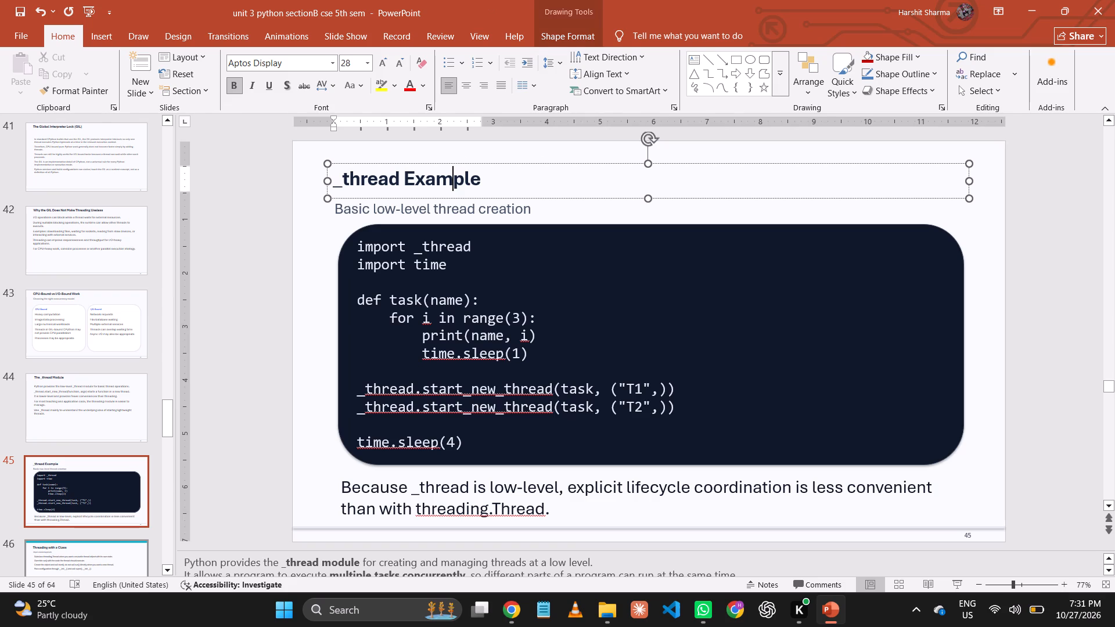
pyautogui.moveTo(472, 164); pyautogui.dragTo(476, 144)
pyautogui.click(472, 215)
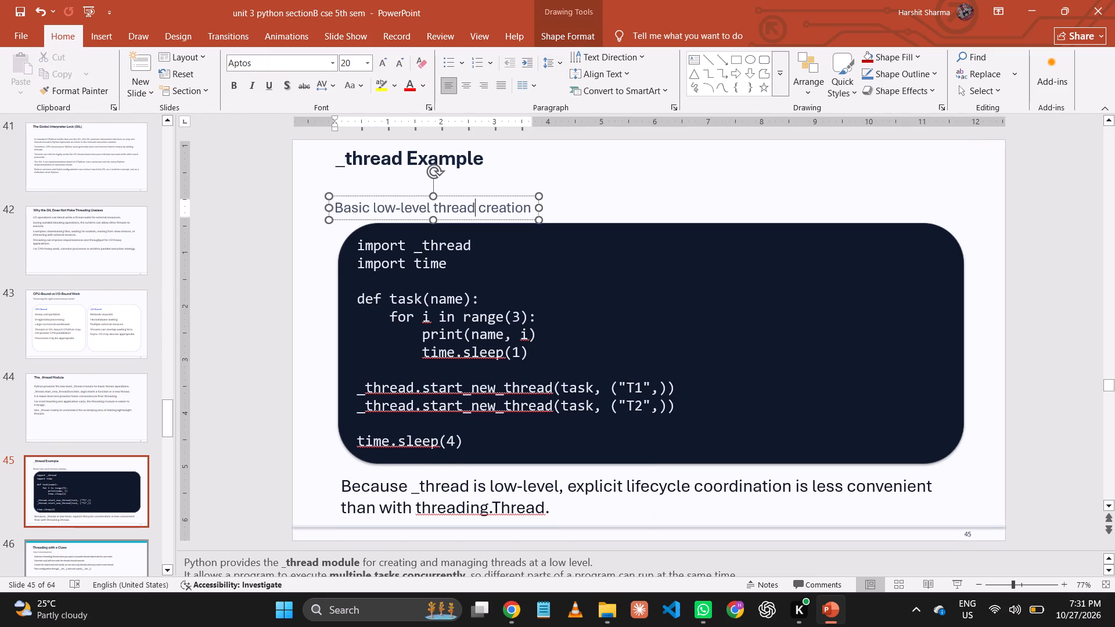
pyautogui.moveTo(490, 197); pyautogui.dragTo(495, 183)
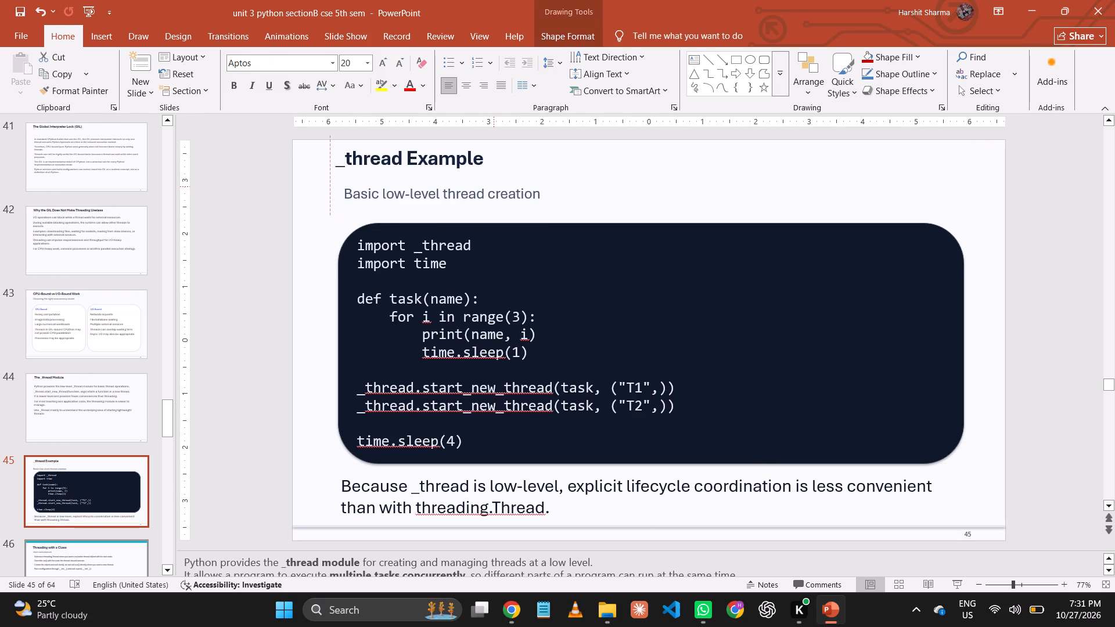
pyautogui.moveTo(495, 183); pyautogui.dragTo(490, 179)
# Move the dark code block and its code text up to sit just below the subtitle on slide 45.
pyautogui.click(570, 248)
pyautogui.click(595, 220)
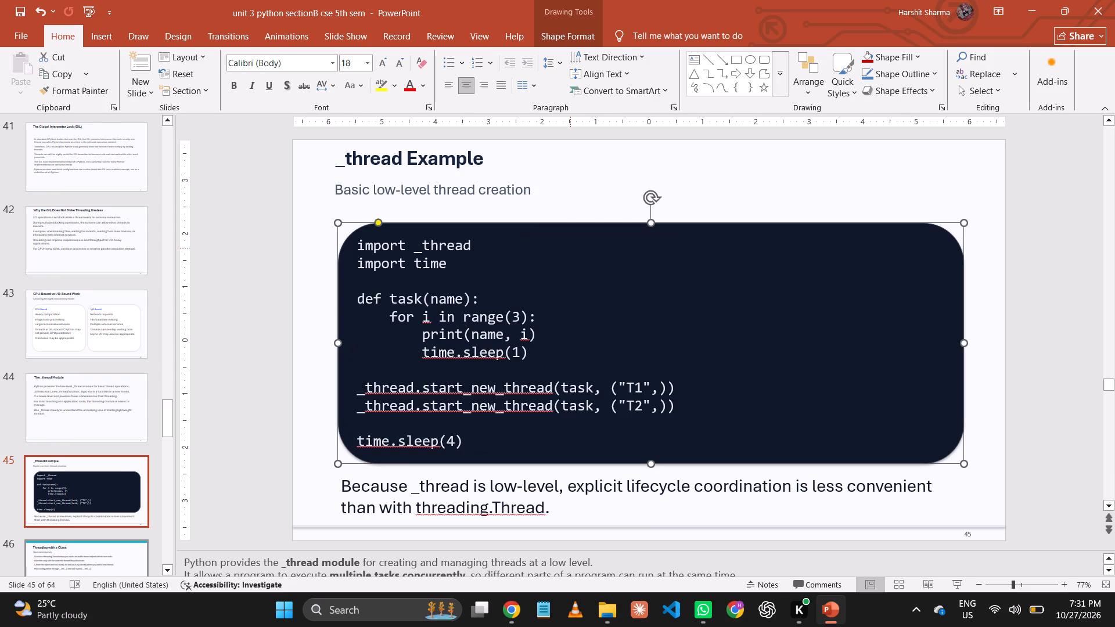
pyautogui.moveTo(595, 221); pyautogui.dragTo(573, 203)
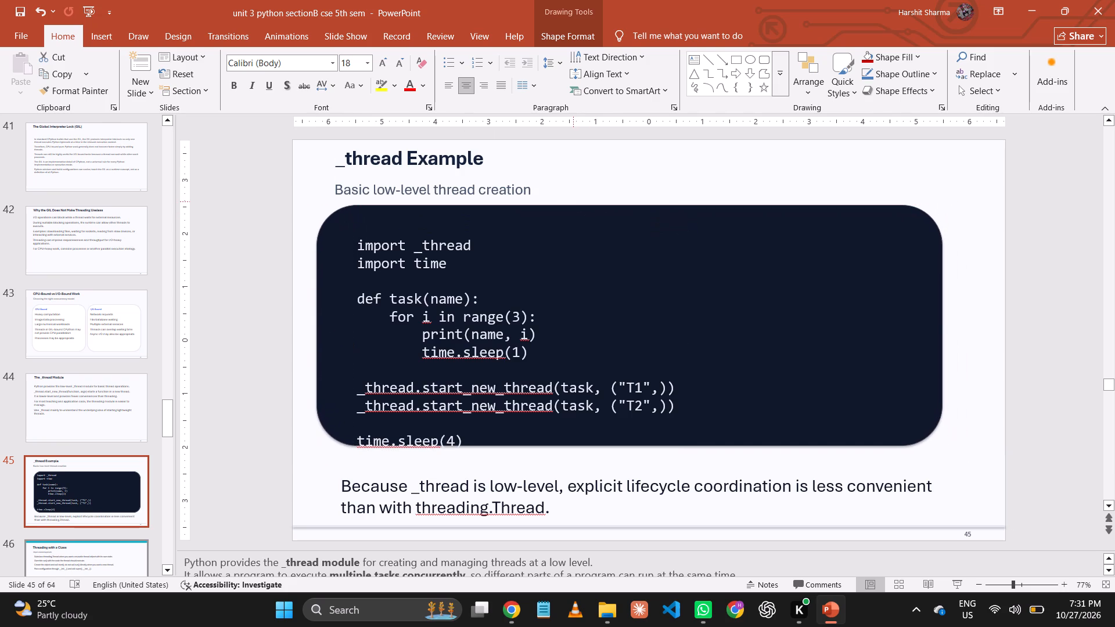
pyautogui.moveTo(573, 203); pyautogui.dragTo(573, 203)
pyautogui.click(505, 296)
pyautogui.moveTo(540, 235); pyautogui.dragTo(540, 233)
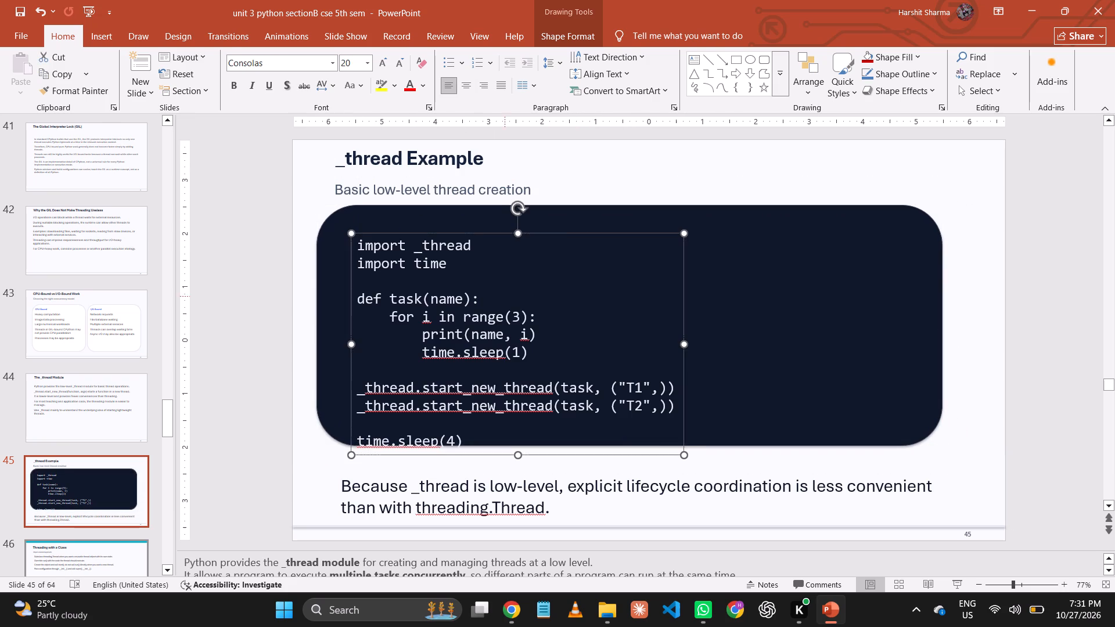
pyautogui.moveTo(540, 233); pyautogui.dragTo(533, 214)
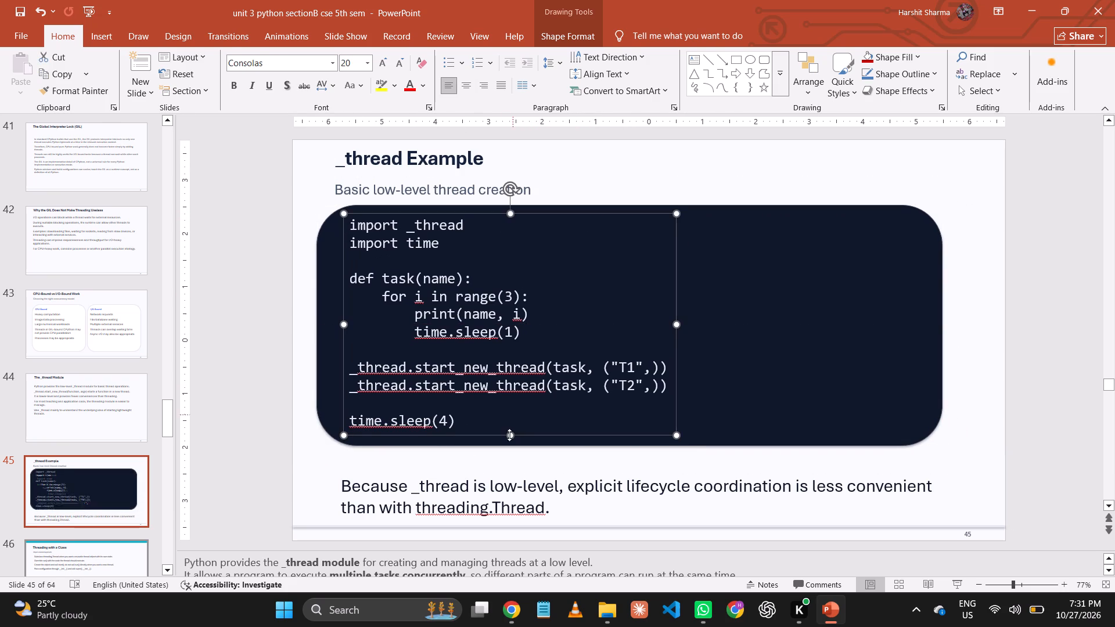
# Shift the explanatory note below the code block slightly up and left on slide 45, and save the presentation.
pyautogui.click(512, 492)
pyautogui.moveTo(531, 473); pyautogui.dragTo(519, 466)
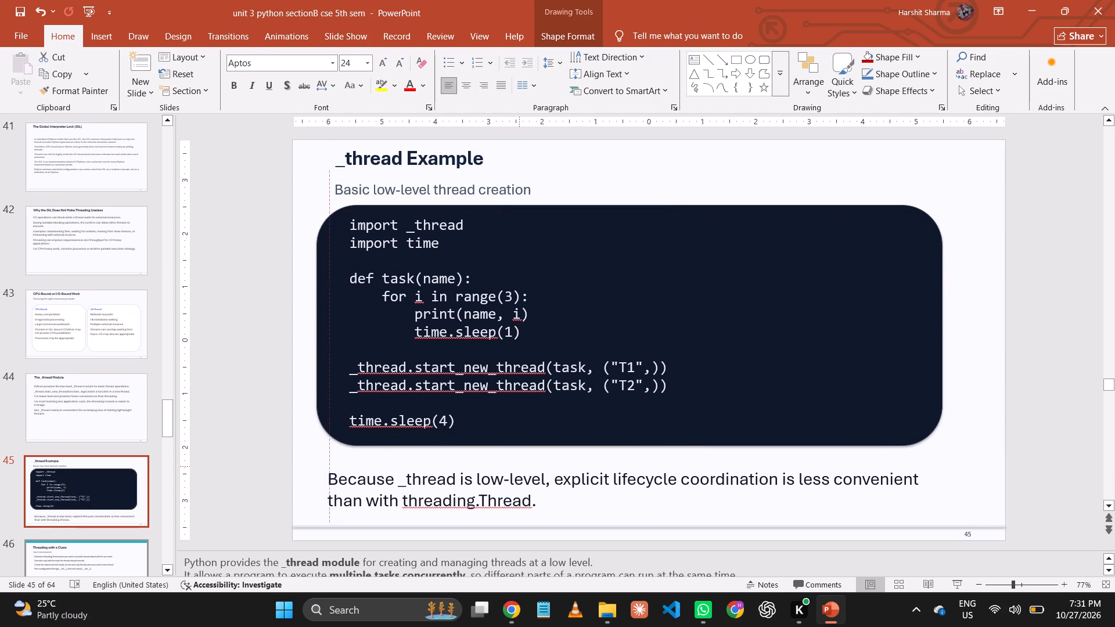
pyautogui.moveTo(519, 466); pyautogui.dragTo(519, 463)
pyautogui.click(746, 153)
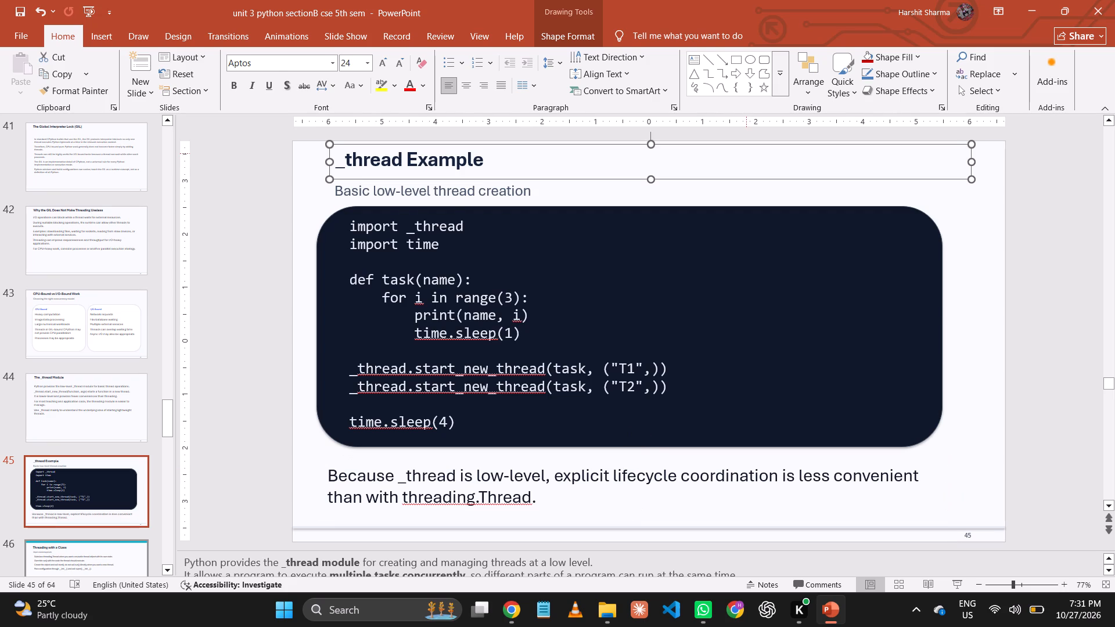
pyautogui.hotkey('ctrl', 's')
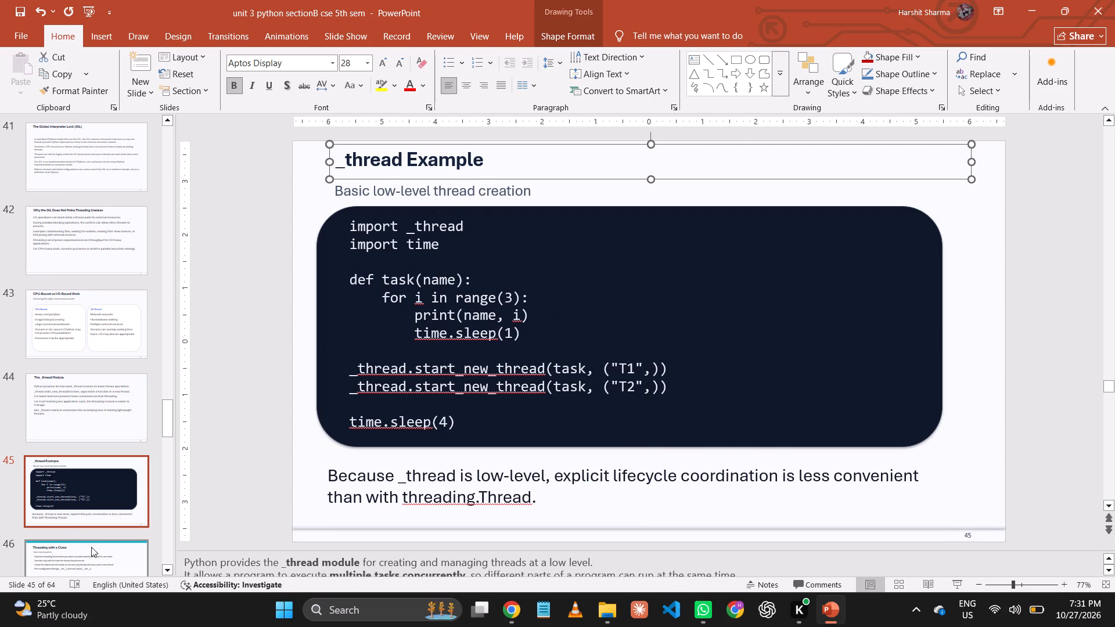
# Delete the teal bar across the top of slide 46.
pyautogui.click(96, 549)
pyautogui.click(537, 146)
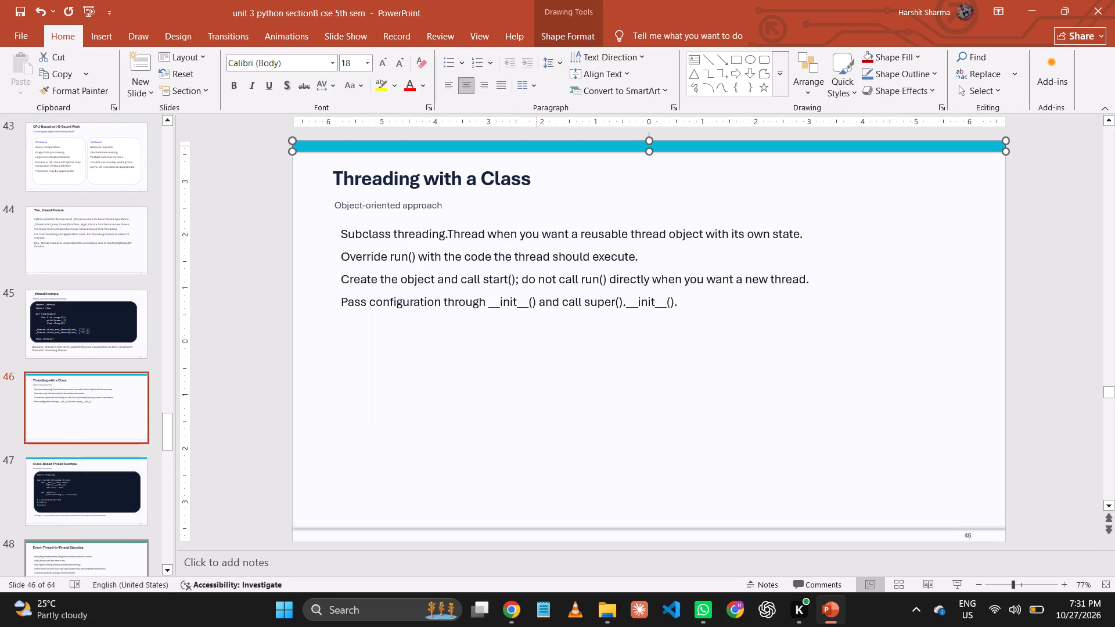
pyautogui.press('Delete')
# Move the title "Threading with a Class" up on slide 46.
pyautogui.click(513, 167)
pyautogui.moveTo(513, 162); pyautogui.dragTo(512, 151)
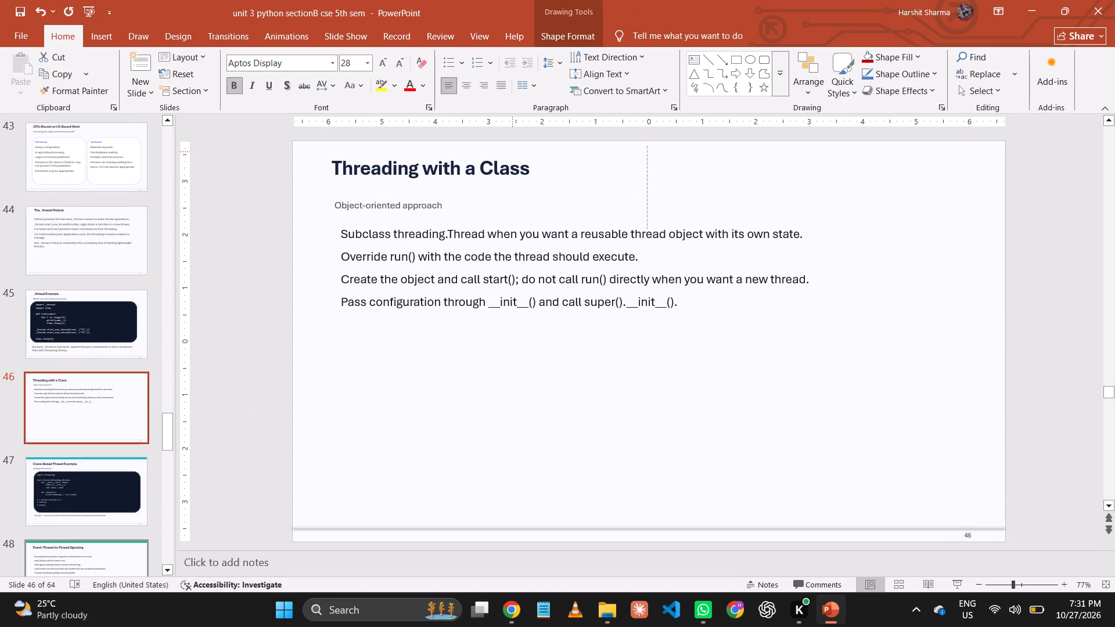
pyautogui.moveTo(512, 151); pyautogui.dragTo(512, 149)
# Set the subtitle "Object-oriented approach" on slide 46 to 24 pt.
pyautogui.click(437, 201)
pyautogui.hotkey('ctrl', 'a')
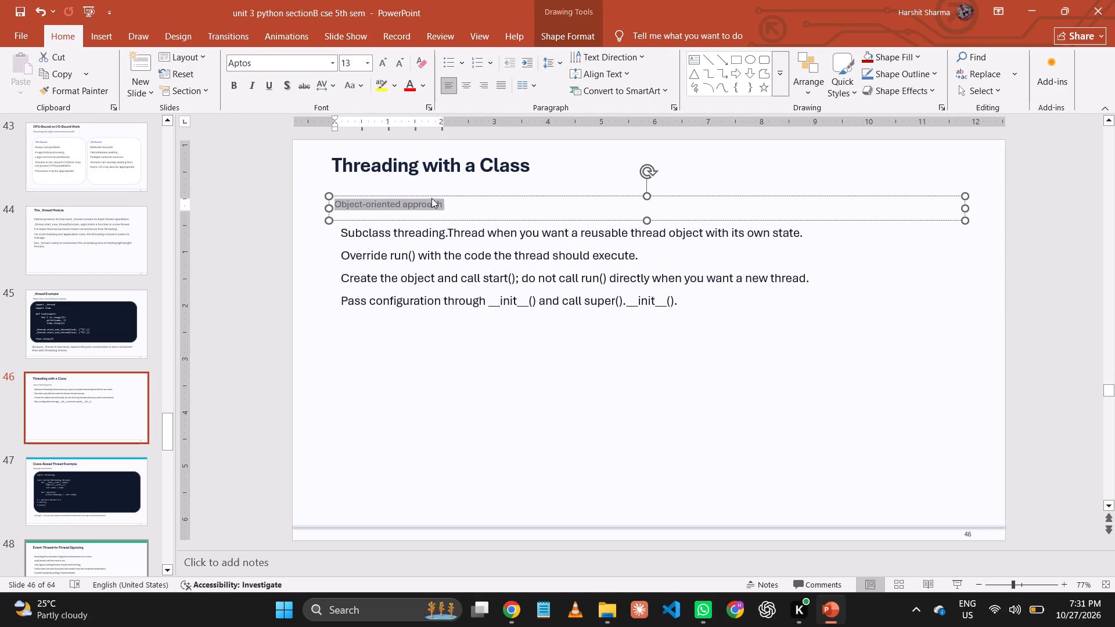
pyautogui.click(381, 60)
pyautogui.click(367, 63)
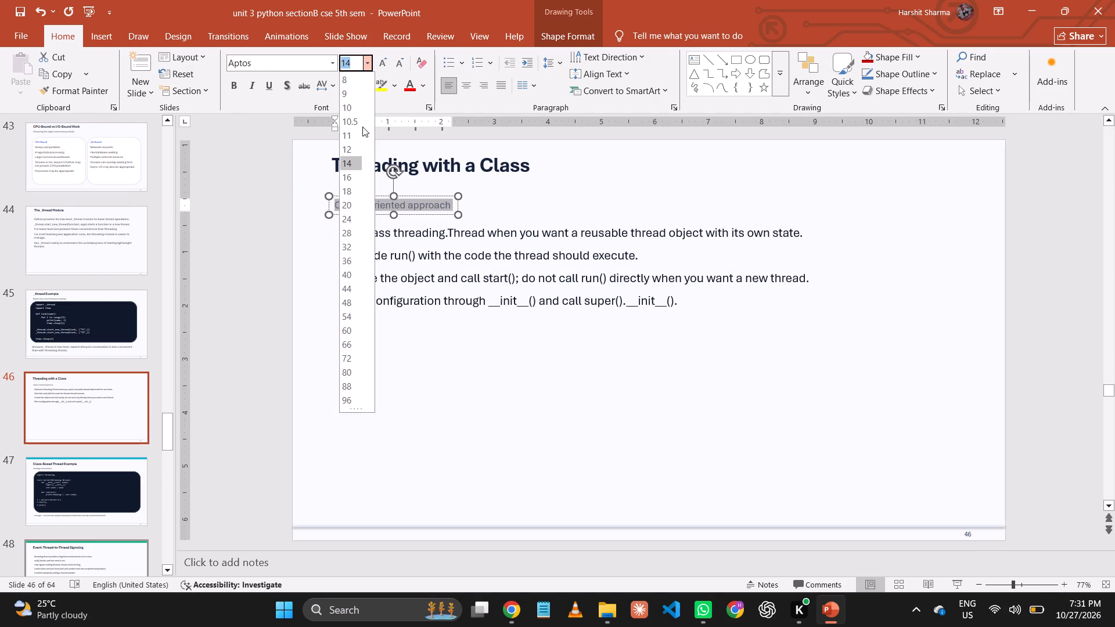
pyautogui.click(352, 213)
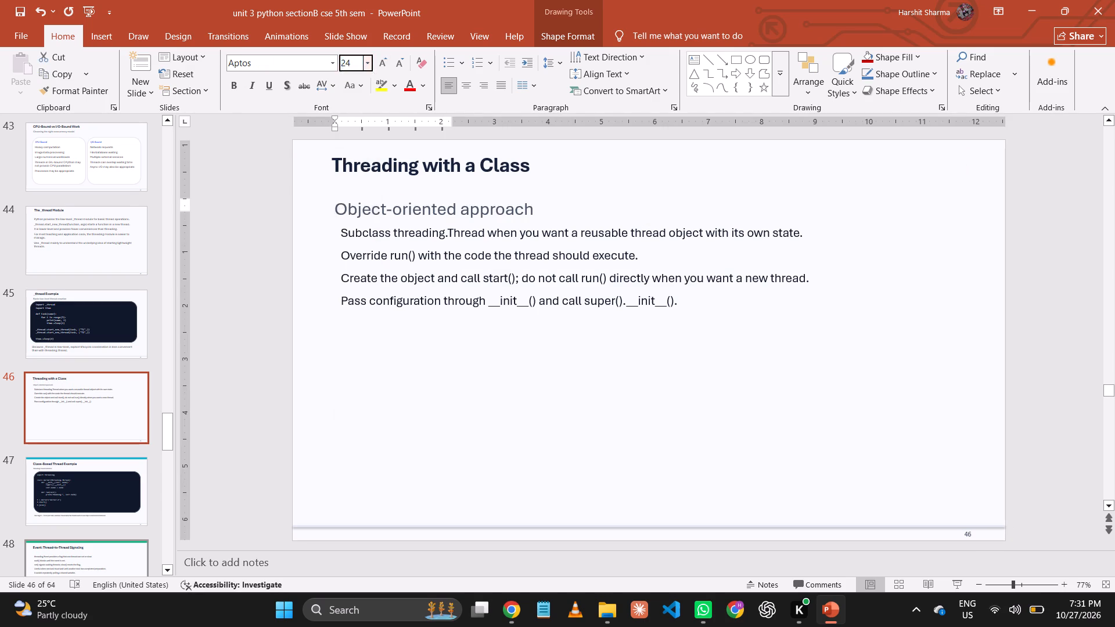
# Set all the body text on slide 46 to 24 pt.
pyautogui.click(462, 290)
pyautogui.hotkey('ctrl', 'a')
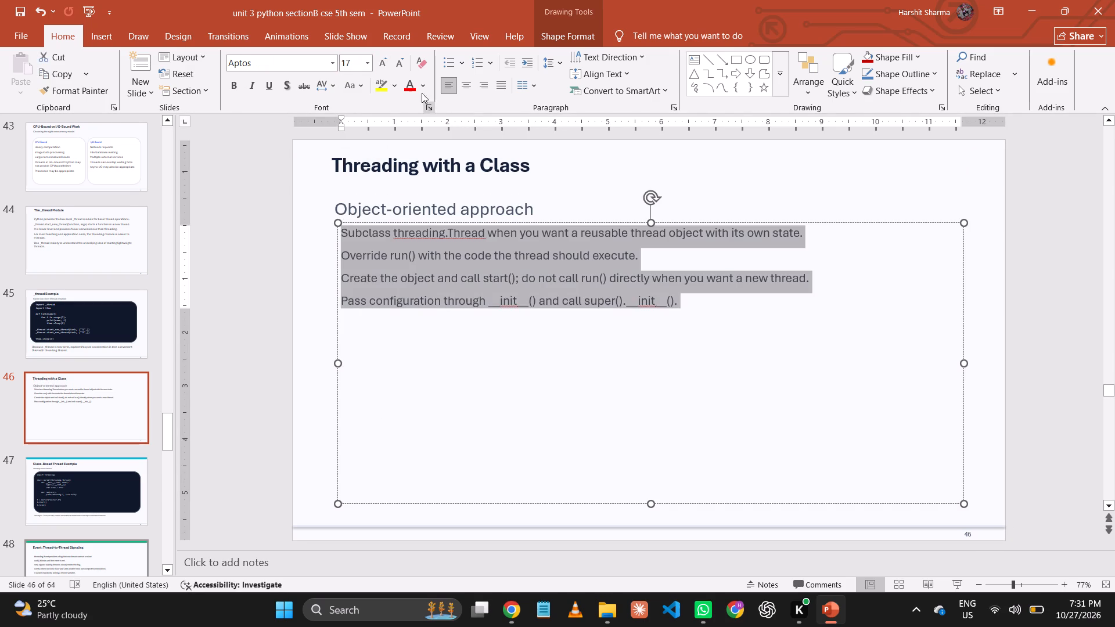
pyautogui.click(372, 62)
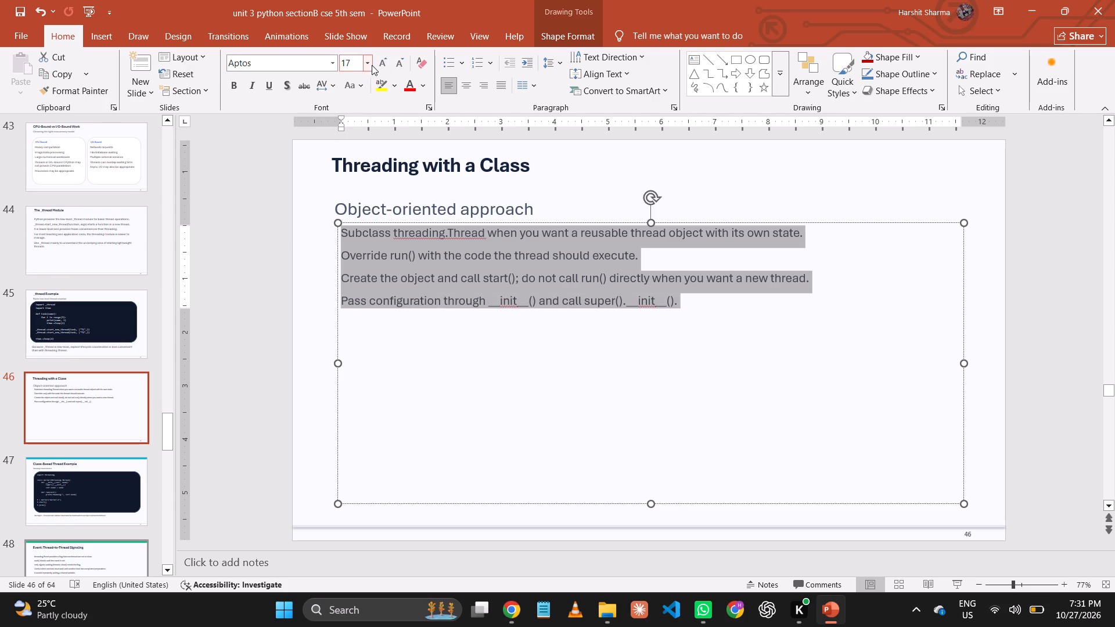
pyautogui.click(364, 65)
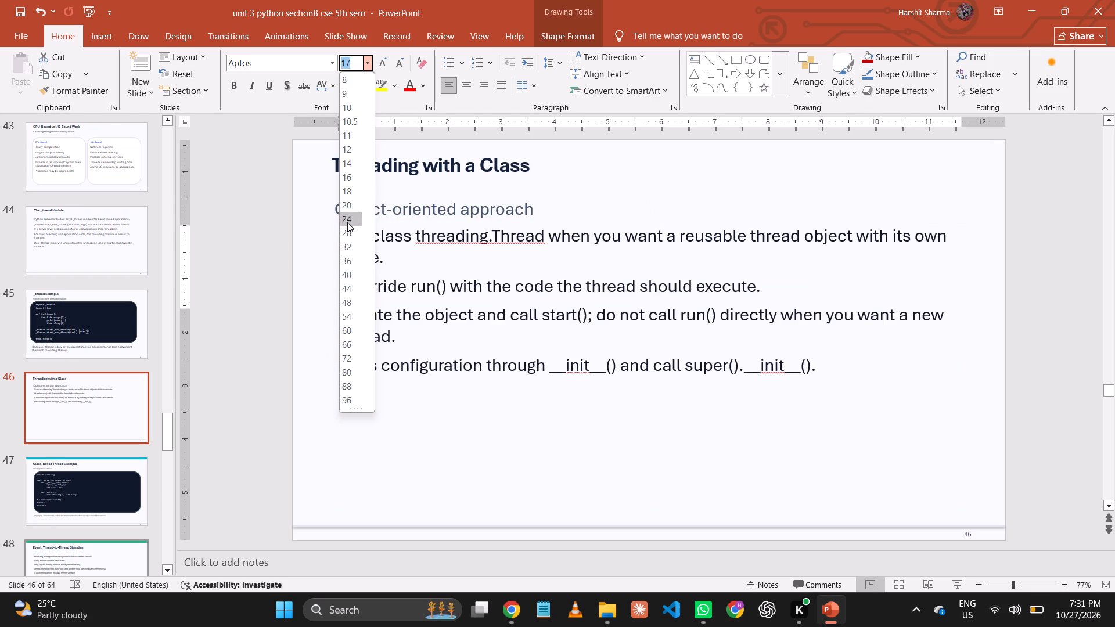
pyautogui.click(347, 214)
pyautogui.click(378, 273)
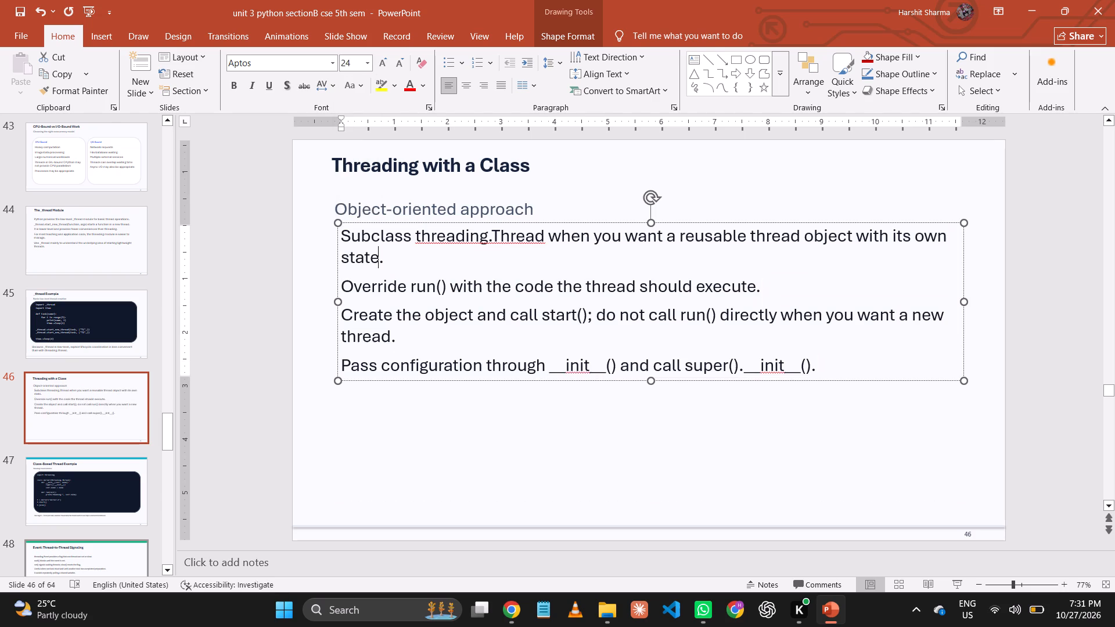
# Move the body text box on slide 46 down to leave a gap below the subtitle, and save the presentation.
pyautogui.click(604, 250)
pyautogui.moveTo(610, 222); pyautogui.dragTo(603, 240)
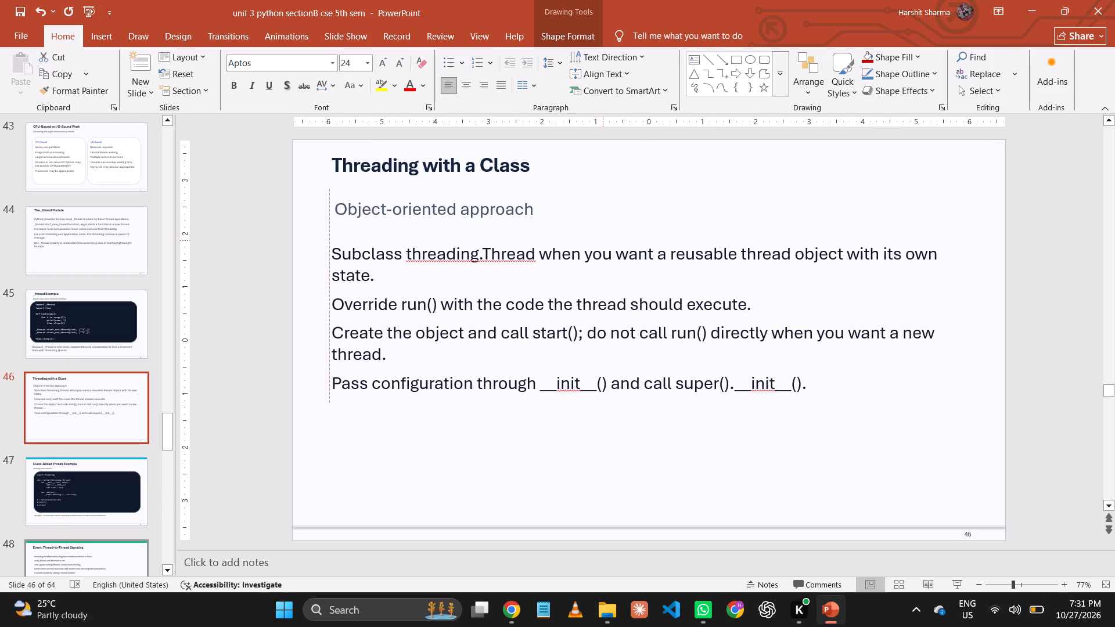
pyautogui.moveTo(603, 240); pyautogui.dragTo(602, 268)
pyautogui.click(610, 221)
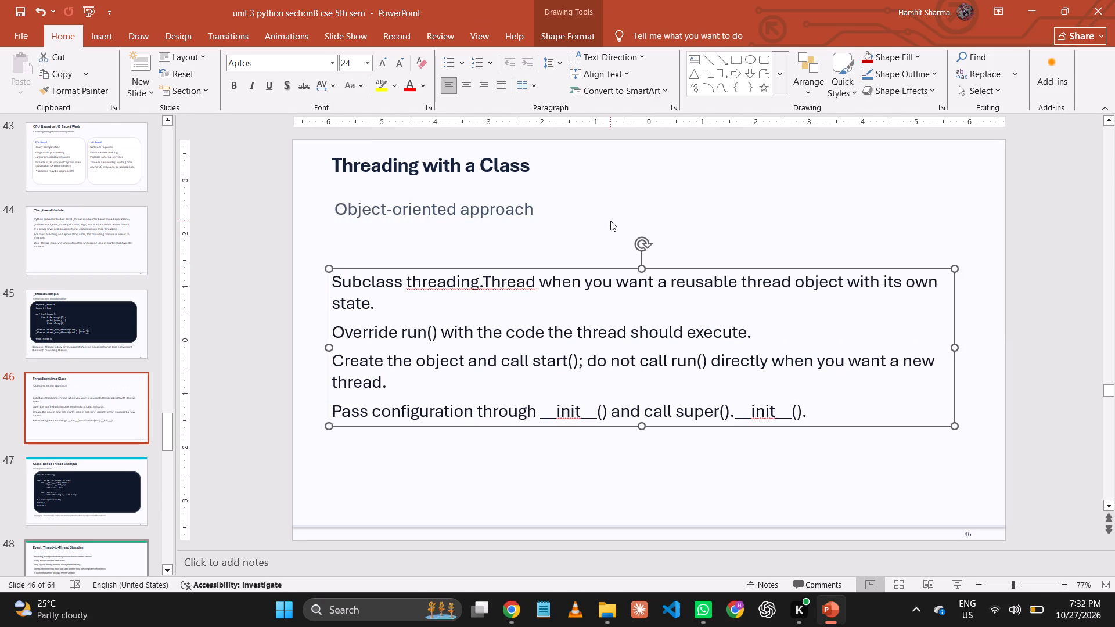
pyautogui.hotkey('ctrl', 's')
pyautogui.click(579, 302)
pyautogui.moveTo(578, 270); pyautogui.dragTo(578, 258)
pyautogui.click(610, 207)
pyautogui.hotkey('ctrl', 's')
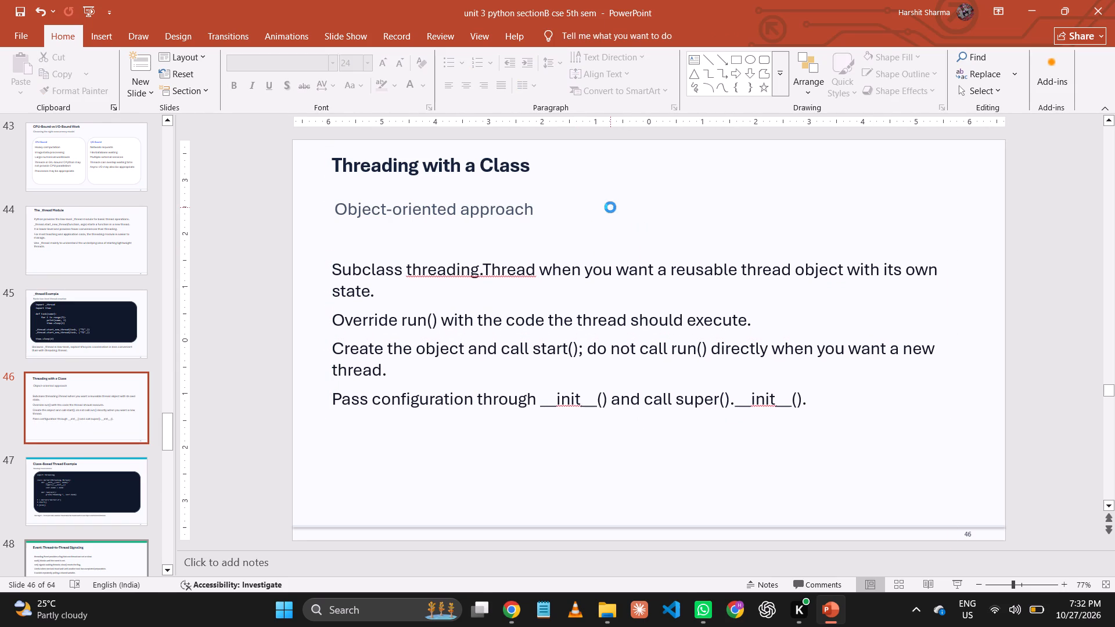
# Delete the teal bar across the top of slide 47.
pyautogui.moveTo(63, 500); pyautogui.dragTo(63, 495)
pyautogui.scroll(1, 215, 261)
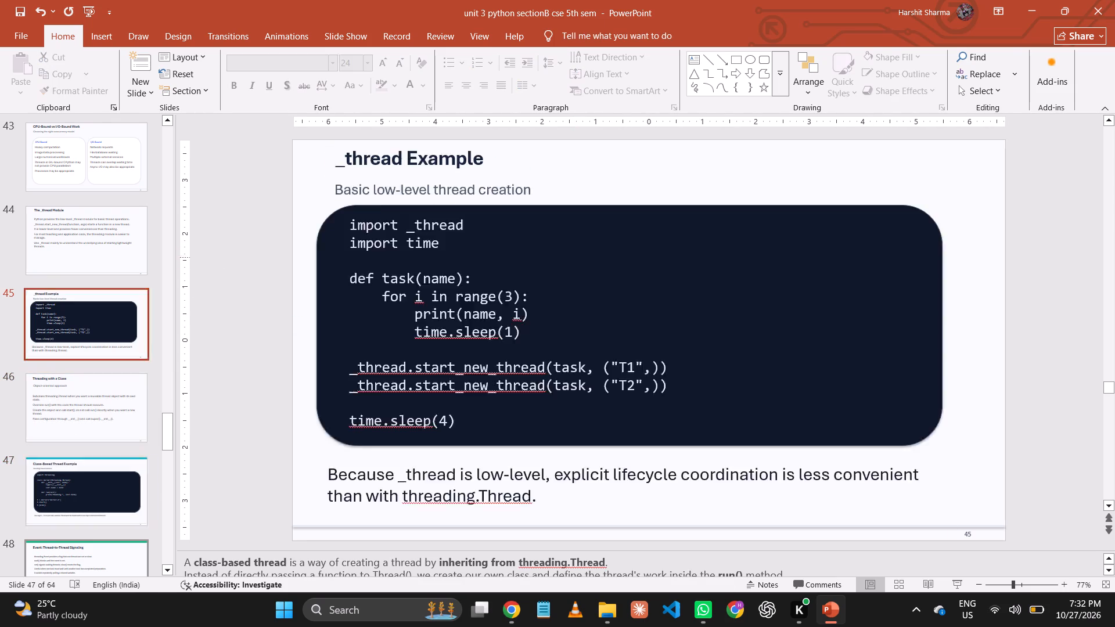
pyautogui.click(528, 150)
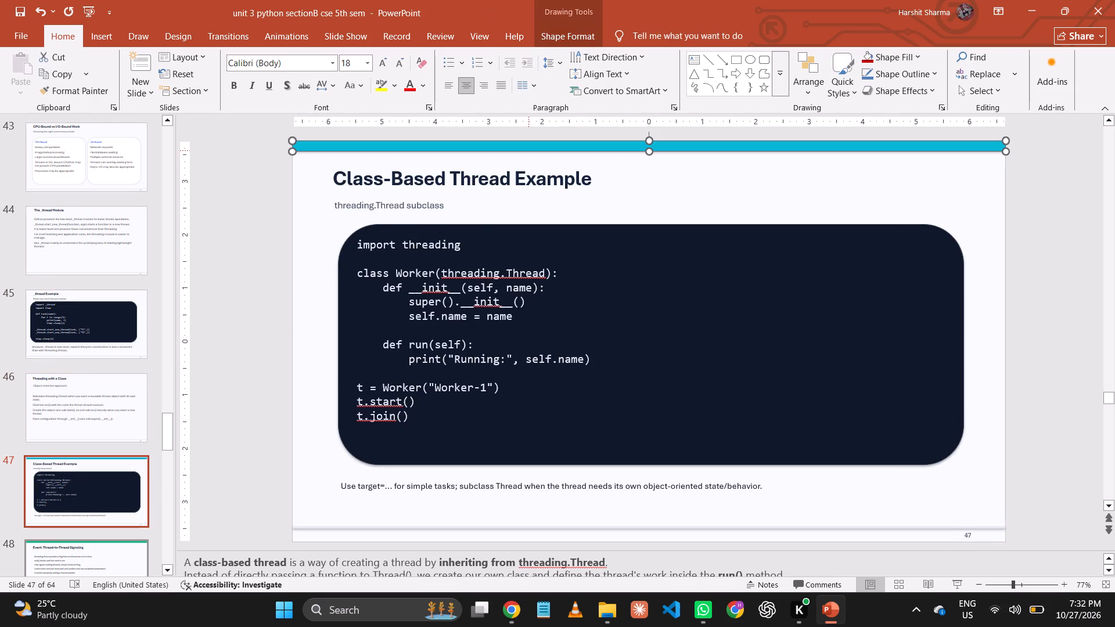
pyautogui.press('Delete')
# Move the title "Class-Based Thread Example" and the subtitle below it up on slide 47.
pyautogui.click(466, 179)
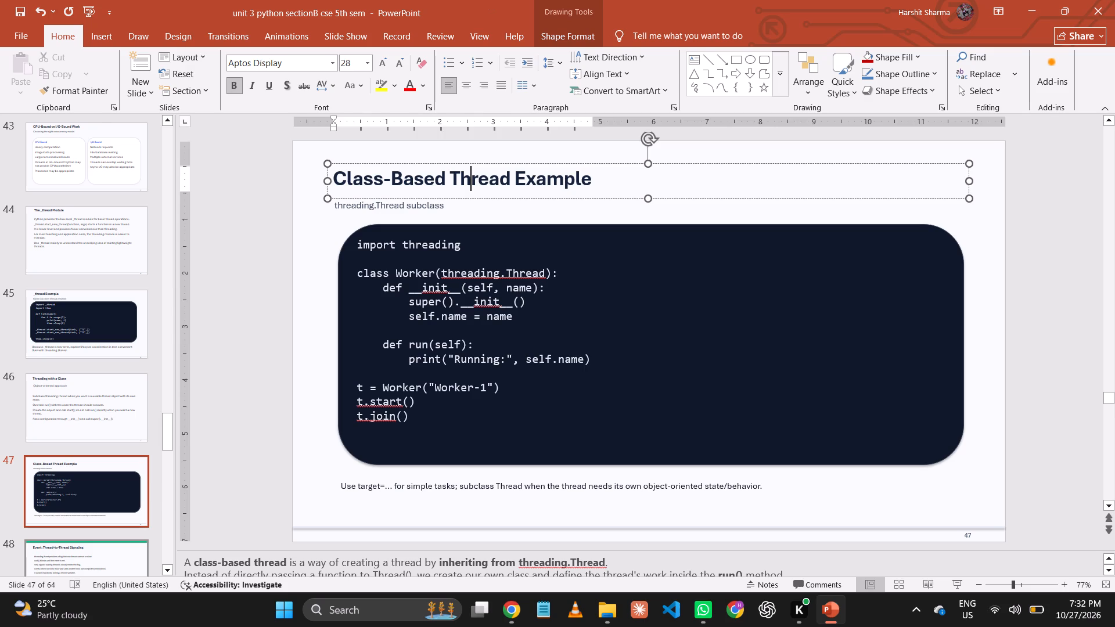
pyautogui.moveTo(470, 163); pyautogui.dragTo(468, 149)
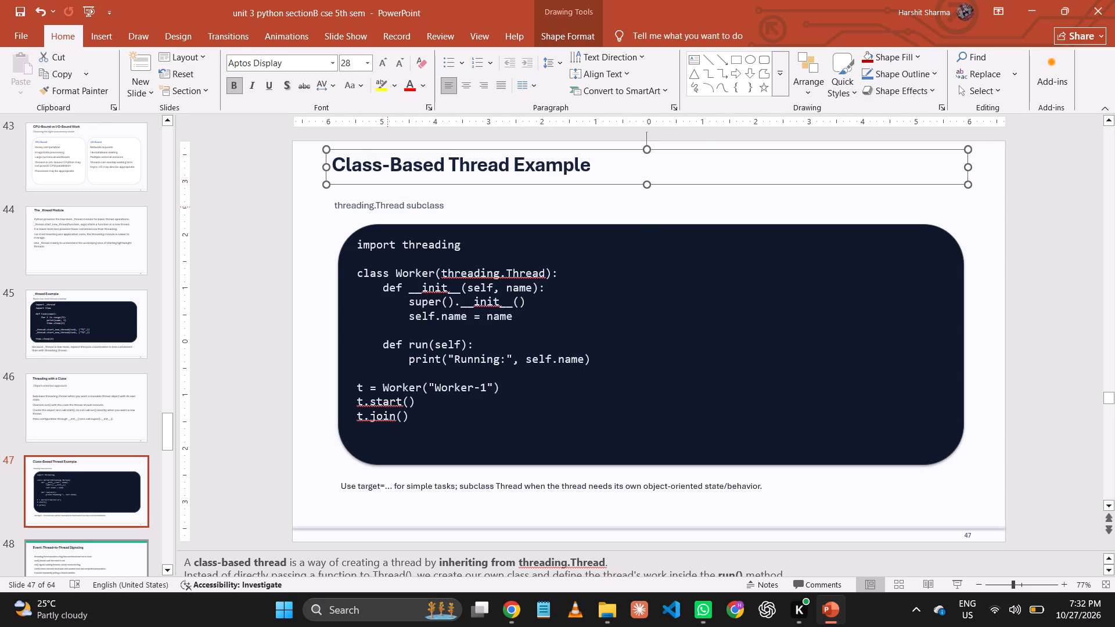
pyautogui.click(388, 207)
pyautogui.moveTo(398, 194); pyautogui.dragTo(398, 186)
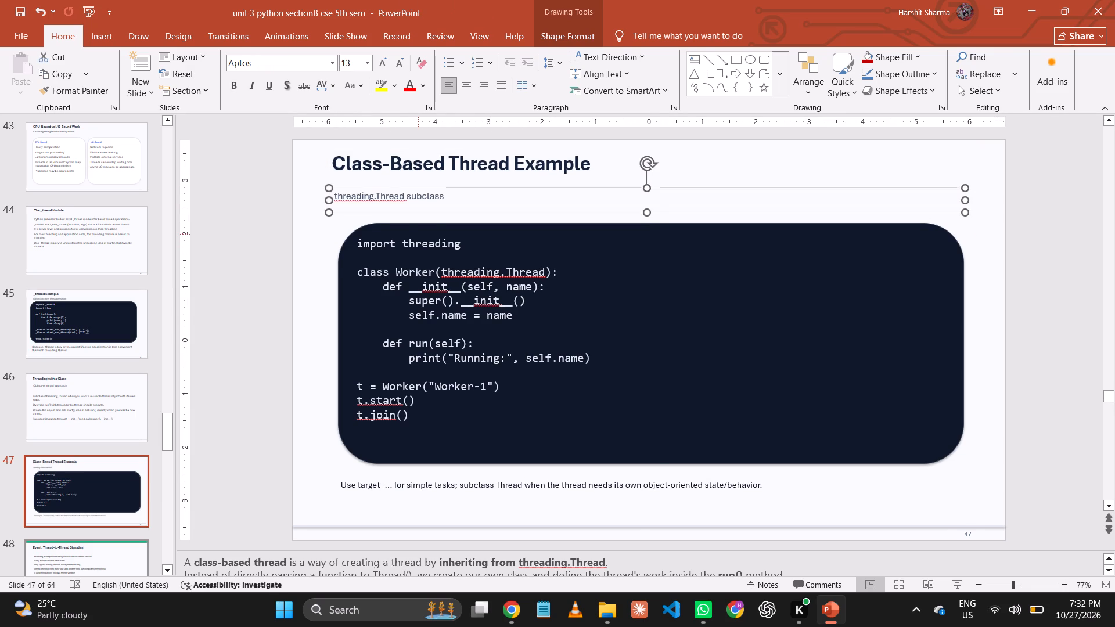
# Set the subtitle "threading.Thread subclass" on slide 47 to 24 pt.
pyautogui.hotkey('ctrl', 'a')
pyautogui.click(418, 197)
pyautogui.hotkey('ctrl', 'a')
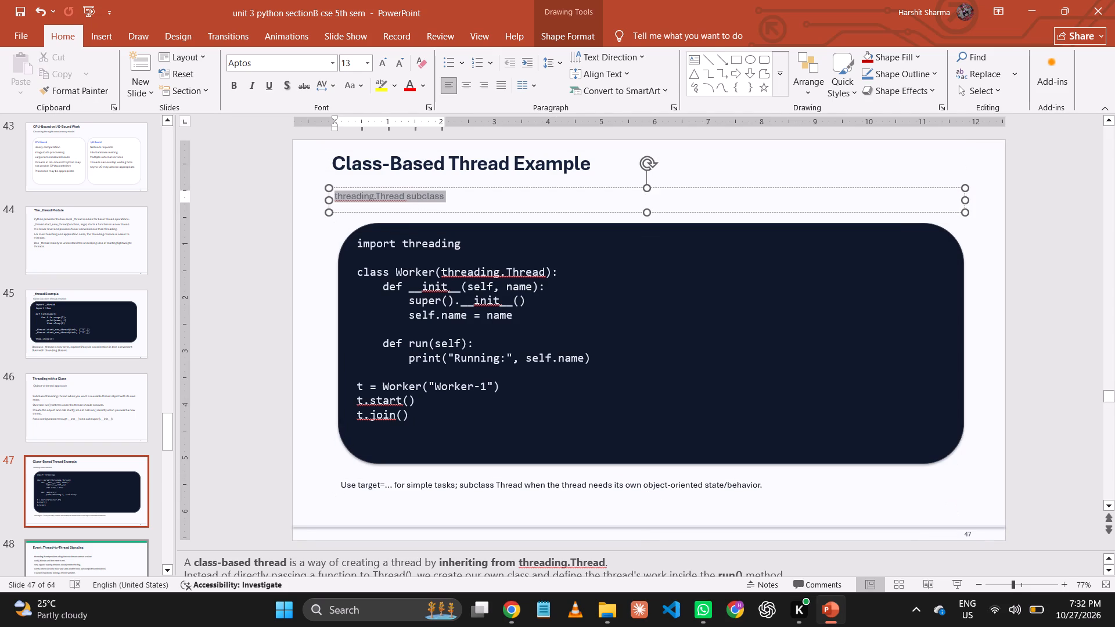
pyautogui.click(365, 63)
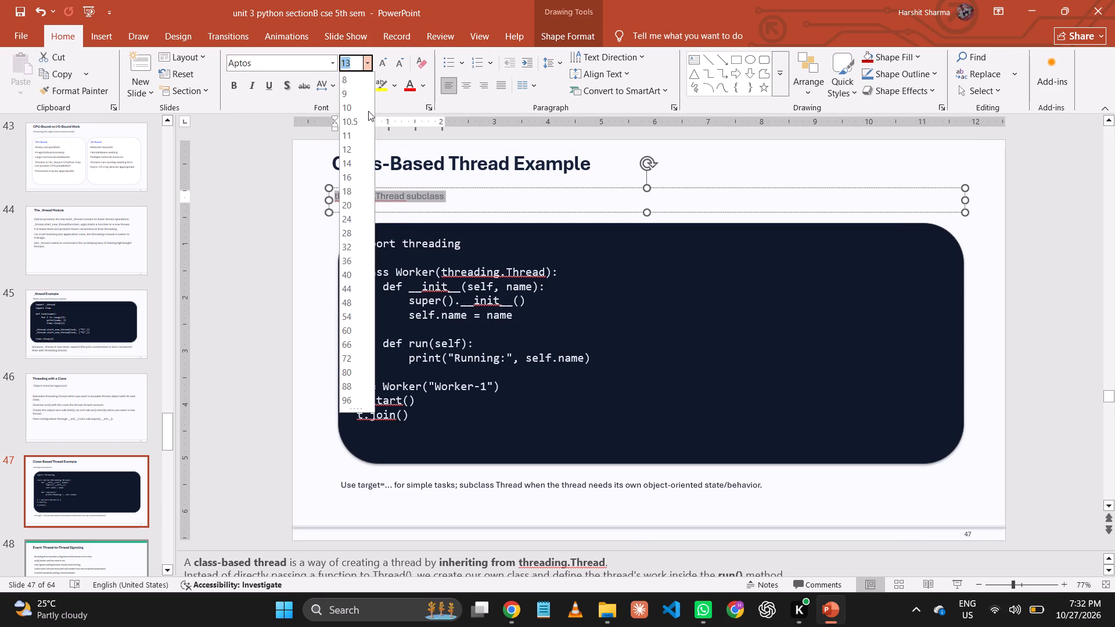
pyautogui.click(354, 214)
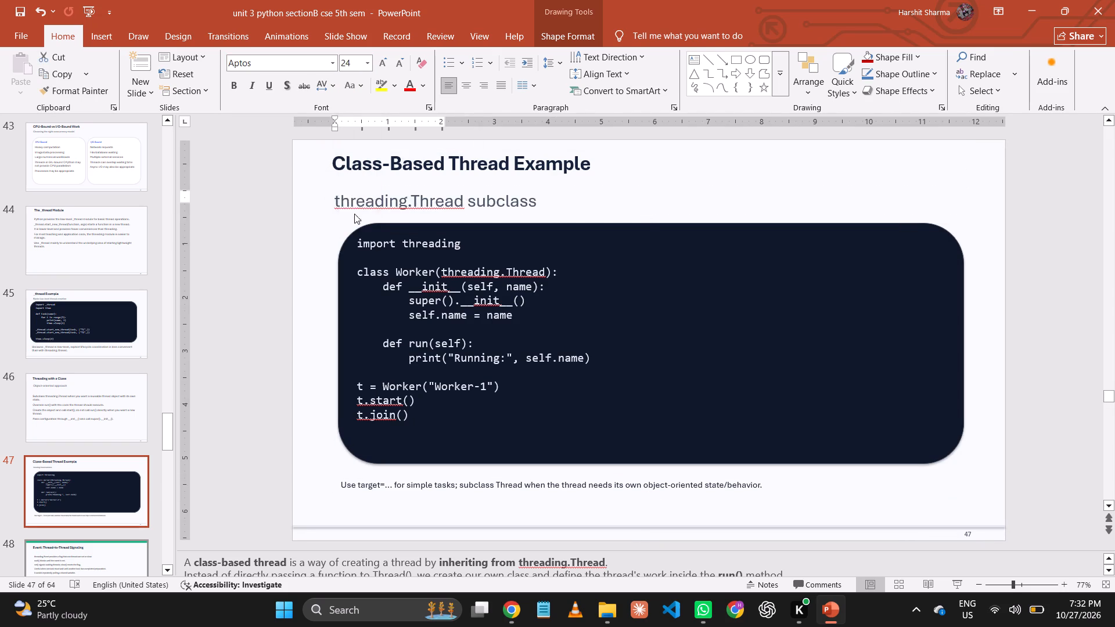
# Enlarge all the code text in the dark block on slide 47 to 20 pt.
pyautogui.click(439, 300)
pyautogui.hotkey('ctrl', 'a')
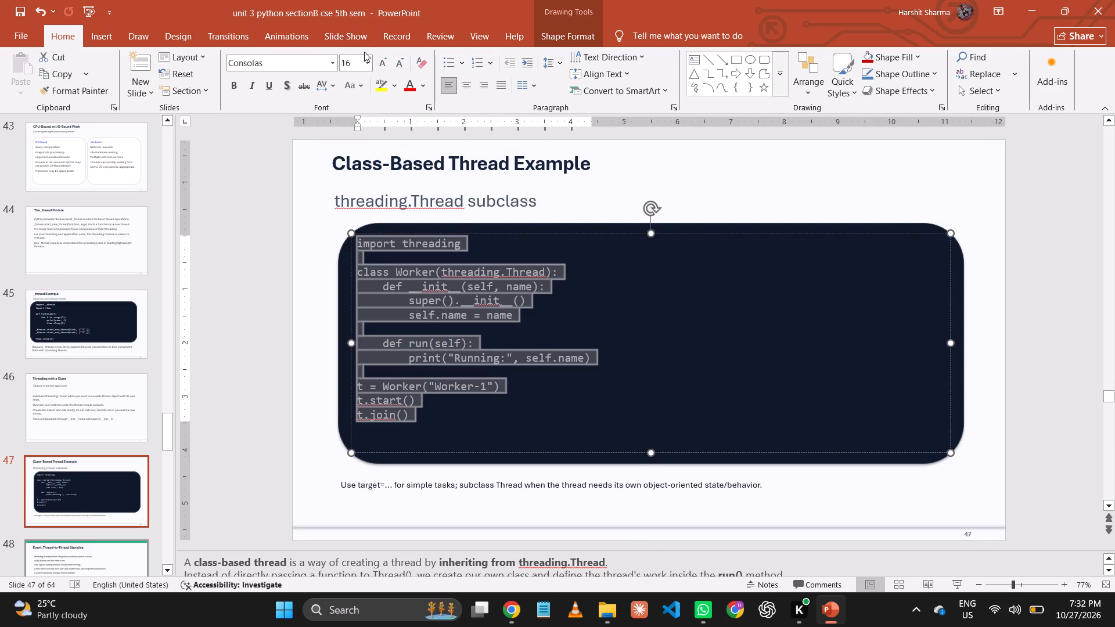
pyautogui.click(369, 63)
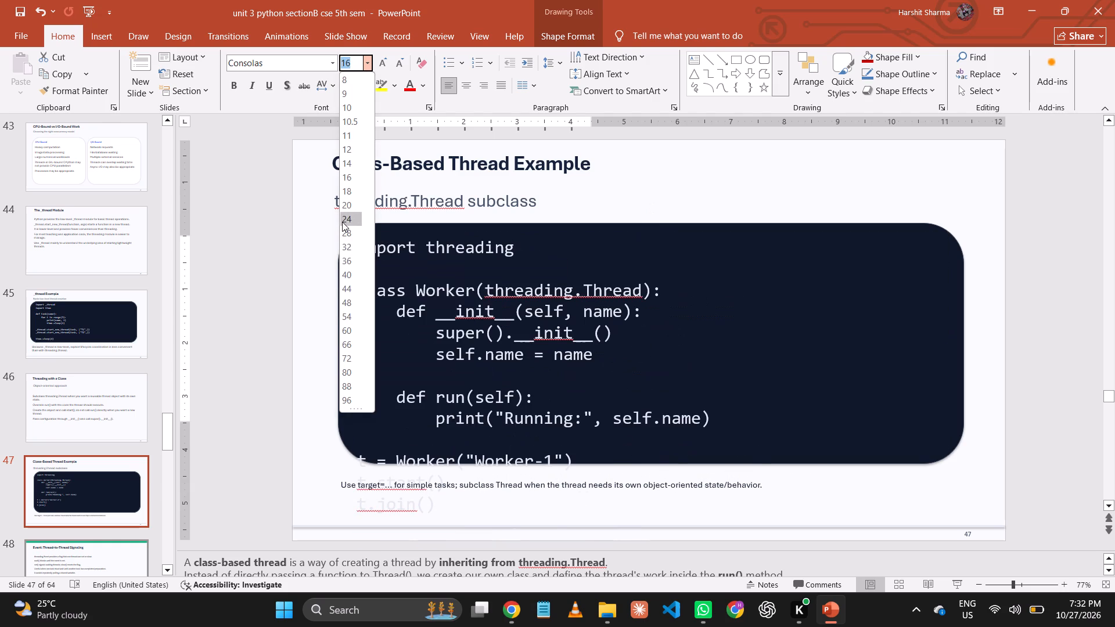
pyautogui.click(342, 211)
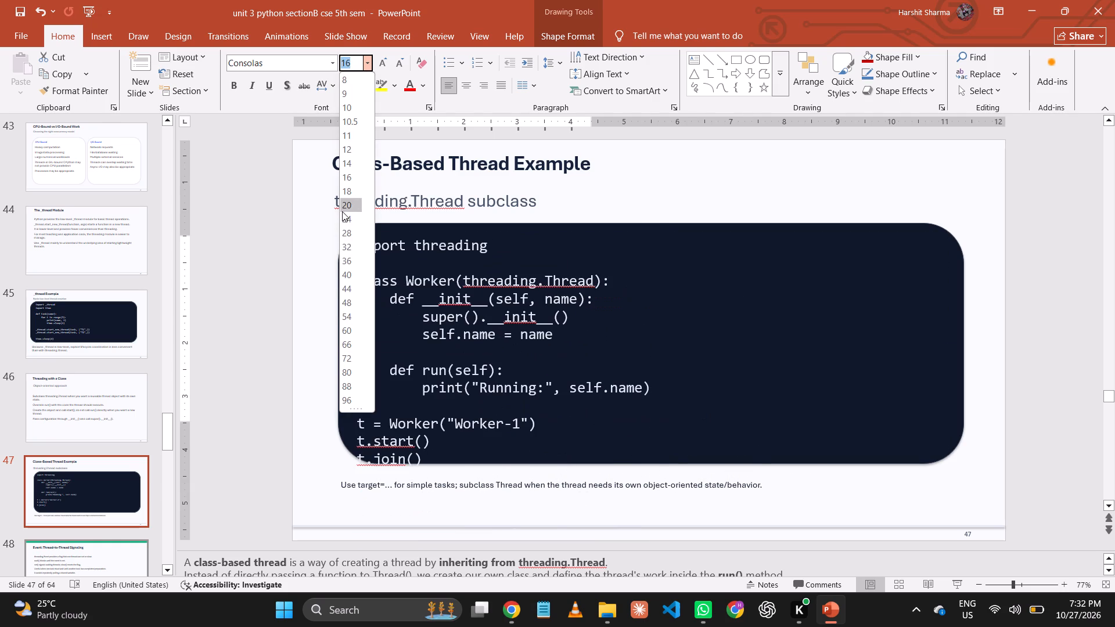
# Shift the dark code block slightly to the left on slide 47 and move the code text up inside it.
pyautogui.moveTo(842, 365); pyautogui.dragTo(834, 364)
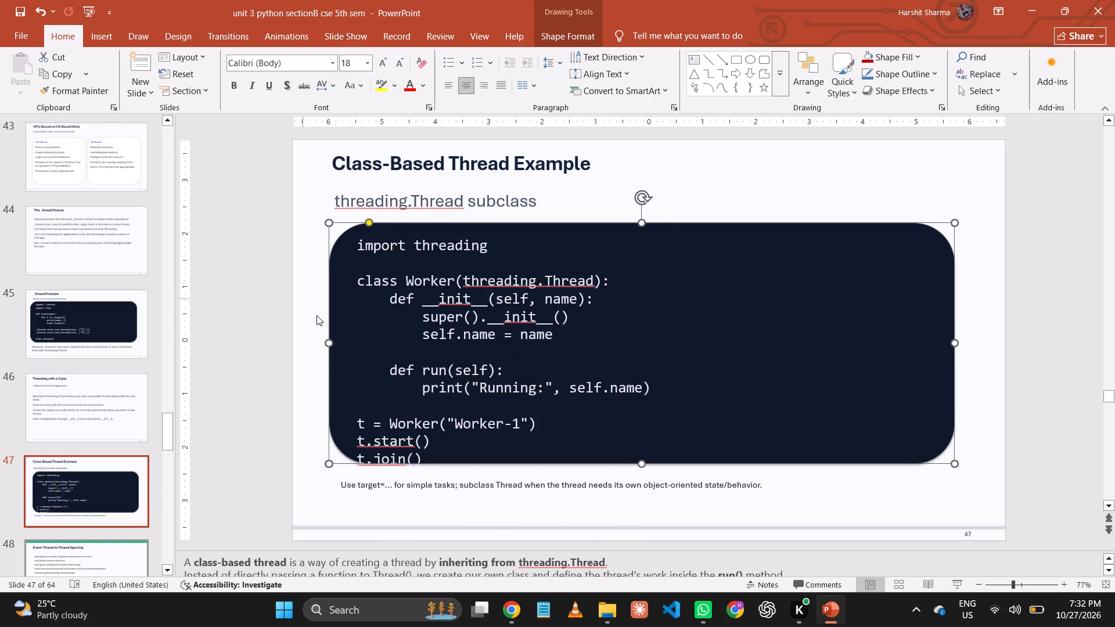
pyautogui.moveTo(335, 328); pyautogui.dragTo(328, 326)
pyautogui.click(515, 373)
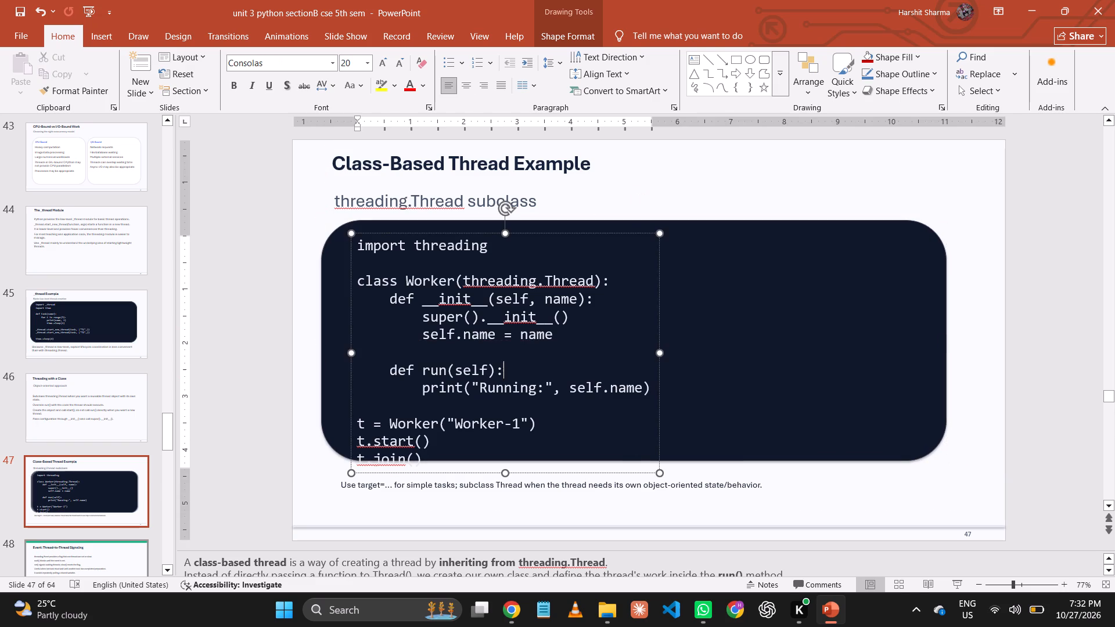
pyautogui.moveTo(543, 233); pyautogui.dragTo(543, 223)
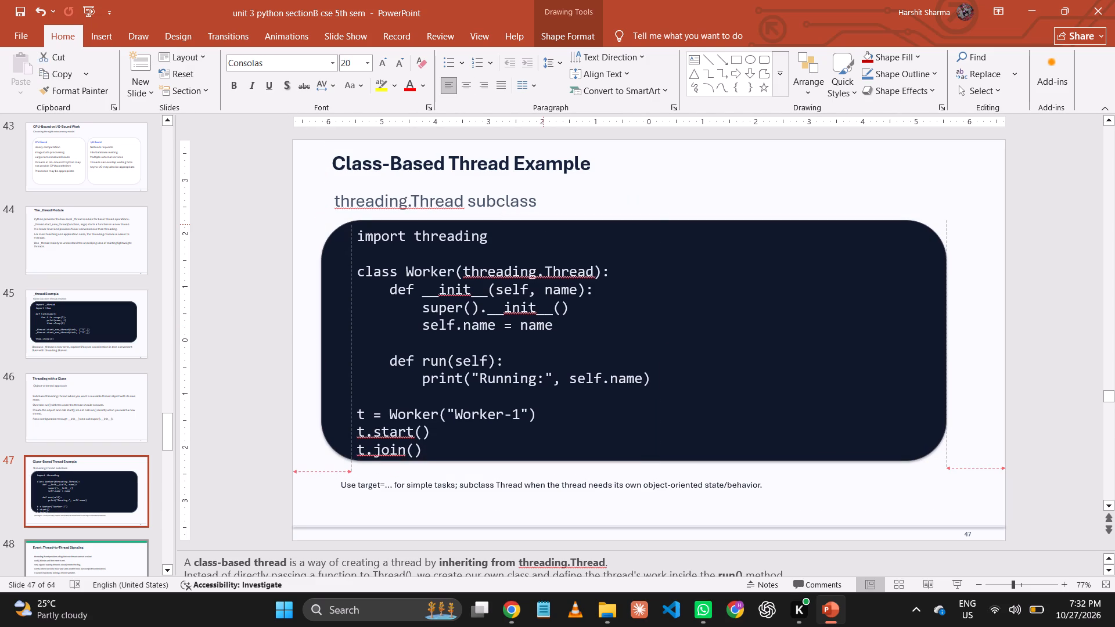
pyautogui.moveTo(543, 223); pyautogui.dragTo(542, 222)
# Extend the bottom edge of the dark code block on slide 47 down to just above the note.
pyautogui.click(535, 485)
pyautogui.click(808, 444)
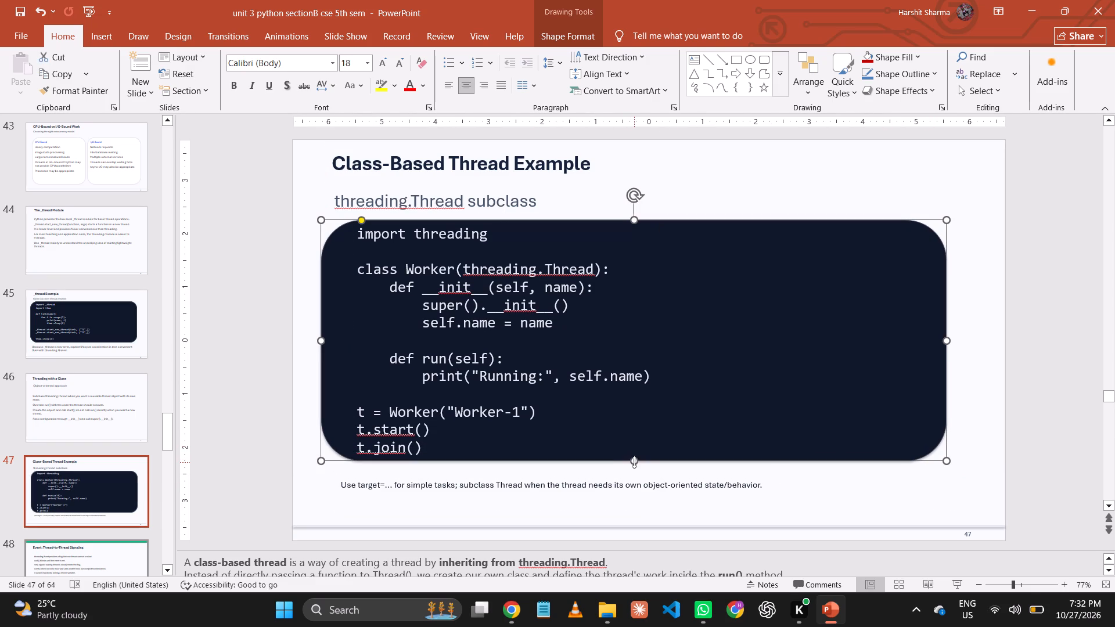
pyautogui.moveTo(634, 462); pyautogui.dragTo(636, 478)
pyautogui.click(728, 369)
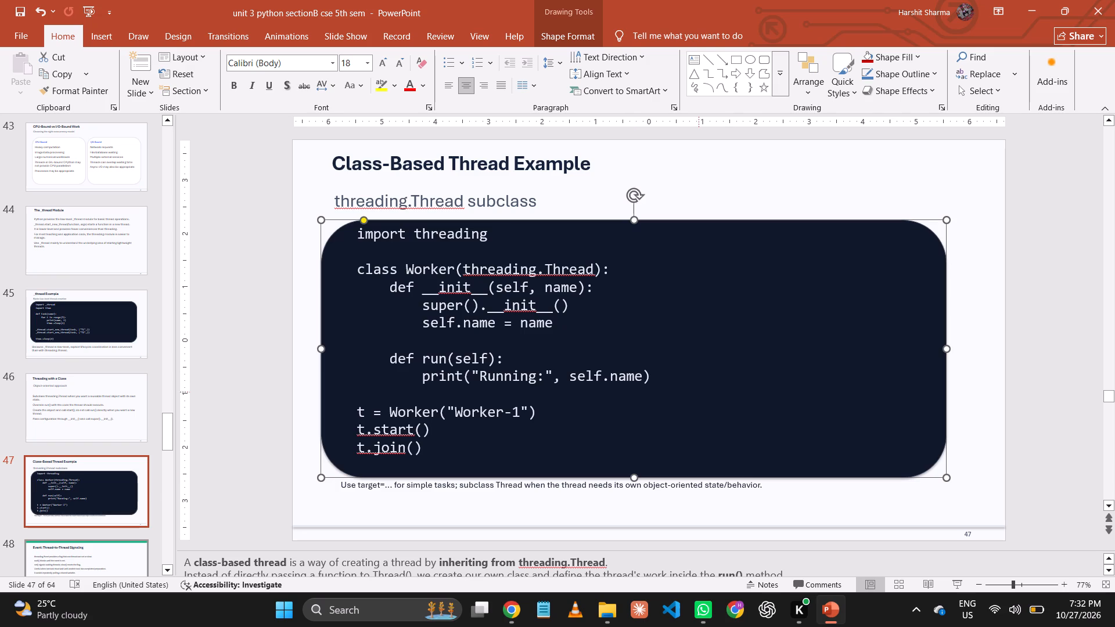
# Set the note under the code block on slide 47 to 20 pt and place it just beneath the block.
pyautogui.click(509, 483)
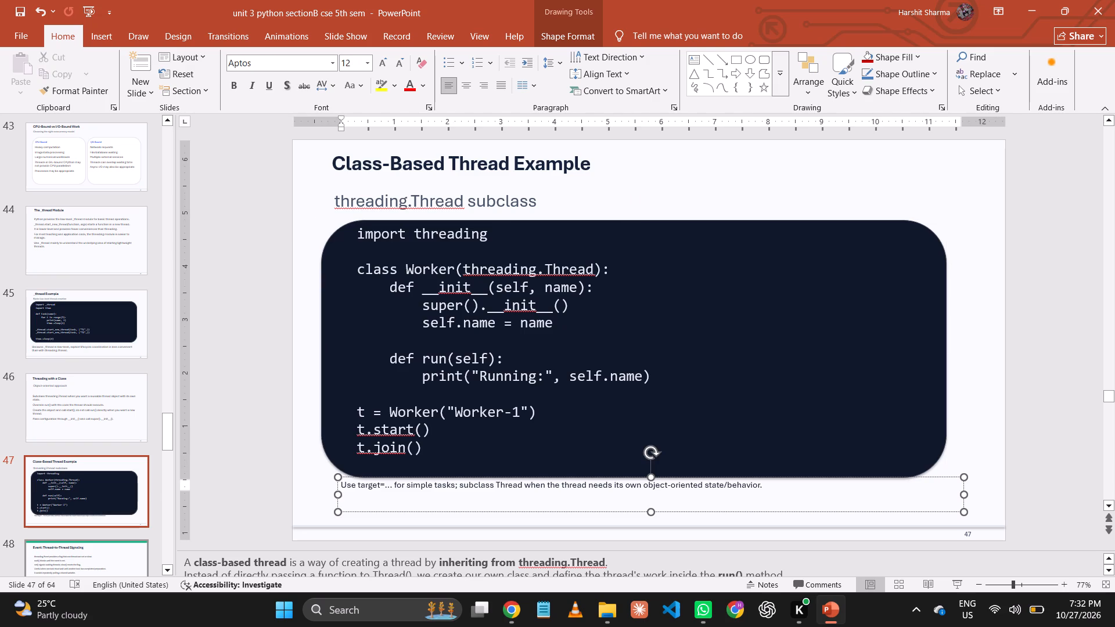
pyautogui.moveTo(622, 512); pyautogui.dragTo(623, 528)
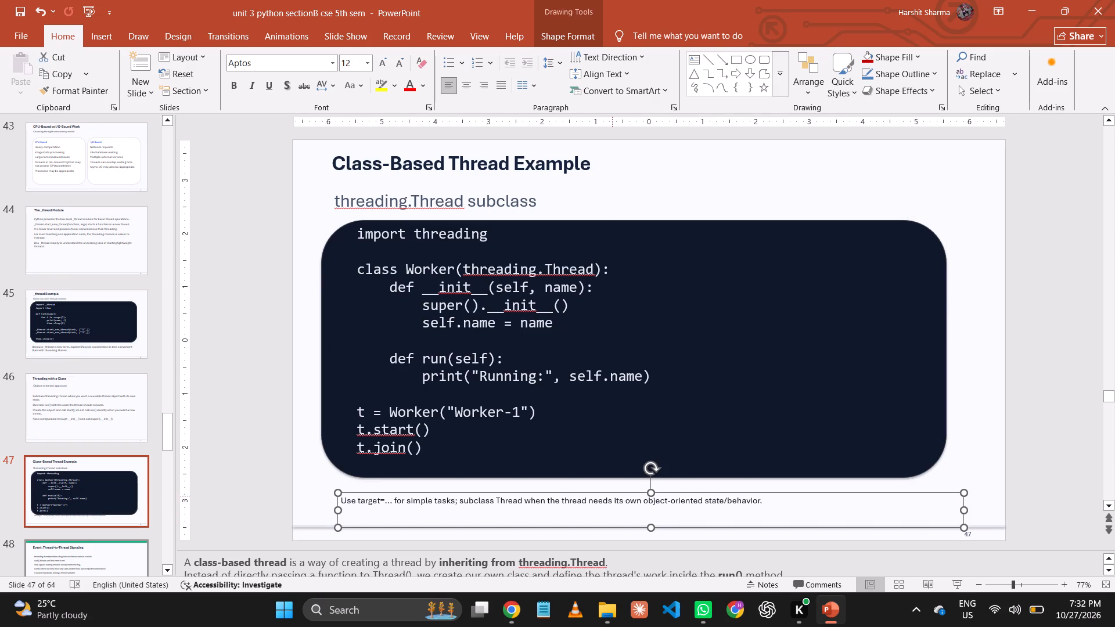
pyautogui.click(612, 505)
pyautogui.hotkey('ctrl', 'a')
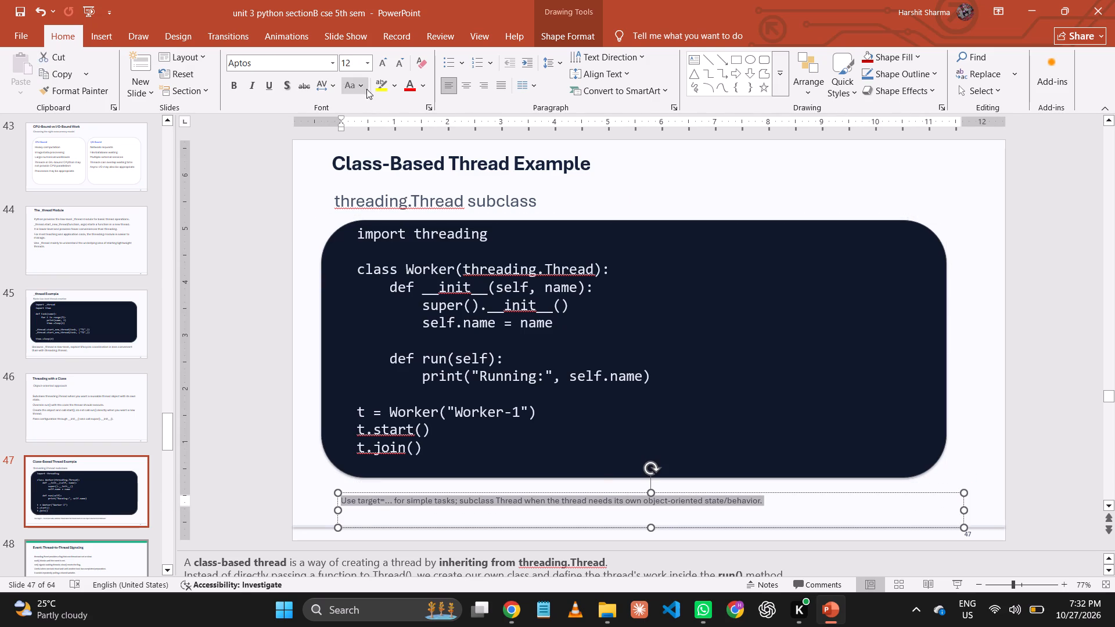
pyautogui.click(365, 64)
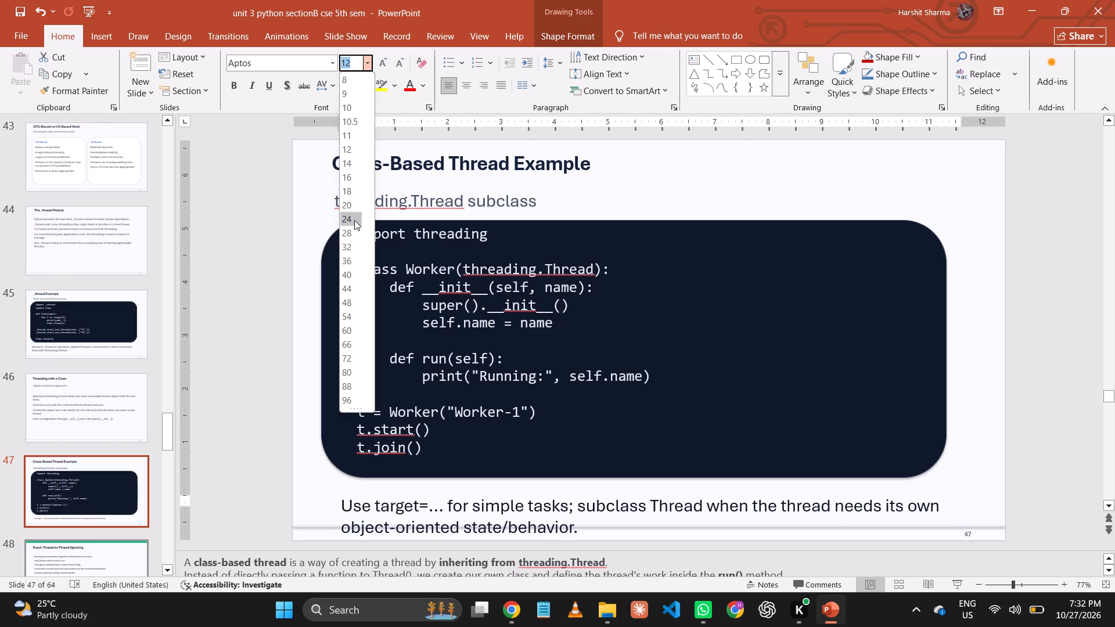
pyautogui.click(353, 207)
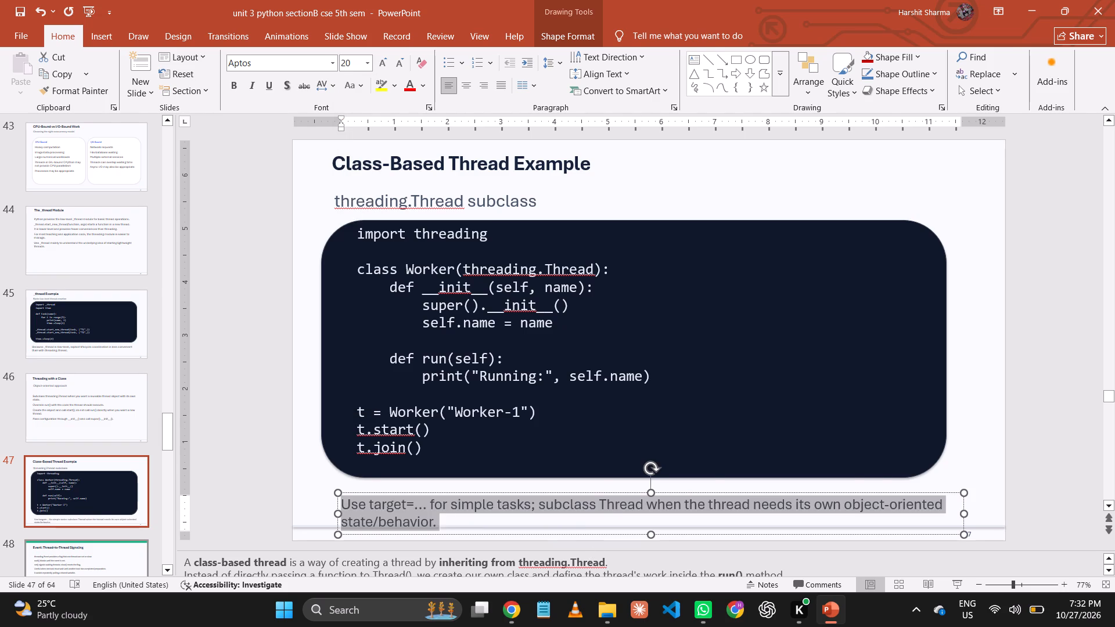
pyautogui.moveTo(617, 493); pyautogui.dragTo(611, 482)
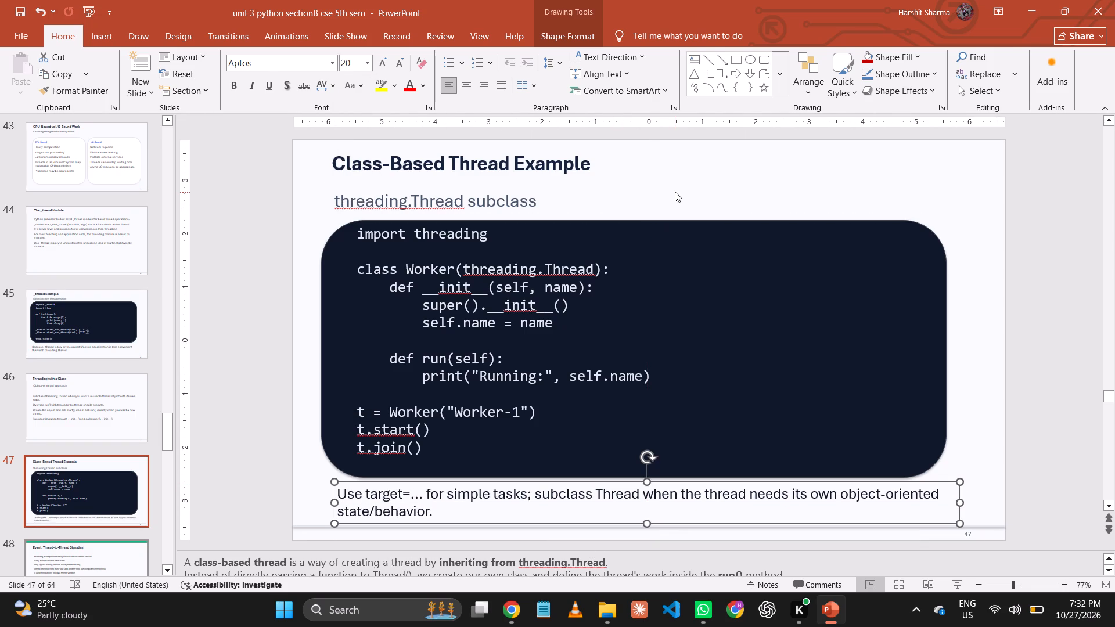
# Save the presentation.
pyautogui.click(675, 192)
pyautogui.hotkey('ctrl', 's')
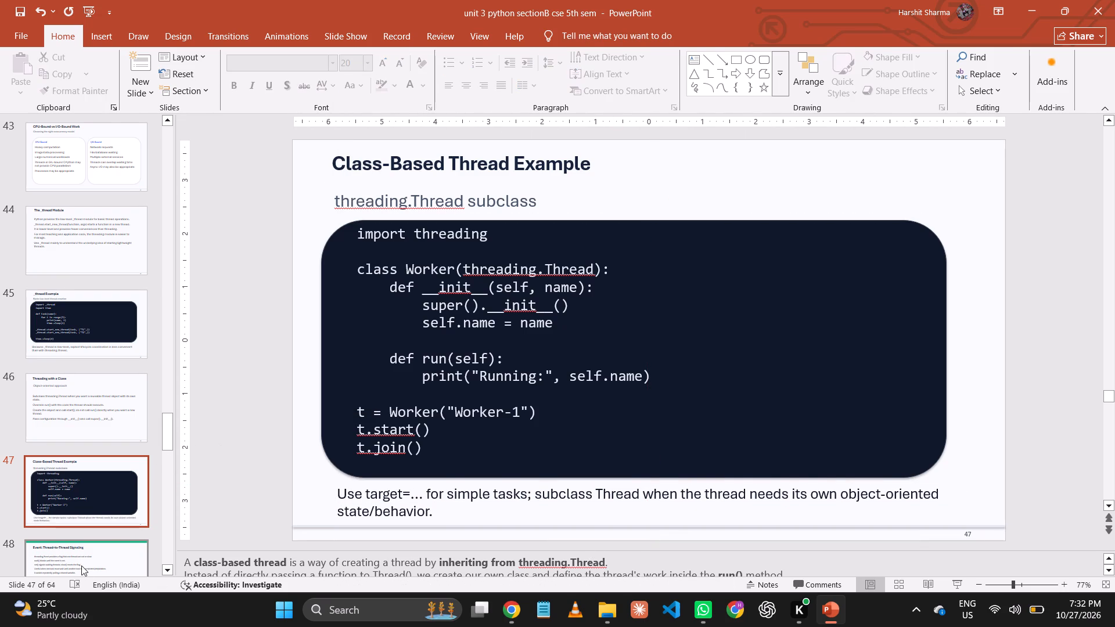
# Delete the green bar across the top of slide 48.
pyautogui.click(84, 567)
pyautogui.click(437, 147)
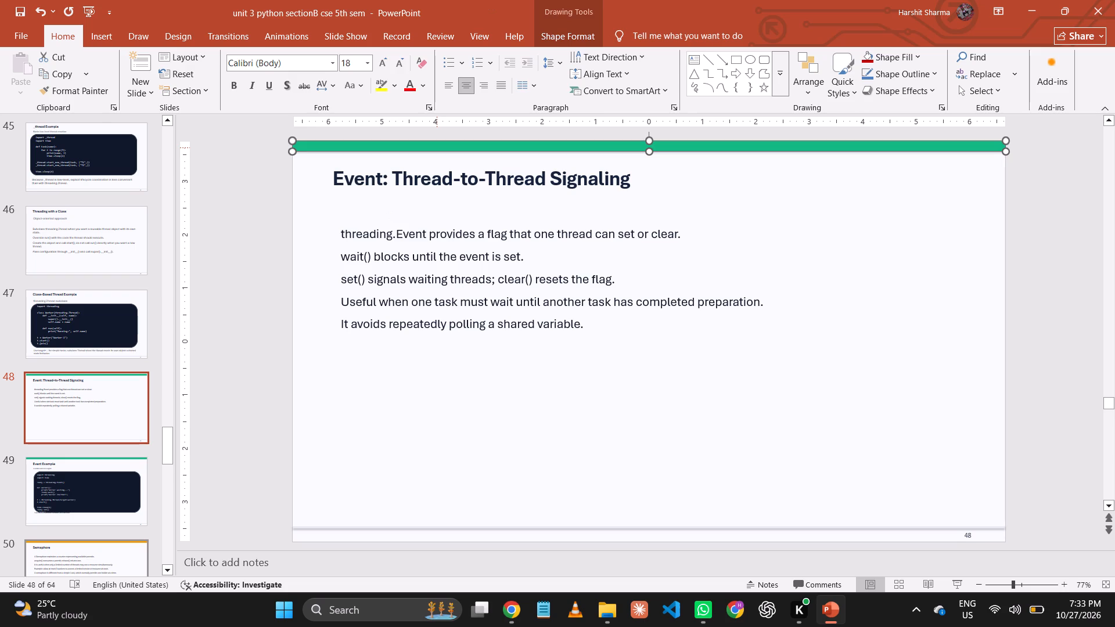
pyautogui.press('Delete')
# Move the title "Event: Thread-to-Thread Signaling" up toward the top edge of slide 48.
pyautogui.click(448, 176)
pyautogui.moveTo(491, 163); pyautogui.dragTo(491, 151)
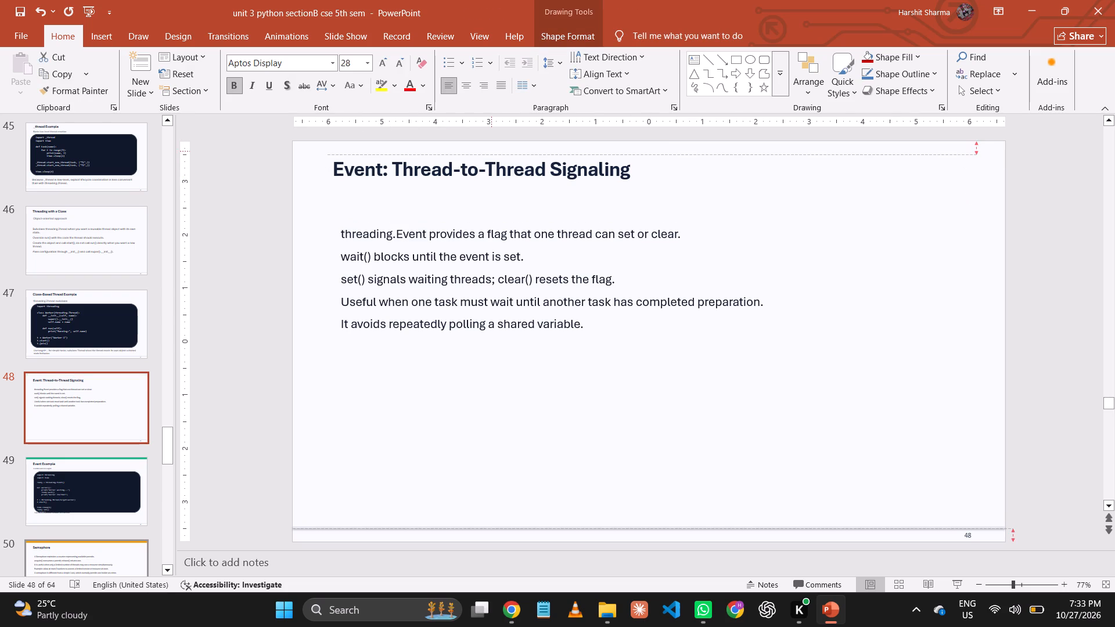
pyautogui.moveTo(491, 151); pyautogui.dragTo(491, 149)
# Set all the body text on slide 48 to 28 pt and save the presentation.
pyautogui.click(466, 297)
pyautogui.hotkey('ctrl', 'a')
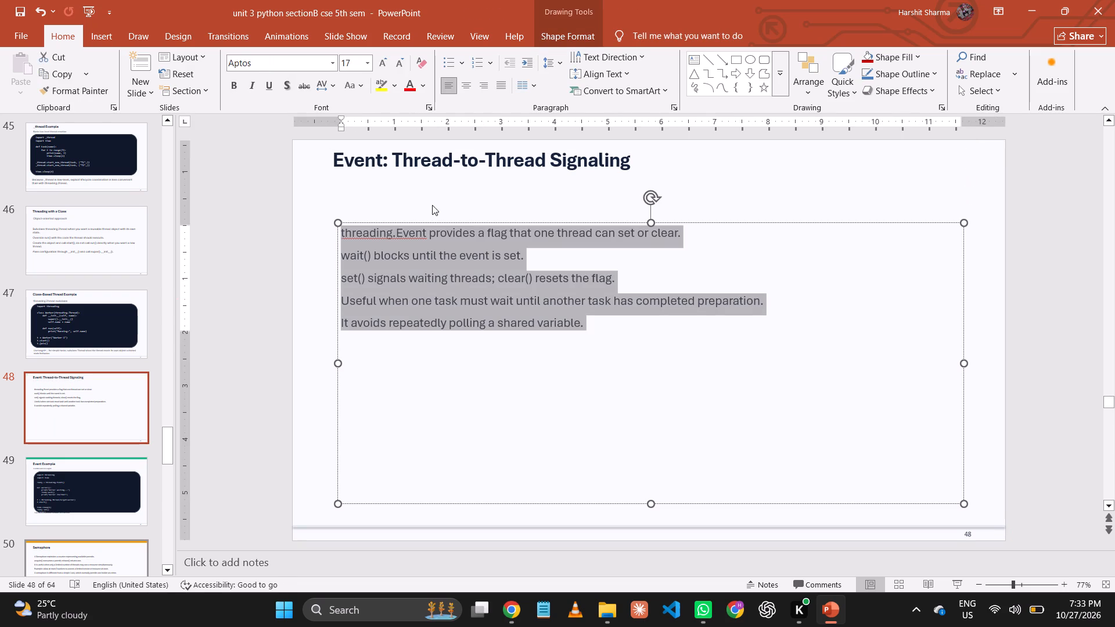
pyautogui.click(366, 62)
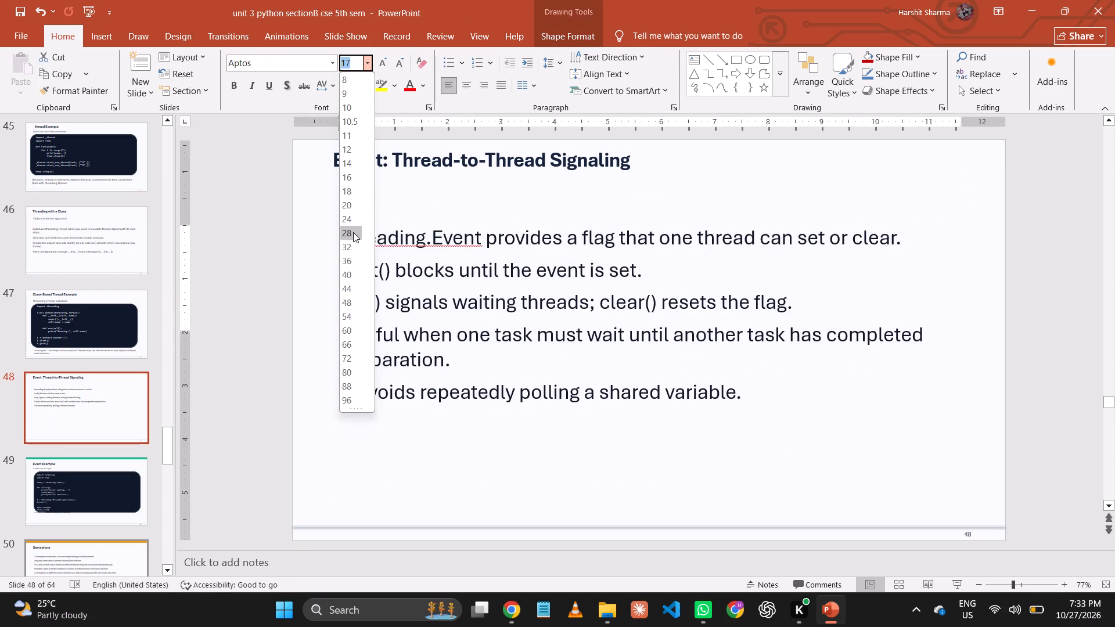
pyautogui.click(353, 232)
pyautogui.click(655, 492)
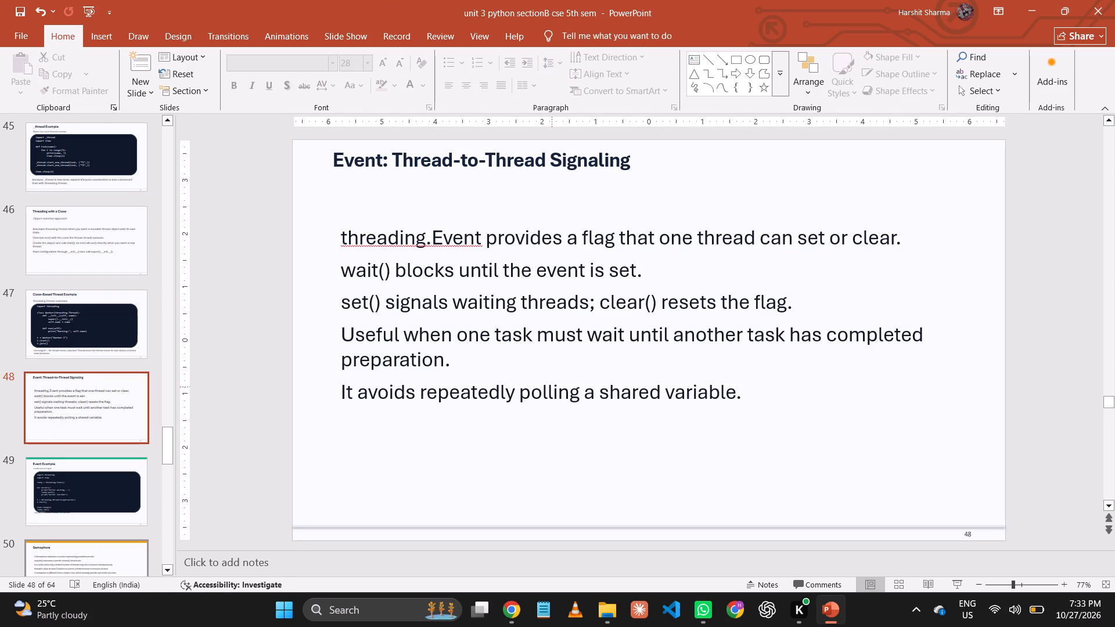
pyautogui.hotkey('ctrl', 's')
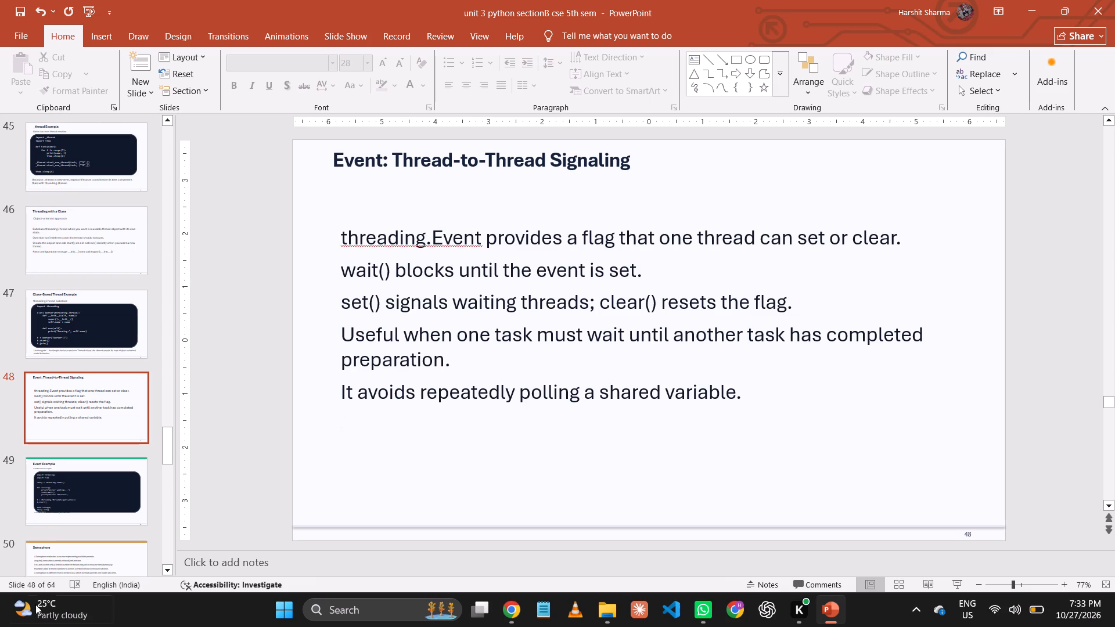
# Delete the green bar across the top of slide 49.
pyautogui.click(86, 477)
pyautogui.click(429, 146)
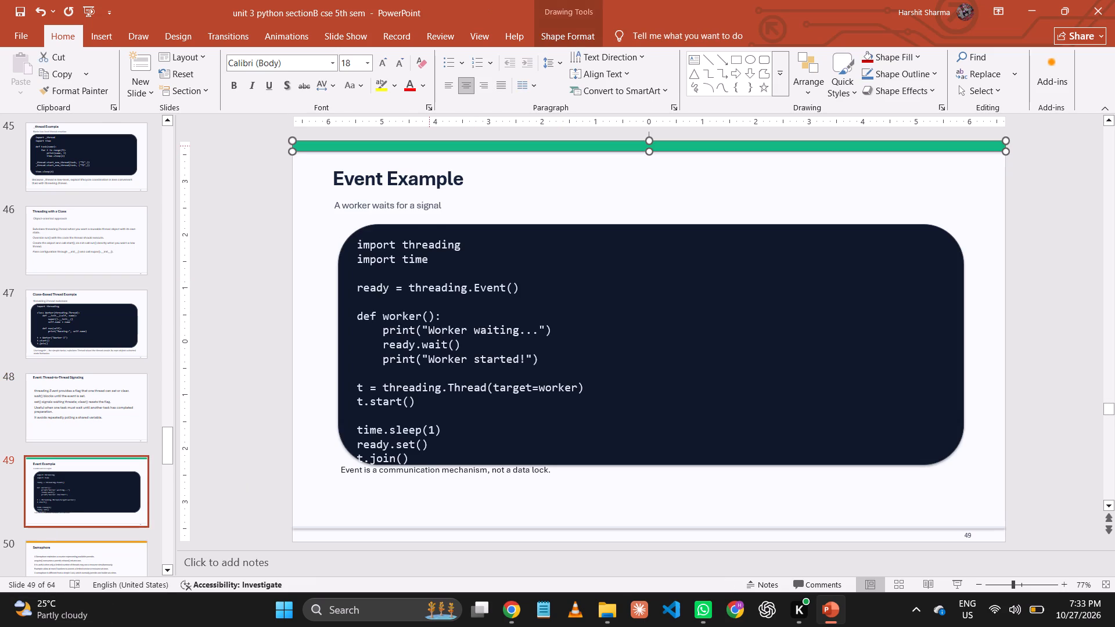
pyautogui.press('Delete')
# Move the title "Event Example" up toward the top edge of slide 49.
pyautogui.click(428, 183)
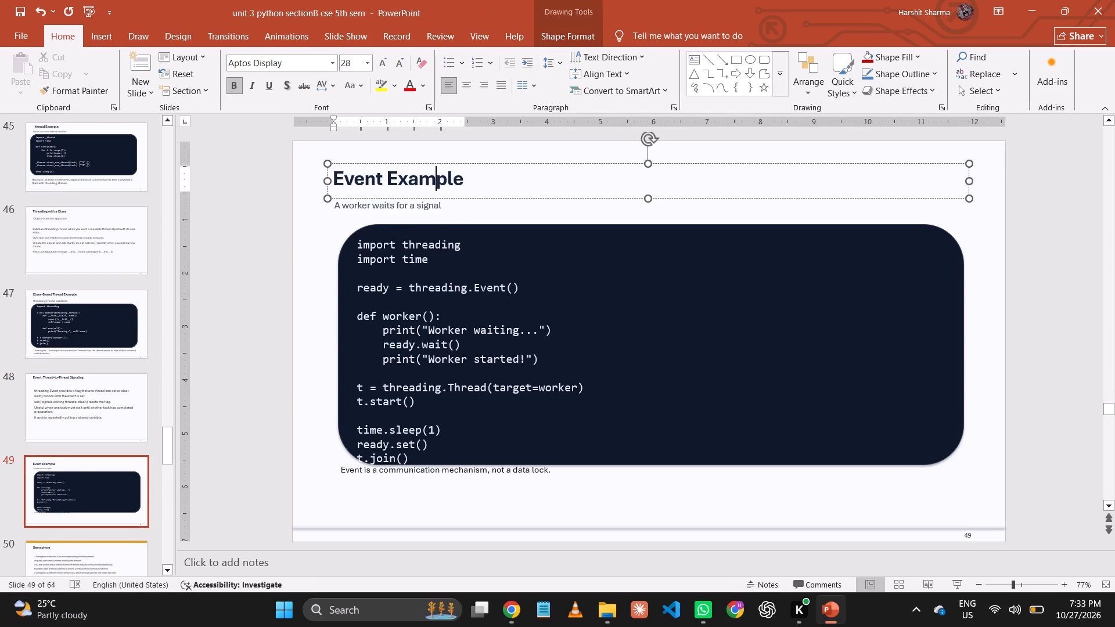
pyautogui.moveTo(428, 164); pyautogui.dragTo(426, 148)
# Set the subtitle "A worker waits for a signal" on slide 49 to 24 pt and move it up closer to the title.
pyautogui.click(415, 205)
pyautogui.hotkey('ctrl', 'a')
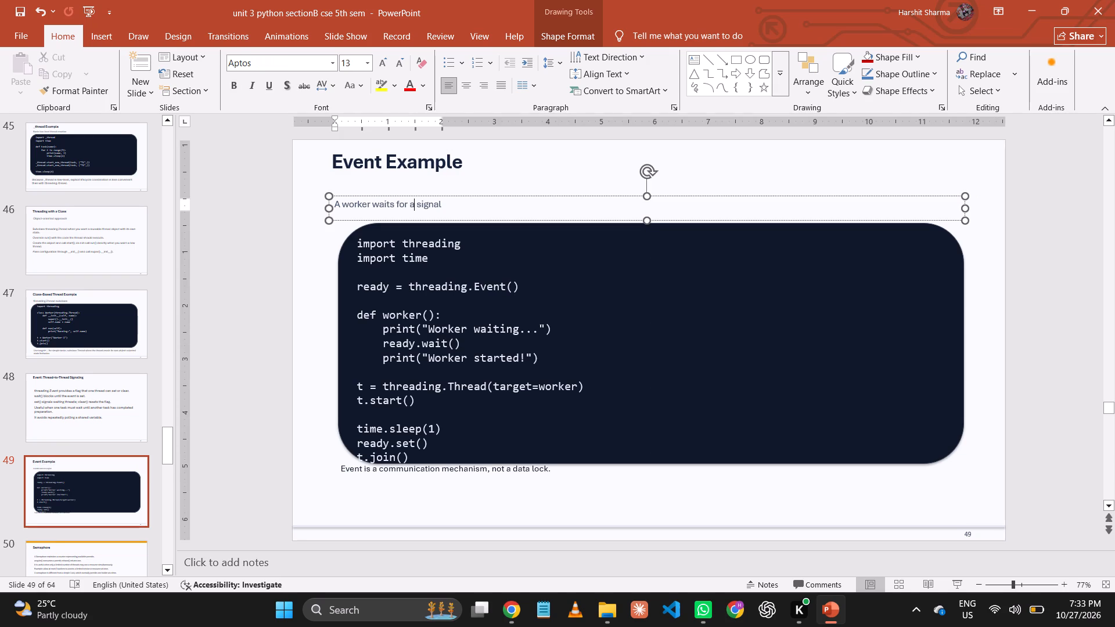
pyautogui.click(371, 68)
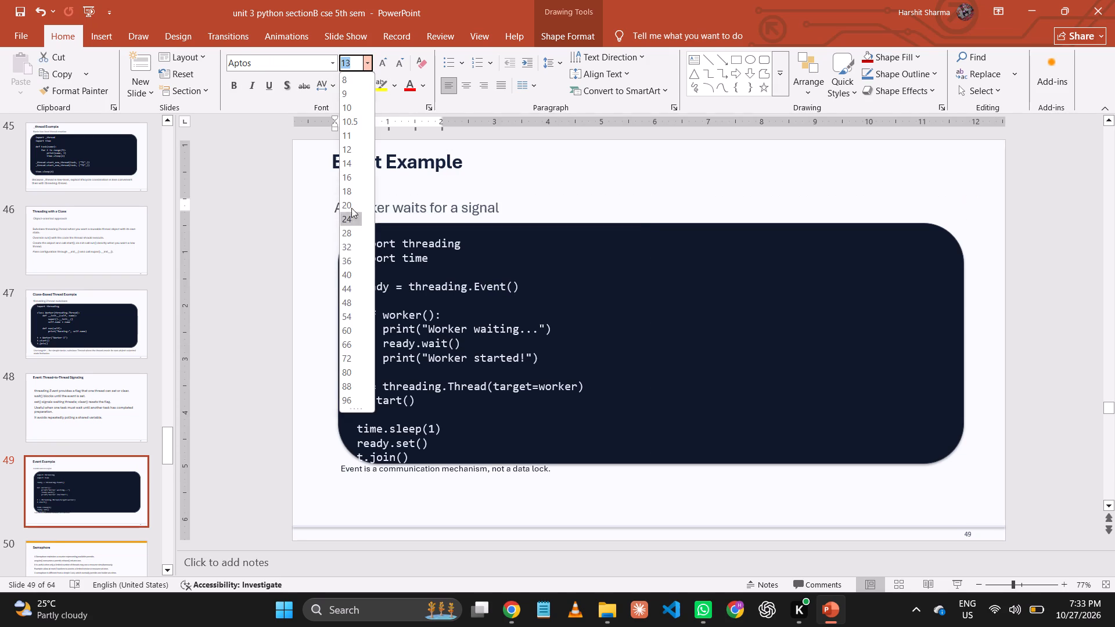
pyautogui.click(351, 215)
pyautogui.click(400, 204)
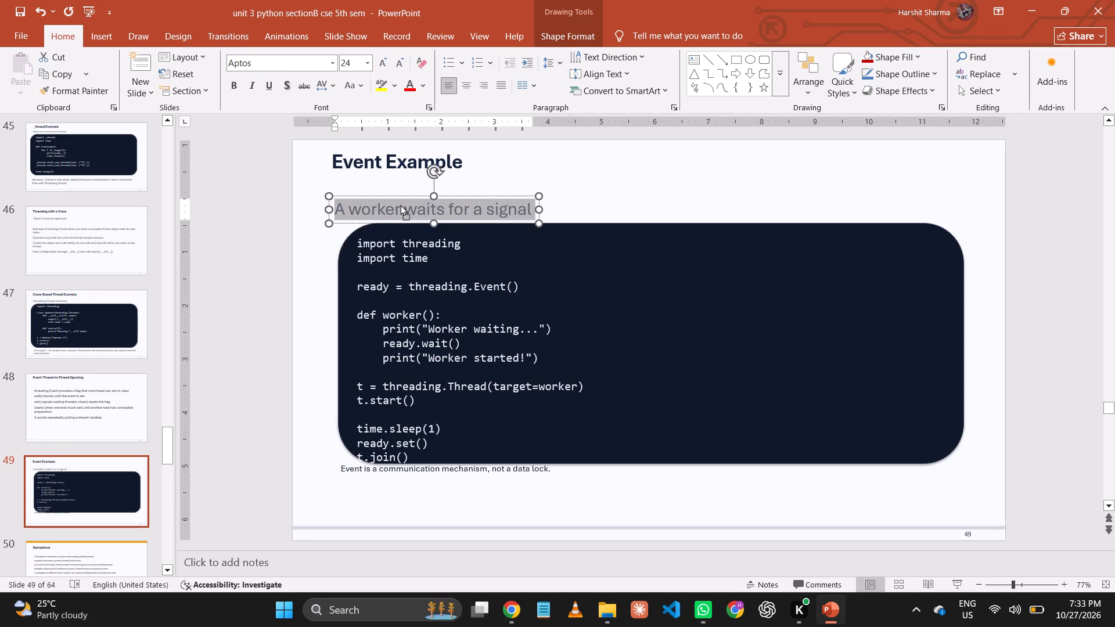
pyautogui.moveTo(400, 196); pyautogui.dragTo(400, 184)
# Move the note "Event is a communication mechanism, not a data lock." down clear of the code block and set it to 24 pt.
pyautogui.click(530, 469)
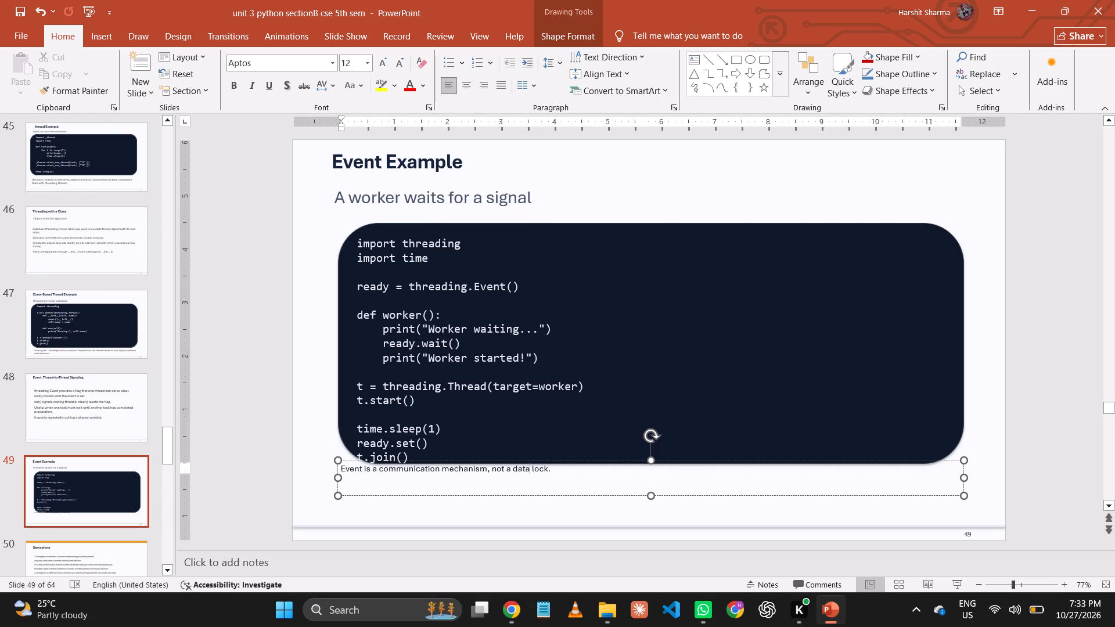
pyautogui.moveTo(533, 459); pyautogui.dragTo(534, 487)
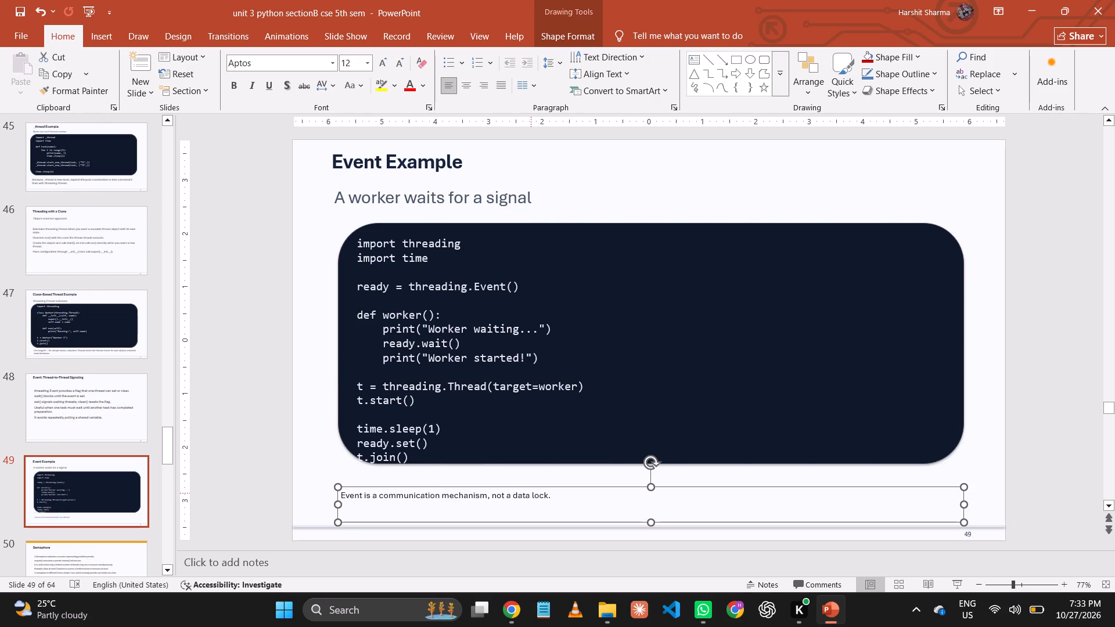
pyautogui.click(531, 493)
pyautogui.hotkey('ctrl', 'a')
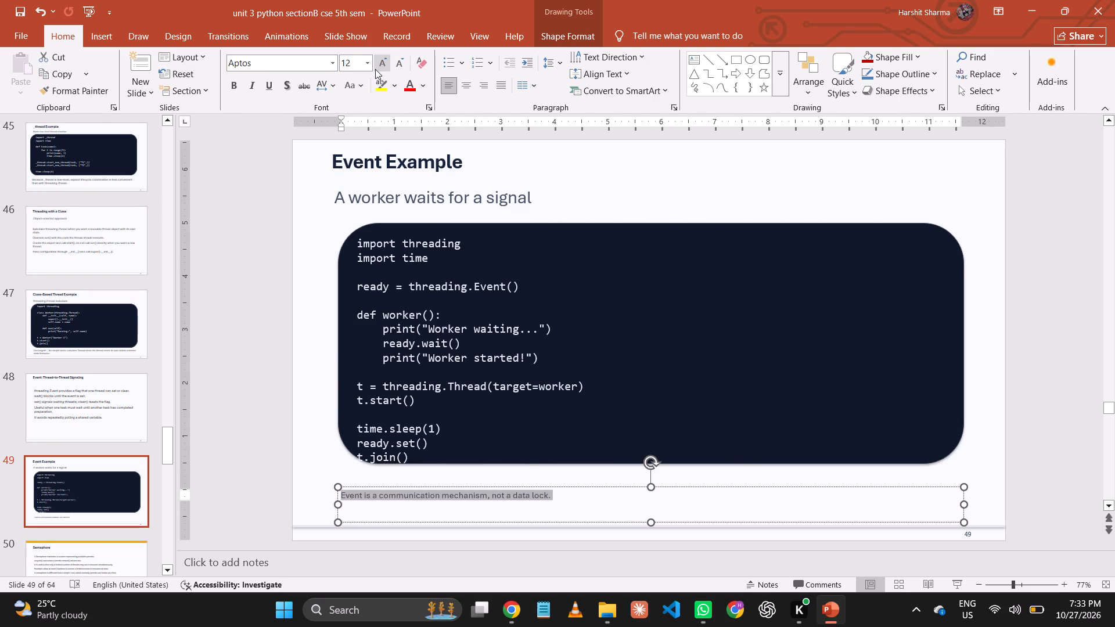
pyautogui.click(368, 64)
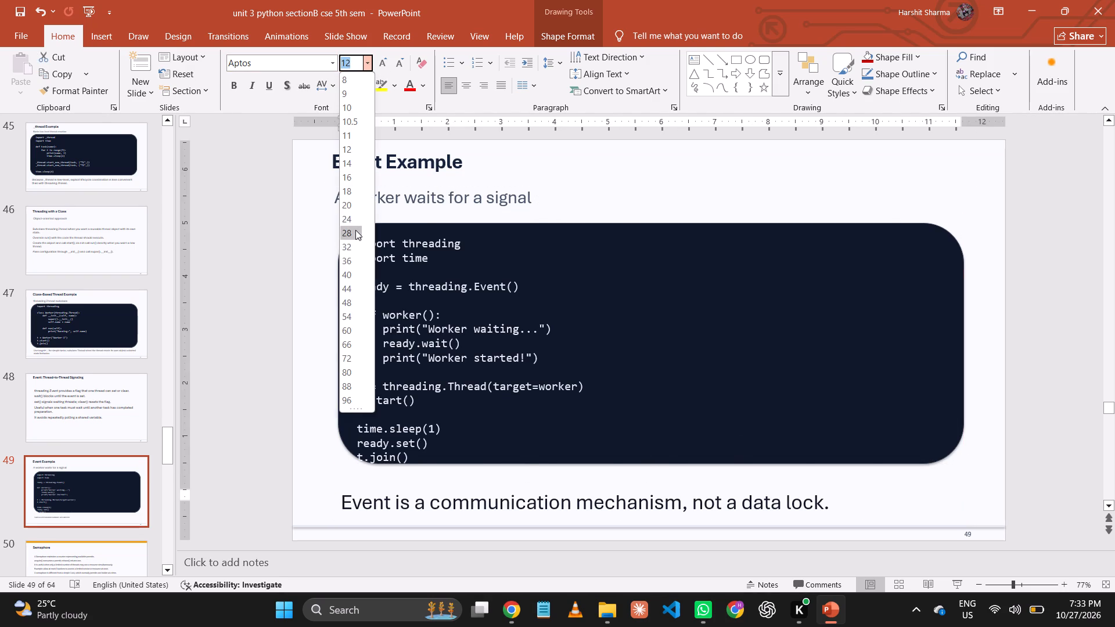
pyautogui.click(355, 221)
# Enlarge the dark code block on slide 49 by extending its bottom edge down to the note and its left edge outward.
pyautogui.click(630, 438)
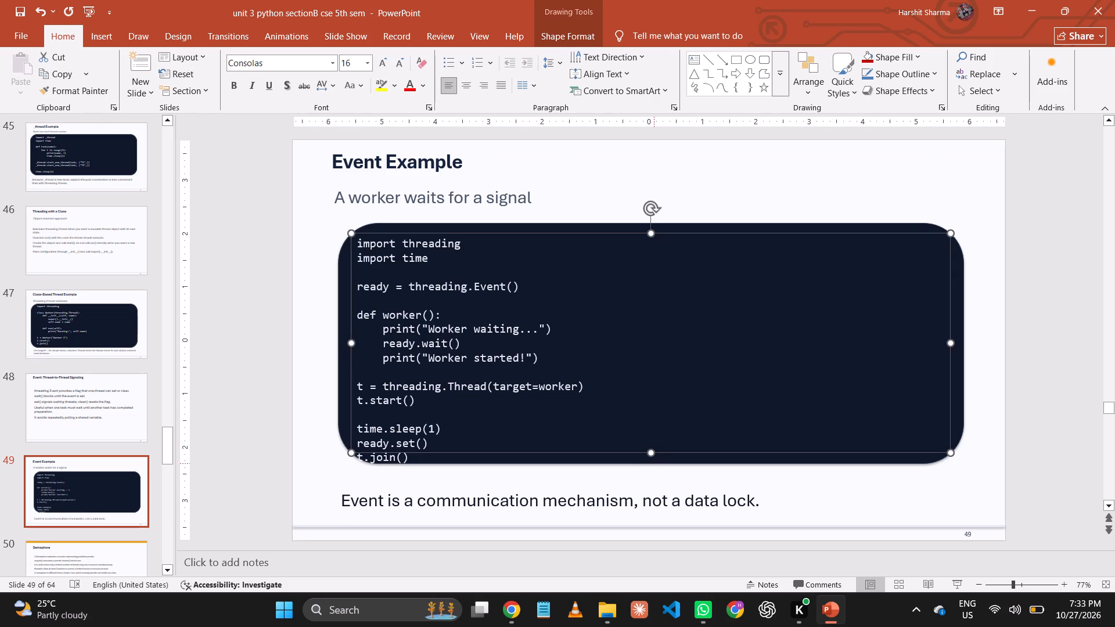
pyautogui.click(665, 460)
pyautogui.moveTo(650, 466); pyautogui.dragTo(651, 466)
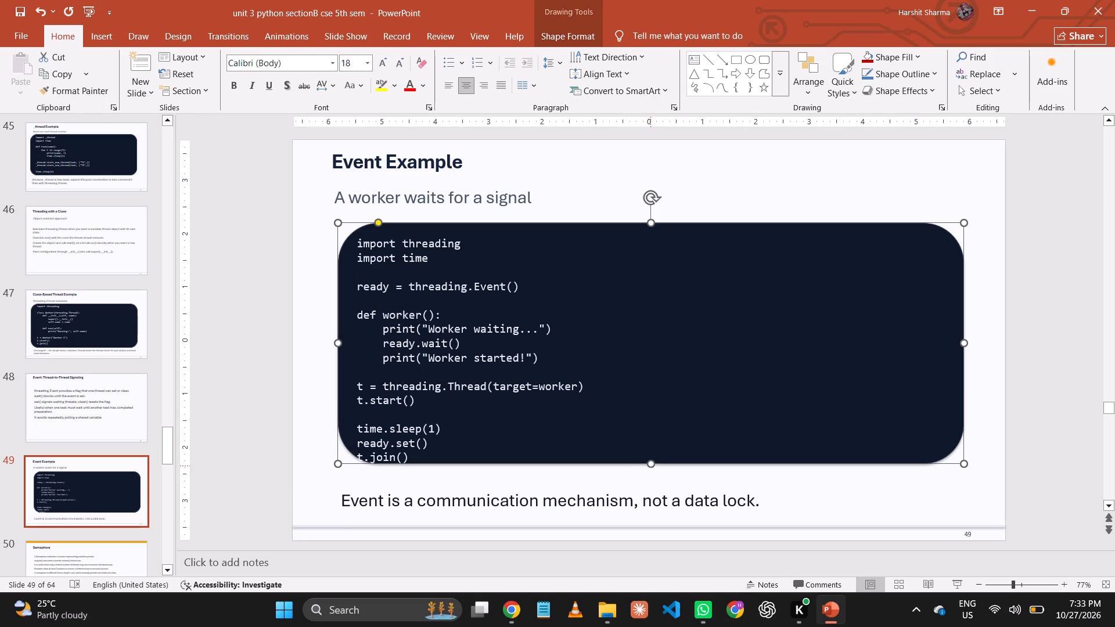
pyautogui.moveTo(651, 466); pyautogui.dragTo(653, 487)
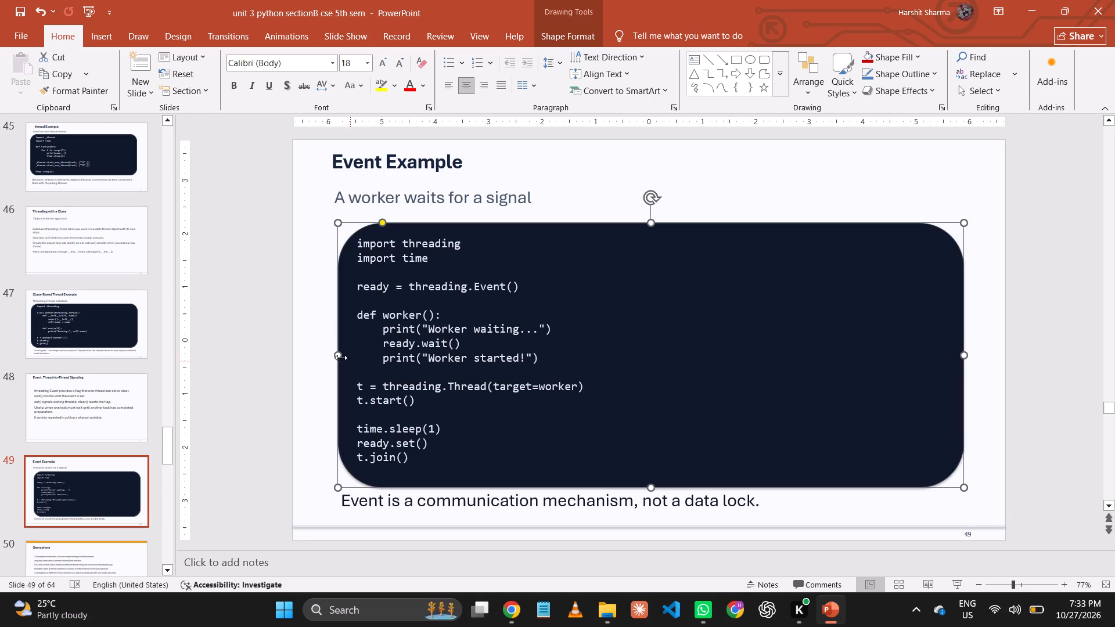
pyautogui.moveTo(337, 356); pyautogui.dragTo(316, 356)
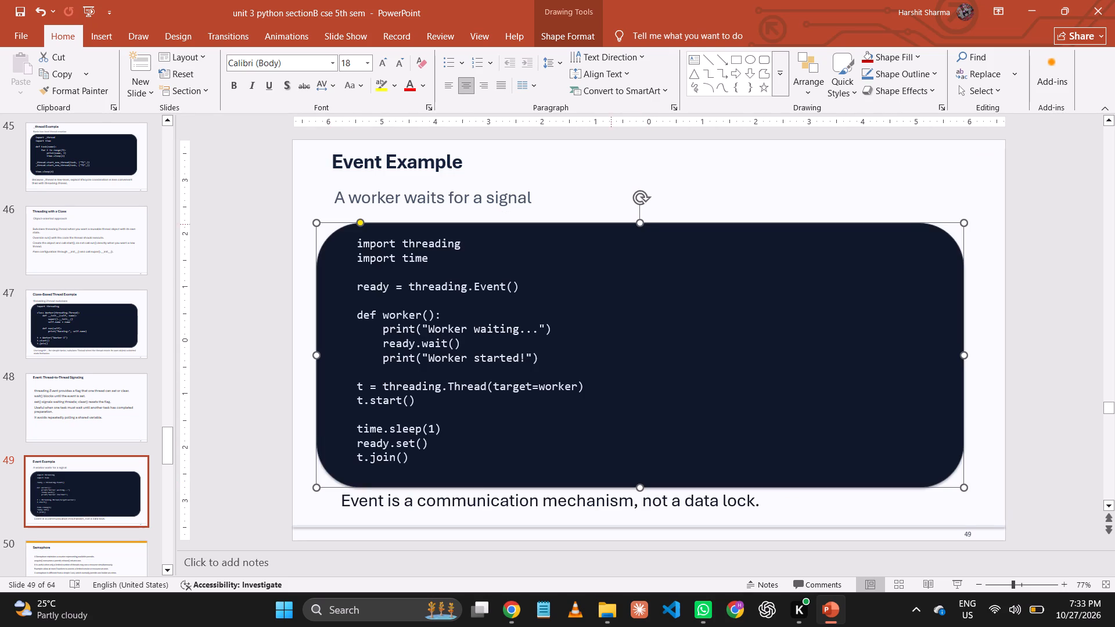
# Move the code text up to the top edge of the dark block on slide 49.
pyautogui.click(507, 325)
pyautogui.moveTo(630, 236); pyautogui.dragTo(630, 232)
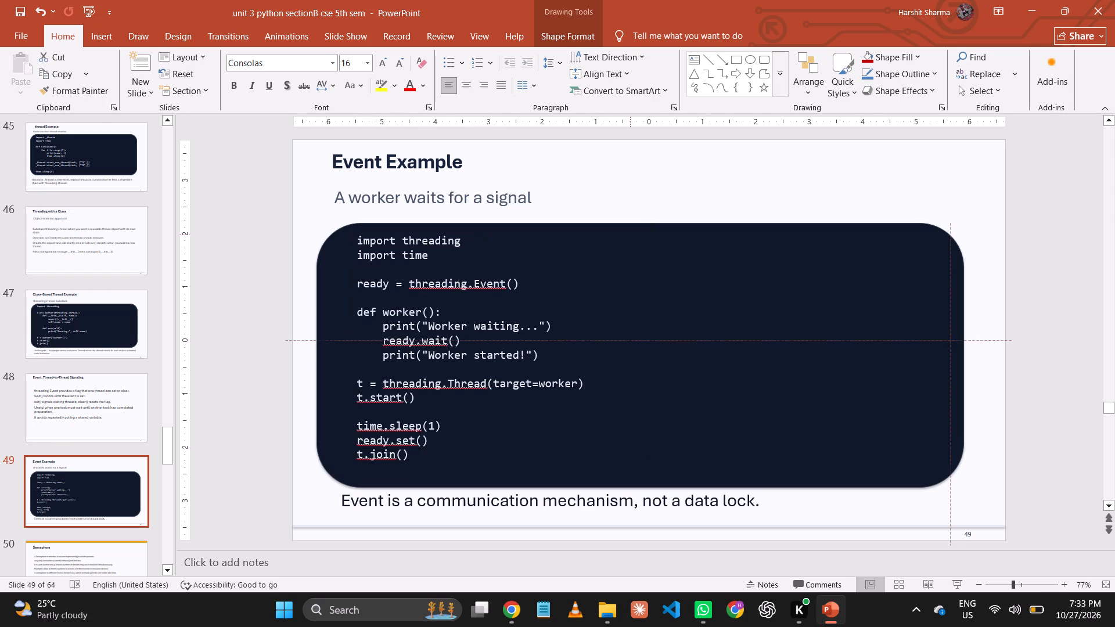
pyautogui.moveTo(630, 232); pyautogui.dragTo(630, 225)
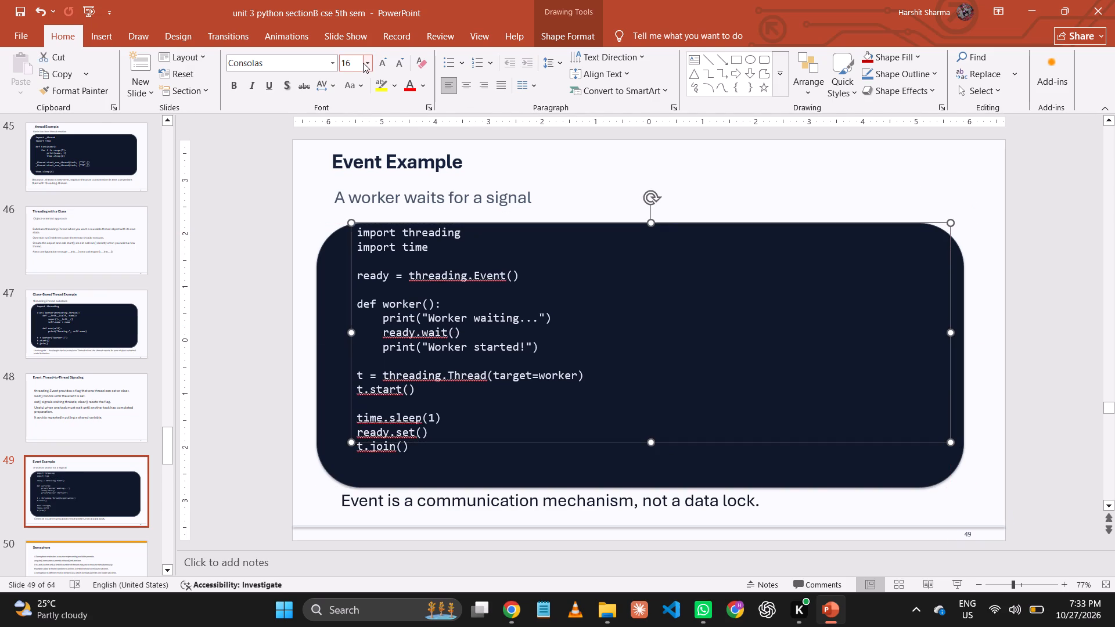
# Apply a 16 pt font size to all the code text on slide 49 and save the presentation.
pyautogui.click(365, 62)
pyautogui.click(440, 395)
pyautogui.click(440, 395)
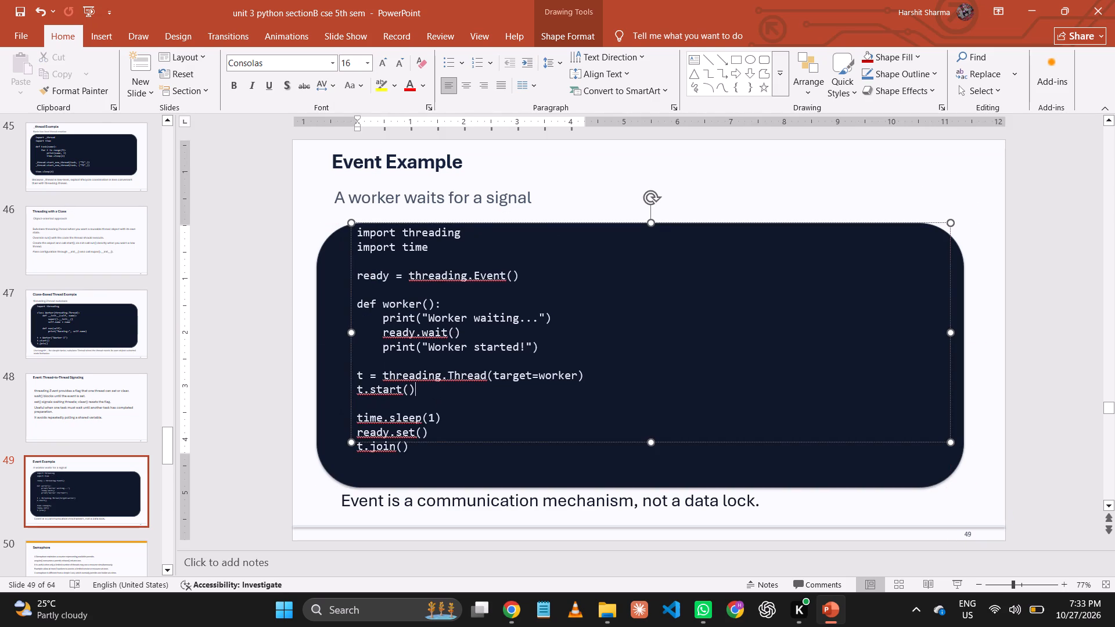
pyautogui.hotkey('ctrl', 'a')
pyautogui.click(368, 65)
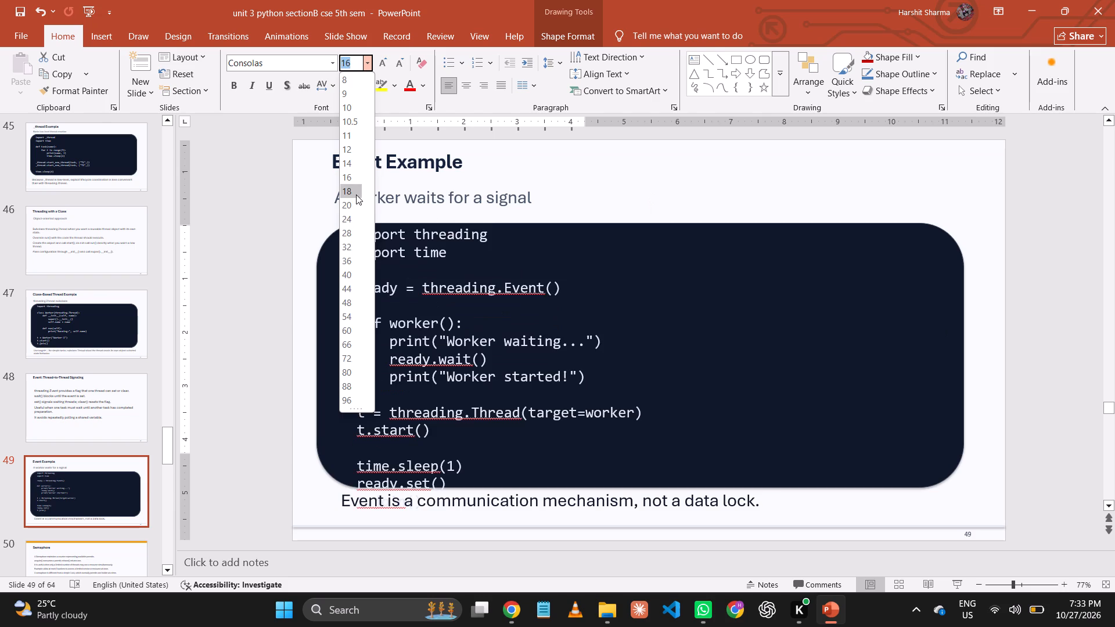
pyautogui.click(356, 194)
pyautogui.click(643, 349)
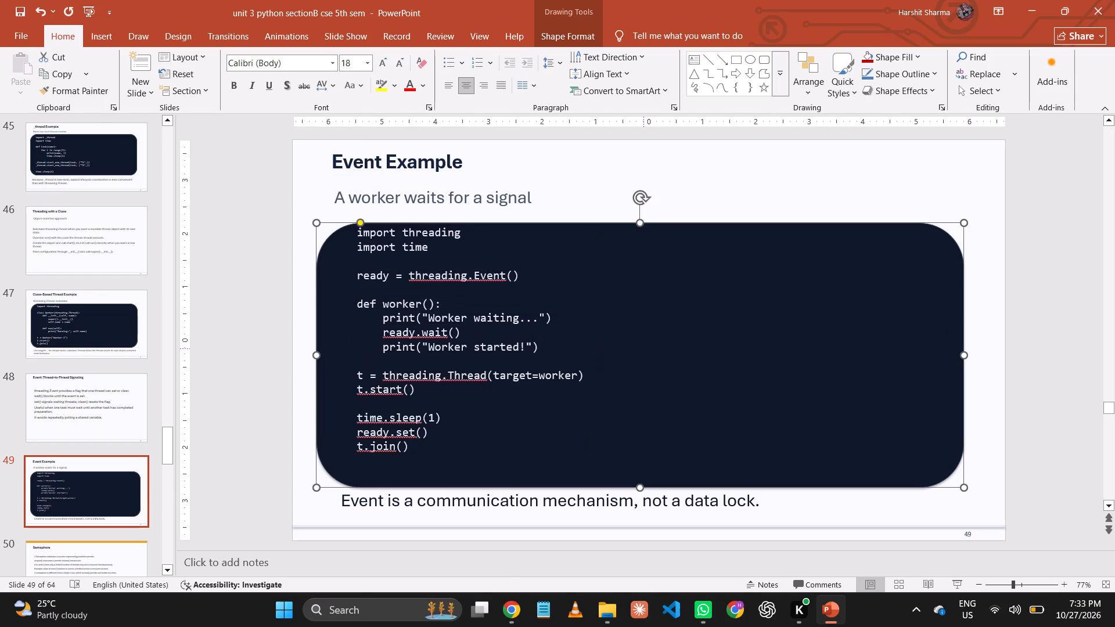
pyautogui.hotkey('ctrl', 's')
# Move the code text on slide 49 down slightly inside the dark block and save the presentation.
pyautogui.click(481, 369)
pyautogui.moveTo(488, 223); pyautogui.dragTo(488, 224)
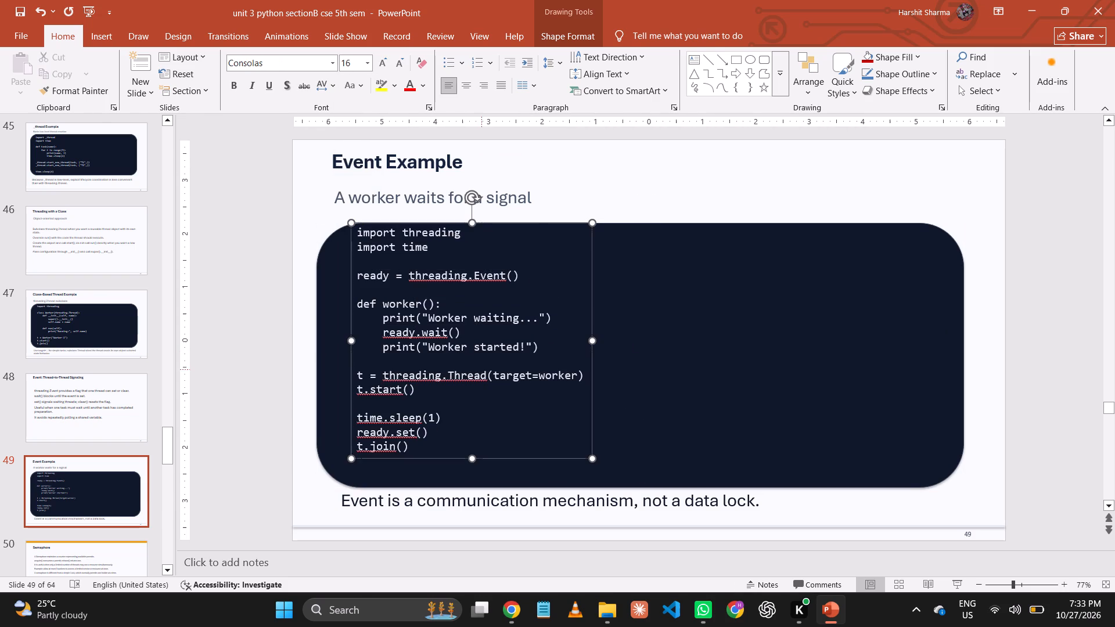
pyautogui.moveTo(488, 224); pyautogui.dragTo(489, 232)
pyautogui.click(819, 139)
pyautogui.hotkey('ctrl', 's')
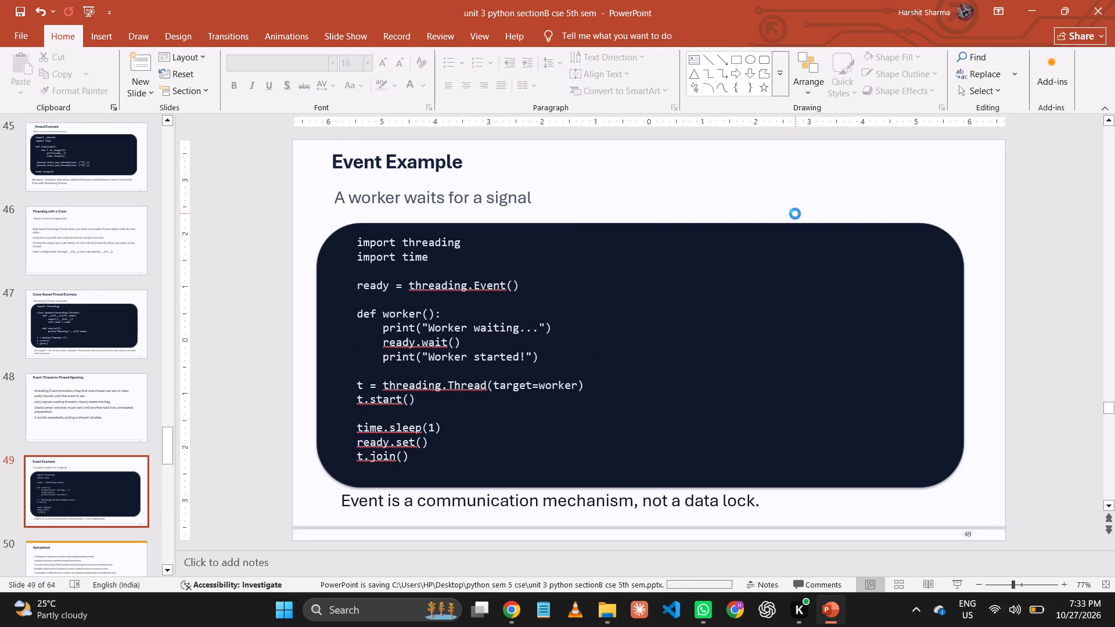
# Delete the orange bar across the top of slide 50, "Semaphore".
pyautogui.click(102, 556)
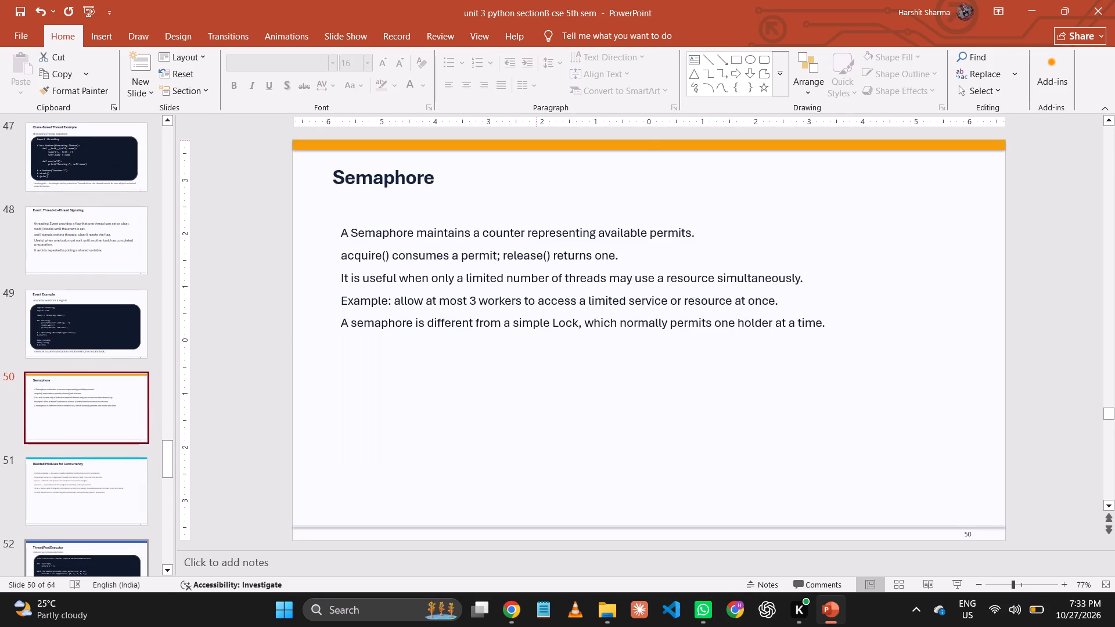
pyautogui.click(536, 144)
pyautogui.press('Delete')
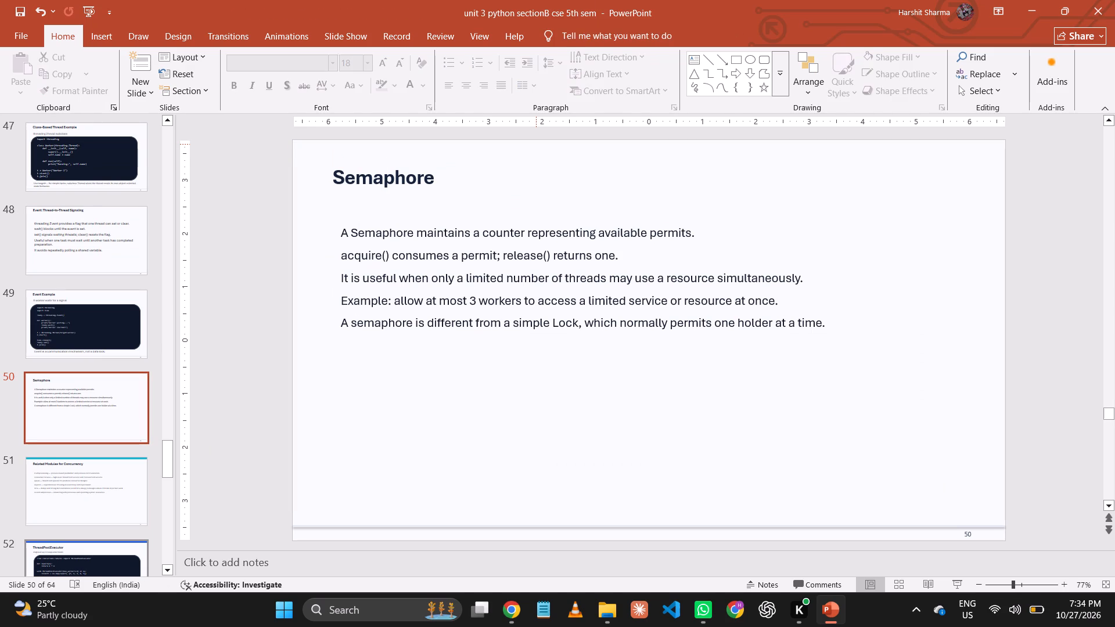
# Set all the body text on the "Semaphore" slide to 24 pt and save the presentation.
pyautogui.click(400, 174)
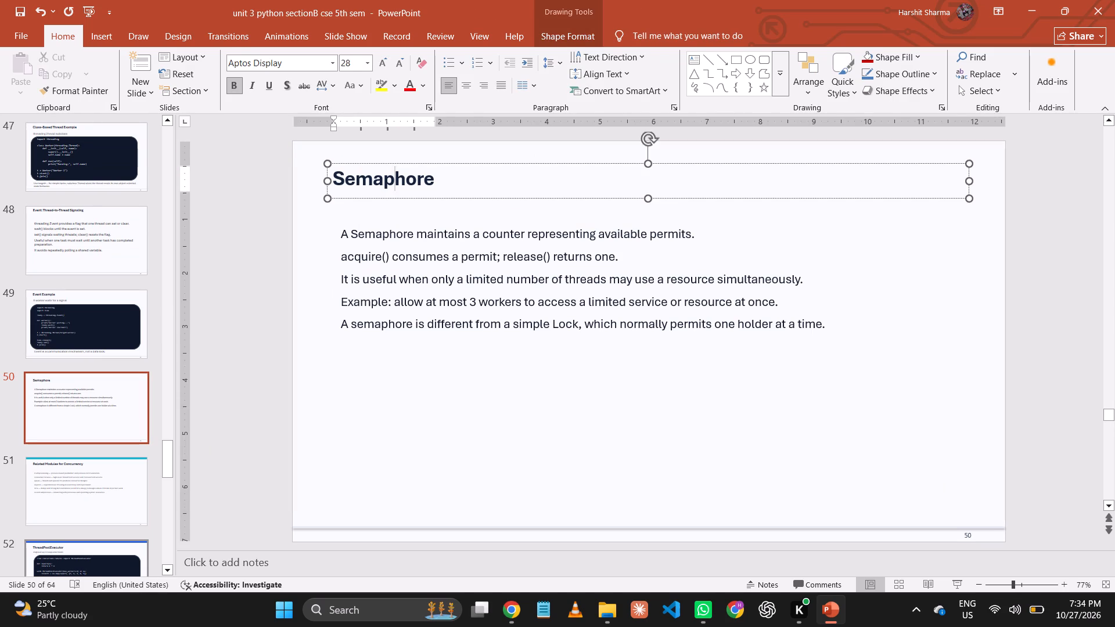
pyautogui.click(467, 286)
pyautogui.hotkey('ctrl', 'a')
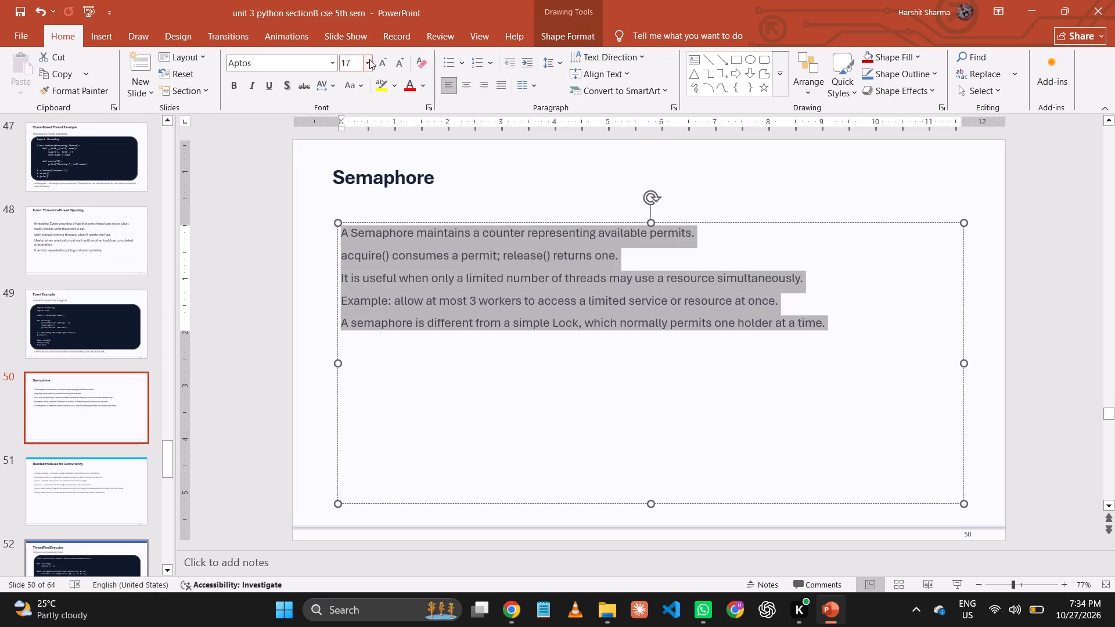
pyautogui.click(369, 59)
pyautogui.click(354, 216)
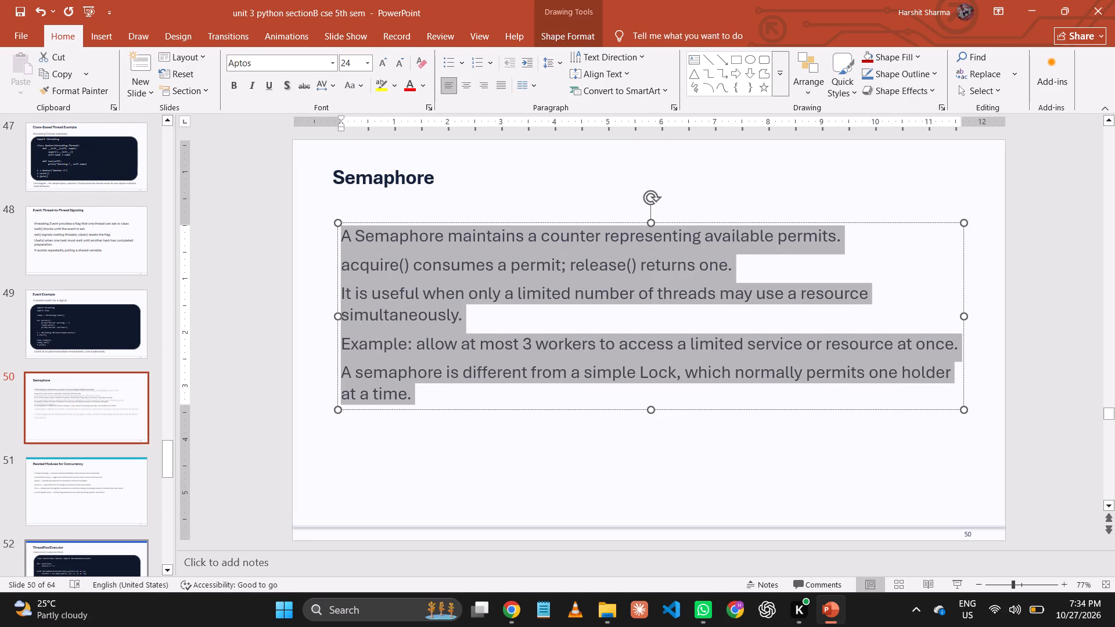
pyautogui.click(481, 462)
pyautogui.hotkey('ctrl', 's')
# Delete the cyan top bar from slide 51 and move the title "Related Modules for Concurrency" up slightly.
pyautogui.click(39, 504)
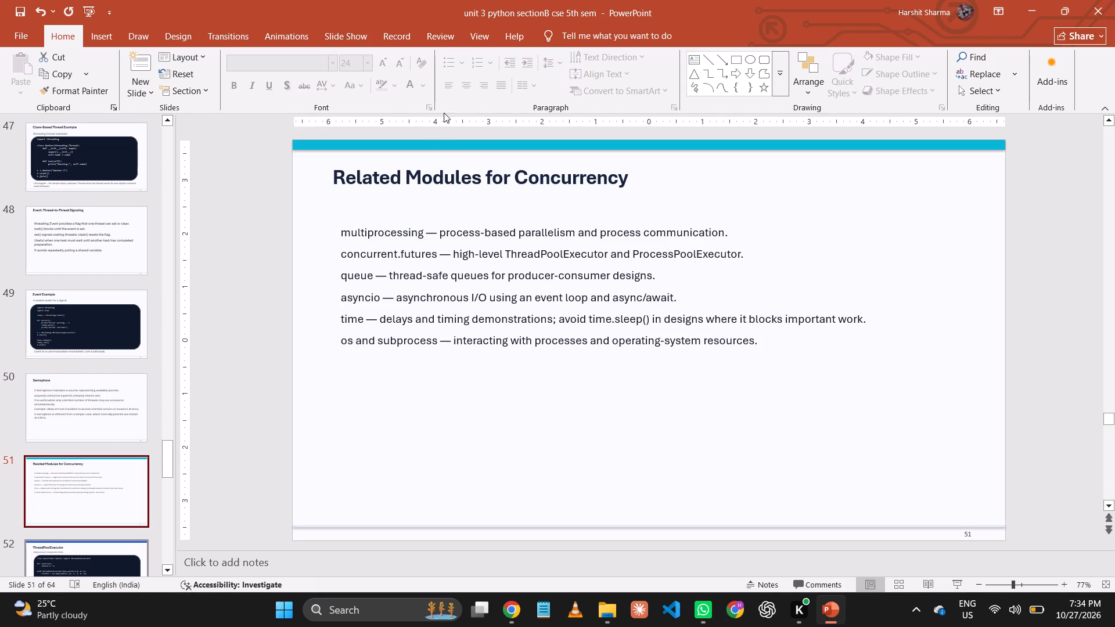
pyautogui.click(438, 150)
pyautogui.press('Delete')
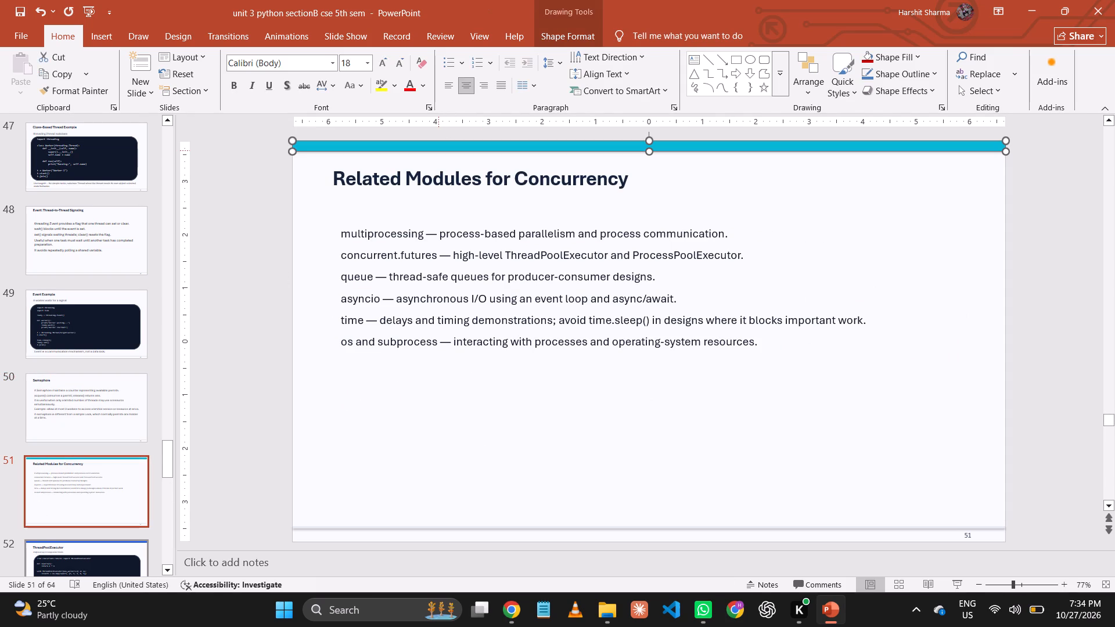
pyautogui.click(429, 184)
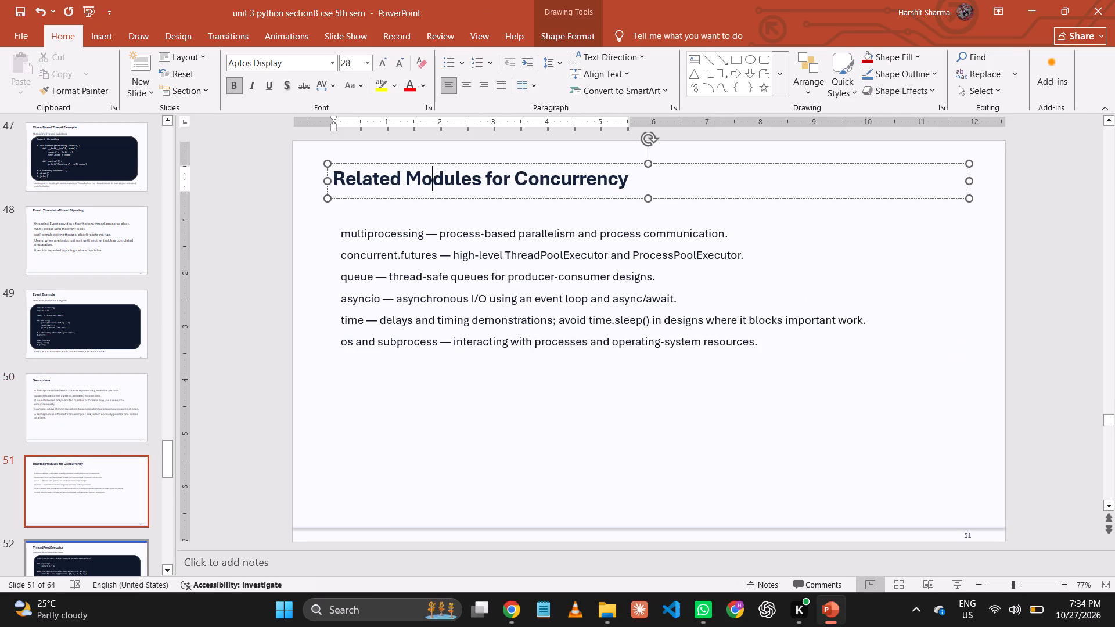
pyautogui.moveTo(531, 165); pyautogui.dragTo(531, 160)
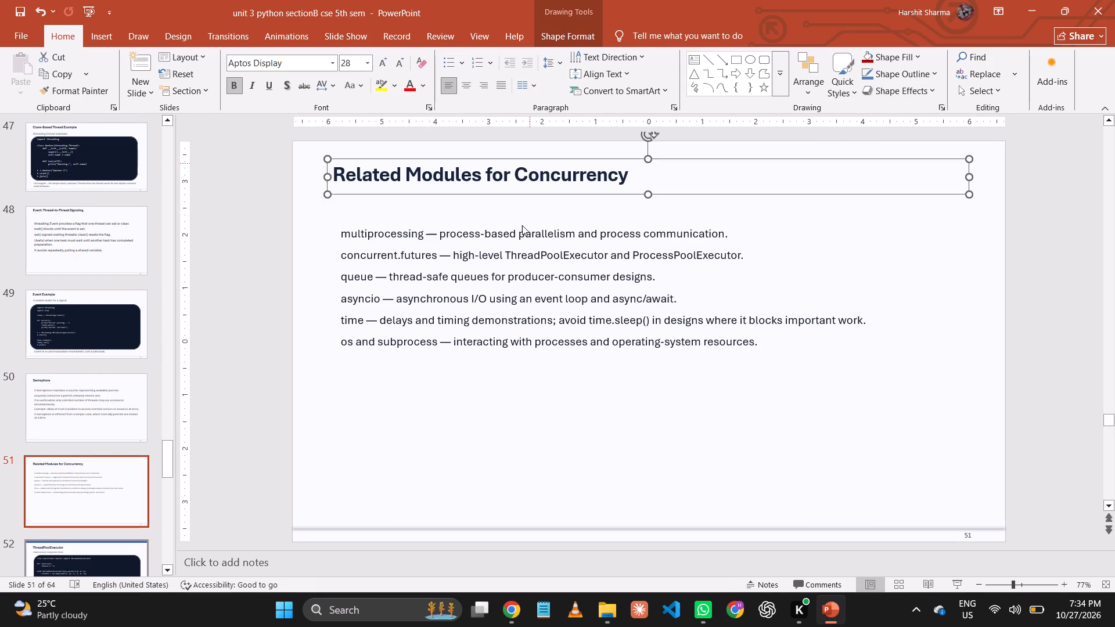
# Set all the body text on slide 51 to 24 pt and save the presentation.
pyautogui.click(514, 301)
pyautogui.hotkey('ctrl', 'a')
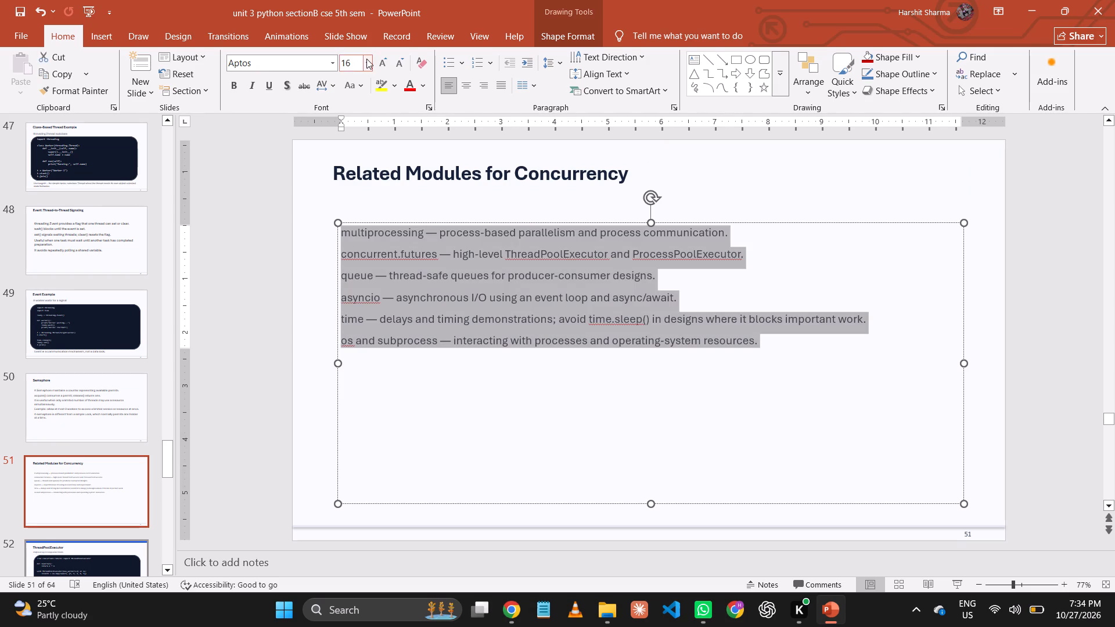
pyautogui.click(366, 59)
pyautogui.click(358, 220)
pyautogui.click(573, 506)
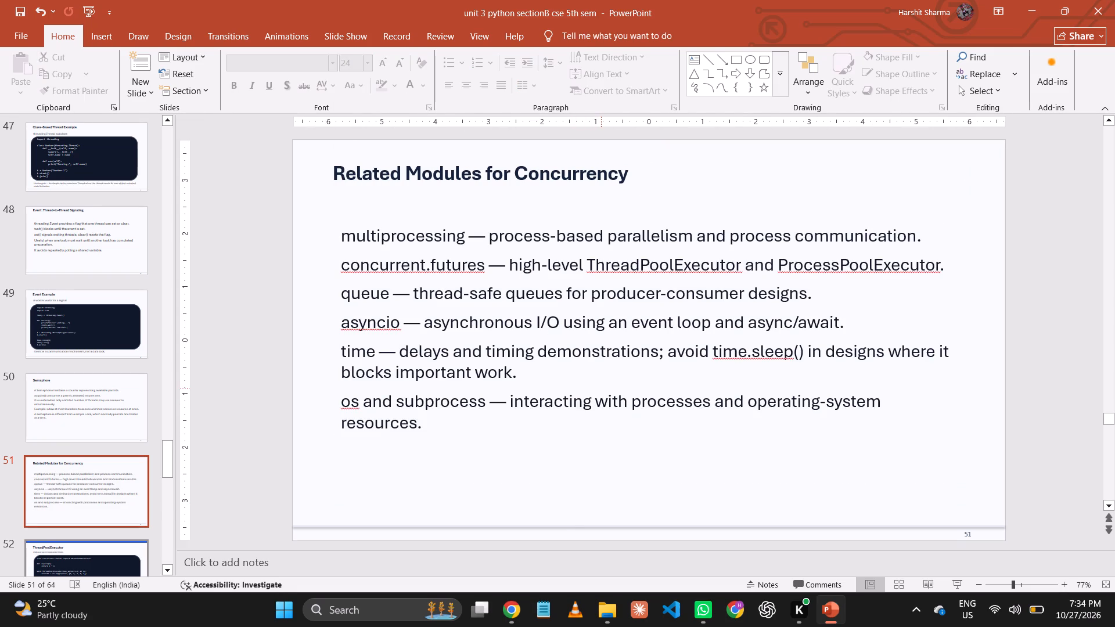
pyautogui.hotkey('ctrl', 's')
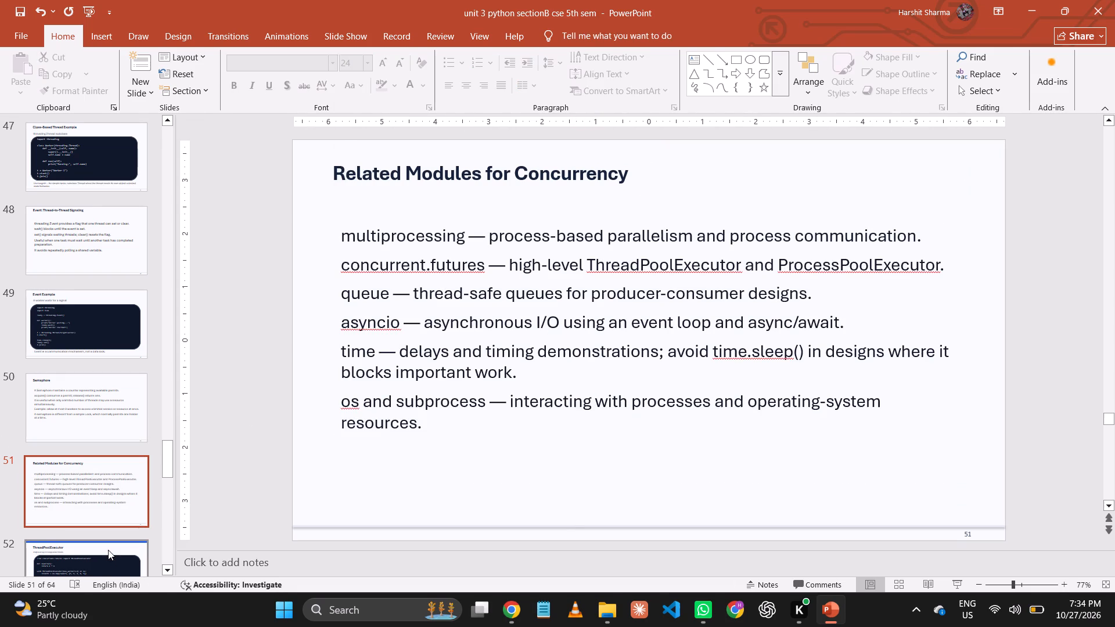
# Delete the blue top bar from slide 52 and move the title "ThreadPoolExecutor" up.
pyautogui.click(108, 550)
pyautogui.click(495, 143)
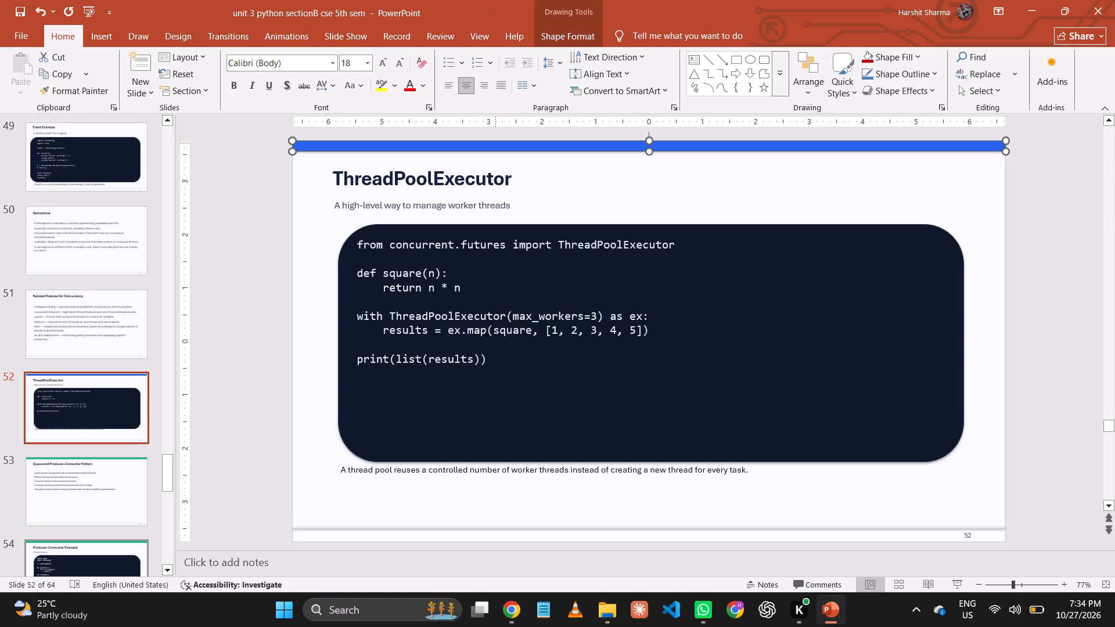
pyautogui.press('Delete')
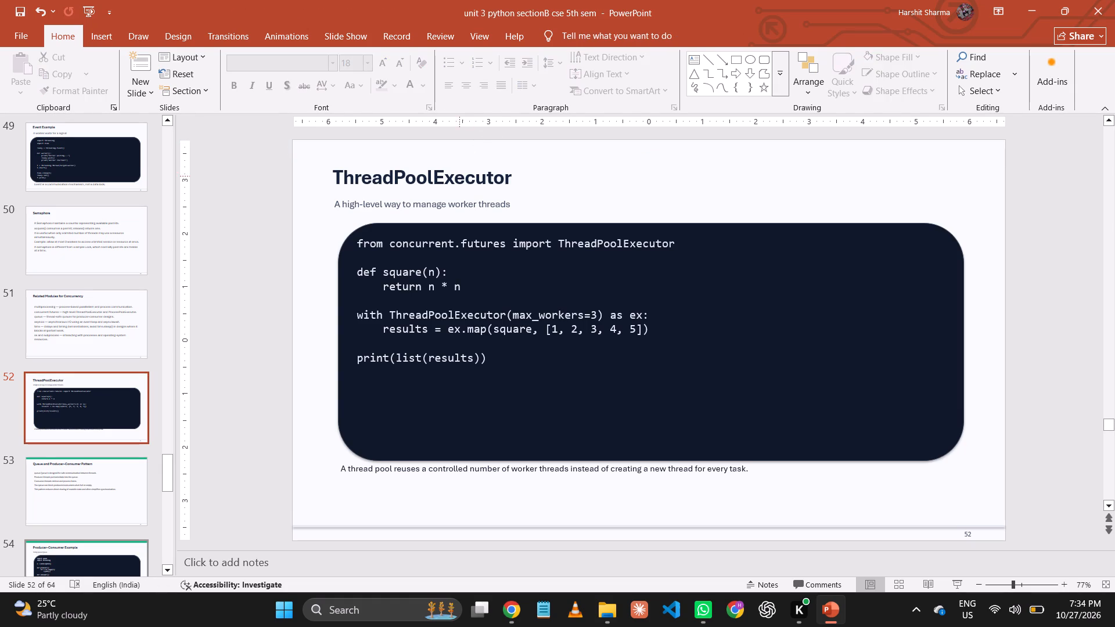
pyautogui.click(459, 176)
pyautogui.moveTo(469, 163); pyautogui.dragTo(469, 150)
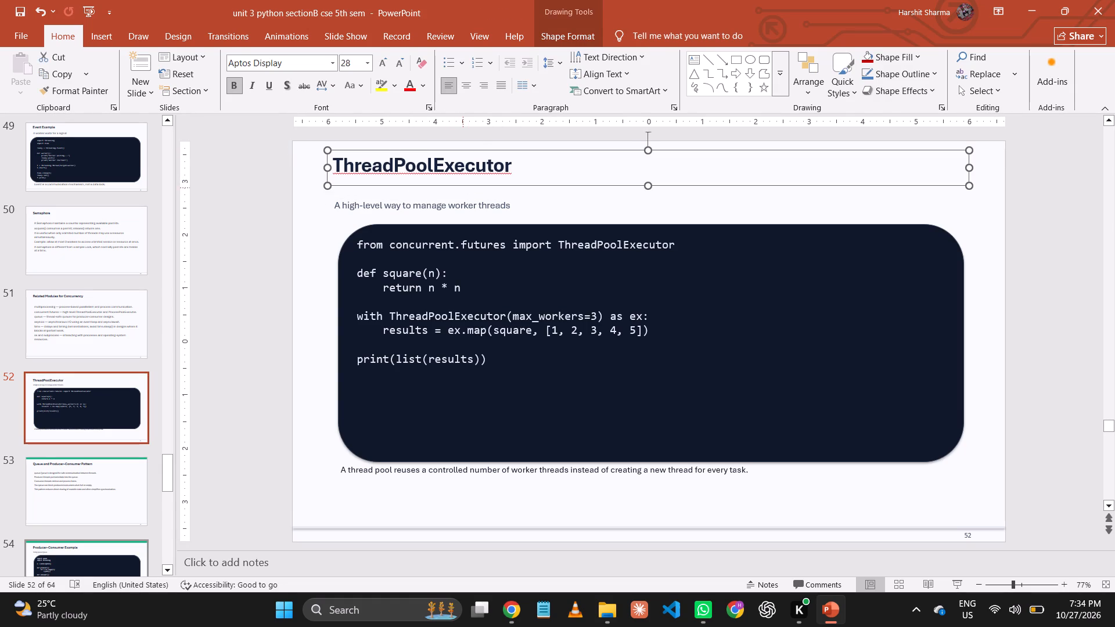
# Move the subtitle "A high-level way to manage worker threads" up closer to the title and set it to 24 pt.
pyautogui.click(463, 207)
pyautogui.moveTo(467, 197); pyautogui.dragTo(467, 183)
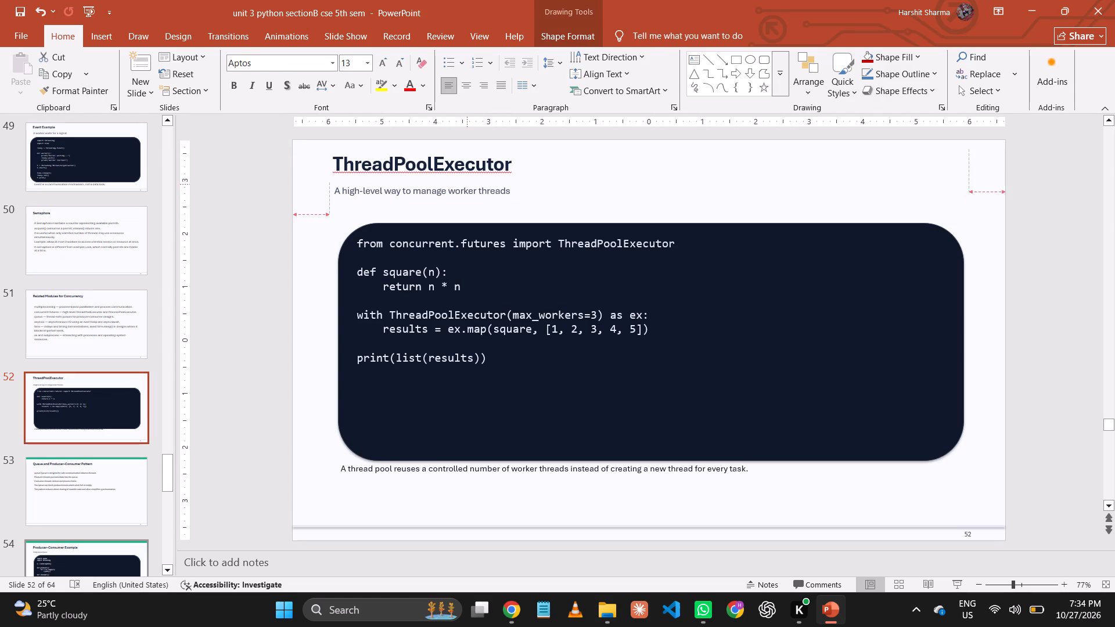
pyautogui.moveTo(467, 183); pyautogui.dragTo(467, 188)
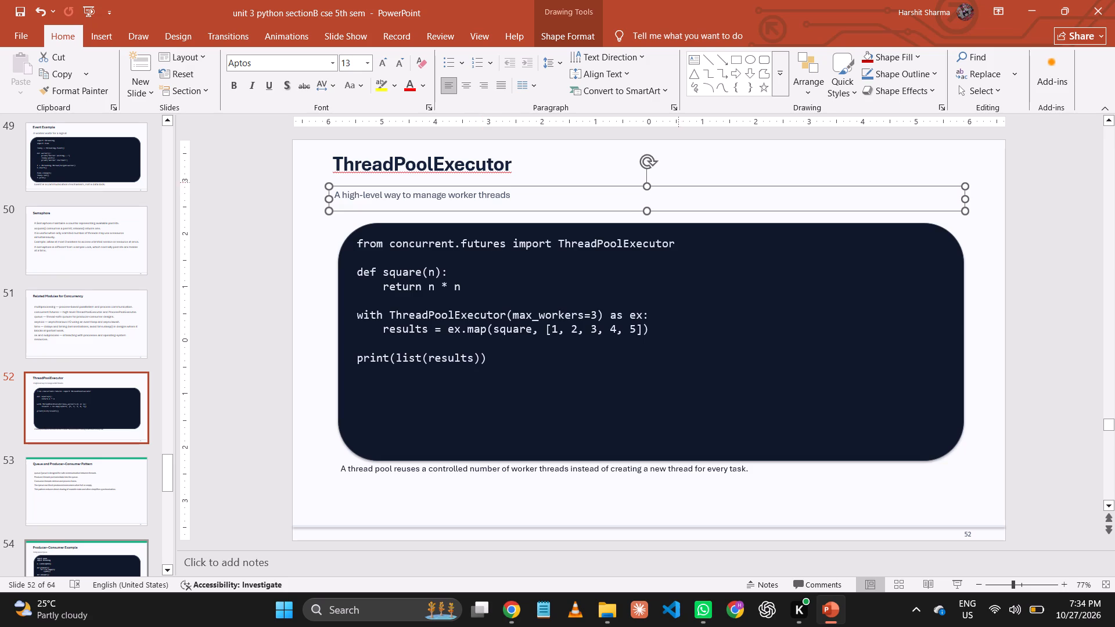
pyautogui.hotkey('ctrl', 'a')
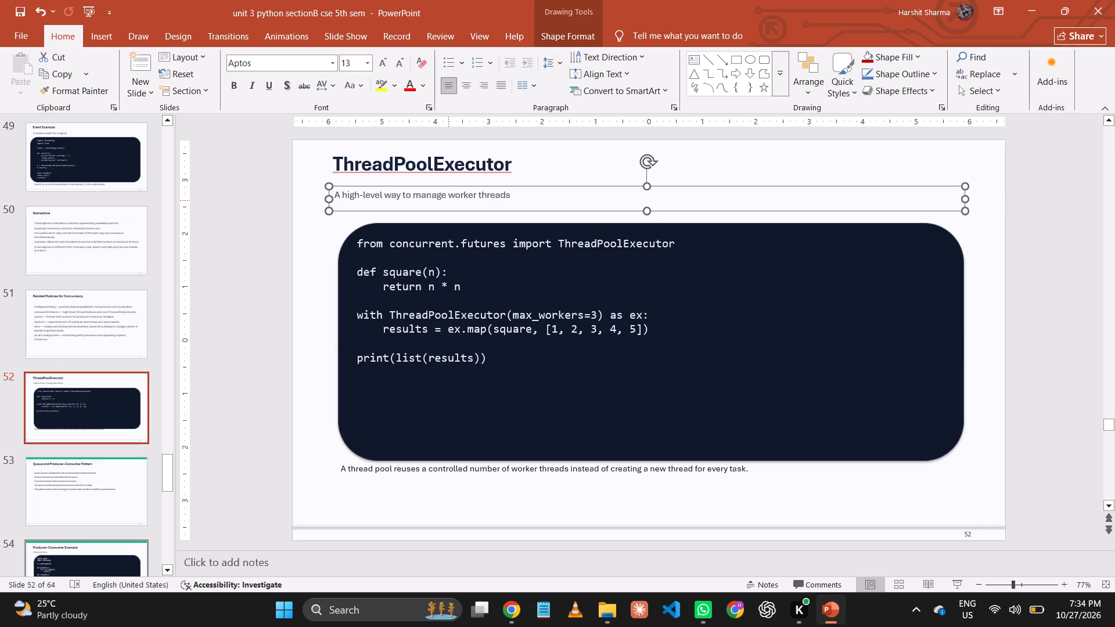
pyautogui.click(448, 199)
pyautogui.hotkey('ctrl', 'a')
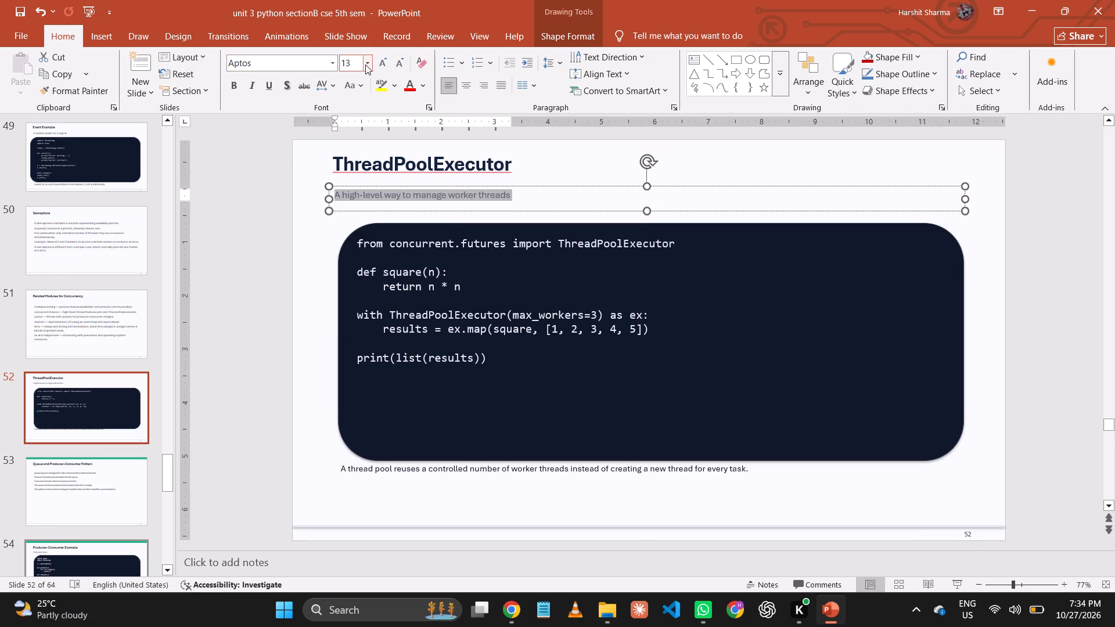
pyautogui.click(365, 64)
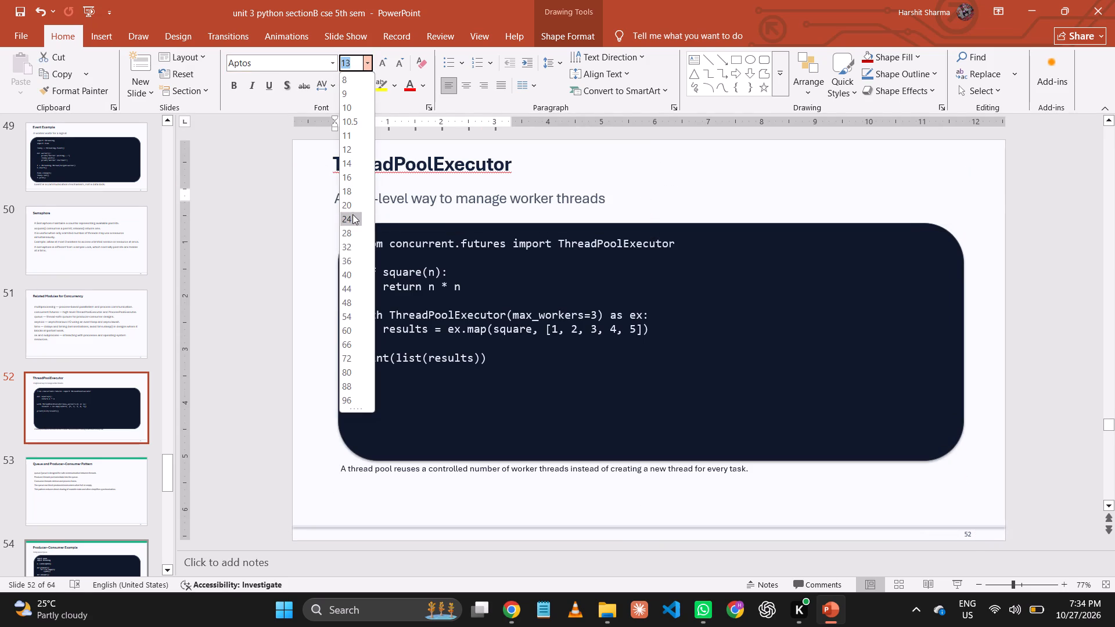
pyautogui.click(353, 214)
# Set all the code text in the dark block on slide 52 to 24 pt.
pyautogui.click(409, 266)
pyautogui.hotkey('ctrl', 'a')
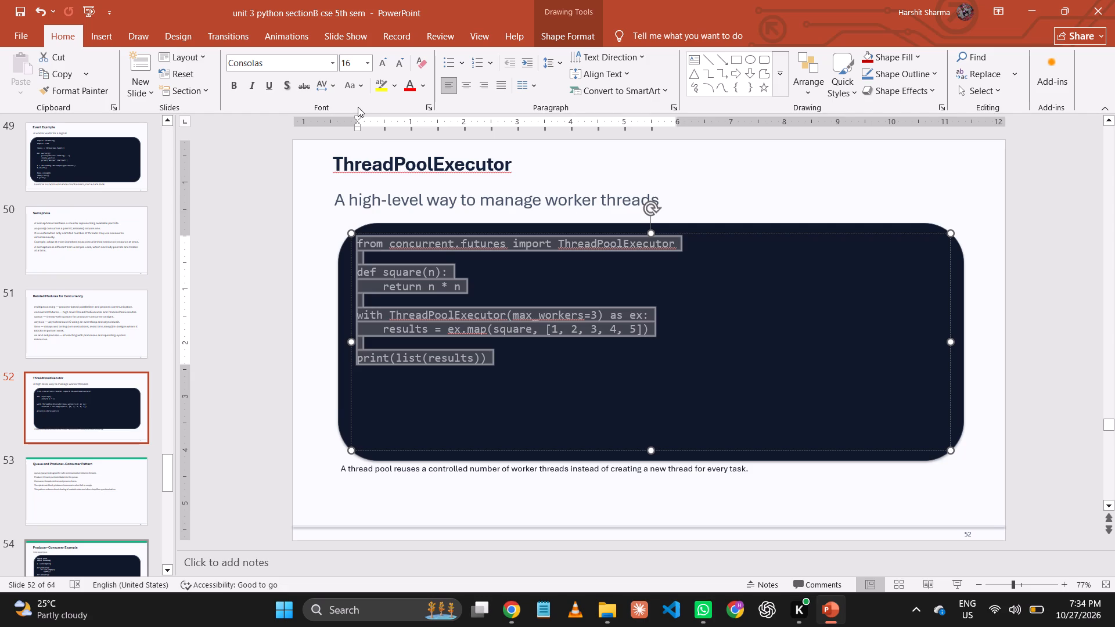
pyautogui.click(369, 62)
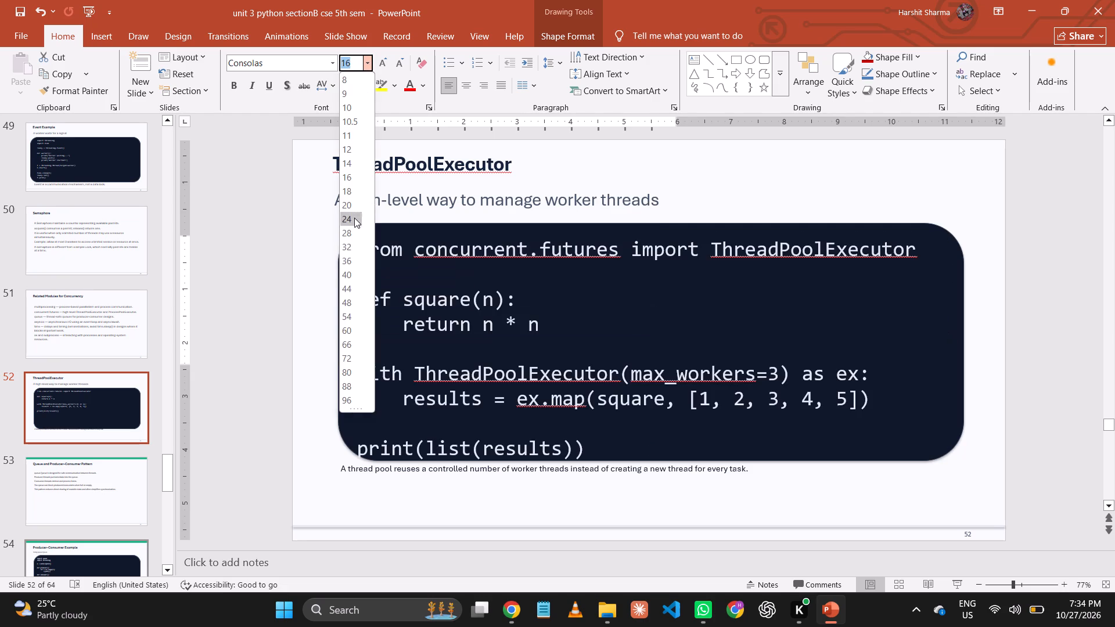
pyautogui.click(354, 217)
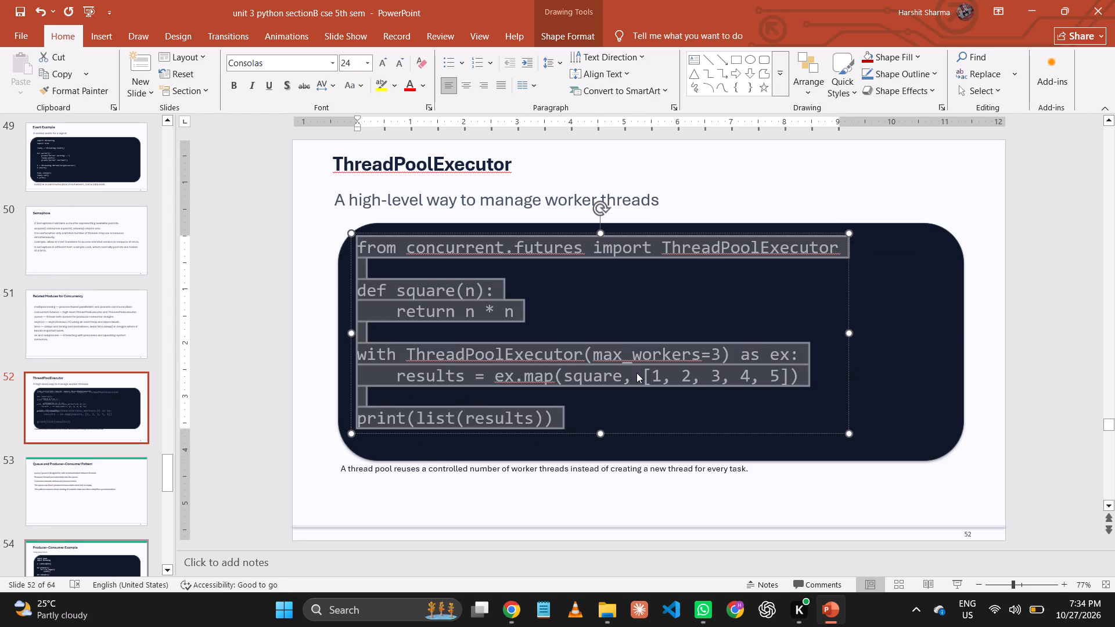
# Move the thread pool note below the code block on slide 52 further down and set it to 20 pt.
pyautogui.click(638, 466)
pyautogui.moveTo(639, 458); pyautogui.dragTo(641, 476)
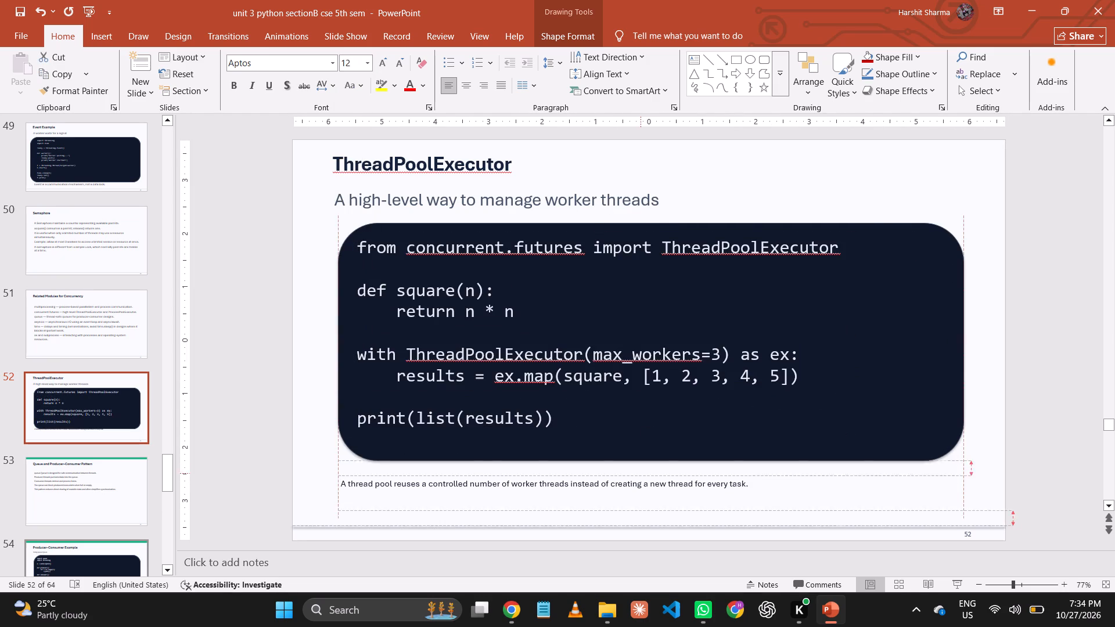
pyautogui.moveTo(641, 476); pyautogui.dragTo(641, 482)
pyautogui.hotkey('ctrl', 'a')
pyautogui.click(631, 494)
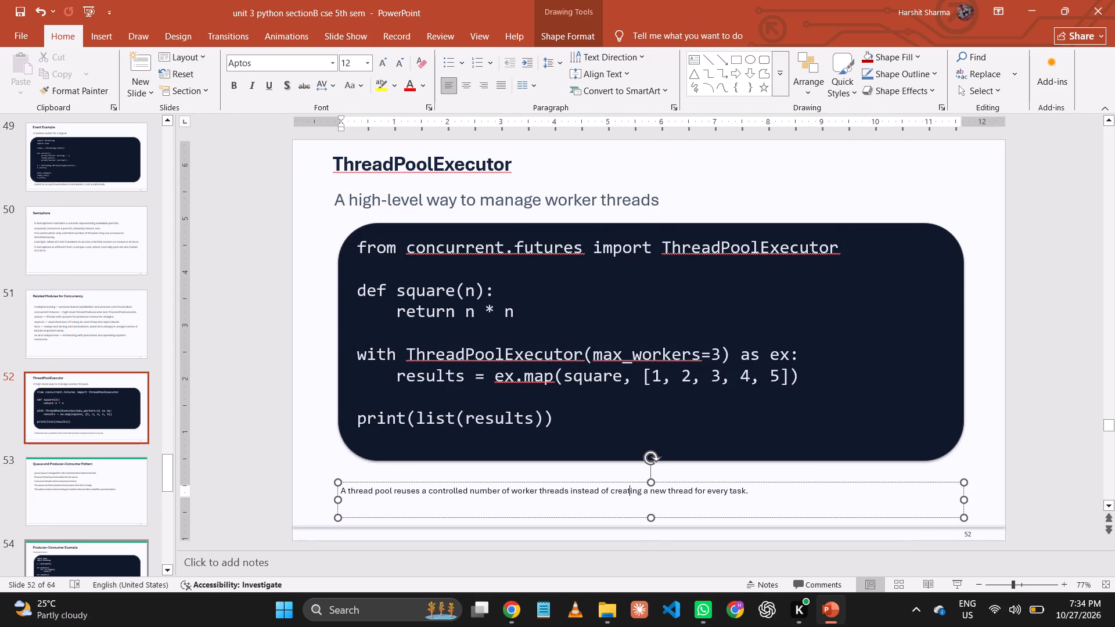
pyautogui.hotkey('ctrl', 'a')
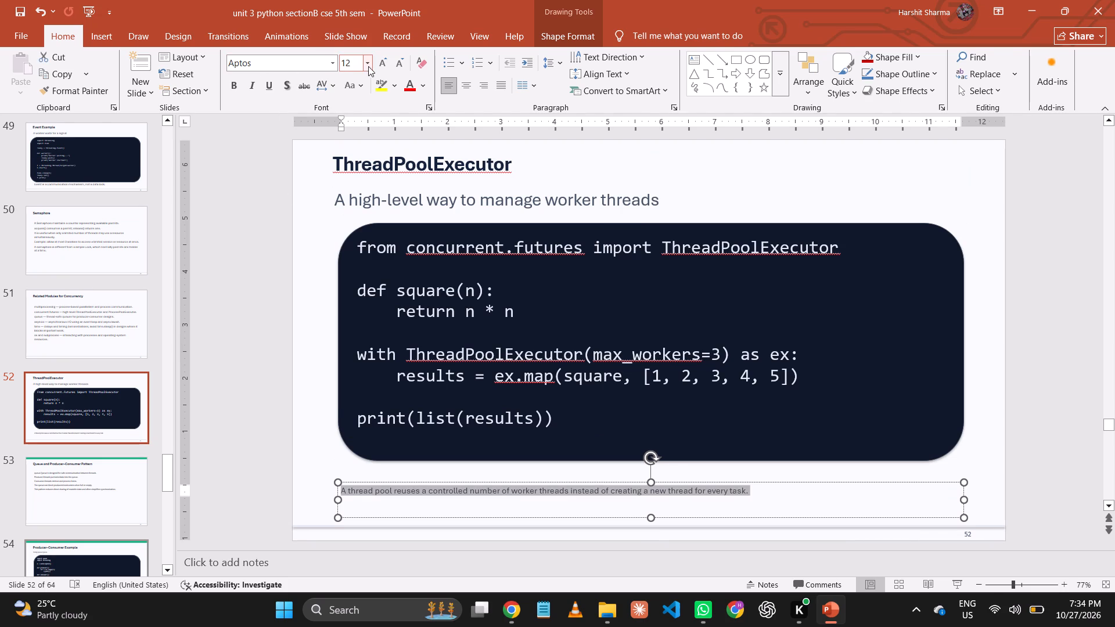
pyautogui.click(368, 66)
pyautogui.click(359, 202)
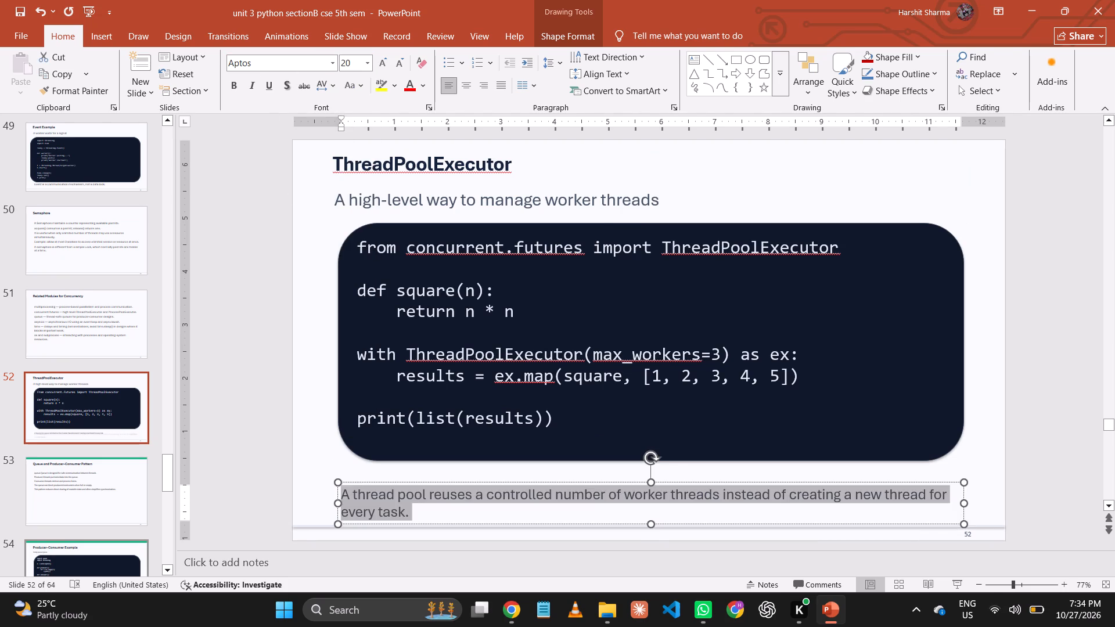
# Extend the bottom edge of the dark code block on slide 52 down toward the note and save the presentation.
pyautogui.click(497, 391)
pyautogui.click(907, 419)
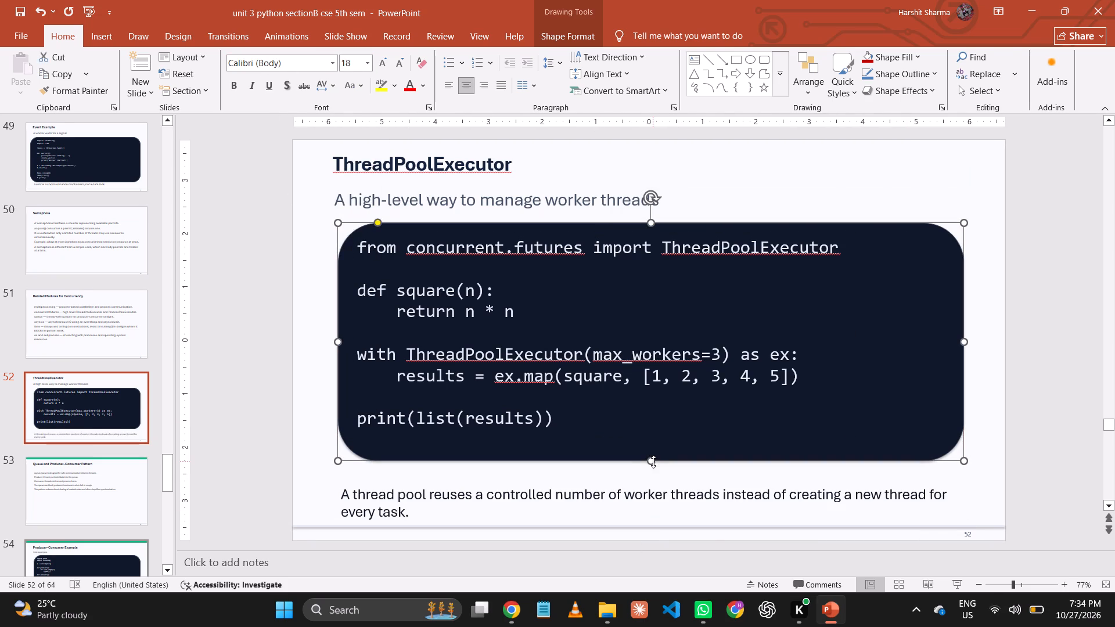
pyautogui.moveTo(651, 461); pyautogui.dragTo(654, 474)
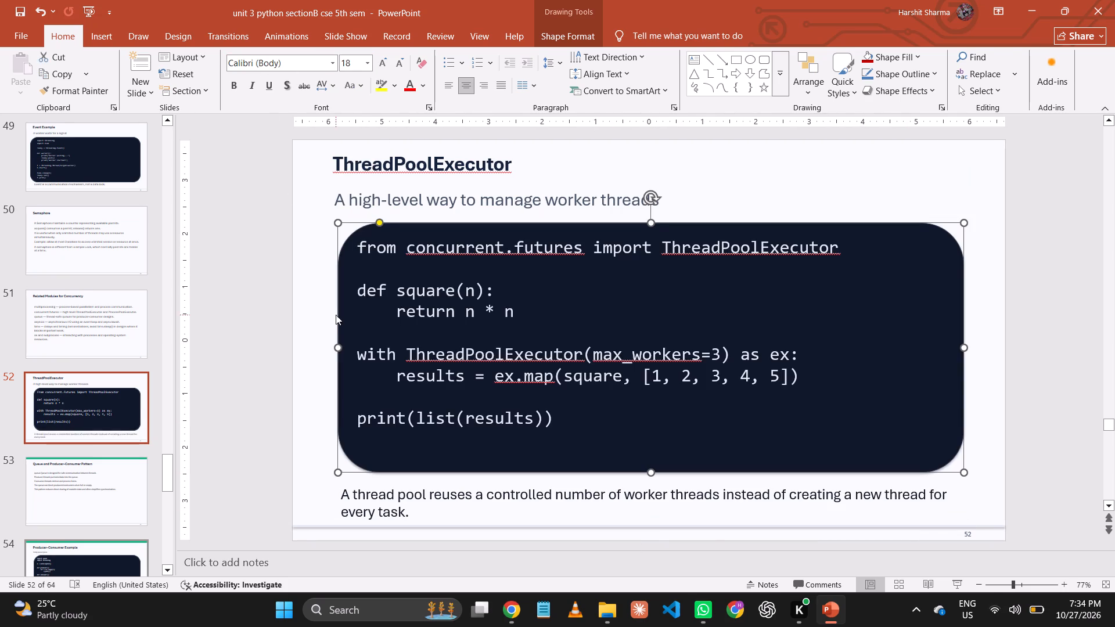
pyautogui.click(310, 296)
pyautogui.hotkey('ctrl', 's')
# Delete the green bar across the top of slide 53, "Queue and Producer–Consumer Pattern".
pyautogui.click(88, 491)
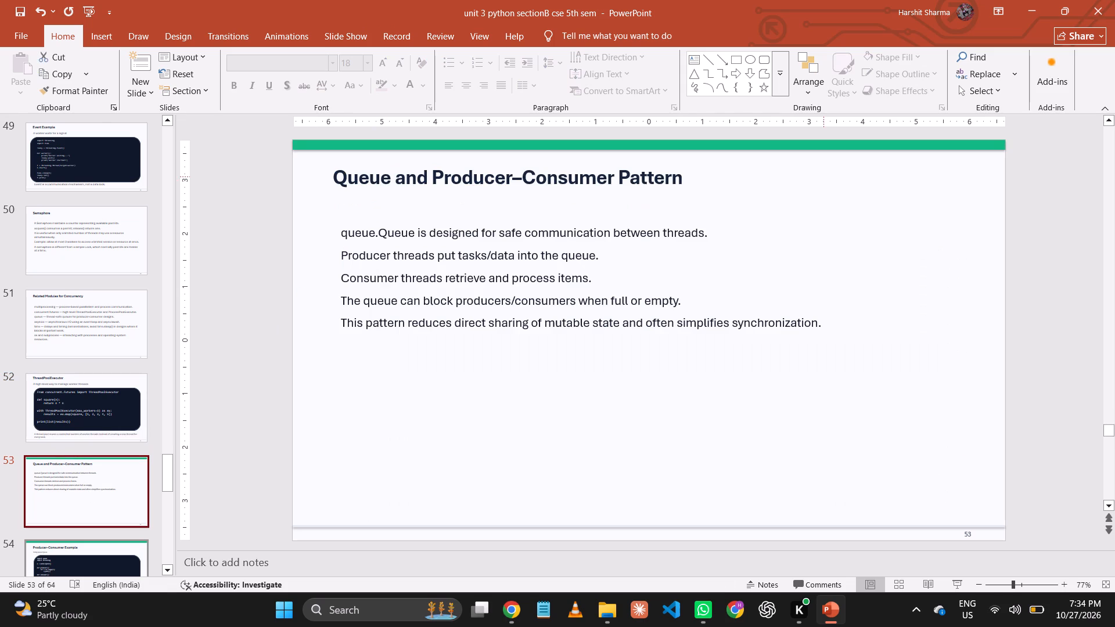
pyautogui.click(823, 149)
pyautogui.press('Delete')
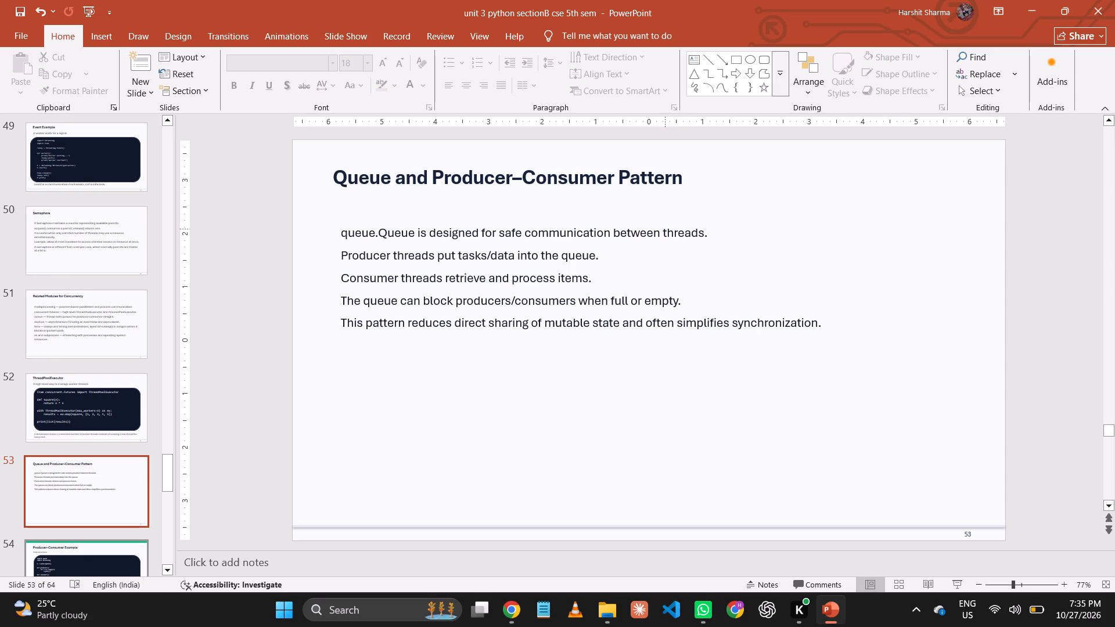
# Set all the body text on slide 53 to 24 pt and save the presentation.
pyautogui.click(584, 269)
pyautogui.hotkey('ctrl', 'a')
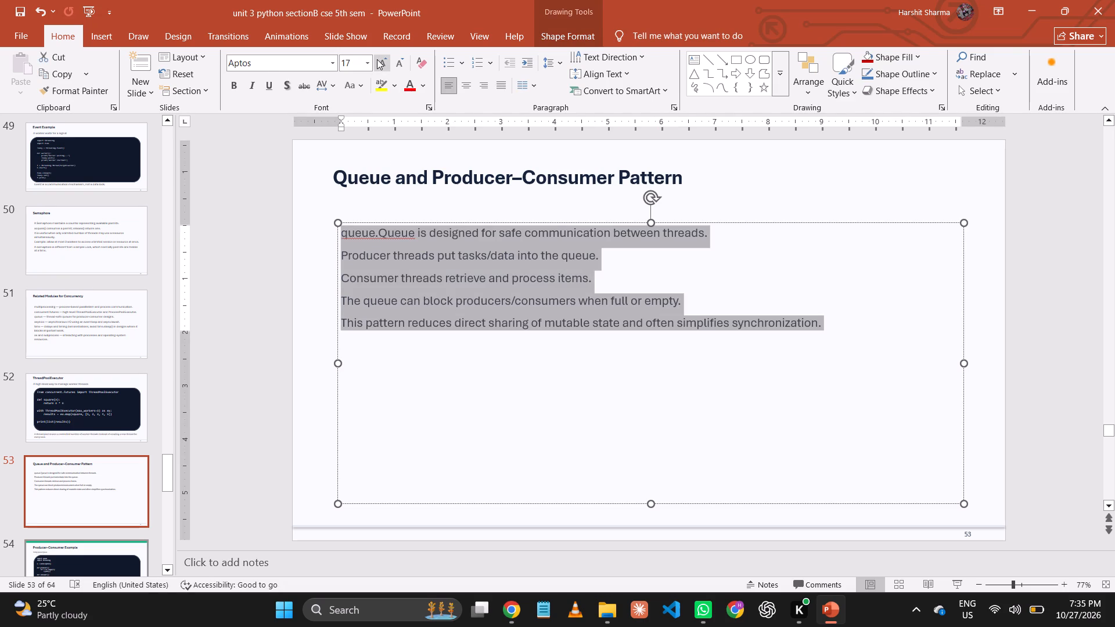
pyautogui.click(365, 62)
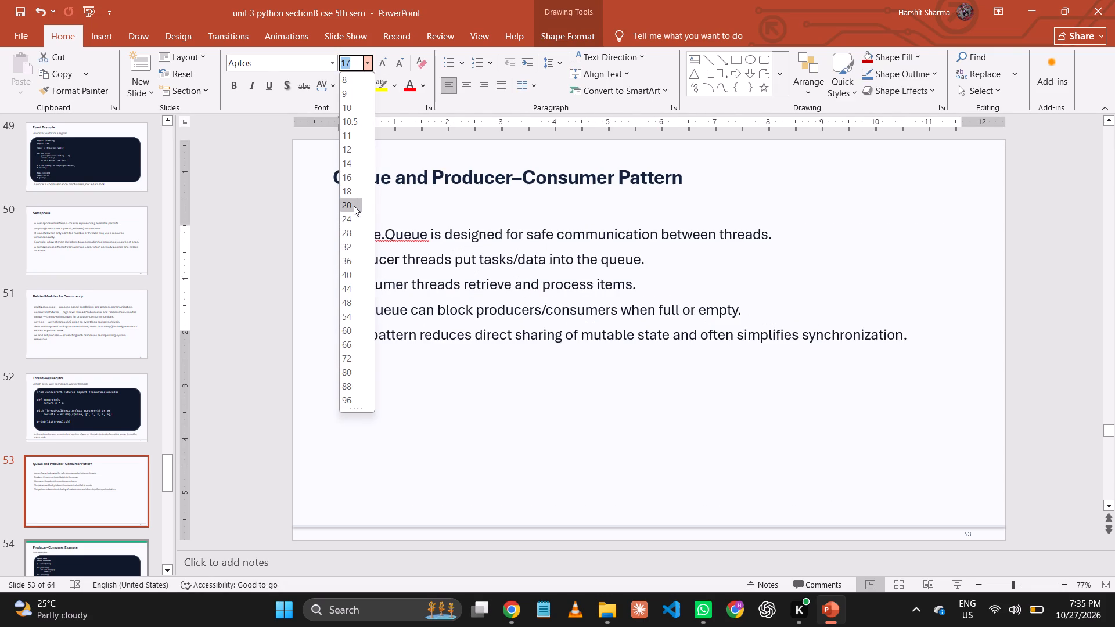
pyautogui.click(354, 206)
pyautogui.click(365, 62)
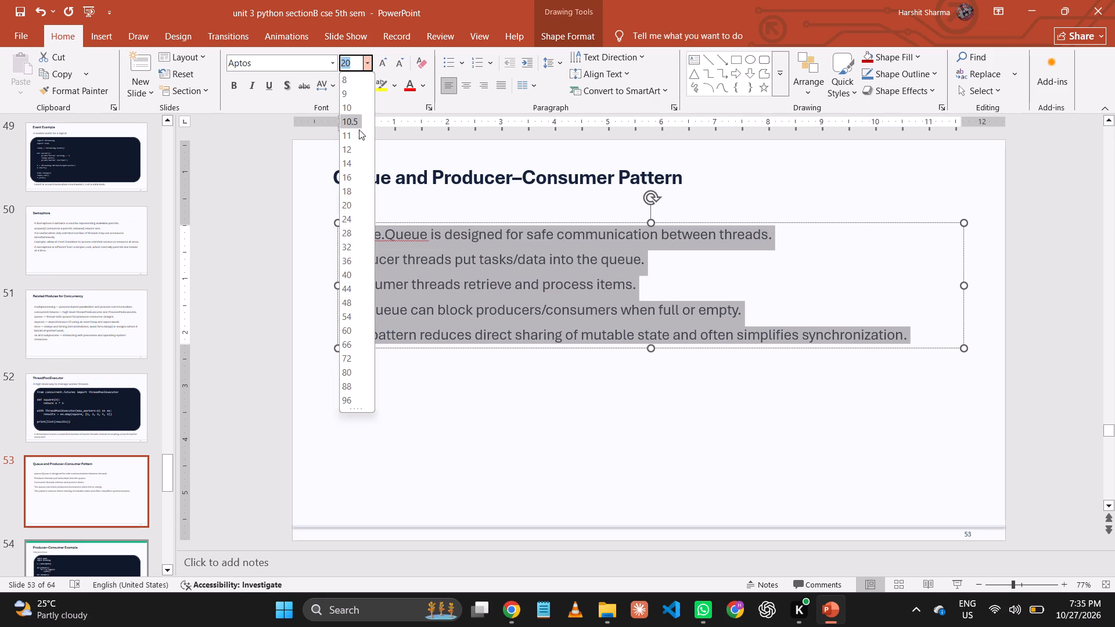
pyautogui.click(348, 217)
pyautogui.moveTo(495, 549); pyautogui.dragTo(495, 547)
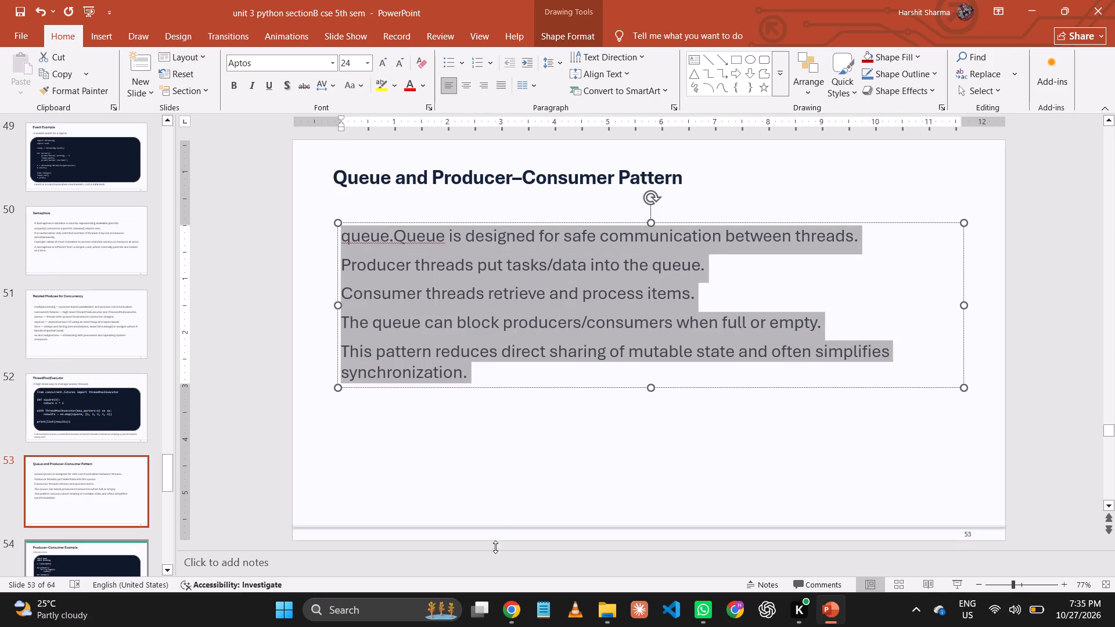
pyautogui.moveTo(495, 547); pyautogui.dragTo(505, 512)
pyautogui.click(520, 449)
pyautogui.hotkey('ctrl', 's')
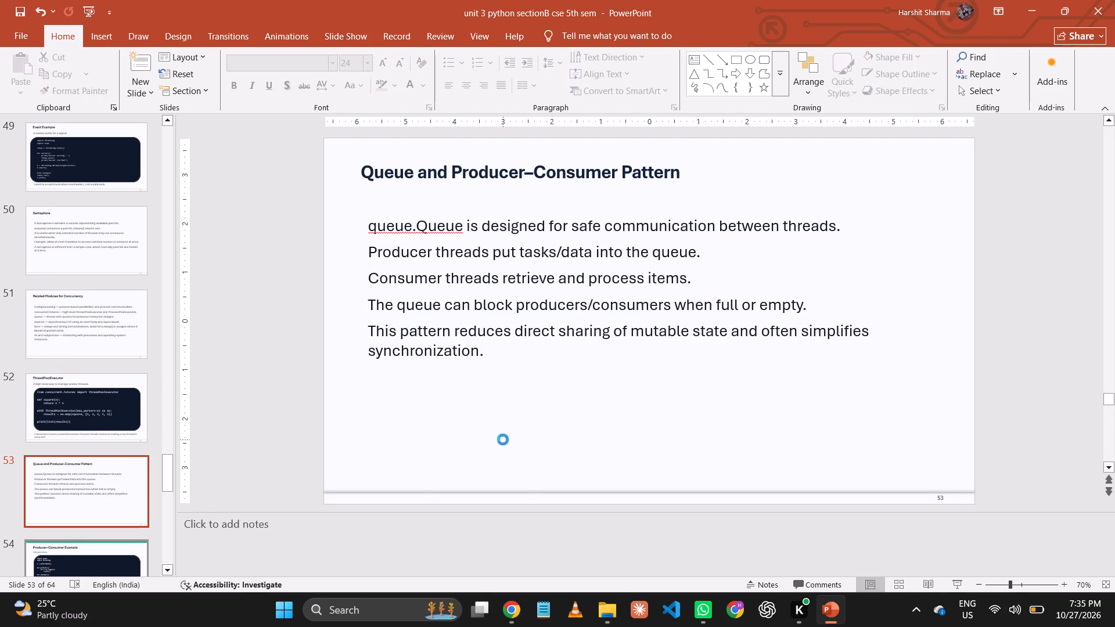
# Shrink the speaker notes area fully so the slide gets the whole editing space.
pyautogui.click(556, 510)
pyautogui.click(580, 517)
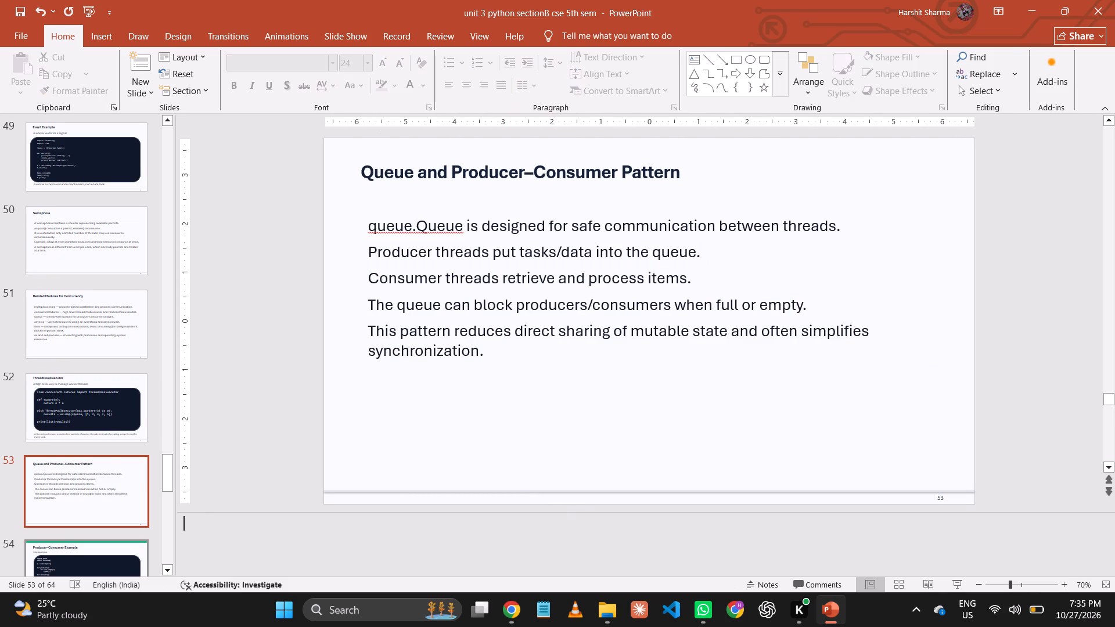
pyautogui.click(584, 514)
pyautogui.moveTo(584, 513); pyautogui.dragTo(575, 571)
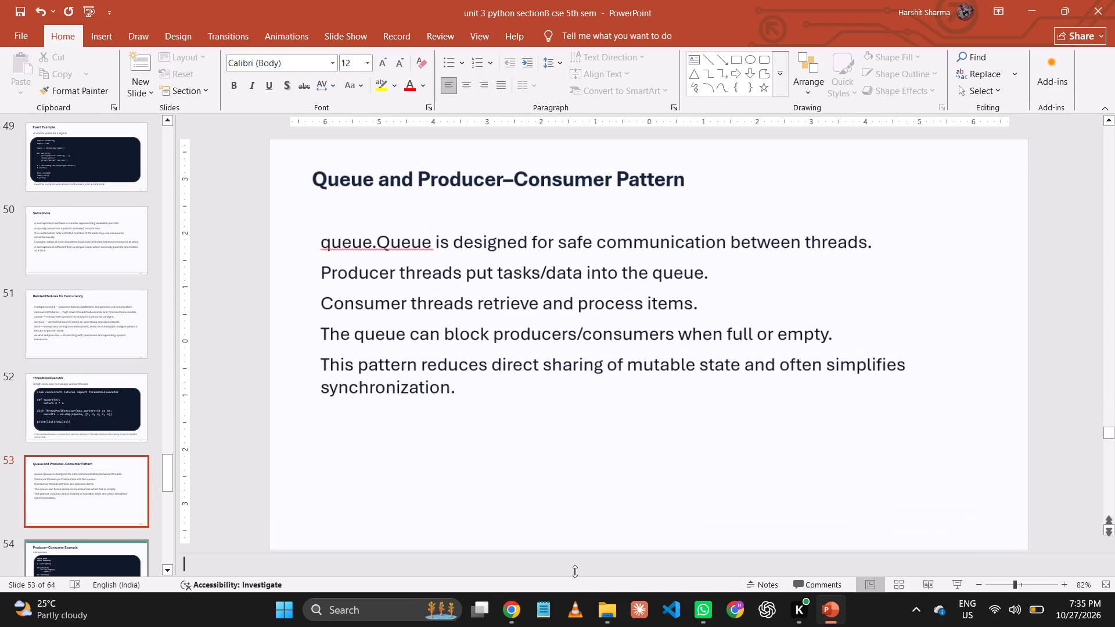
pyautogui.moveTo(575, 571); pyautogui.dragTo(573, 586)
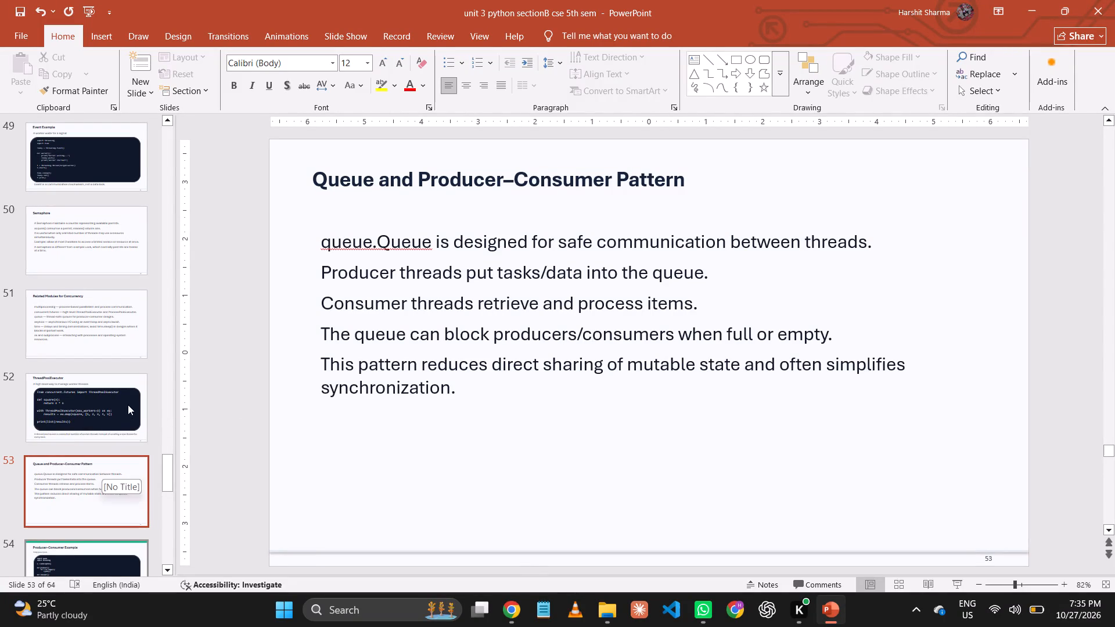
# Delete the green bar across the top of slide 54, "Producer–Consumer Example".
pyautogui.click(123, 388)
pyautogui.click(55, 533)
pyautogui.click(85, 564)
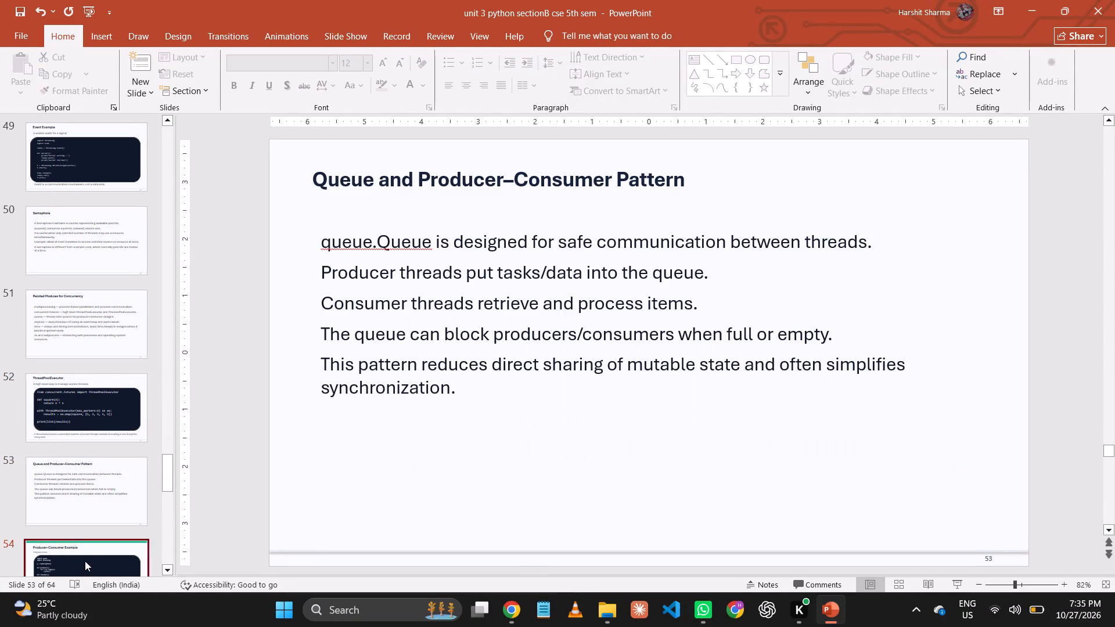
pyautogui.click(485, 144)
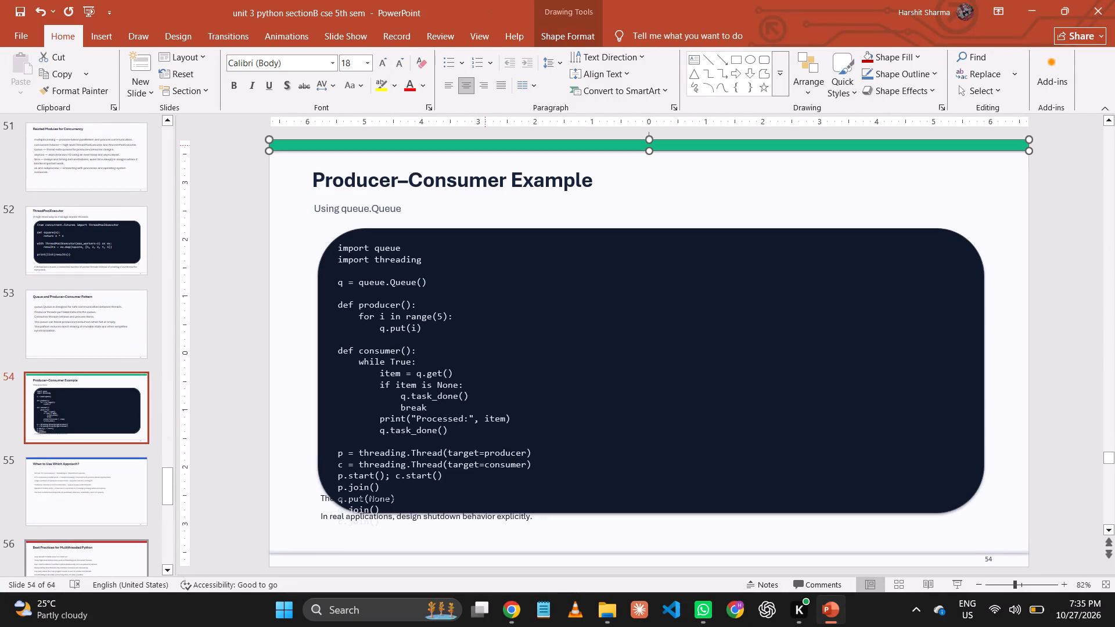
pyautogui.press('Delete')
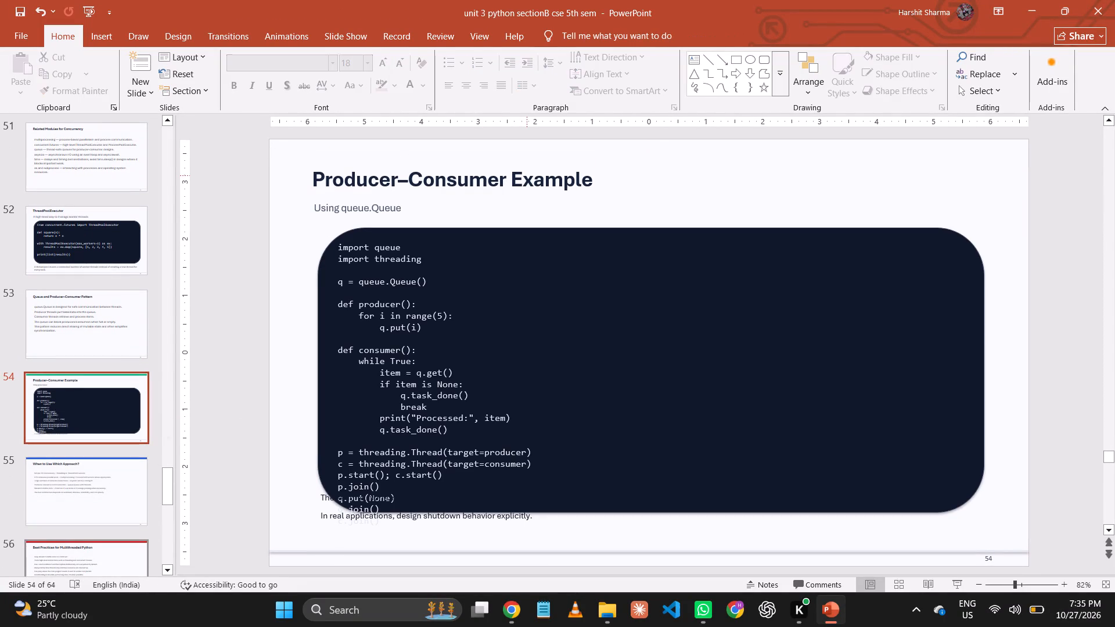
# Move the title "Producer–Consumer Example" up close to the top edge of the slide.
pyautogui.click(523, 183)
pyautogui.moveTo(524, 164); pyautogui.dragTo(524, 147)
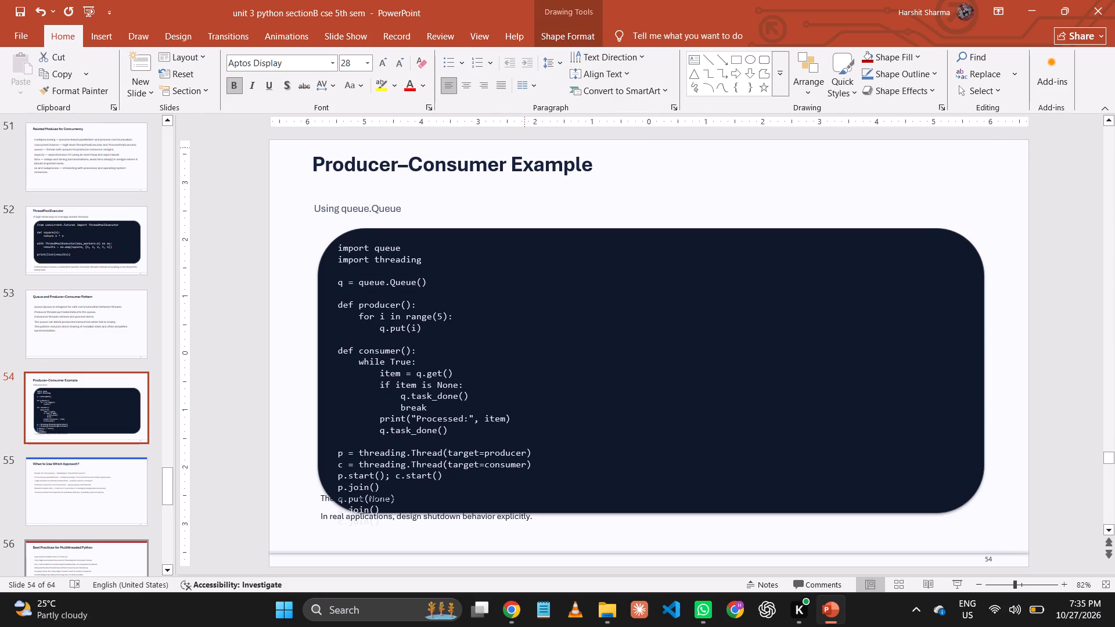
pyautogui.moveTo(524, 147); pyautogui.dragTo(524, 146)
# Move the subtitle "Using queue.Queue" up under the title, aligned with its start, and set it to 24 pt.
pyautogui.click(386, 208)
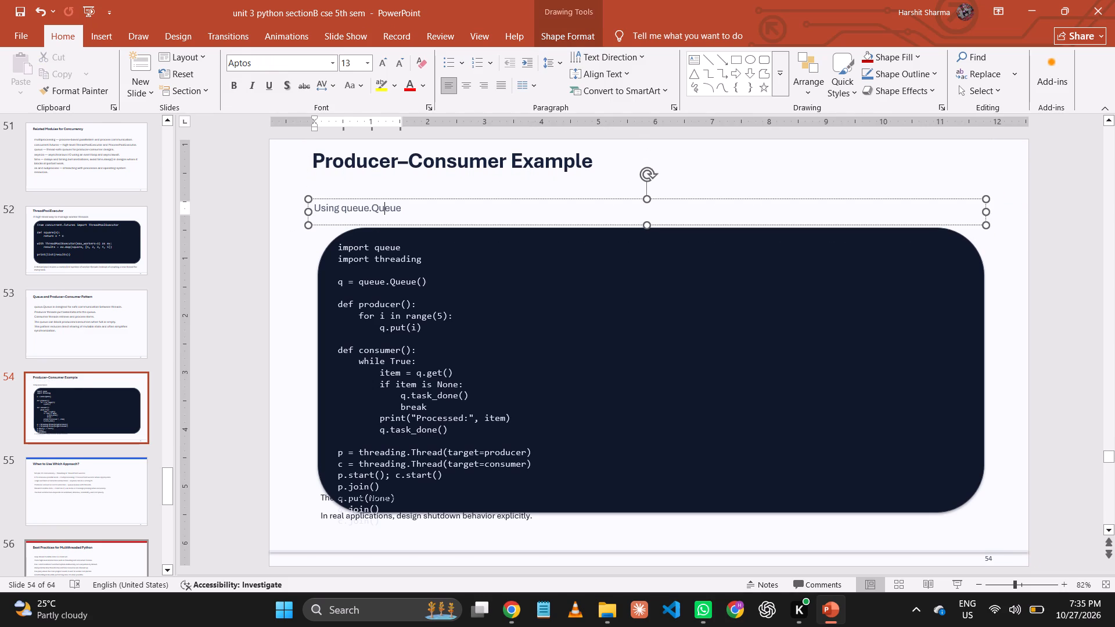
pyautogui.moveTo(398, 198); pyautogui.dragTo(392, 181)
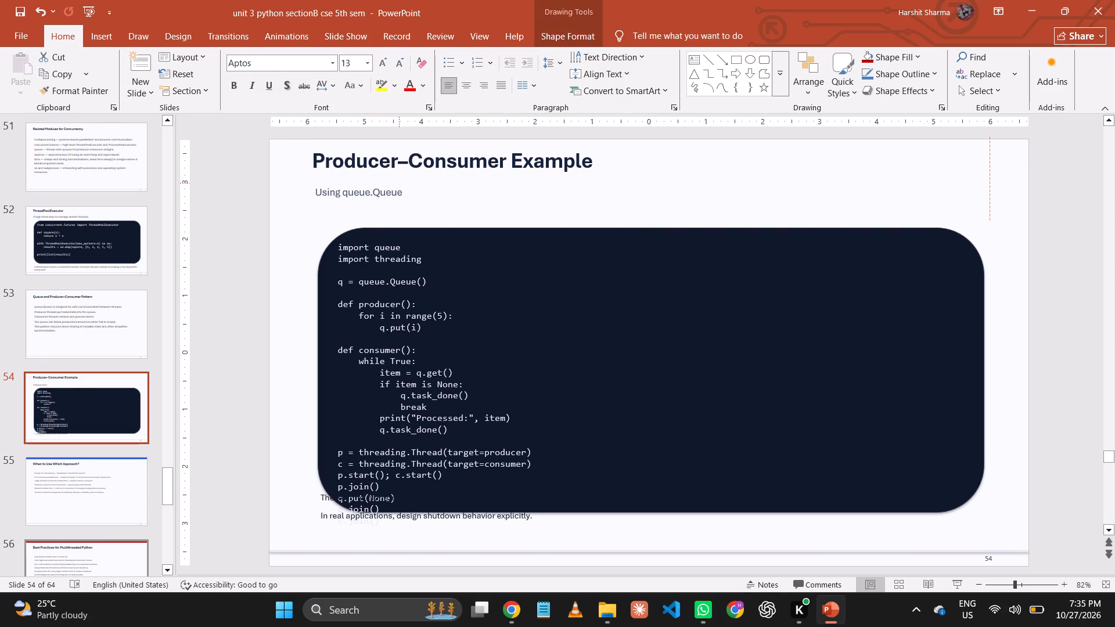
pyautogui.moveTo(392, 181); pyautogui.dragTo(391, 178)
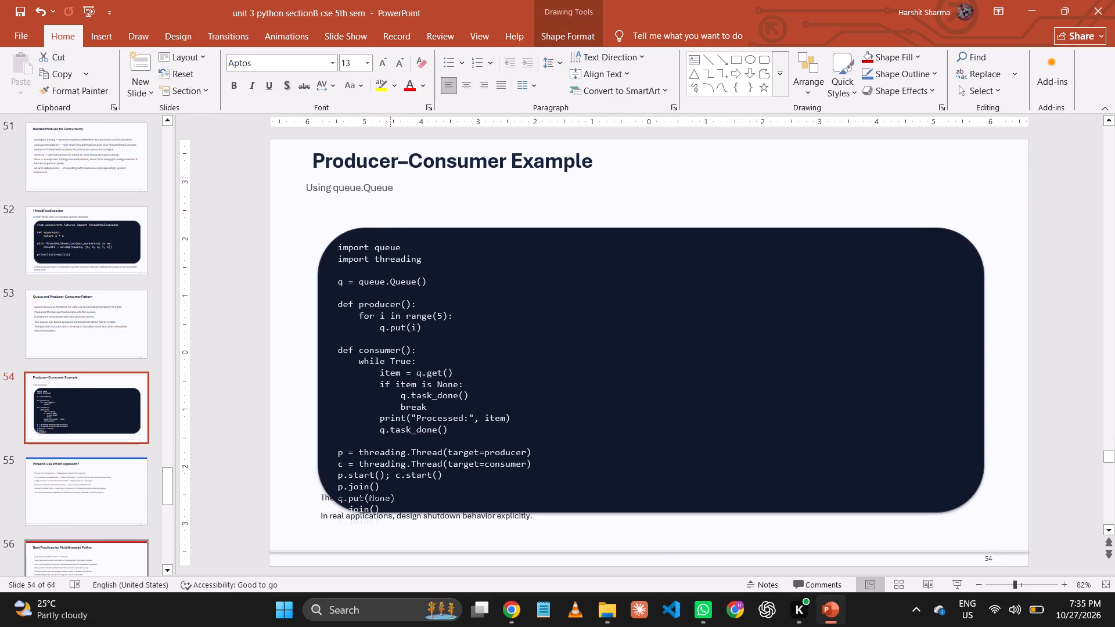
pyautogui.moveTo(391, 178); pyautogui.dragTo(397, 178)
pyautogui.click(386, 188)
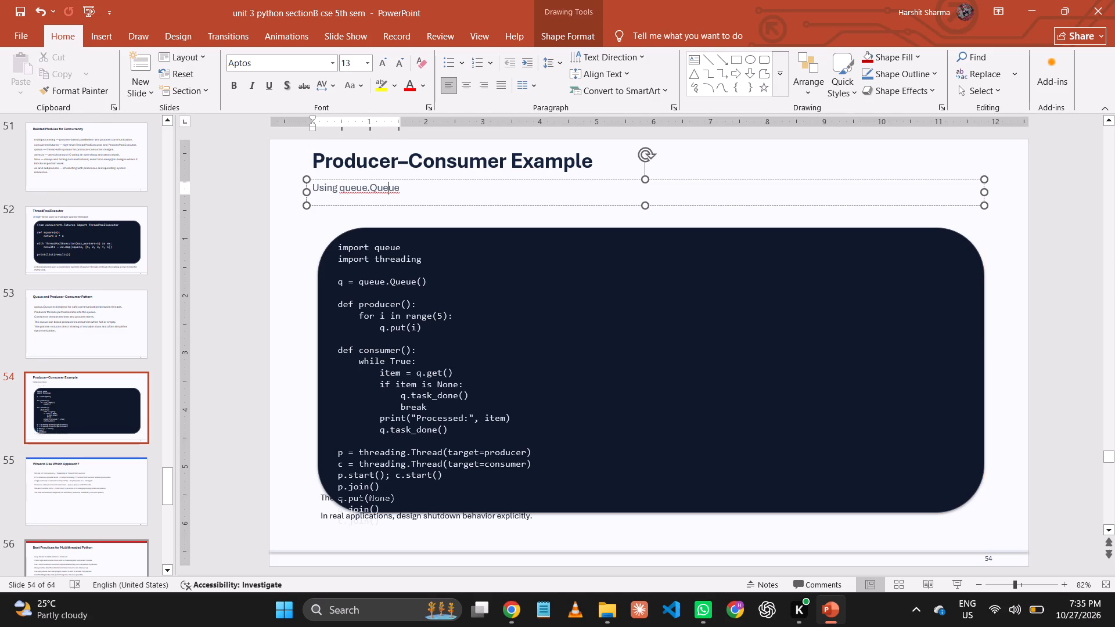
pyautogui.hotkey('ctrl', 'a')
pyautogui.click(368, 63)
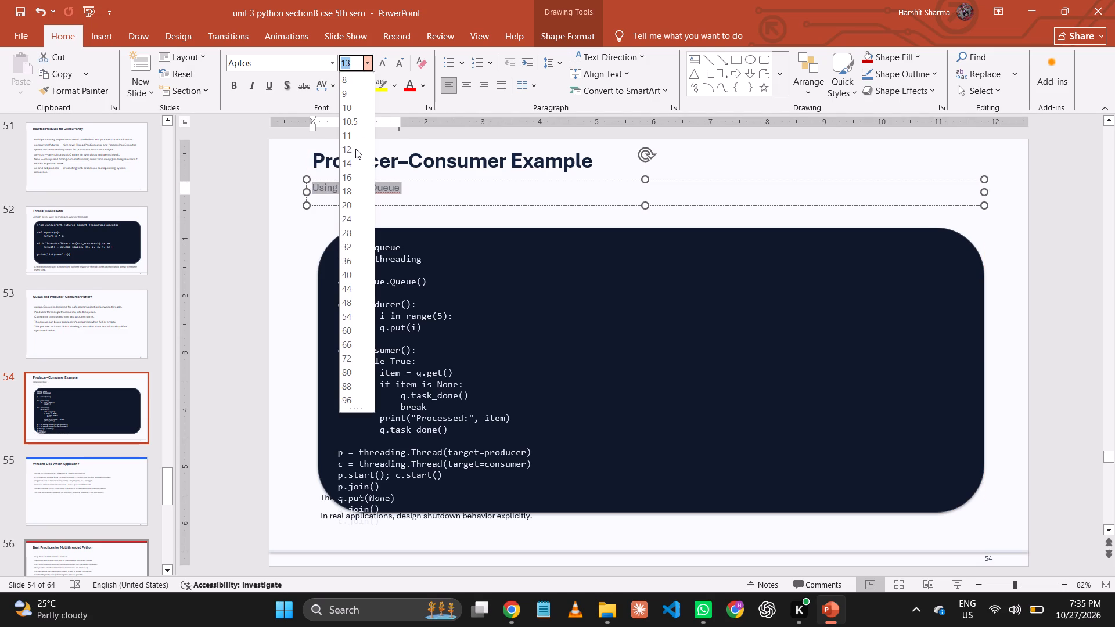
pyautogui.click(353, 217)
# Move the dark code block on slide 54 up just below the subtitle and shift the code text up to its top.
pyautogui.click(359, 273)
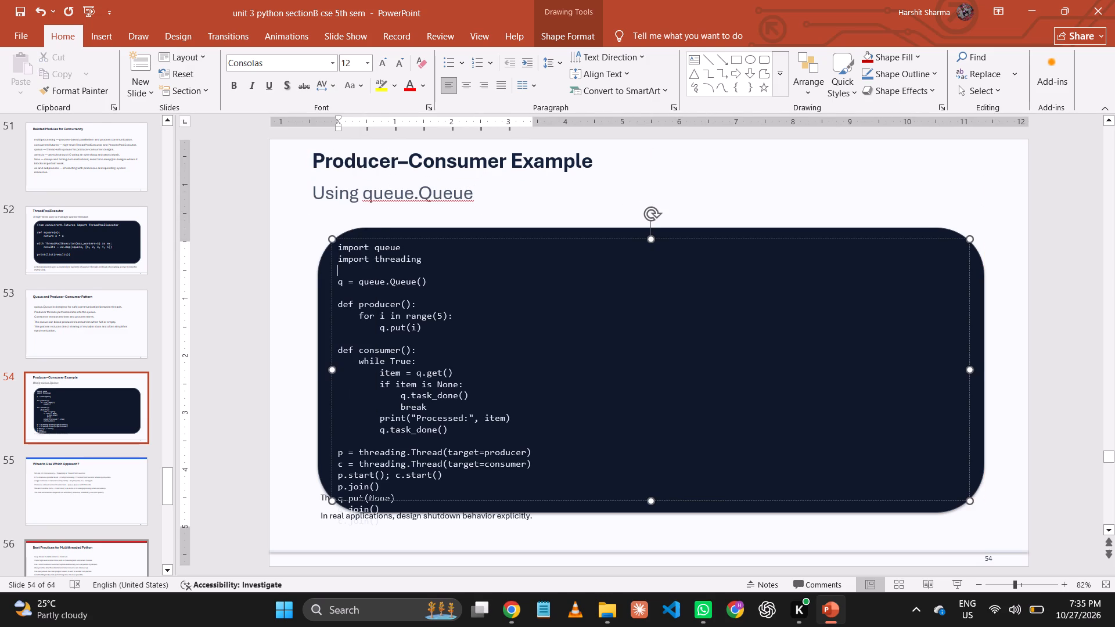
pyautogui.click(591, 233)
pyautogui.moveTo(592, 227); pyautogui.dragTo(572, 210)
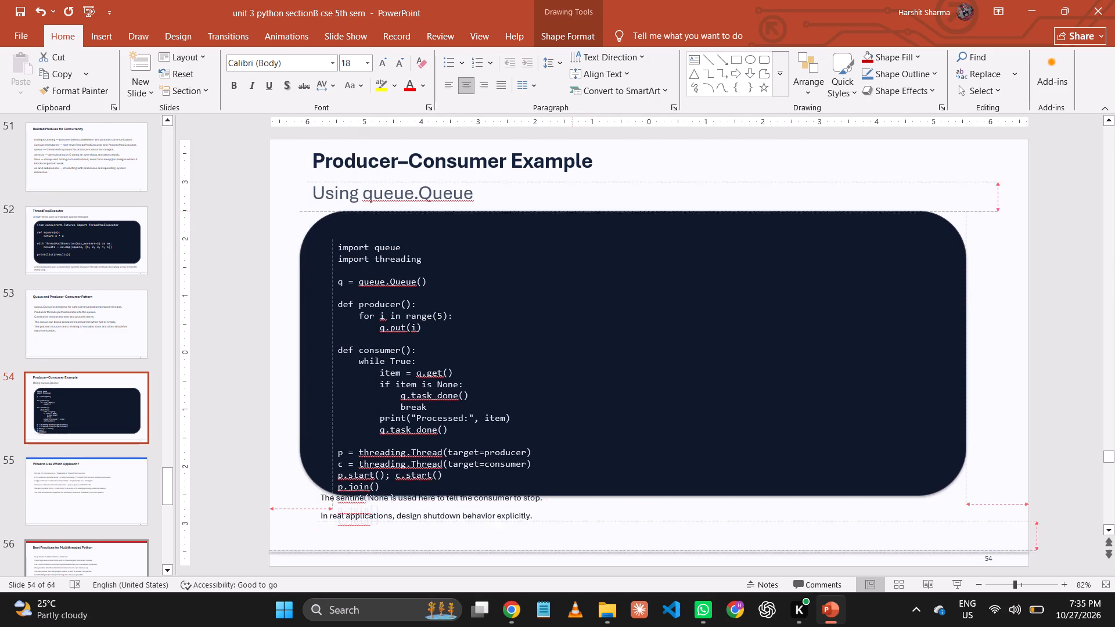
pyautogui.moveTo(572, 210); pyautogui.dragTo(566, 208)
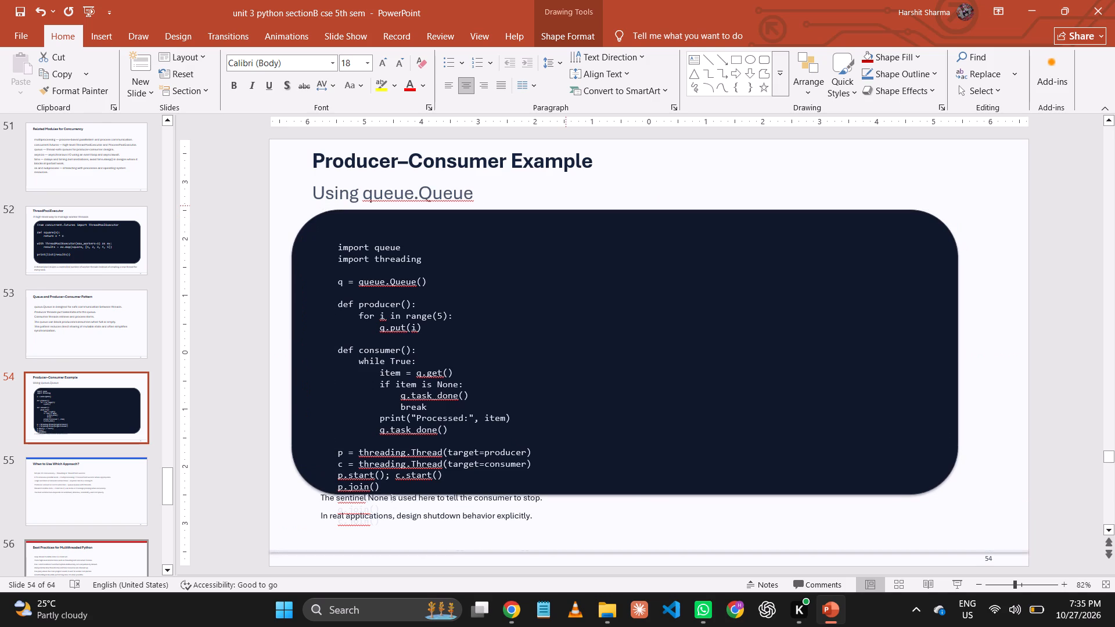
pyautogui.moveTo(566, 208); pyautogui.dragTo(566, 209)
pyautogui.click(473, 349)
pyautogui.moveTo(570, 239); pyautogui.dragTo(567, 220)
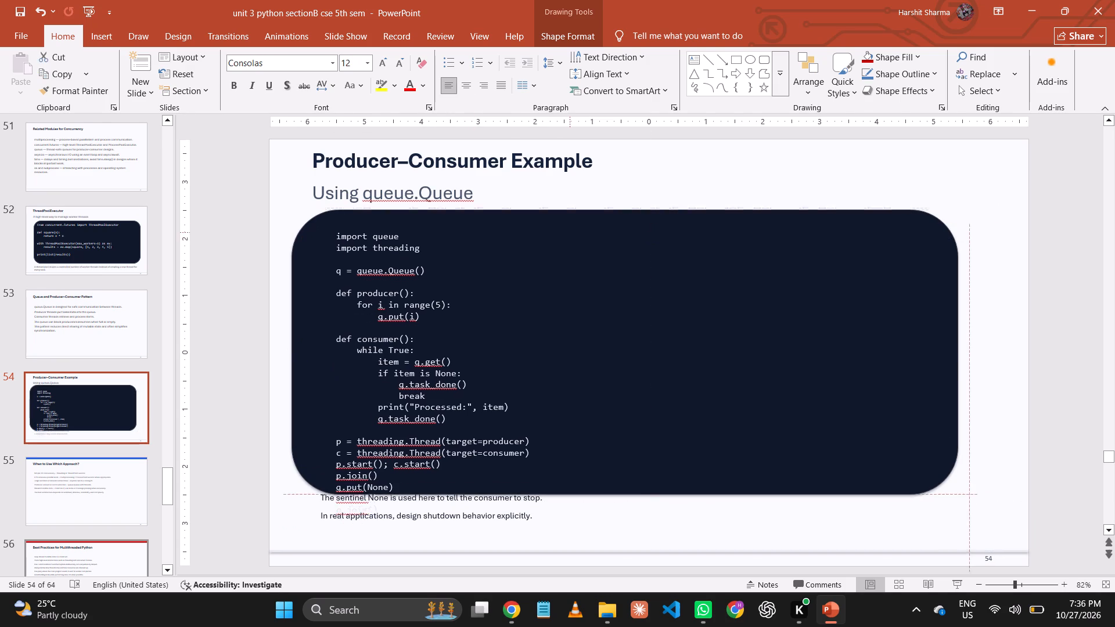
pyautogui.moveTo(567, 220); pyautogui.dragTo(566, 211)
# Move the note about the sentinel None down so it clears the dark code block.
pyautogui.click(486, 506)
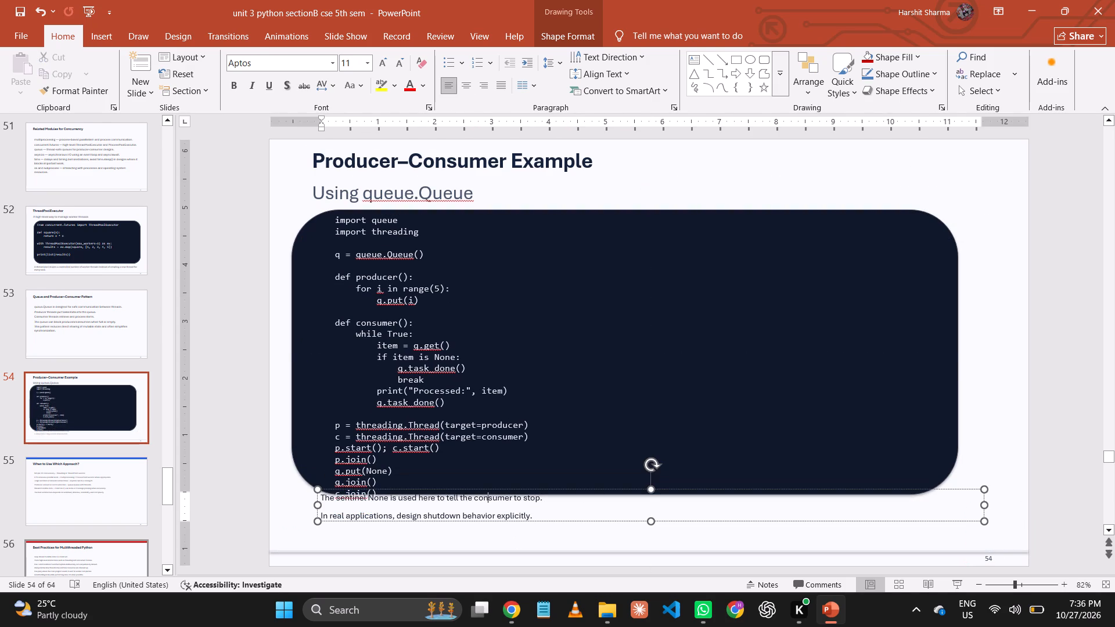
pyautogui.moveTo(498, 490); pyautogui.dragTo(497, 504)
# Extend the bottom edge of the dark block on slide 54 down past the last code line and save the presentation.
pyautogui.click(397, 480)
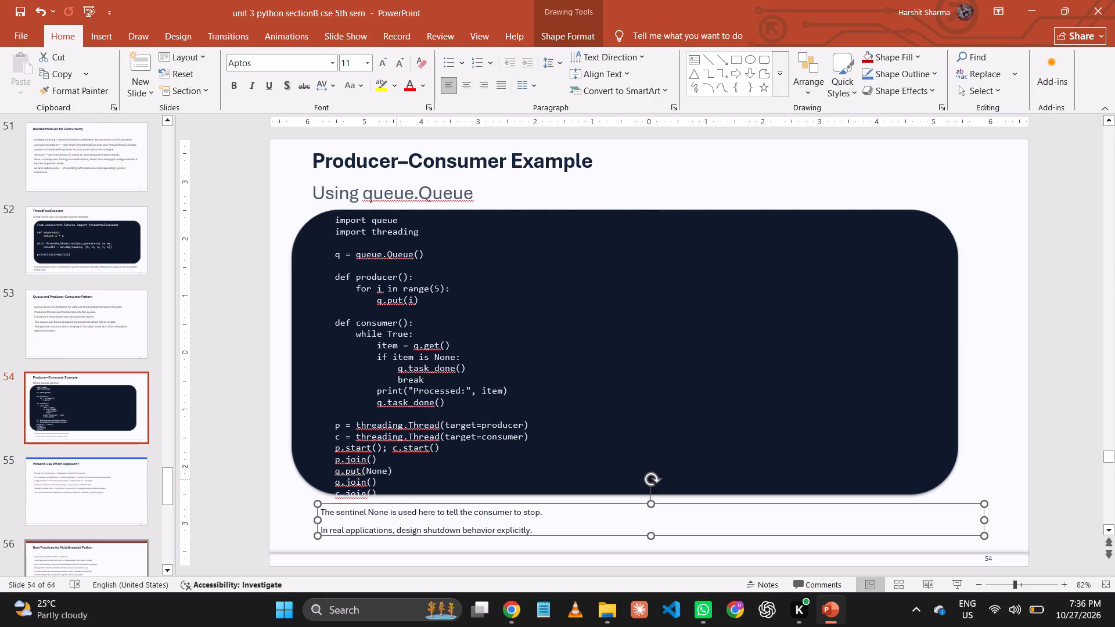
pyautogui.click(649, 489)
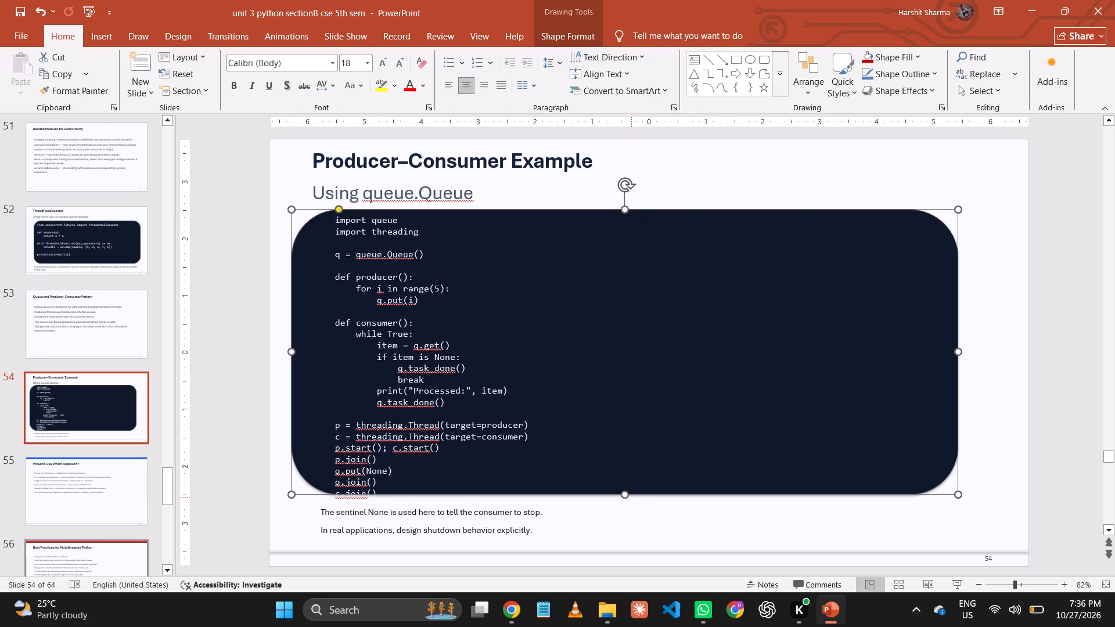
pyautogui.moveTo(624, 495); pyautogui.dragTo(626, 510)
pyautogui.click(675, 415)
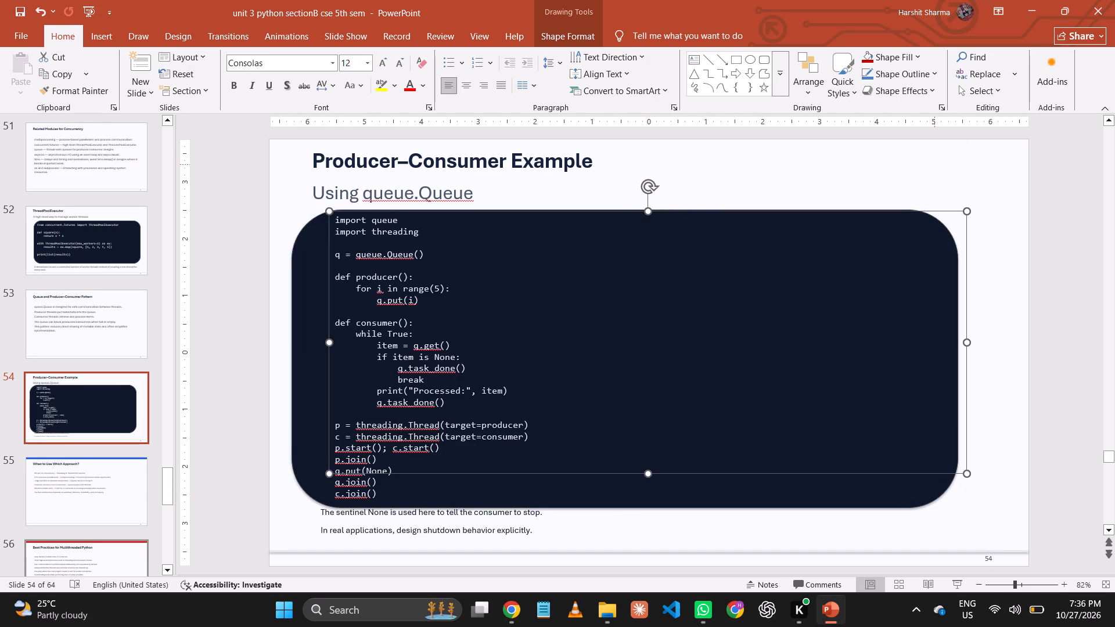
pyautogui.click(930, 168)
pyautogui.hotkey('ctrl', 's')
# Set both lines of the note below the code block on slide 54 to 16 pt and save the presentation.
pyautogui.click(464, 540)
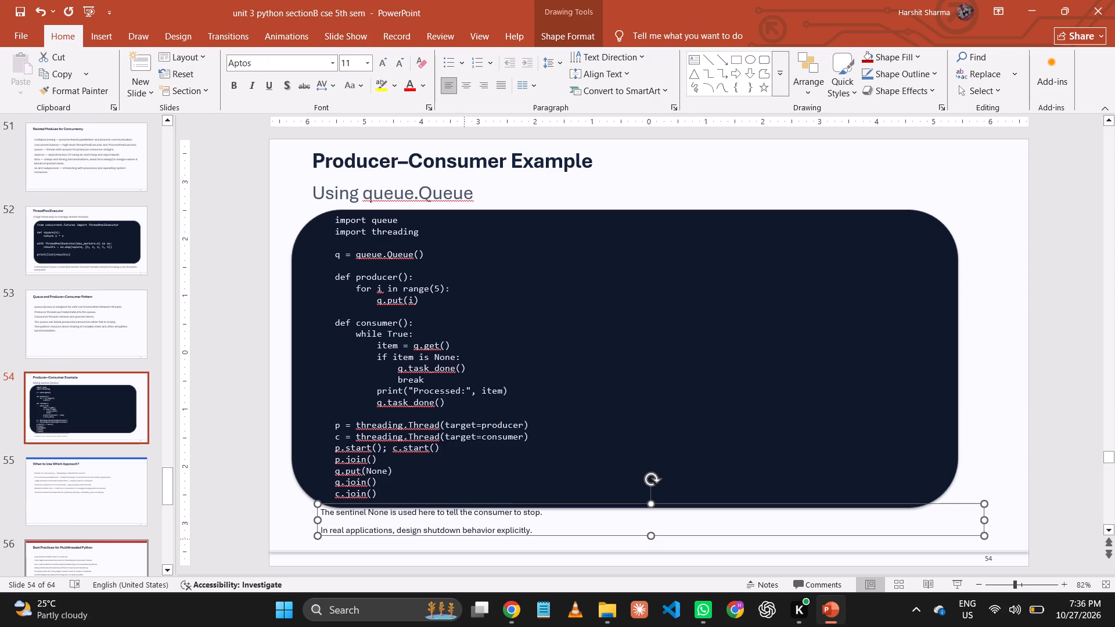
pyautogui.click(512, 517)
pyautogui.hotkey('ctrl', 'a')
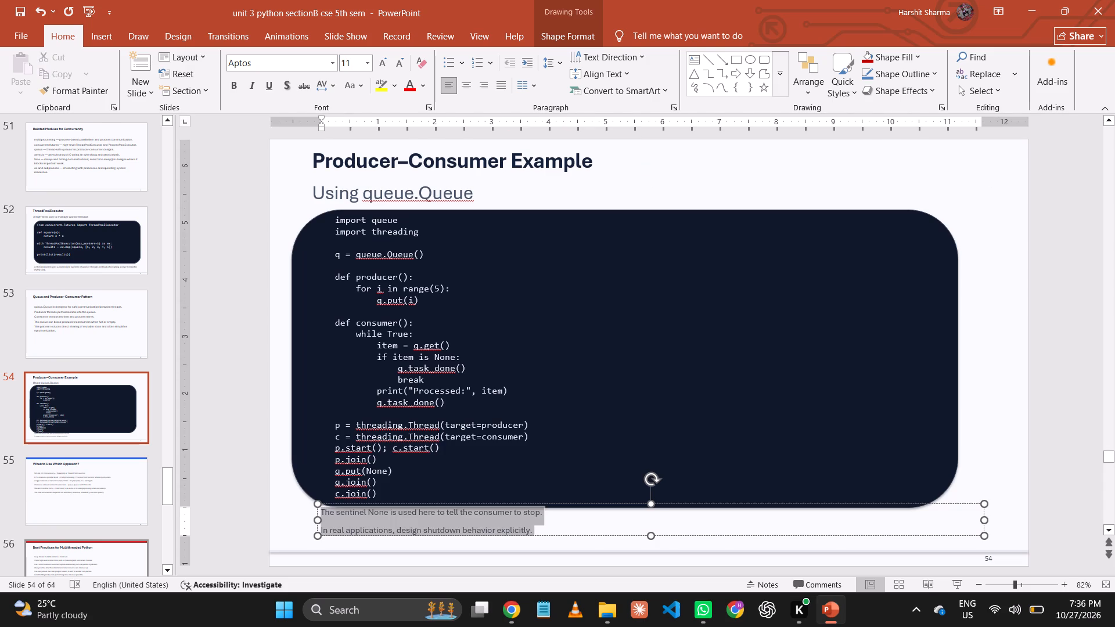
pyautogui.click(368, 63)
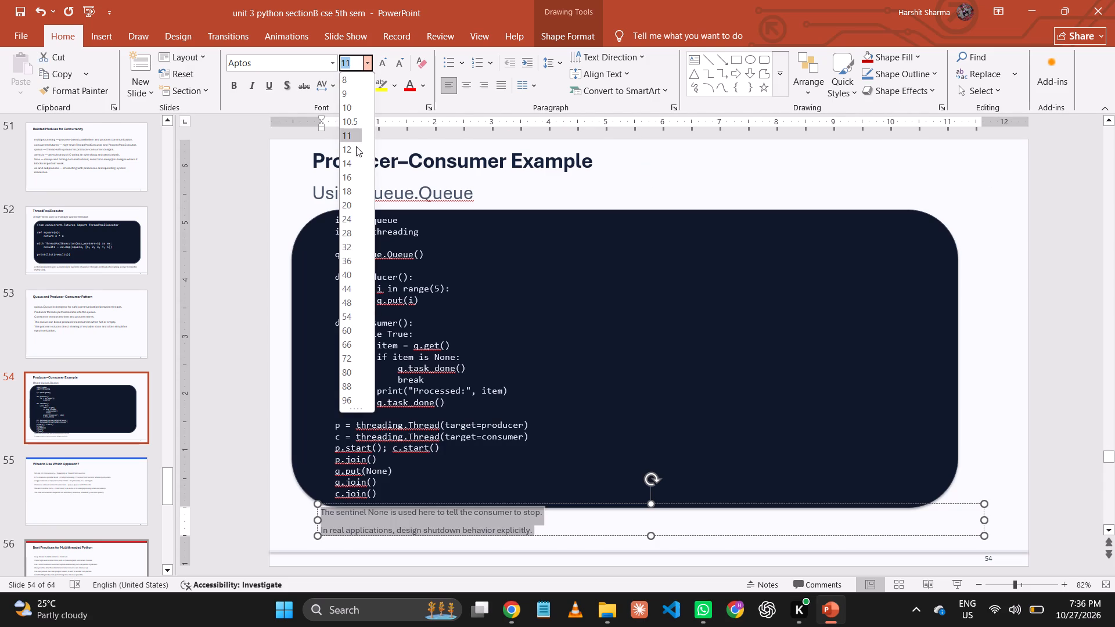
pyautogui.click(354, 174)
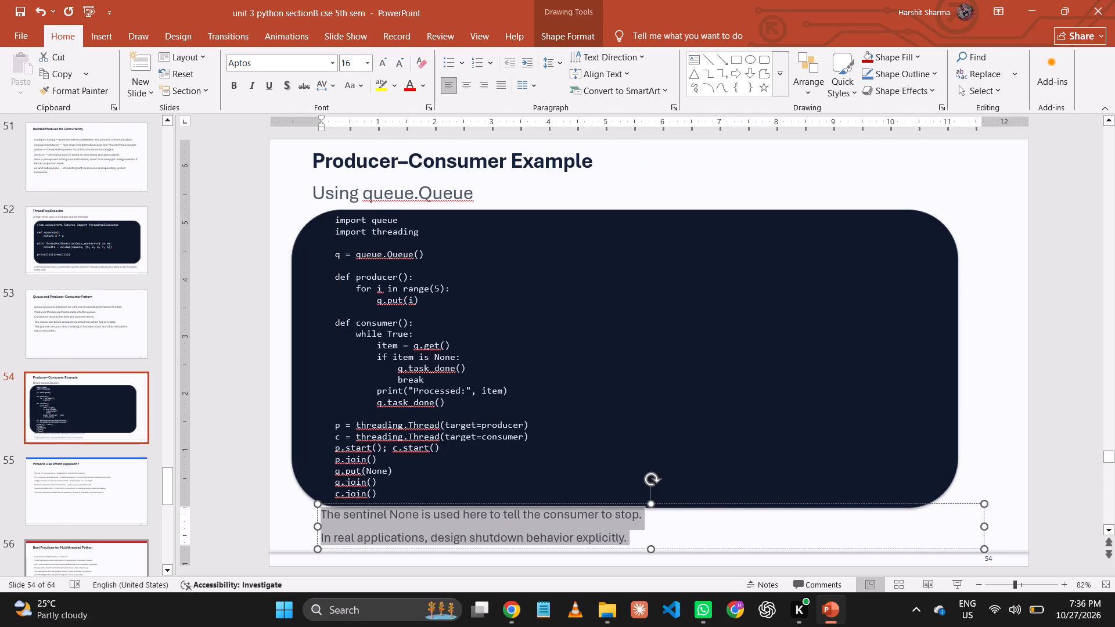
pyautogui.click(980, 301)
pyautogui.hotkey('ctrl', 's')
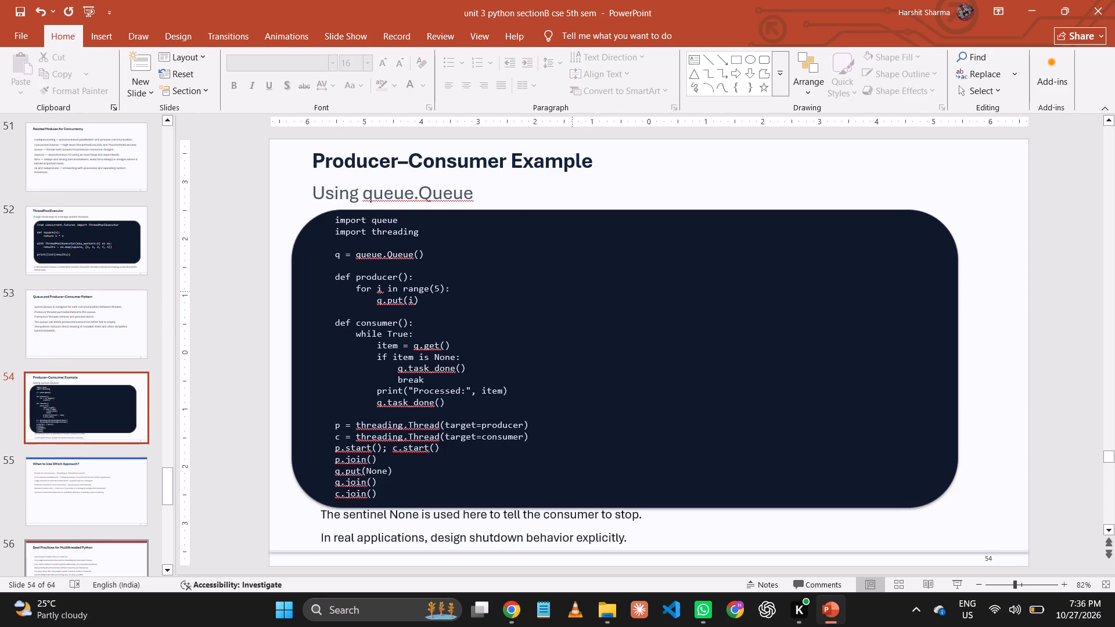
pyautogui.click(506, 160)
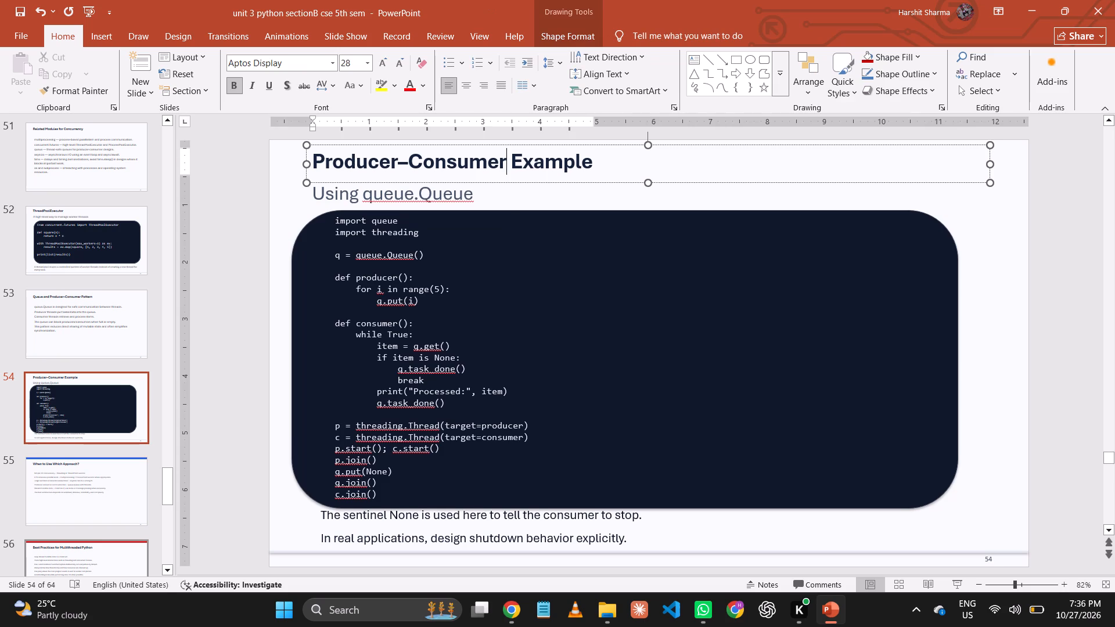
# Set all body text on slide 55, When to Use Which Approach?, to 24 pt.
pyautogui.click(74, 487)
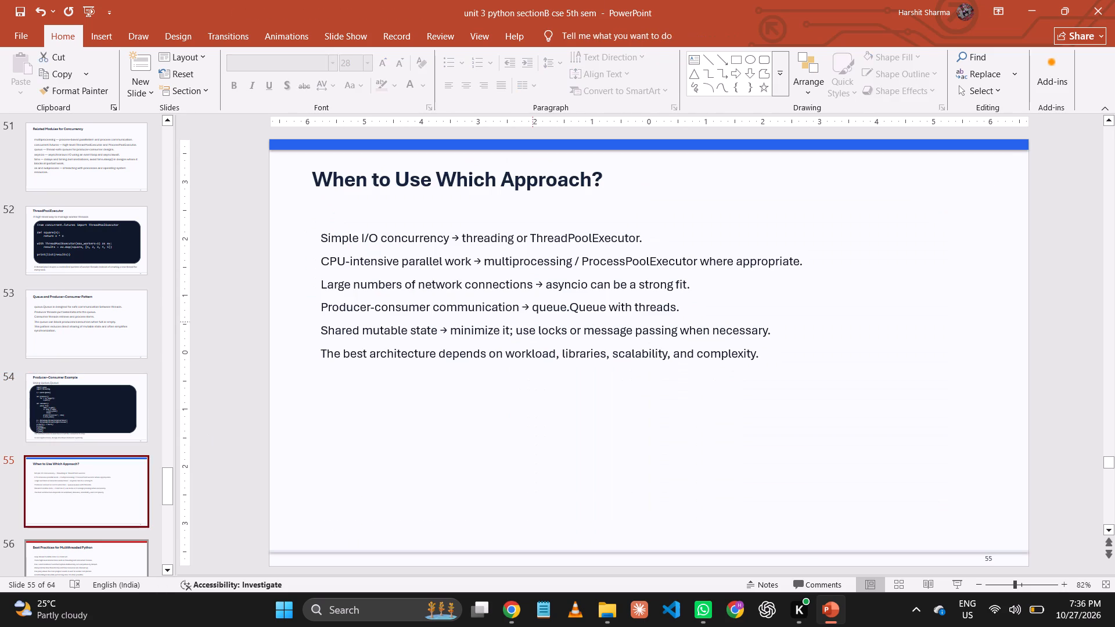
pyautogui.click(544, 284)
pyautogui.hotkey('ctrl', 'a')
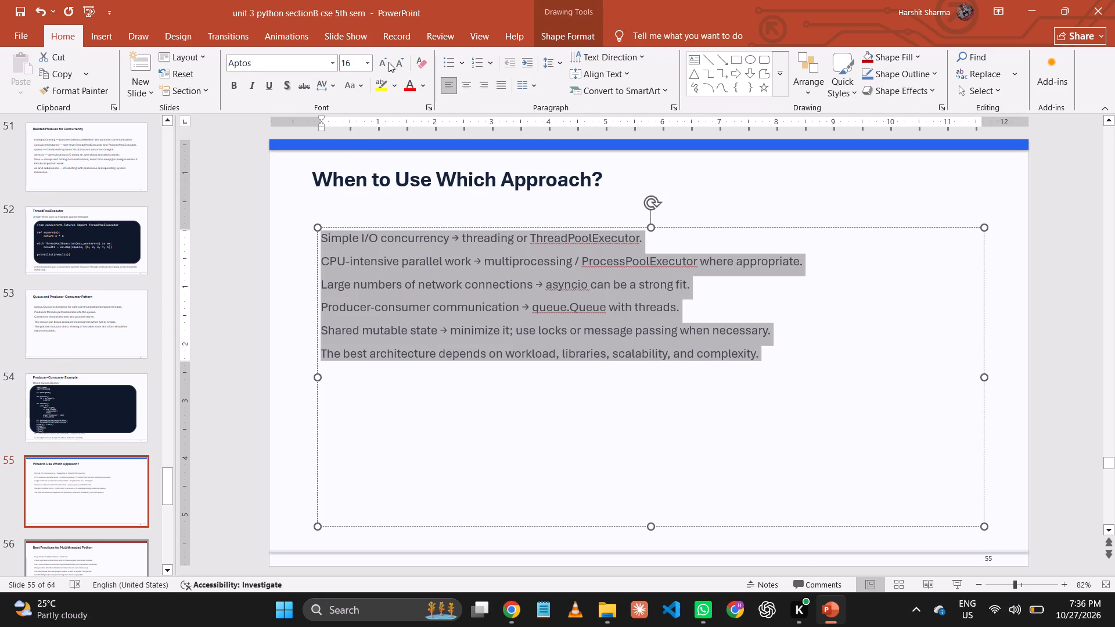
pyautogui.click(368, 63)
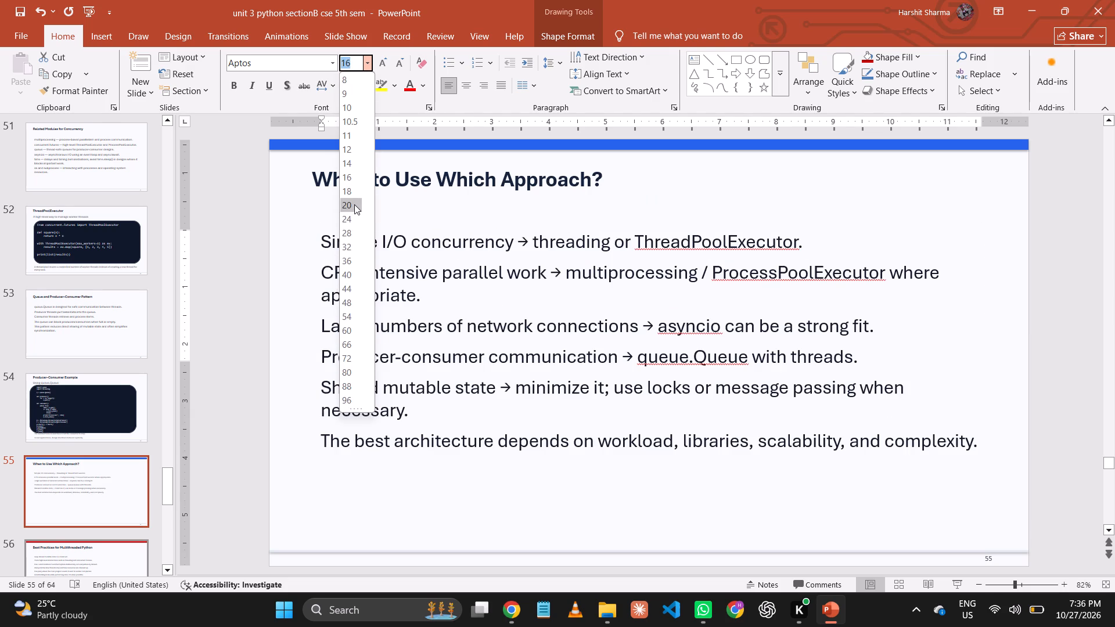
pyautogui.click(354, 214)
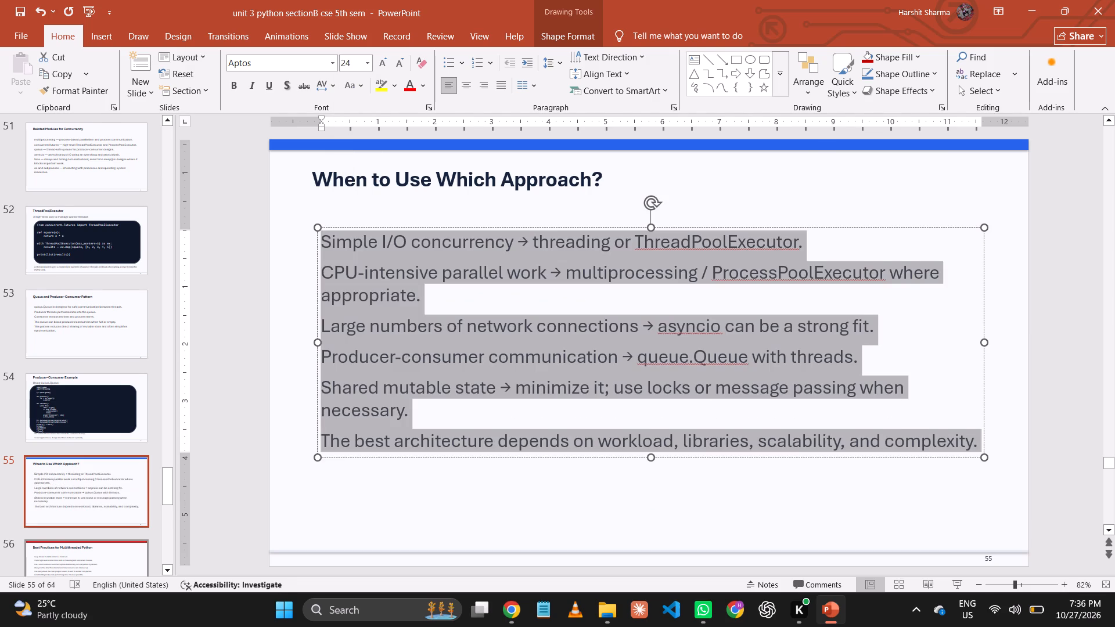
# Delete the blue bar across the top of slide 55 and save the presentation.
pyautogui.click(398, 186)
pyautogui.click(463, 142)
pyautogui.press('Delete')
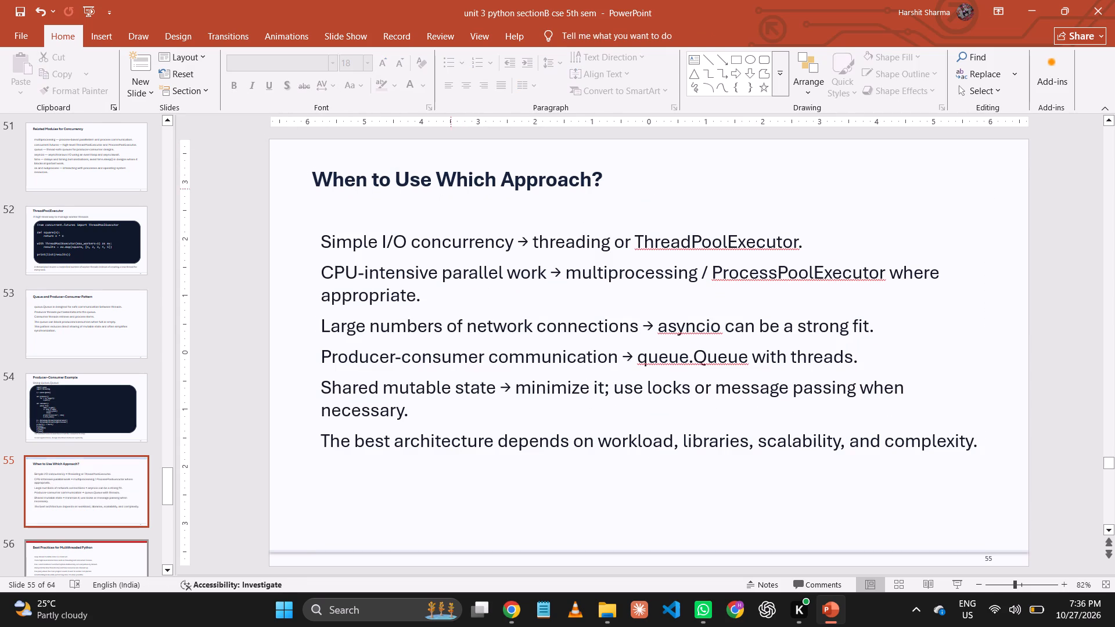
pyautogui.click(466, 171)
pyautogui.click(451, 254)
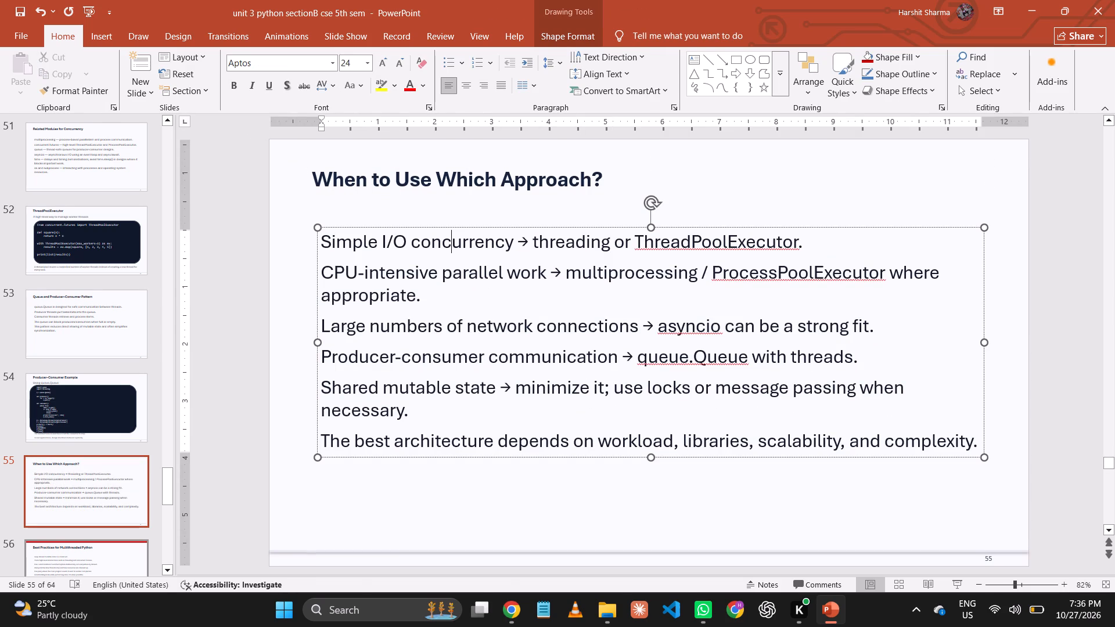
pyautogui.hotkey('ctrl', 's')
# Delete the red bar across the top of slide 56, Best Practices for Multithreaded Python.
pyautogui.click(111, 516)
pyautogui.scroll(-1, 111, 516)
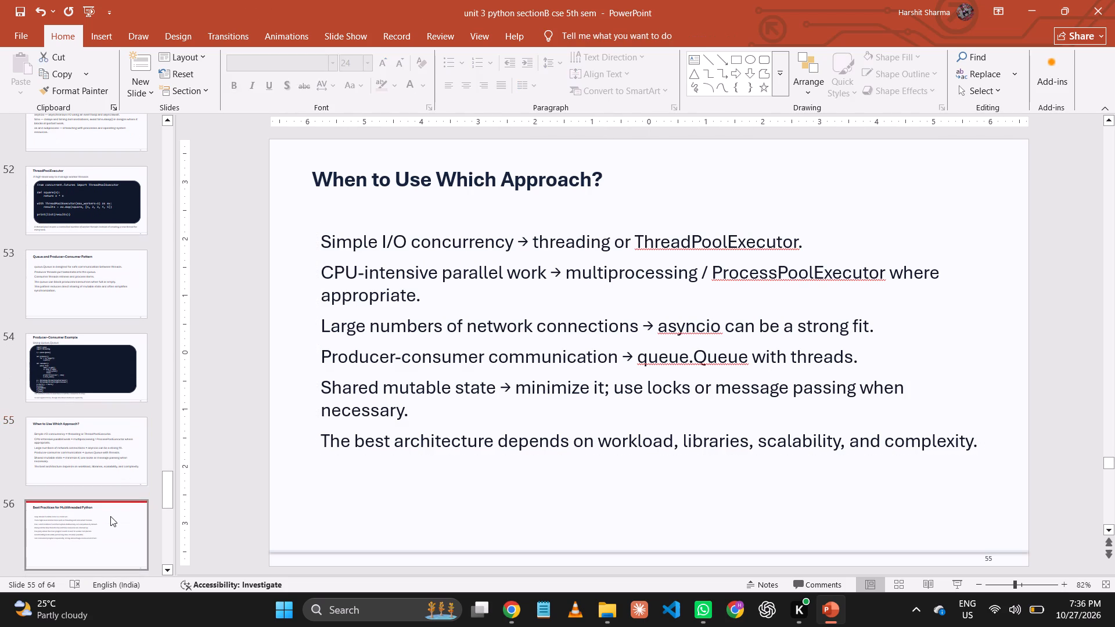
pyautogui.click(110, 516)
pyautogui.click(703, 149)
pyautogui.press('Delete')
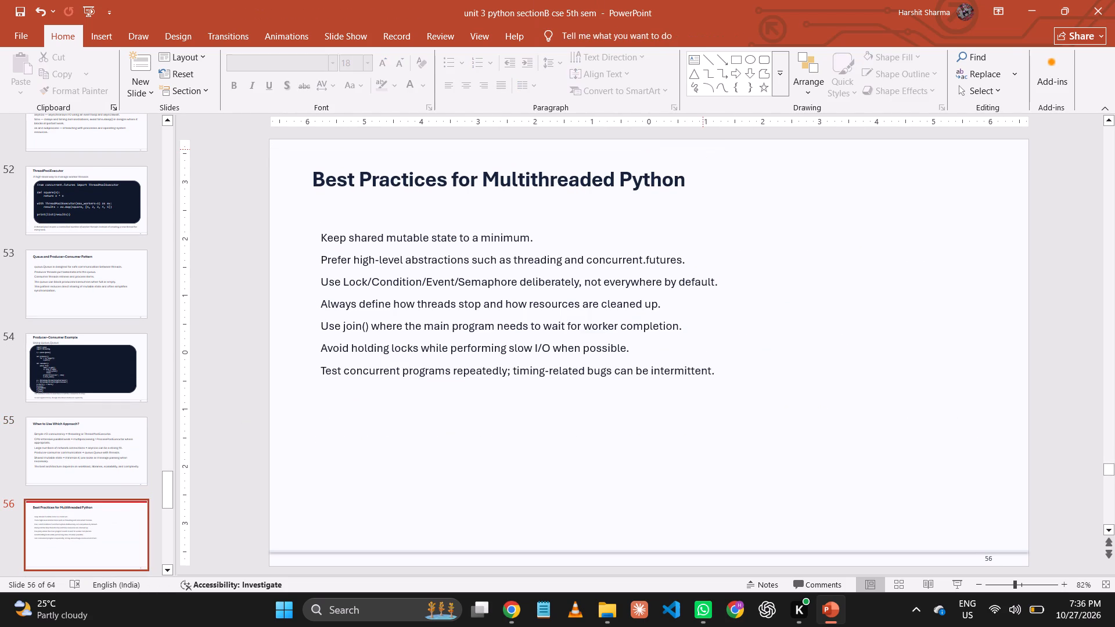
# Set all body text on slide 56 to 24 pt and save the presentation.
pyautogui.click(589, 185)
pyautogui.hotkey('ctrl', 'a')
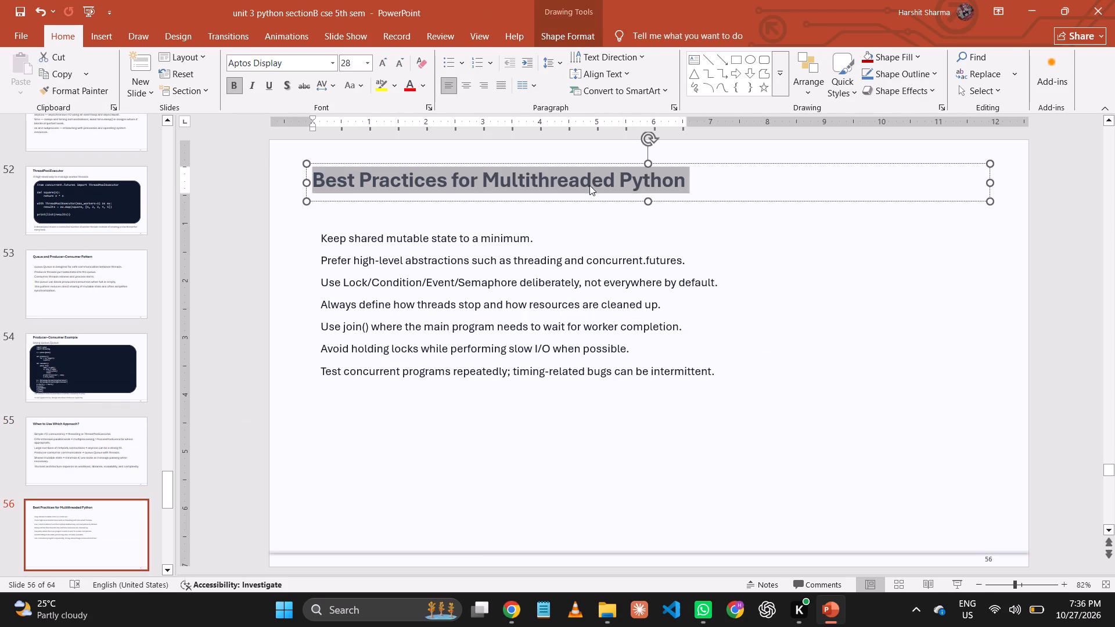
pyautogui.click(596, 224)
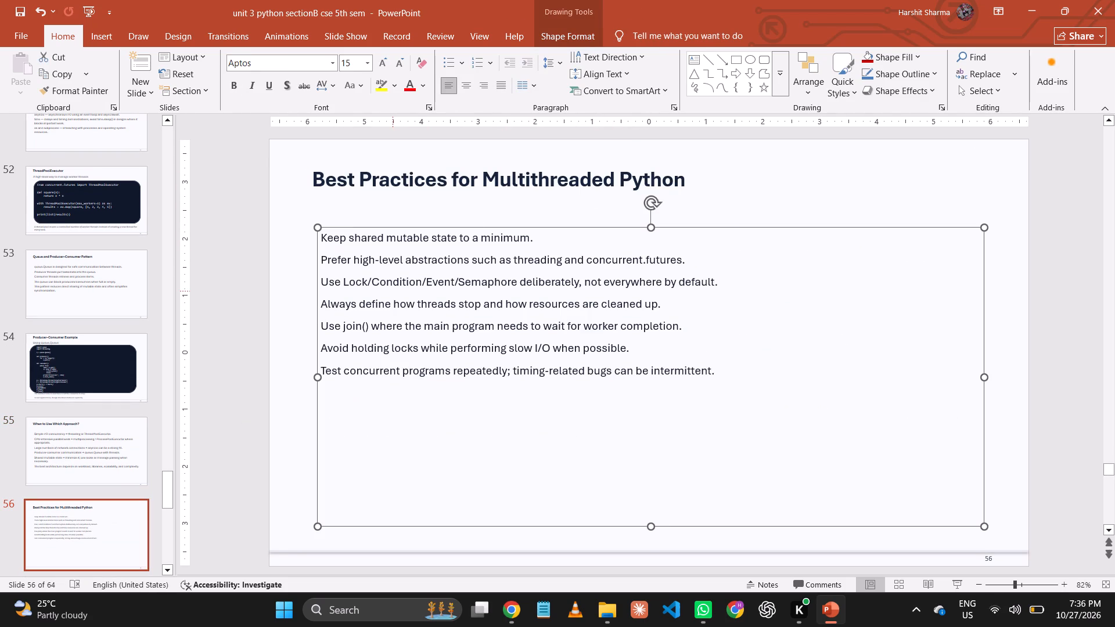
pyautogui.keyDown('ctrl'); pyautogui.click(393, 293); pyautogui.keyUp('ctrl')
pyautogui.hotkey('ctrl', 'a')
pyautogui.click(405, 289)
pyautogui.press('a')
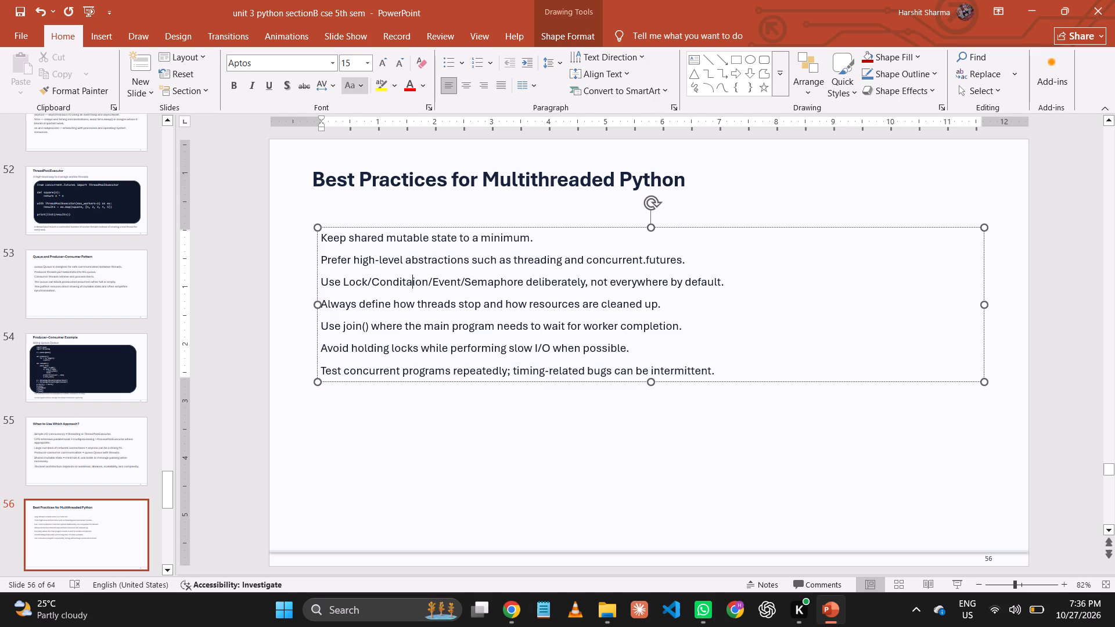
pyautogui.hotkey('ctrl', 'z')
pyautogui.hotkey('ctrl', 'a')
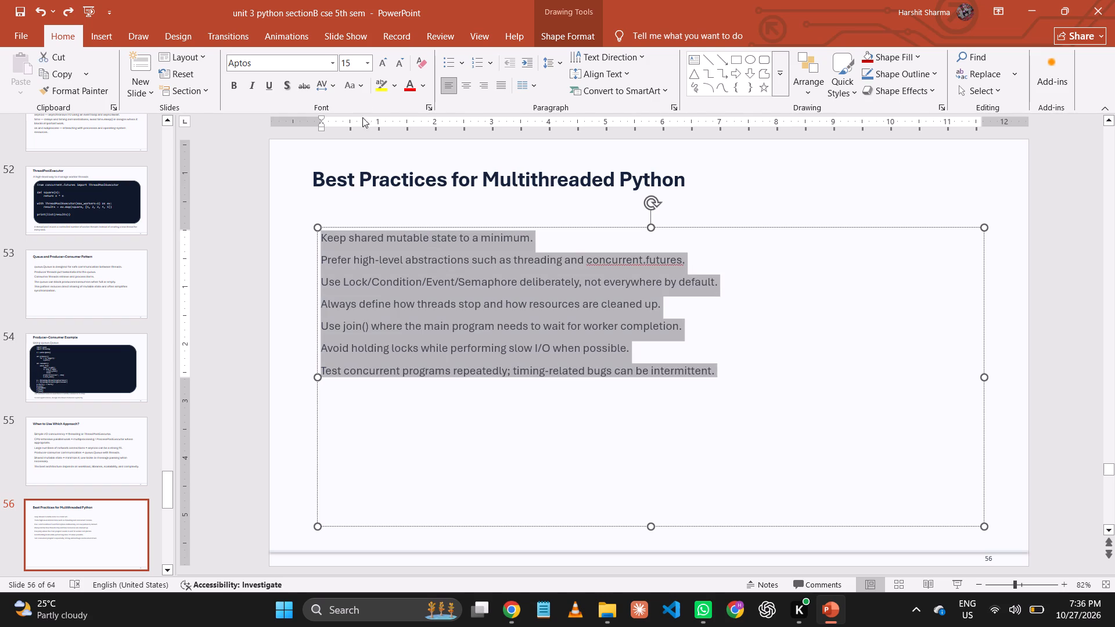
pyautogui.click(365, 62)
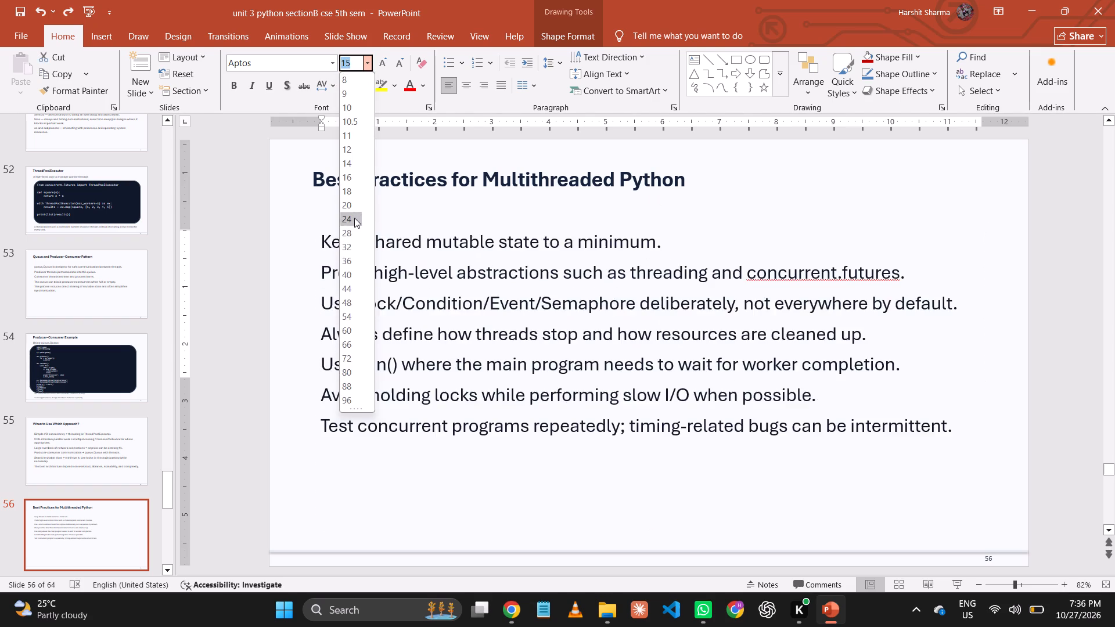
pyautogui.click(354, 218)
pyautogui.click(836, 197)
pyautogui.hotkey('ctrl', 's')
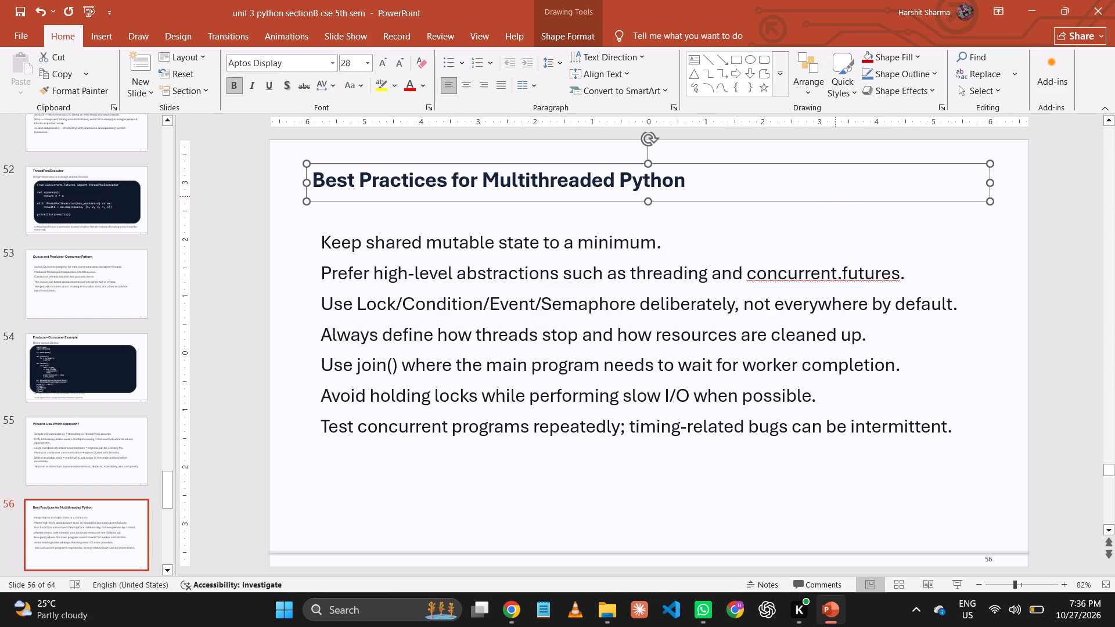
# Set all body text on slide 57, Integrated Example: Parallel I/O-Style Tasks, to 24 pt and save the presentation.
pyautogui.scroll(-3, 183, 408)
pyautogui.scroll(1, 91, 342)
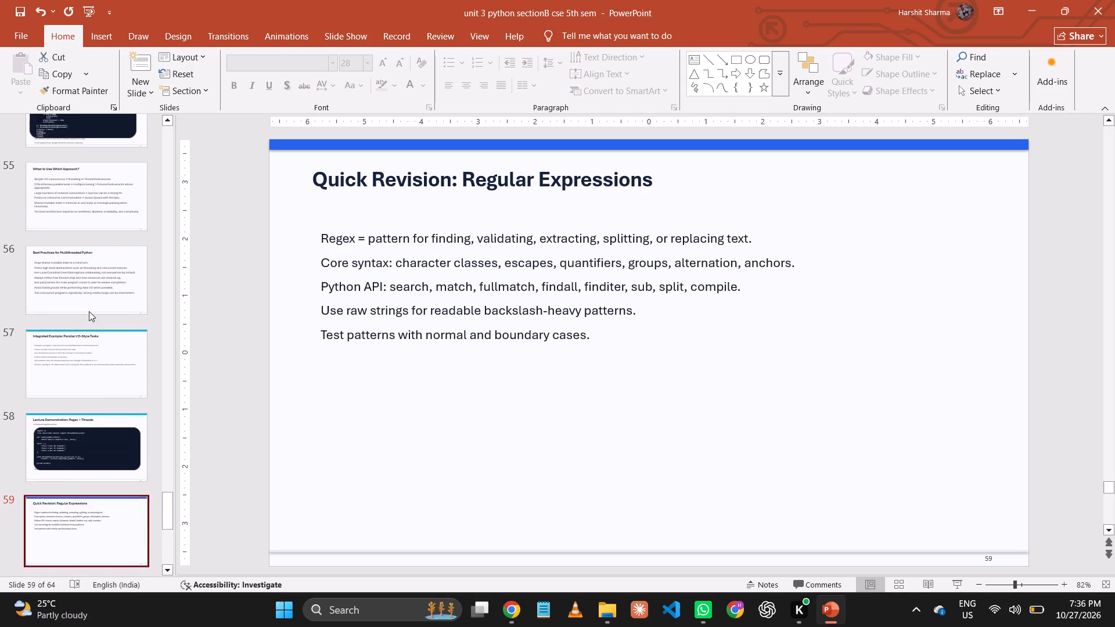
pyautogui.click(90, 299)
pyautogui.click(102, 374)
pyautogui.click(509, 340)
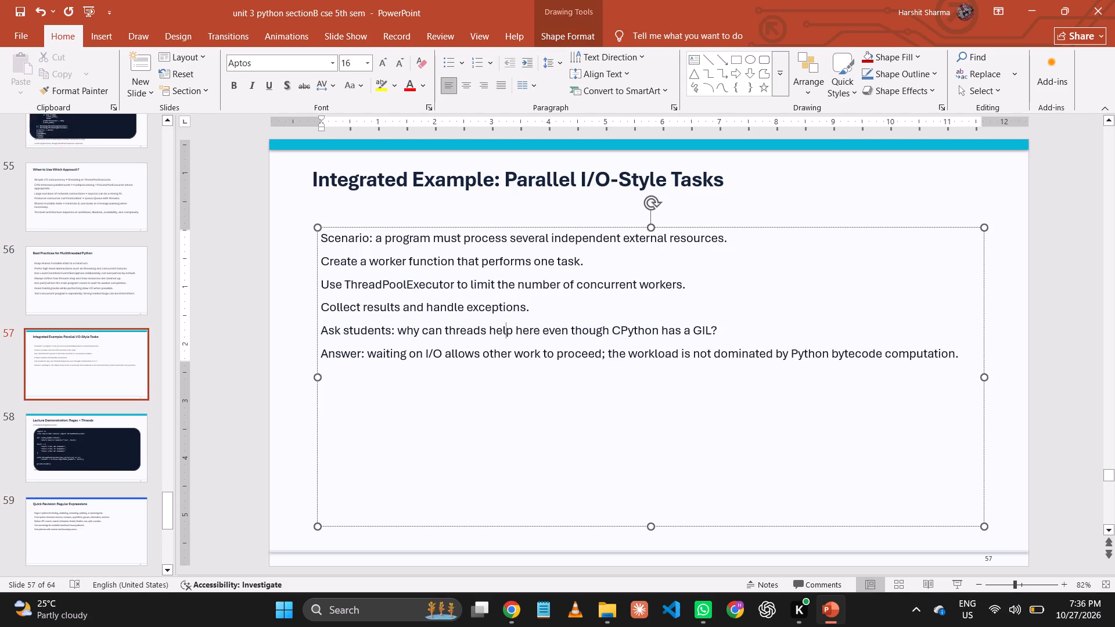
pyautogui.hotkey('ctrl', 'a')
pyautogui.click(366, 64)
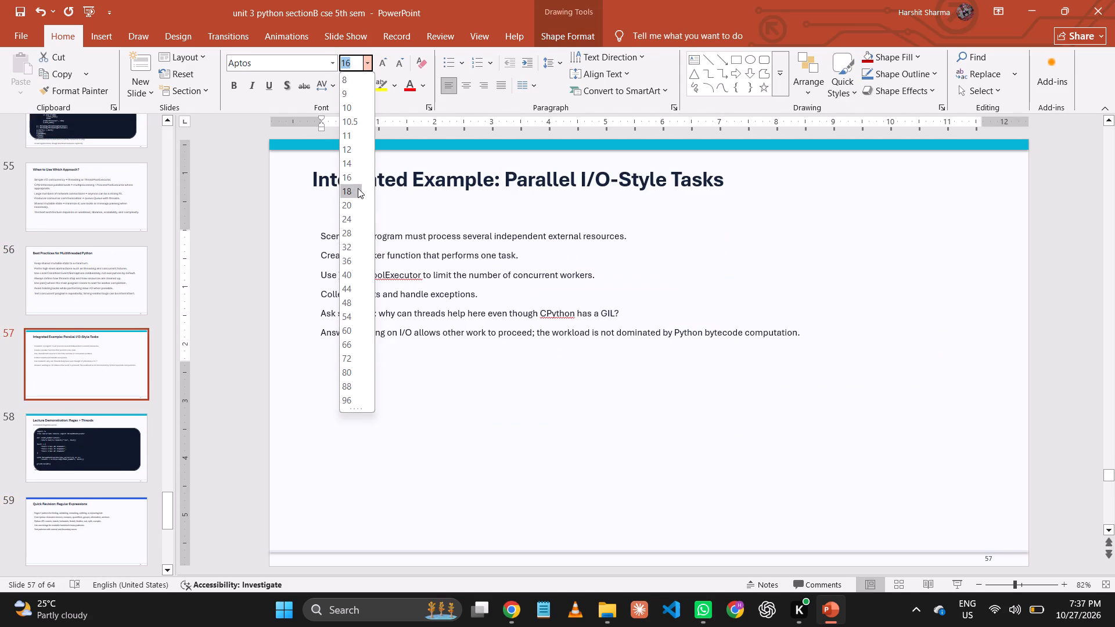
pyautogui.click(350, 217)
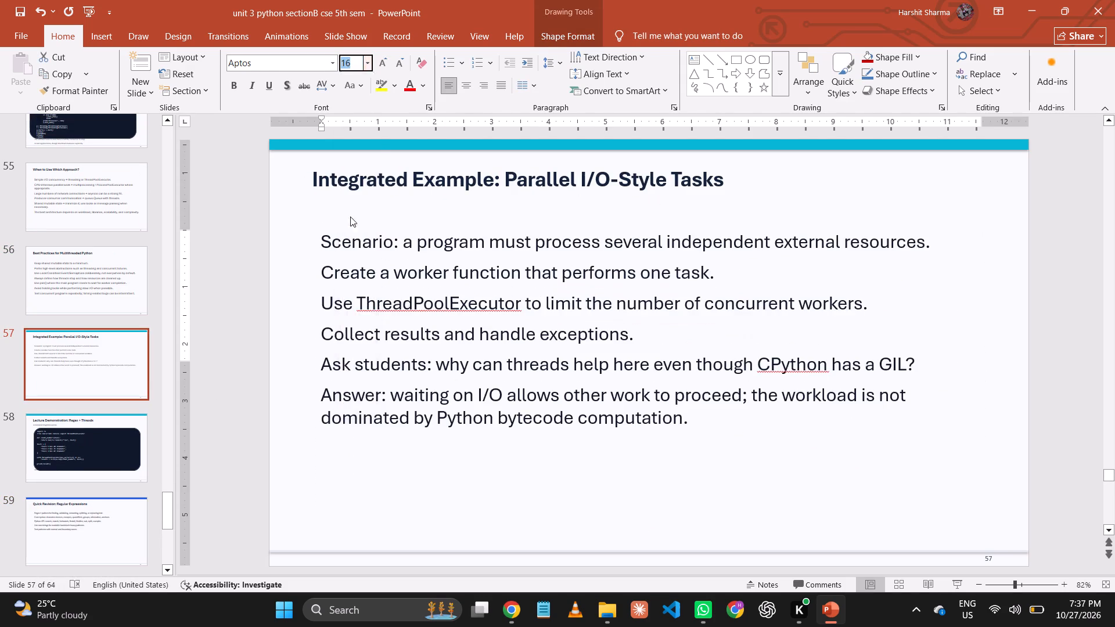
pyautogui.click(302, 242)
pyautogui.hotkey('ctrl', 's')
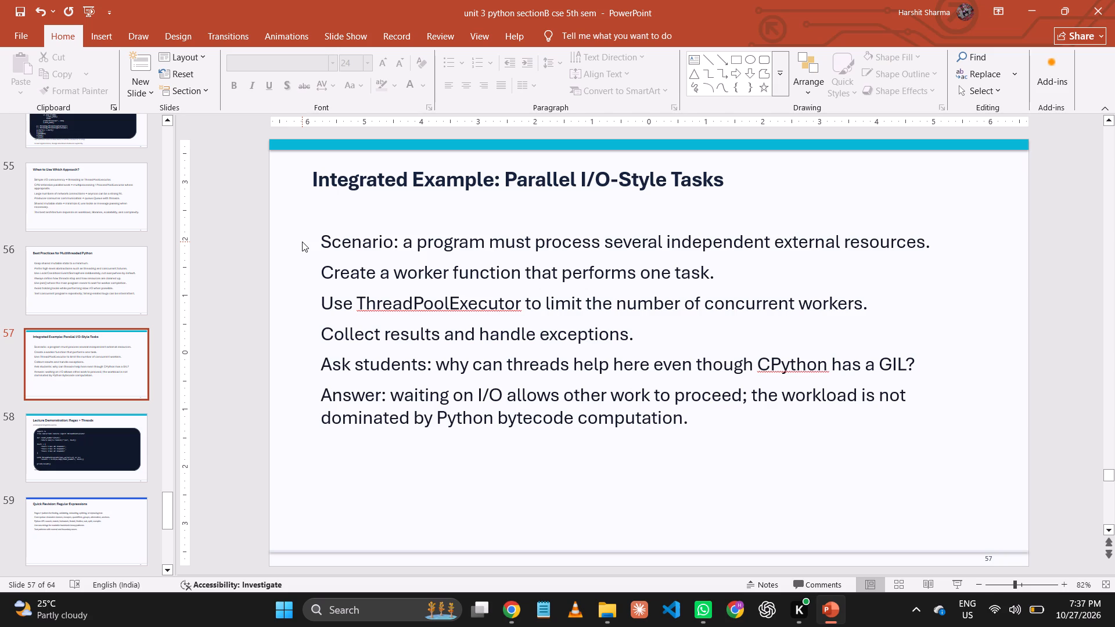
# Set the subtitle "A conceptual integration exercise" on slide 58 to 20 pt.
pyautogui.click(118, 431)
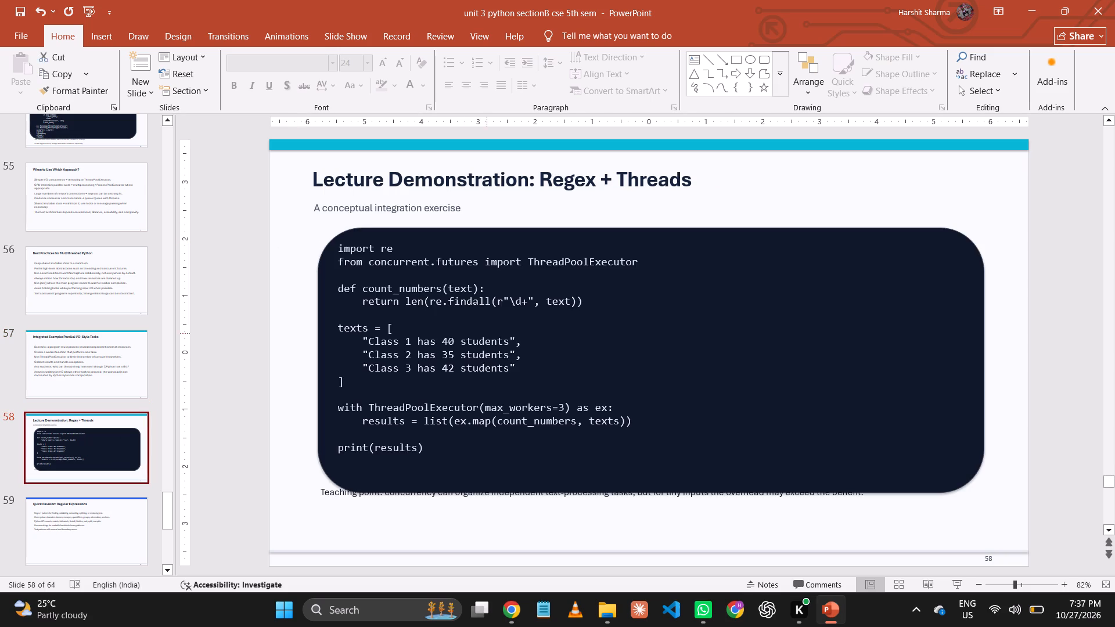
pyautogui.click(436, 203)
pyautogui.hotkey('ctrl', 'a')
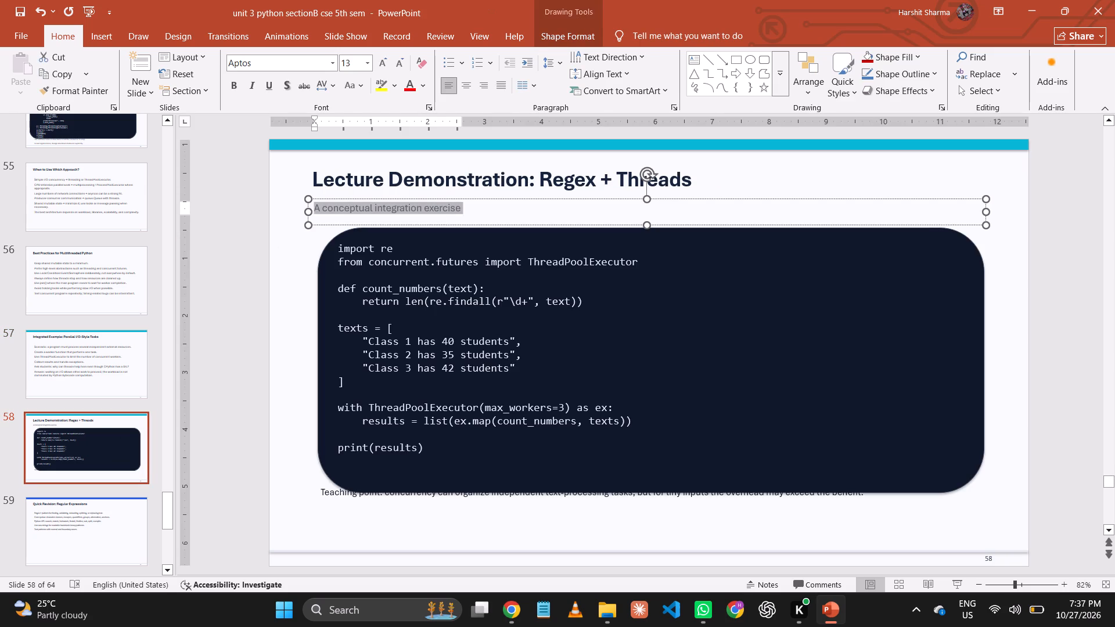
pyautogui.click(369, 60)
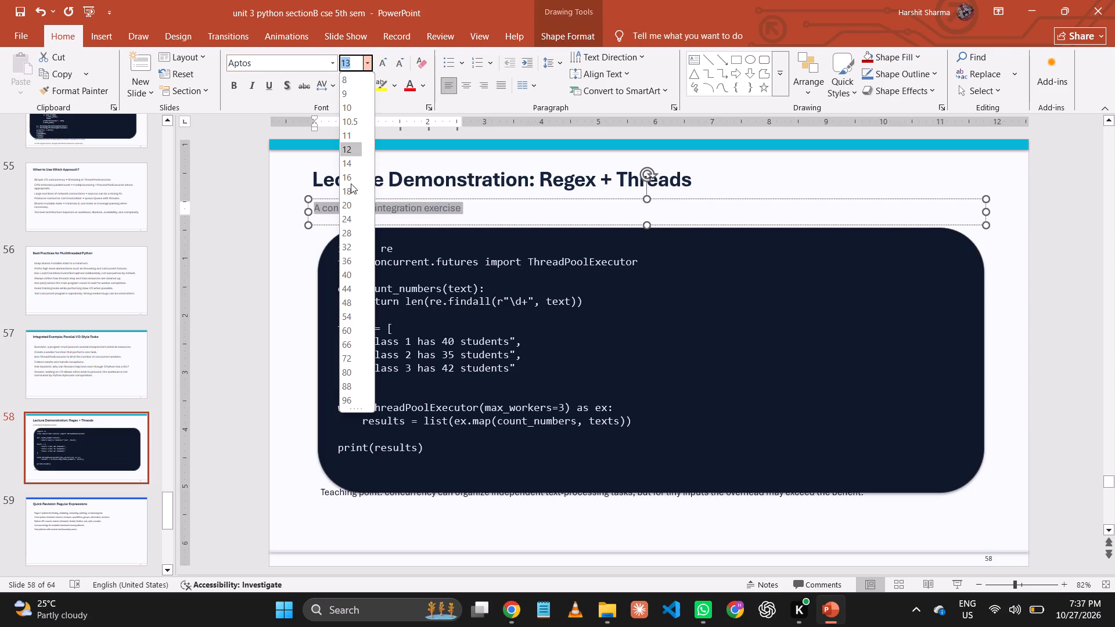
pyautogui.click(349, 199)
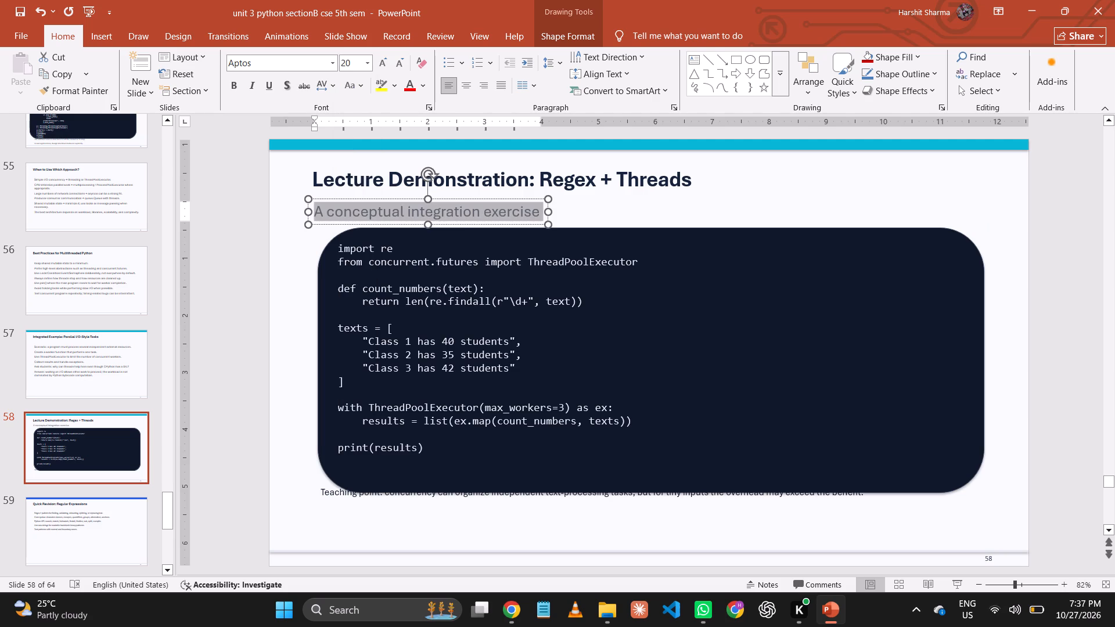
pyautogui.click(504, 181)
pyautogui.click(761, 217)
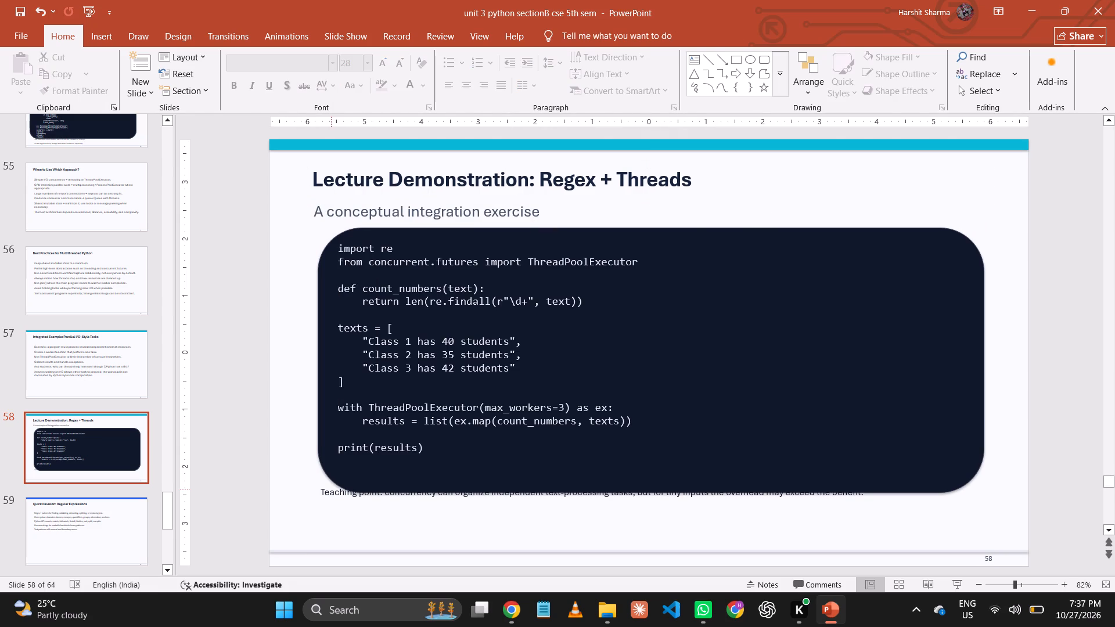
# Move the Teaching point note on slide 58 down so it clears the dark code block.
pyautogui.click(334, 489)
pyautogui.moveTo(524, 482); pyautogui.dragTo(522, 501)
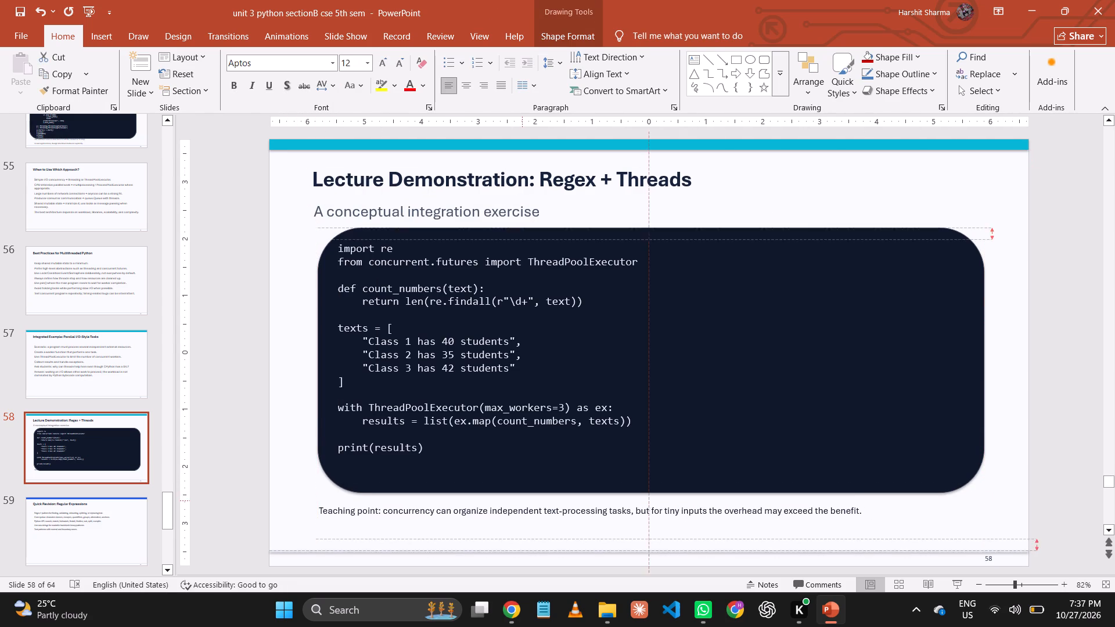
pyautogui.moveTo(522, 501); pyautogui.dragTo(520, 514)
# Set the Teaching point note below the code block on slide 58 to 20 pt.
pyautogui.click(520, 525)
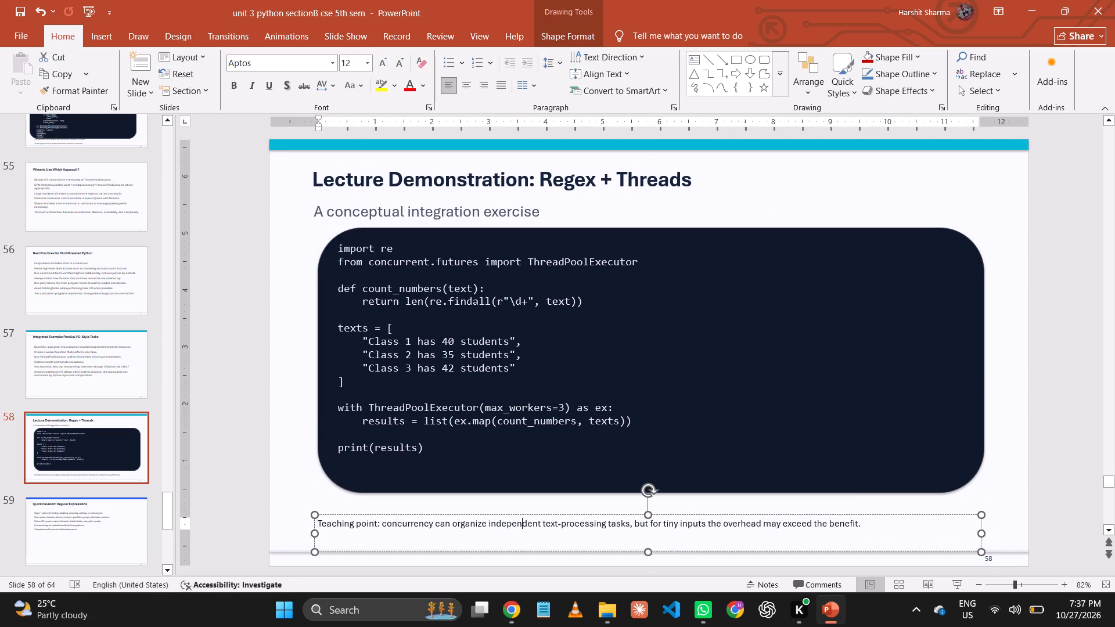
pyautogui.hotkey('ctrl', 'a')
pyautogui.click(446, 218)
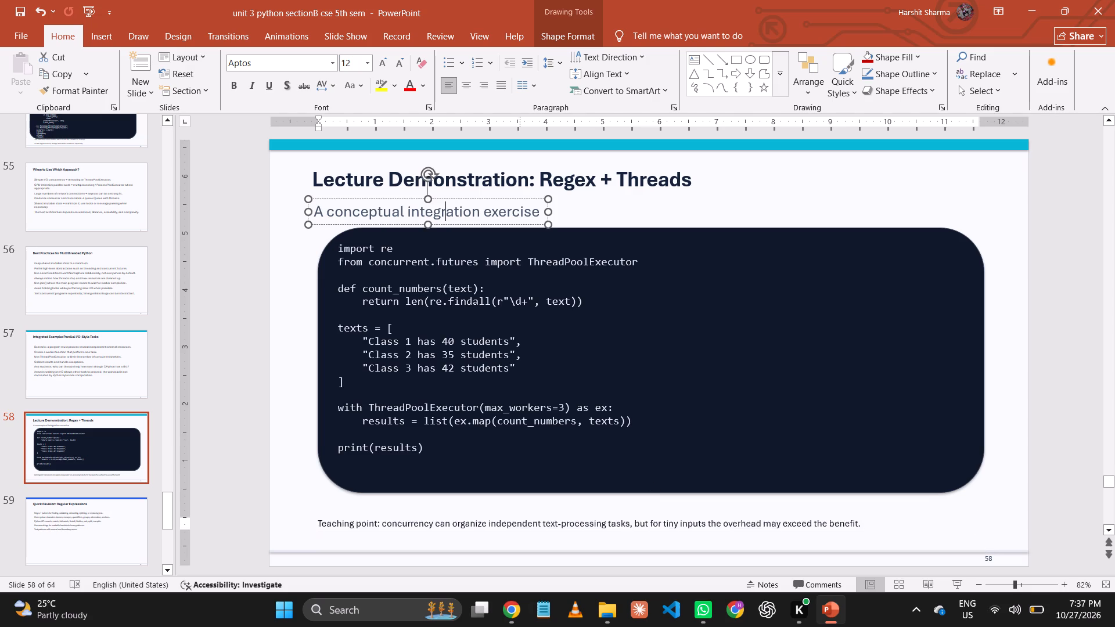
pyautogui.click(416, 524)
pyautogui.hotkey('ctrl', 'a')
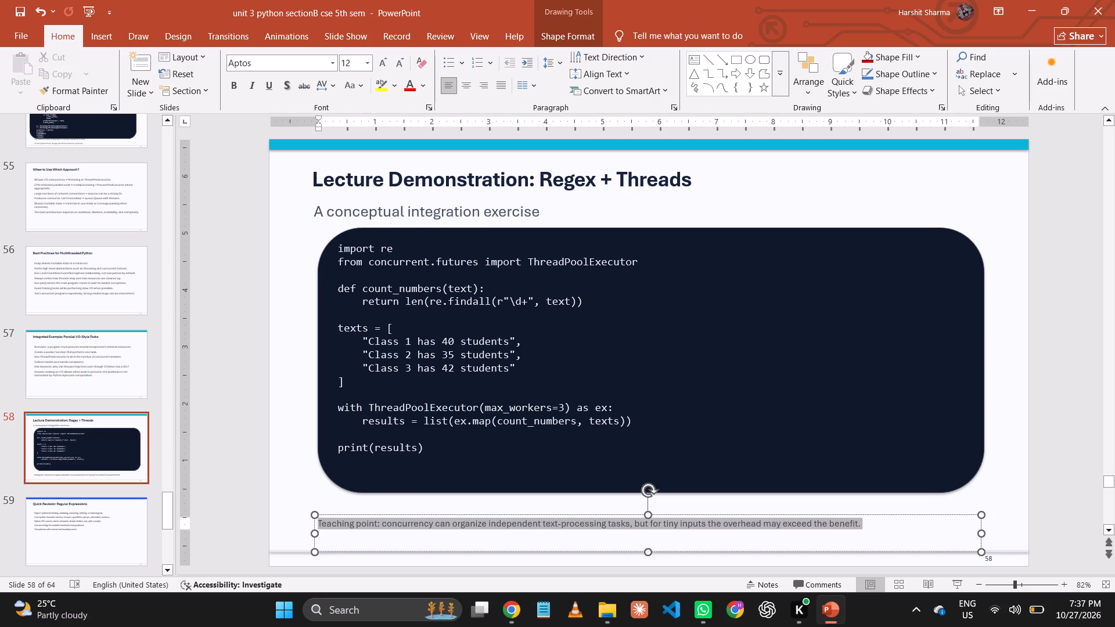
pyautogui.click(366, 64)
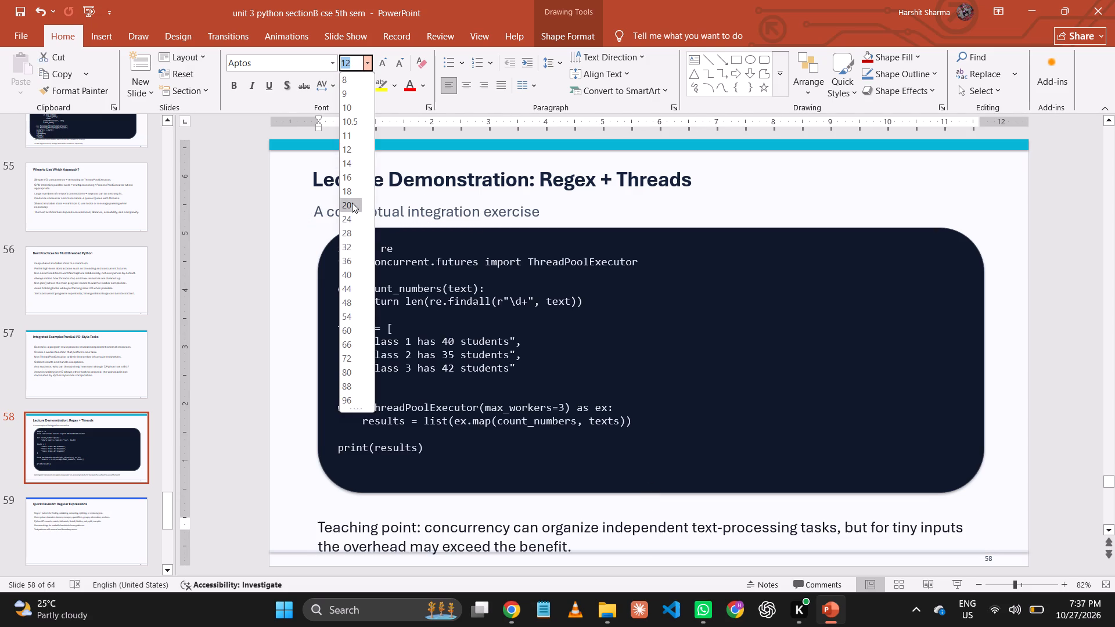
pyautogui.click(352, 203)
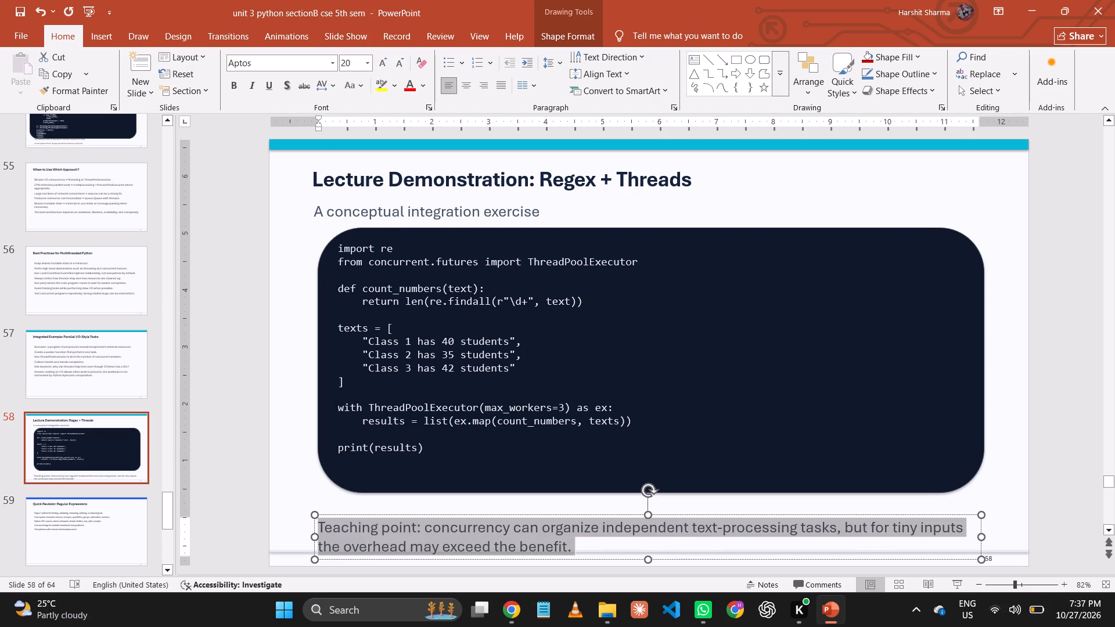
# Move the enlarged Teaching point note up and slightly left, just under the dark code block, and save the presentation.
pyautogui.moveTo(591, 514); pyautogui.dragTo(574, 502)
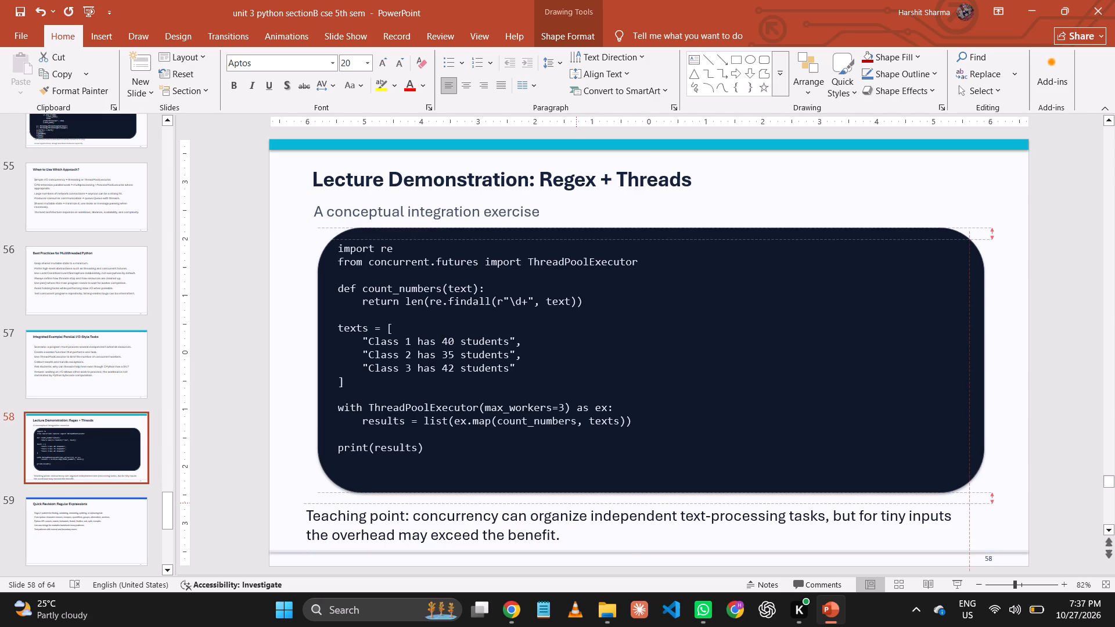
pyautogui.moveTo(574, 502); pyautogui.dragTo(574, 499)
pyautogui.click(495, 362)
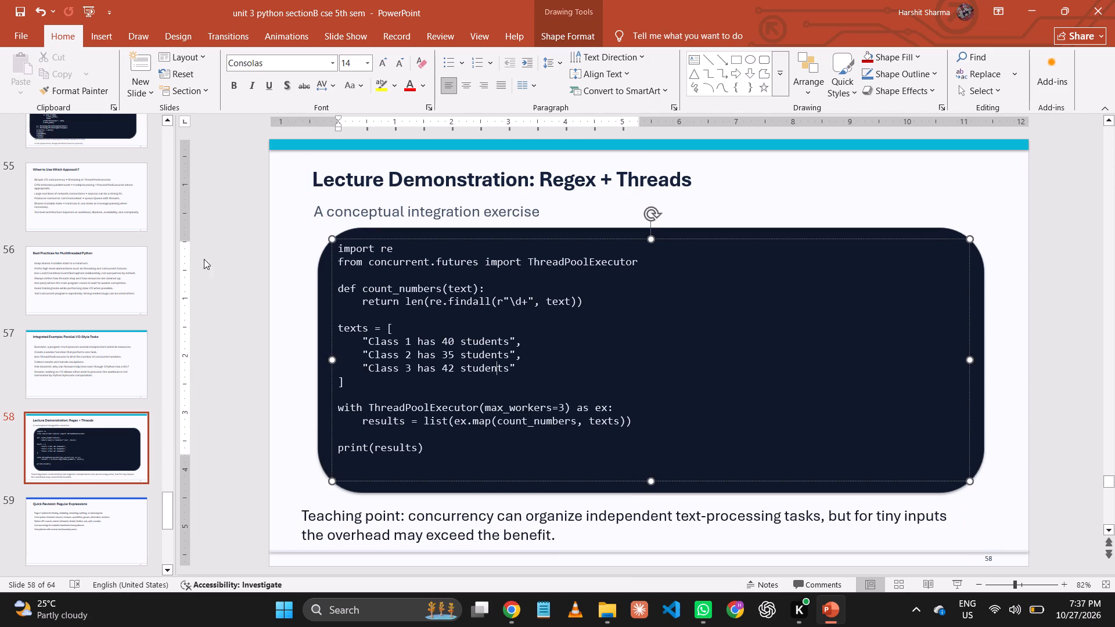
pyautogui.click(293, 233)
pyautogui.hotkey('ctrl', 's')
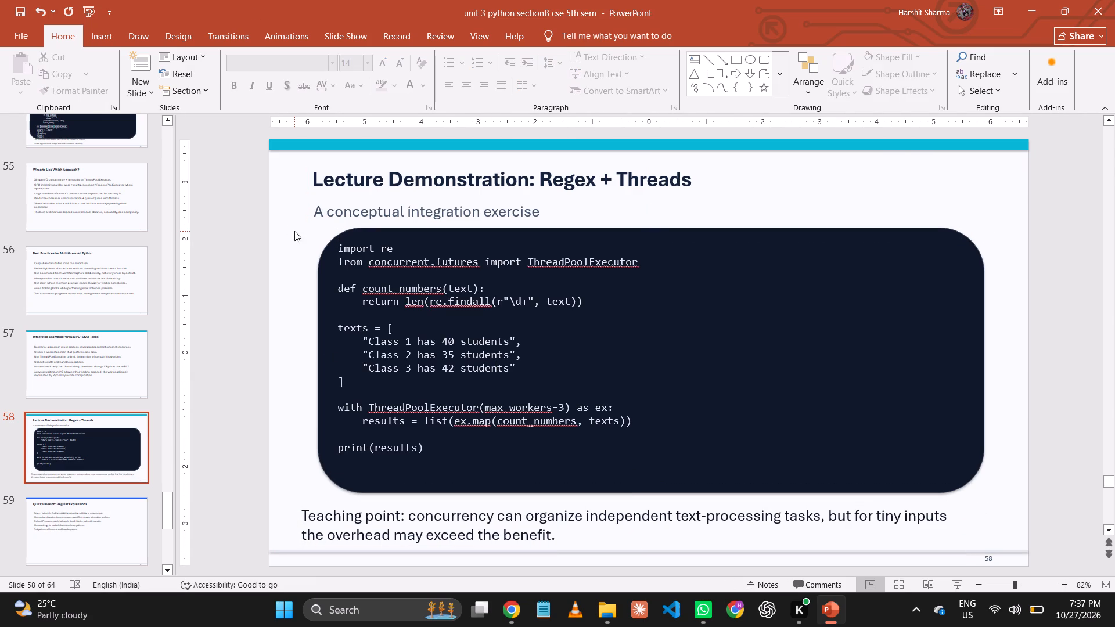
# Set the body text on slide 59, Quick Revision: Regular Expressions, to 20 pt and save the presentation.
pyautogui.click(49, 532)
pyautogui.click(487, 269)
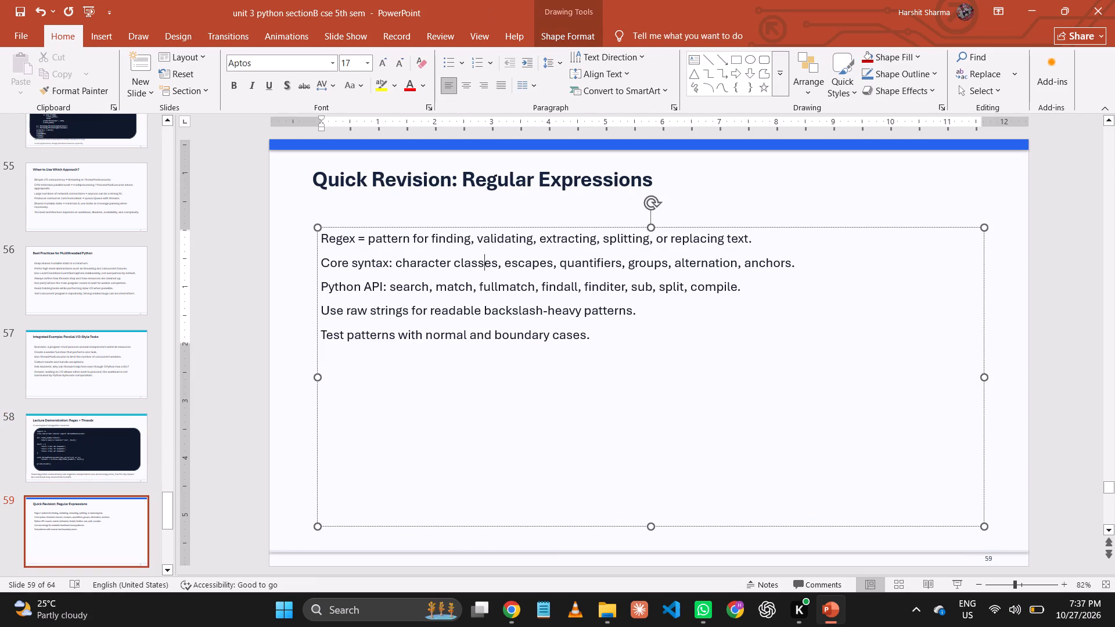
pyautogui.hotkey('ctrl', 'a')
pyautogui.click(371, 66)
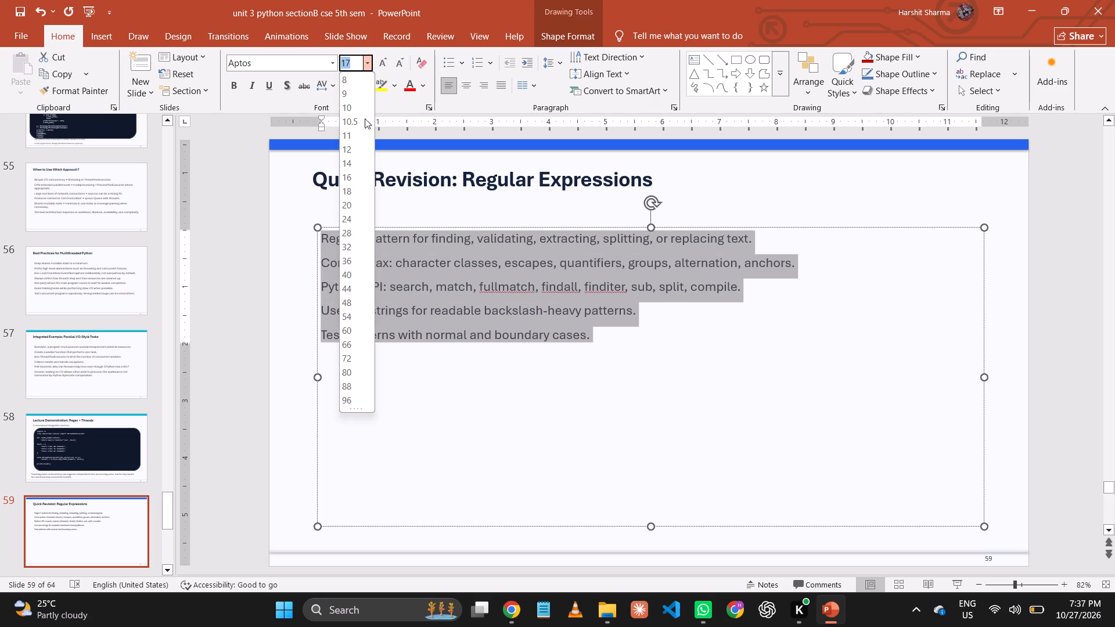
pyautogui.click(354, 210)
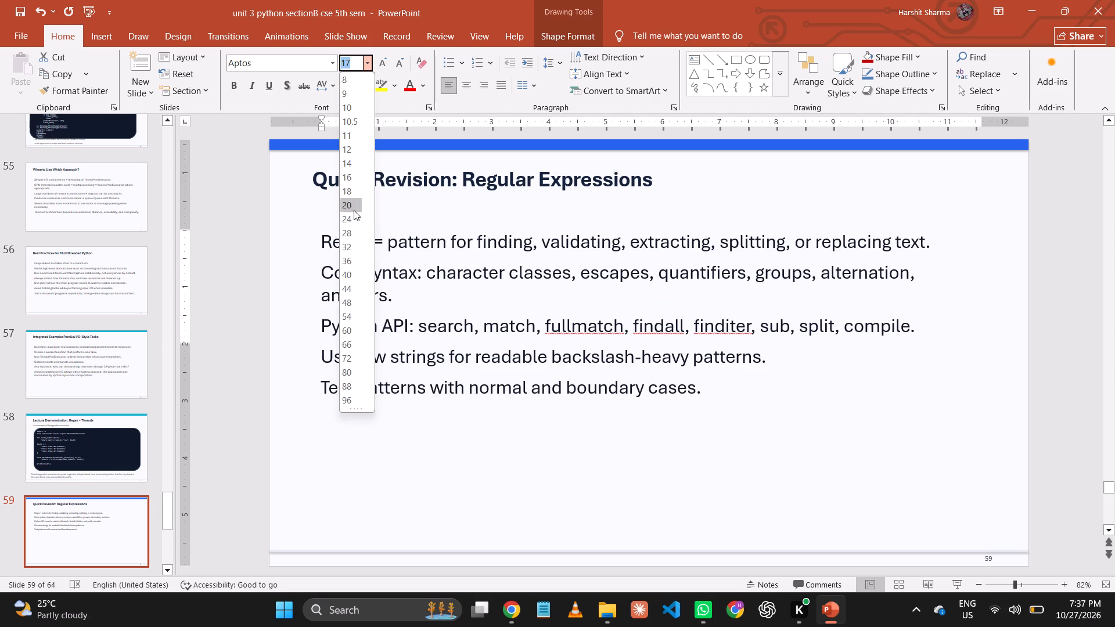
pyautogui.click(294, 193)
pyautogui.hotkey('ctrl', 's')
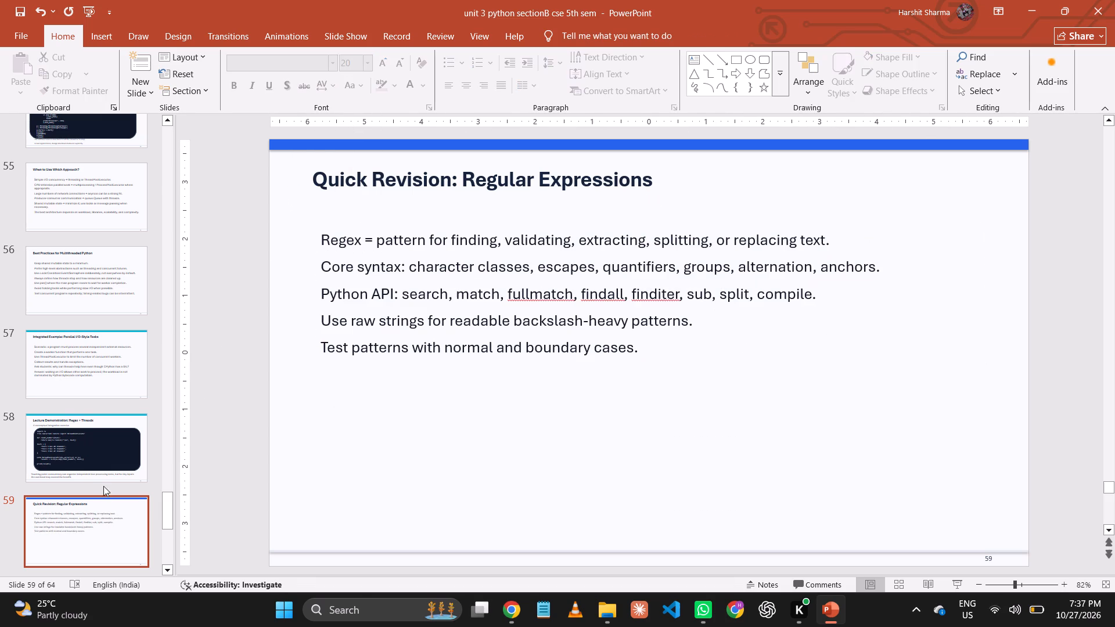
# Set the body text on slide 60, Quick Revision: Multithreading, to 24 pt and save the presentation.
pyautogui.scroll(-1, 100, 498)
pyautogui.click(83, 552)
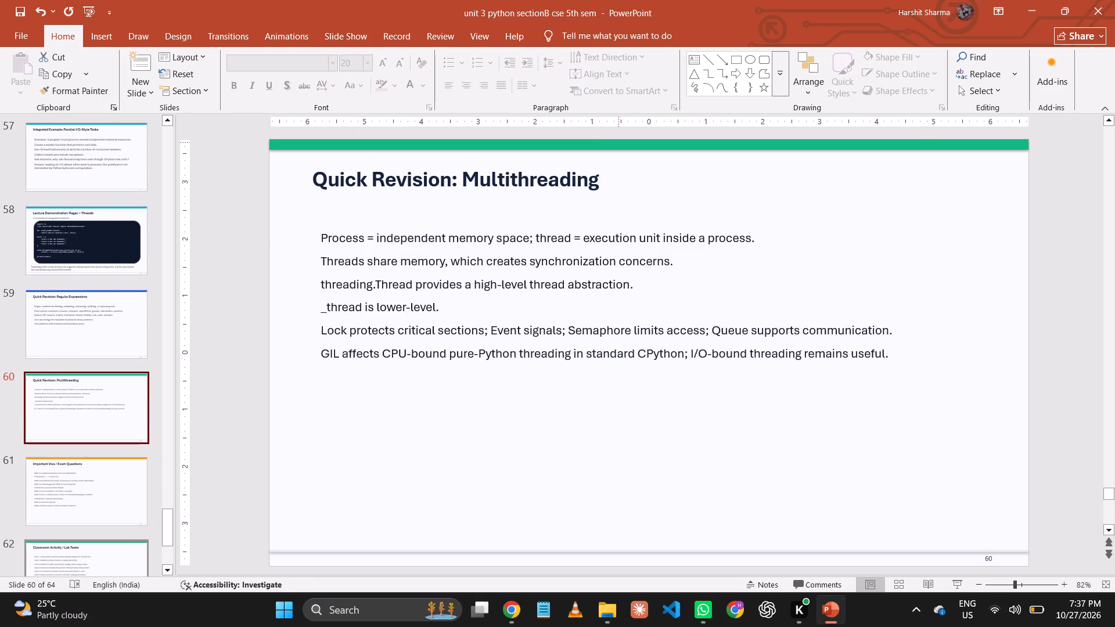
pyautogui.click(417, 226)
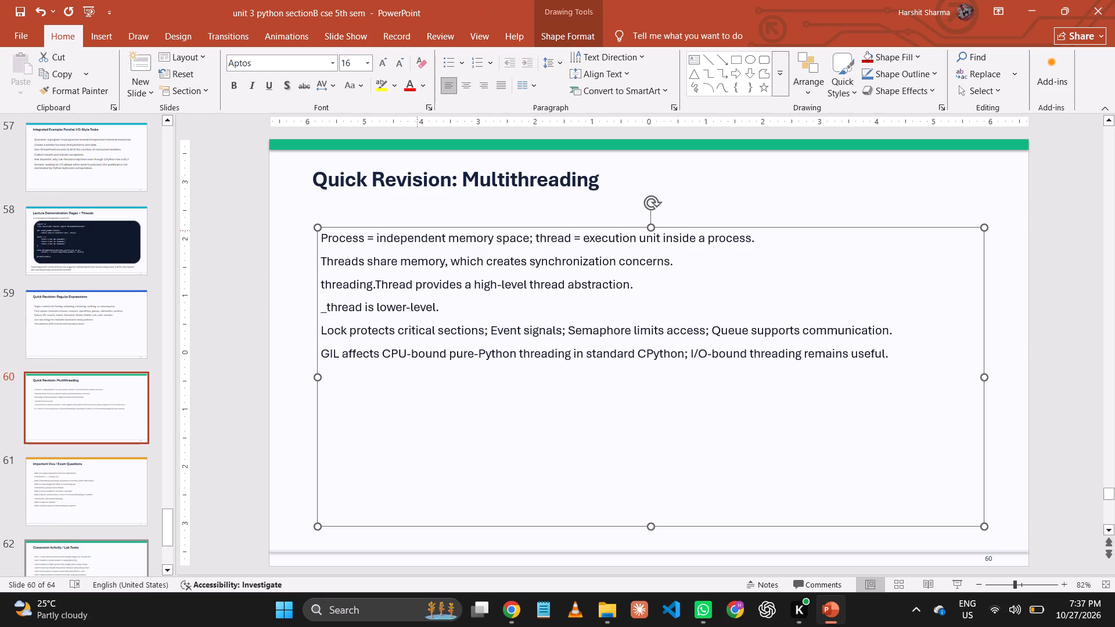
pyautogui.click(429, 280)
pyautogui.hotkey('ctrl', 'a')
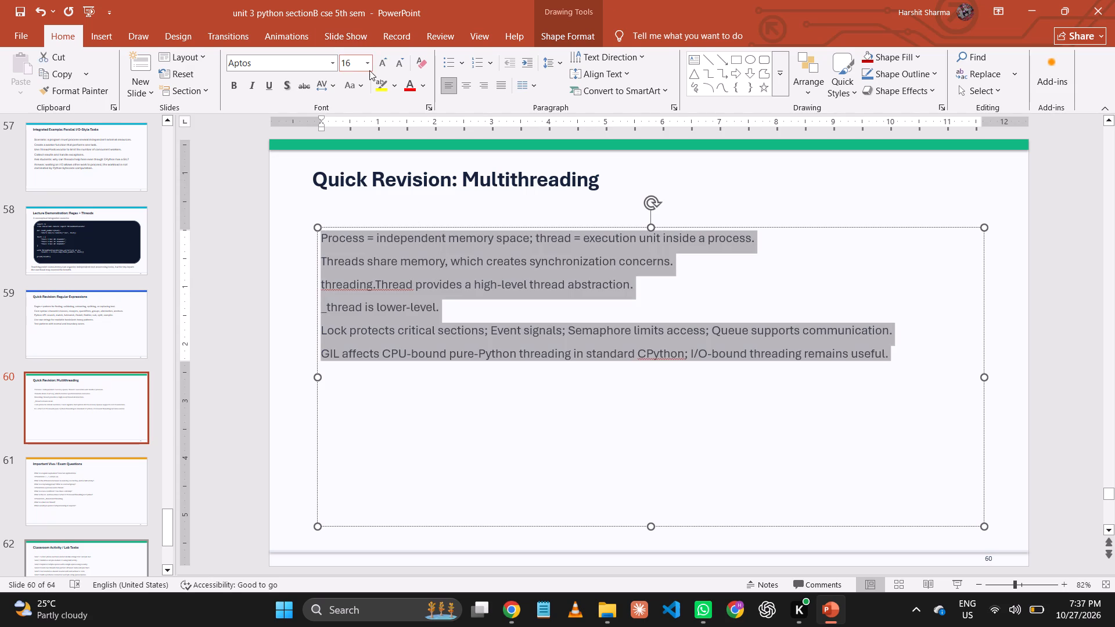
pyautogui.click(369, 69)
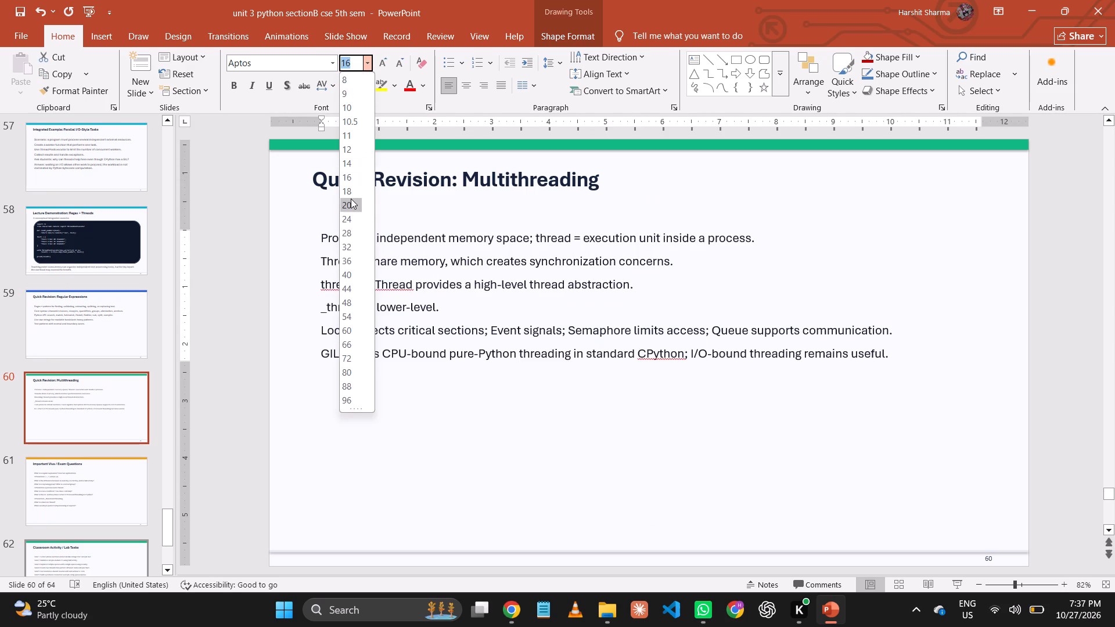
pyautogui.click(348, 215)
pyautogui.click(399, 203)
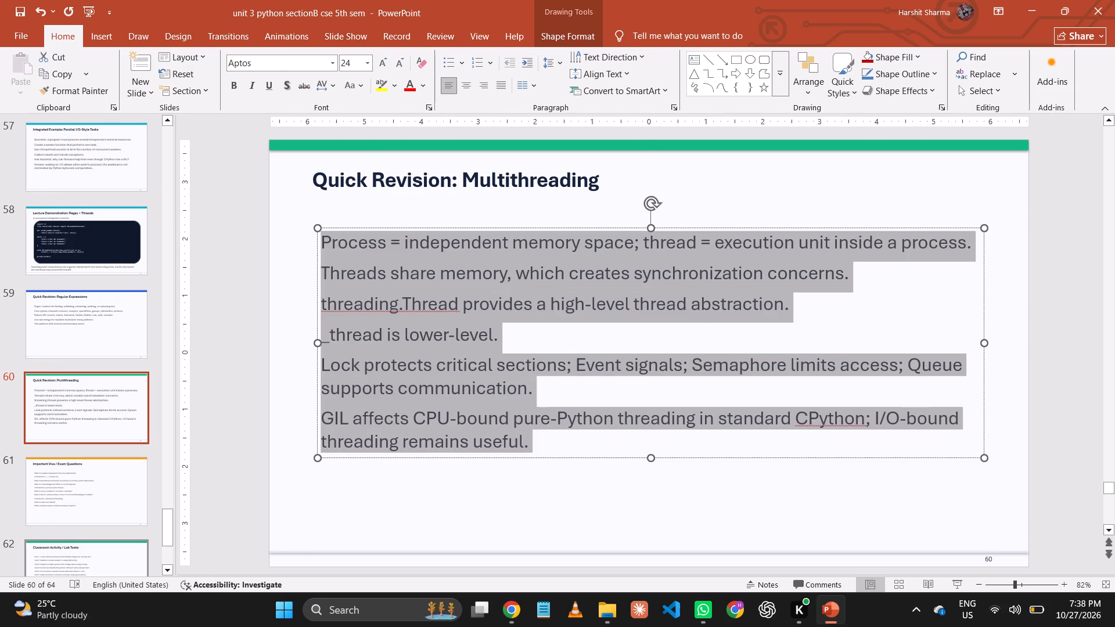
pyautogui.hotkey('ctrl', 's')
# Set the body text on slide 60, Quick Revision: Multithreading, to 20 pt.
pyautogui.click(398, 284)
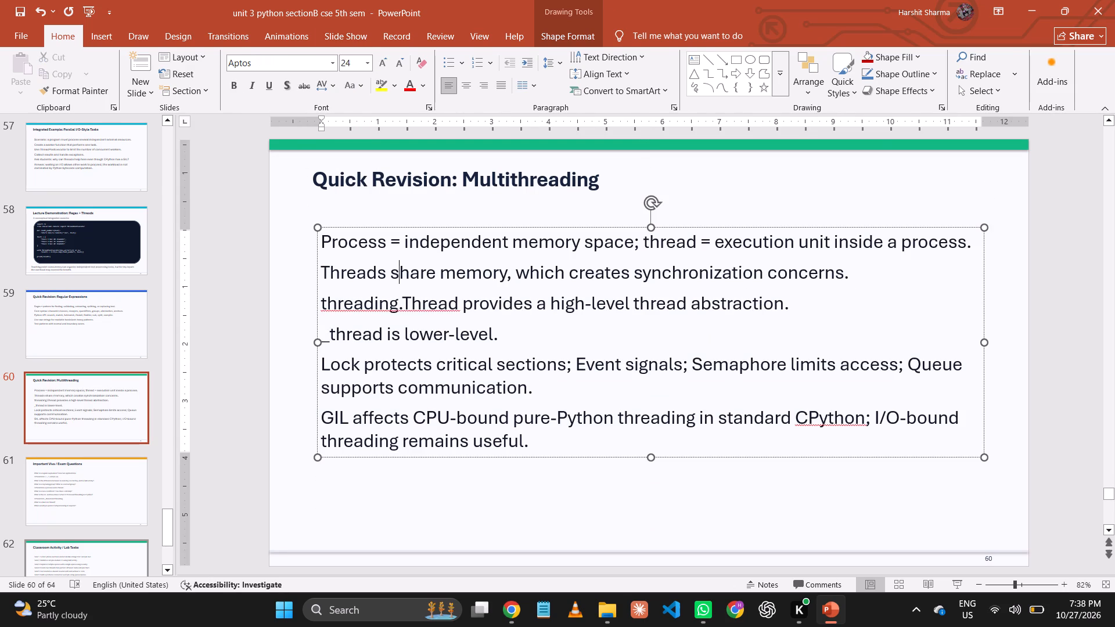
pyautogui.hotkey('ctrl', 'a')
pyautogui.click(366, 62)
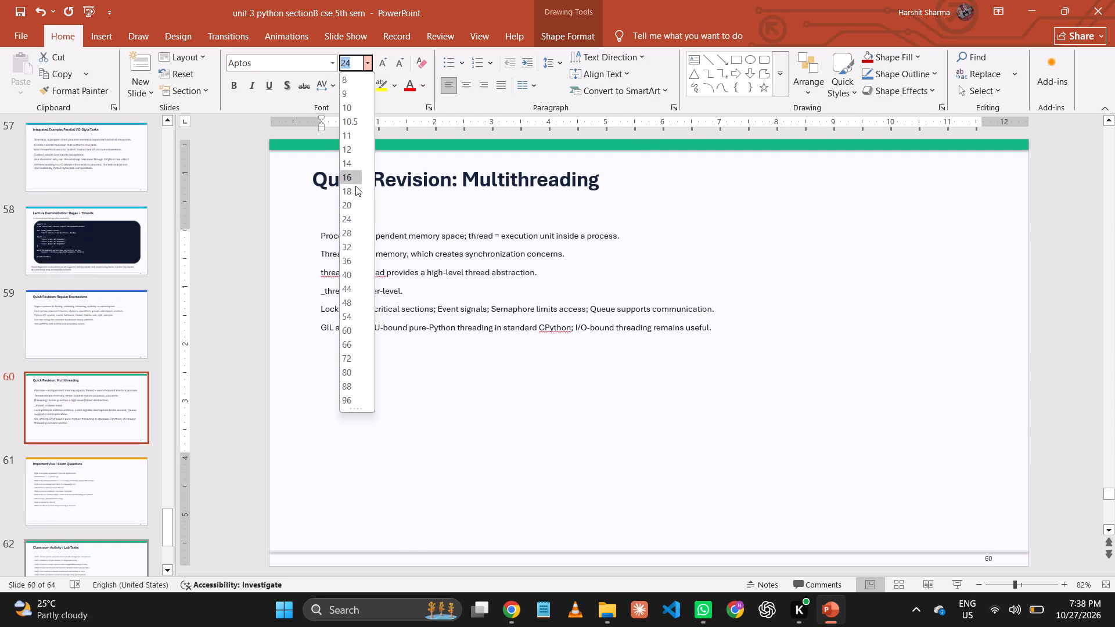
pyautogui.click(357, 207)
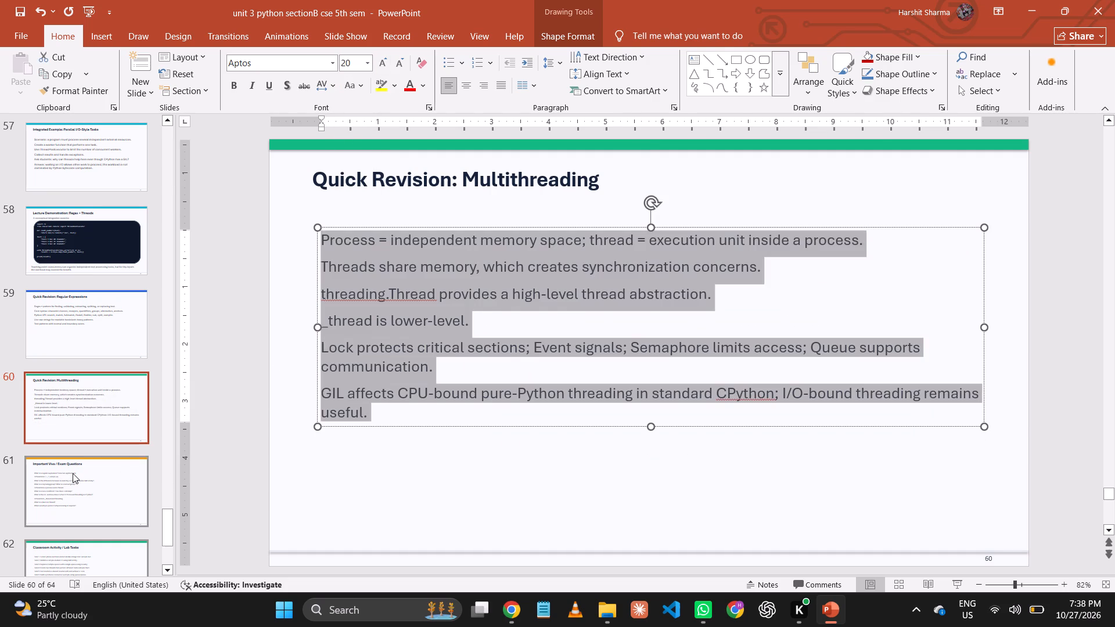
# Set the question list on slide 61, Important Viva / Exam Questions, to 20 pt.
pyautogui.click(73, 473)
pyautogui.click(589, 309)
pyautogui.hotkey('ctrl', 'a')
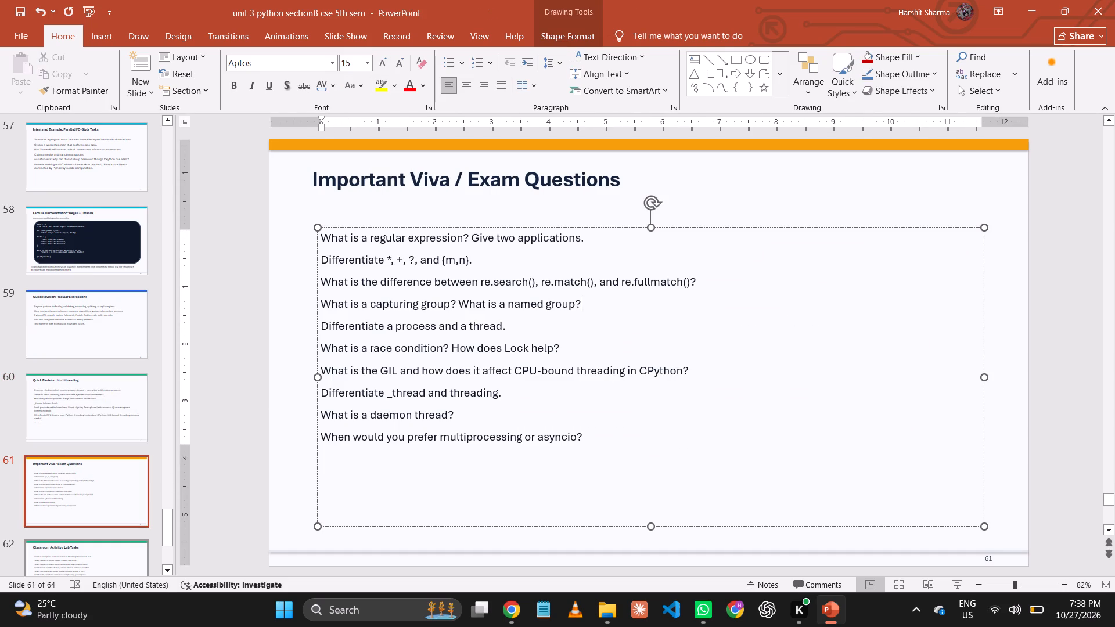
pyautogui.click(368, 60)
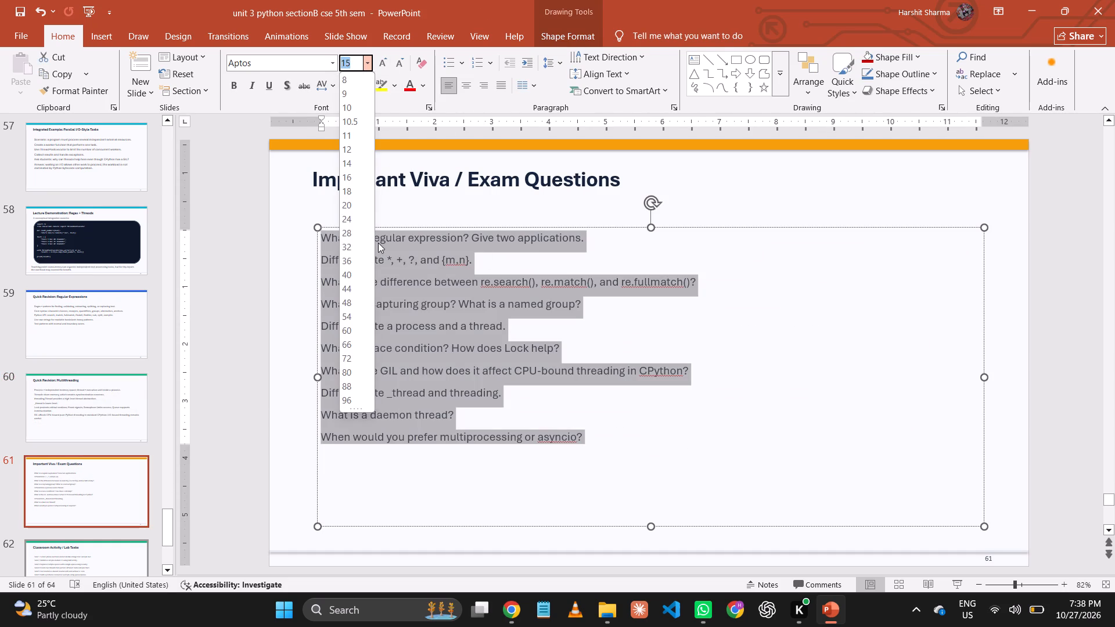
pyautogui.click(352, 201)
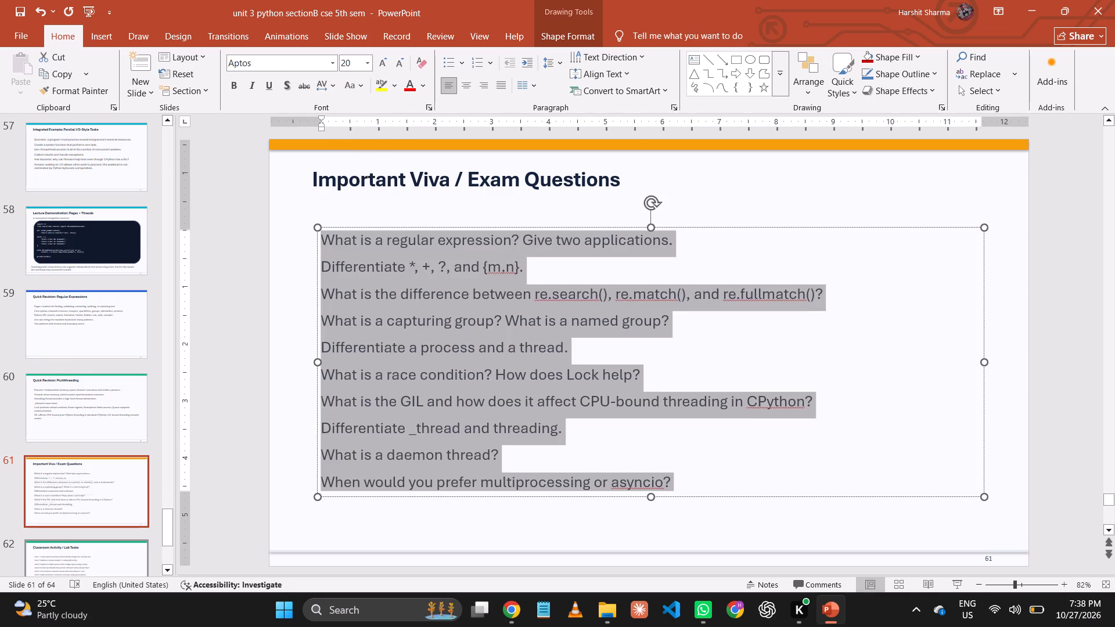
pyautogui.click(390, 184)
# Delete the orange bar along the top of slide 61 and save the presentation.
pyautogui.click(506, 149)
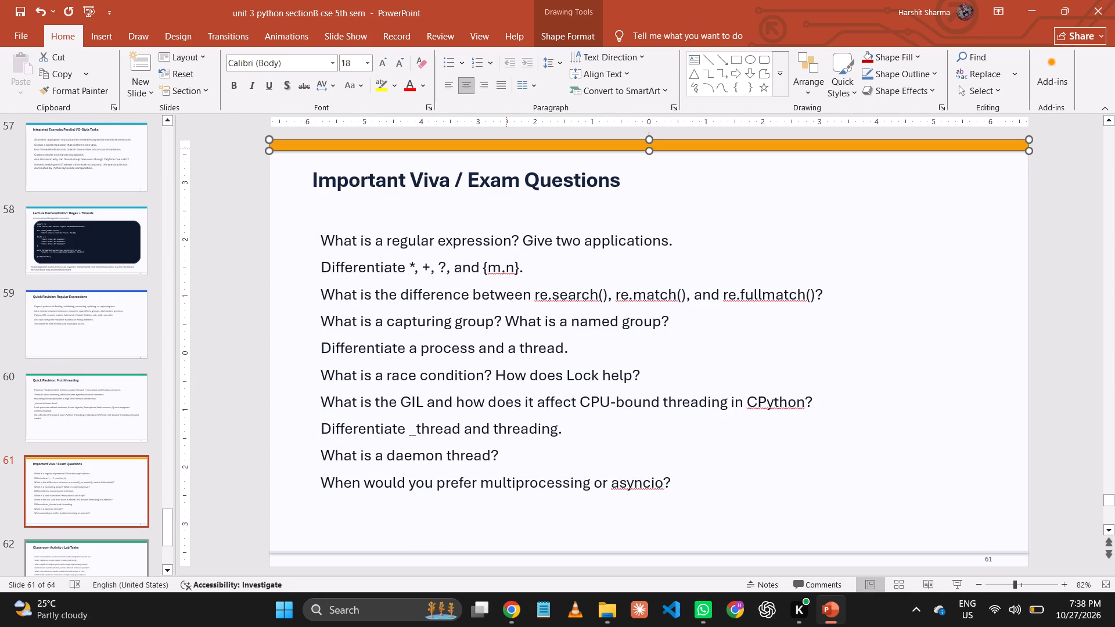
pyautogui.press('Delete')
pyautogui.hotkey('ctrl', 's')
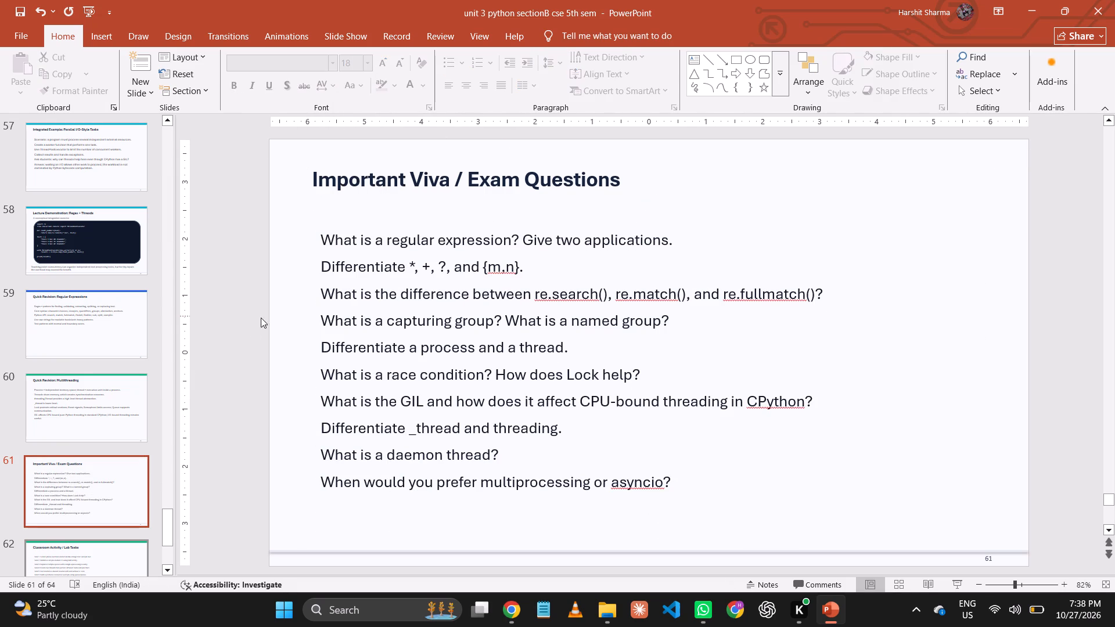
# Set the task list on slide 62, Classroom Activity / Lab Tasks, to 20 pt.
pyautogui.scroll(-1, 103, 415)
pyautogui.scroll(-3, 90, 464)
pyautogui.click(95, 438)
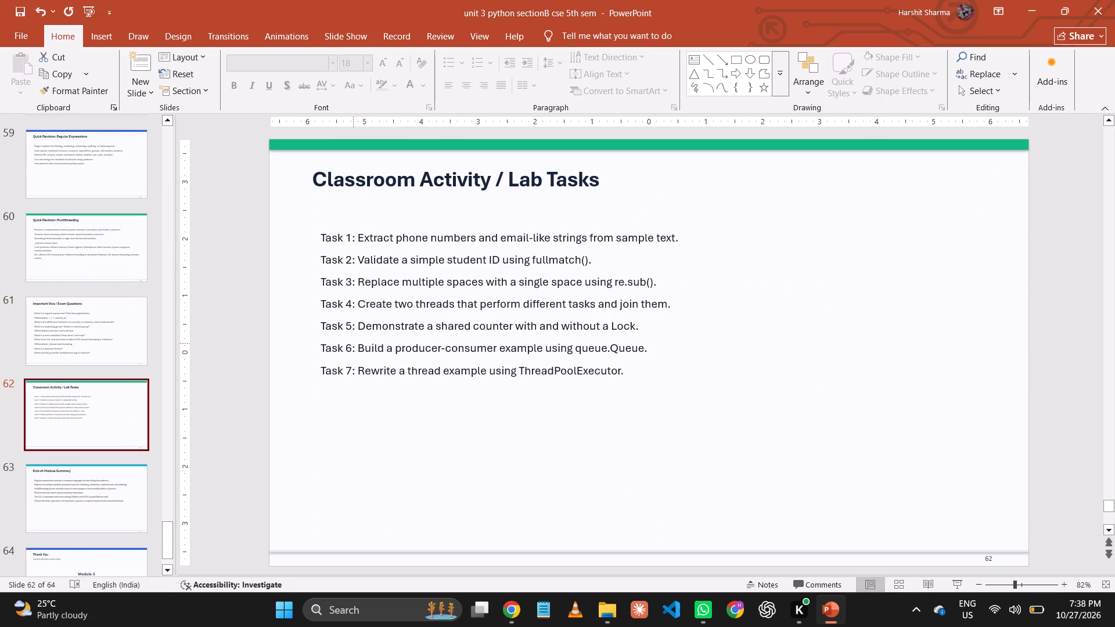
pyautogui.click(390, 308)
pyautogui.hotkey('ctrl', 'a')
pyautogui.click(379, 62)
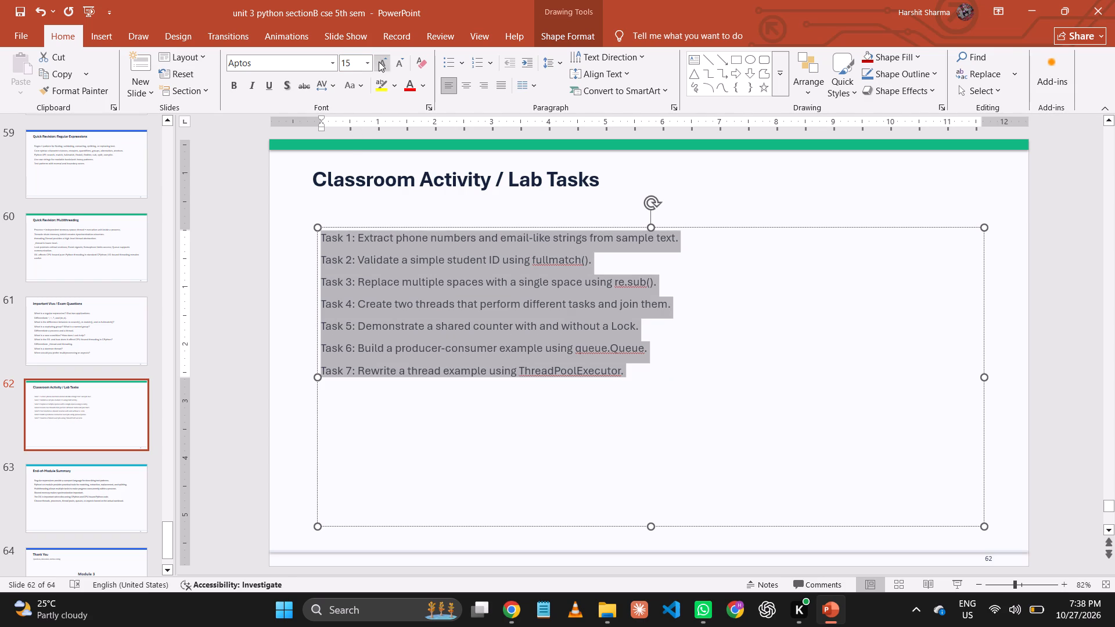
pyautogui.click(370, 63)
pyautogui.click(354, 201)
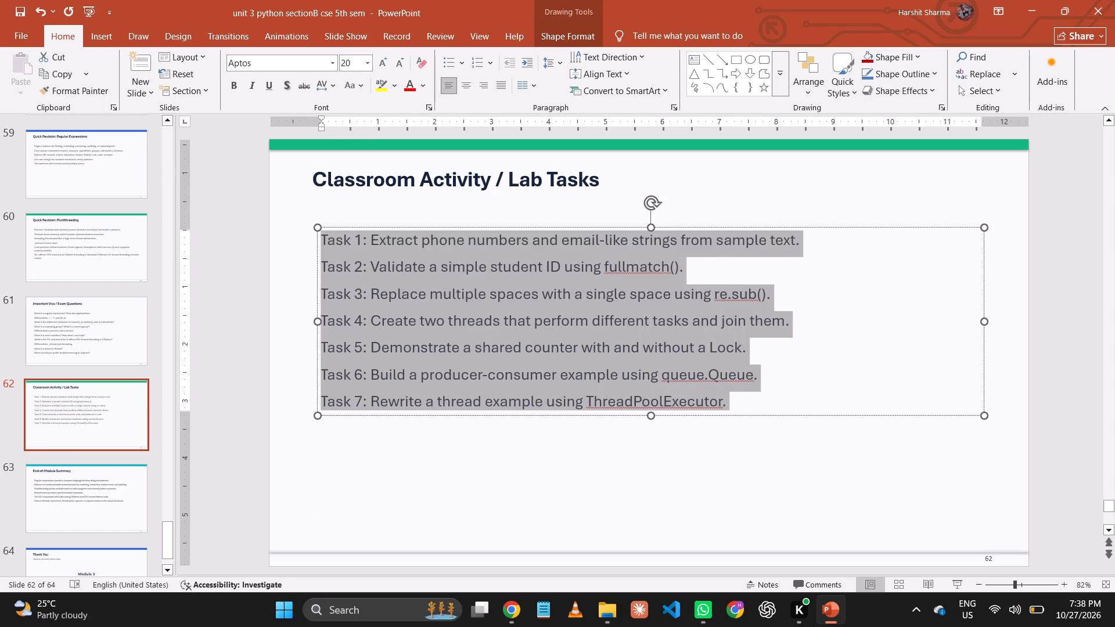
pyautogui.click(368, 180)
# Set the body text on slide 63, End-of-Module Summary, to 20 pt.
pyautogui.click(94, 522)
pyautogui.click(551, 280)
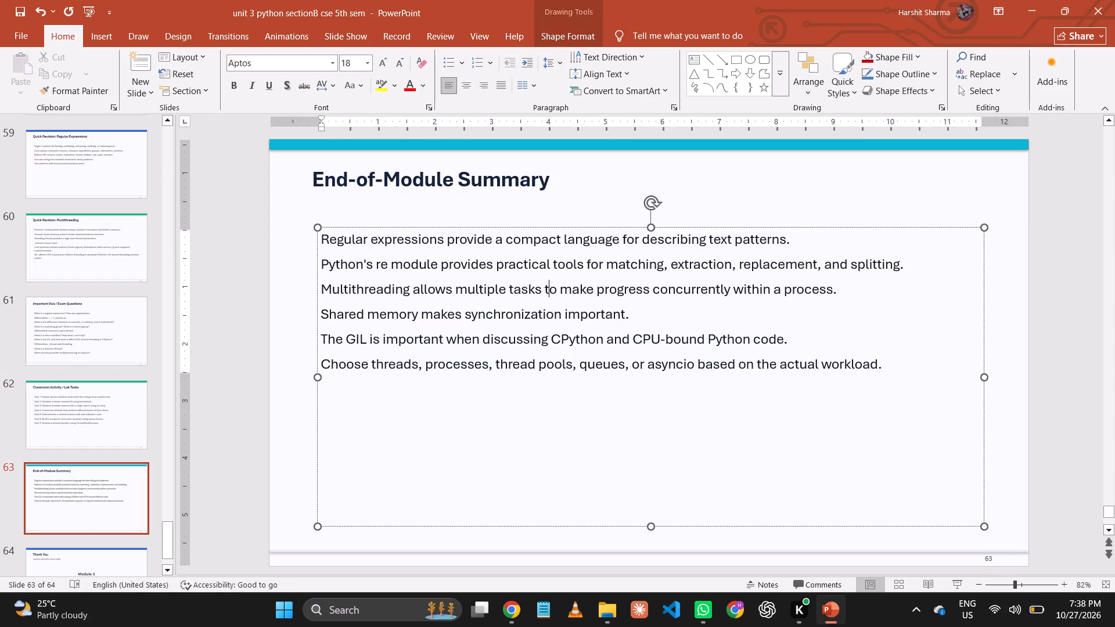
pyautogui.hotkey('ctrl', 'a')
pyautogui.click(364, 63)
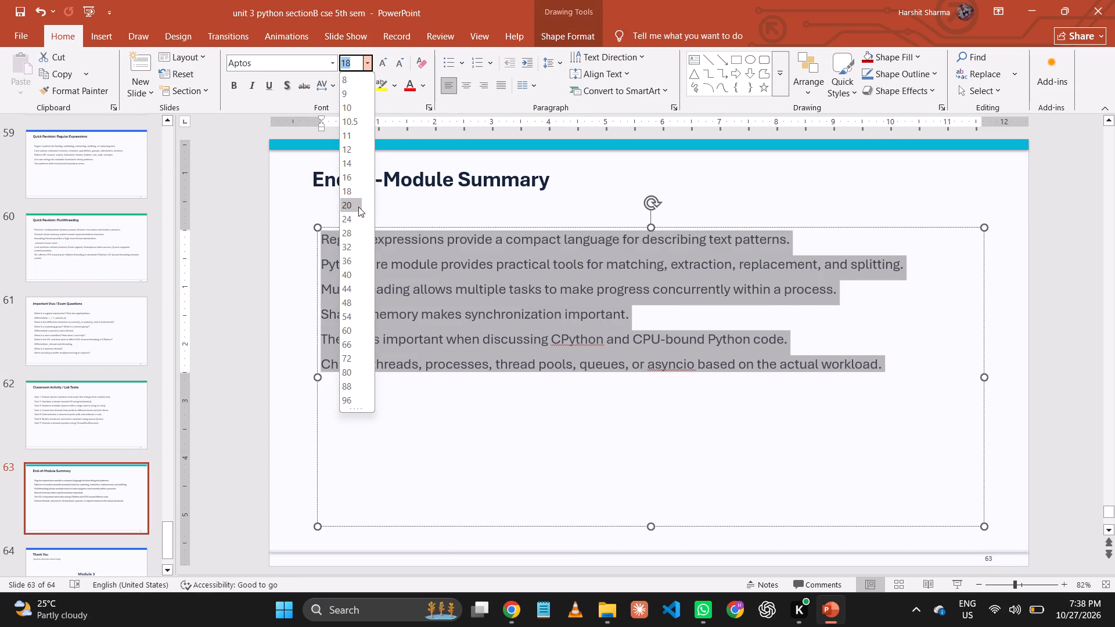
pyautogui.click(355, 211)
# Delete the "Prepared by" author line under the Module 3 heading on slide 64 and save the presentation.
pyautogui.scroll(-2, 106, 553)
pyautogui.click(105, 522)
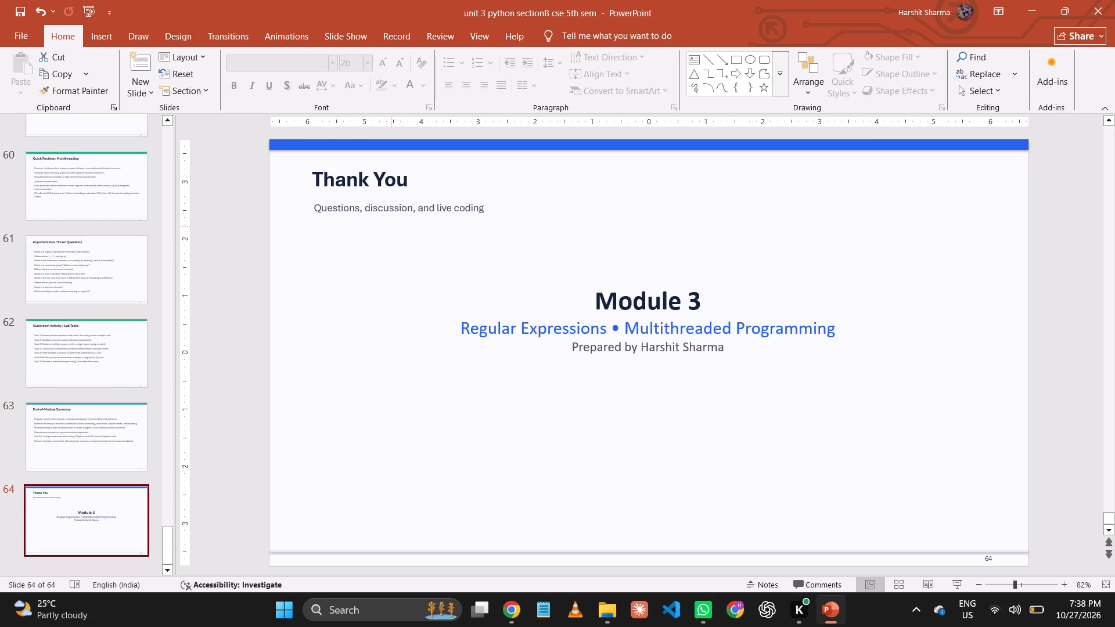
pyautogui.click(110, 441)
pyautogui.moveTo(99, 518); pyautogui.dragTo(131, 492)
pyautogui.click(715, 356)
pyautogui.click(725, 349)
pyautogui.moveTo(725, 347); pyautogui.dragTo(573, 347)
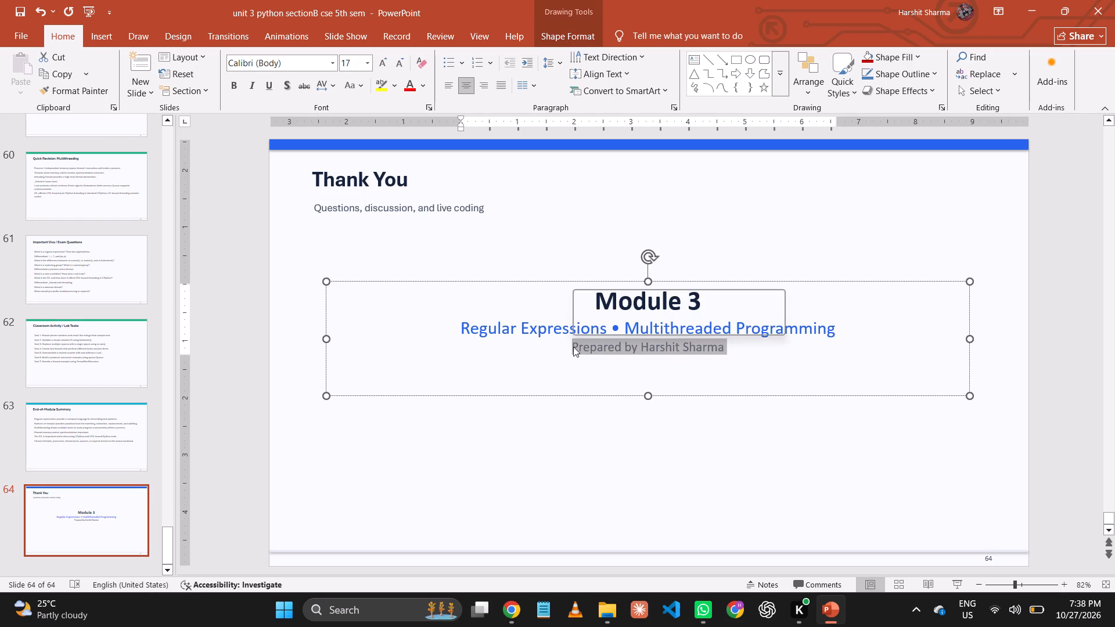
pyautogui.press('BackSpace')
pyautogui.hotkey('ctrl', 's')
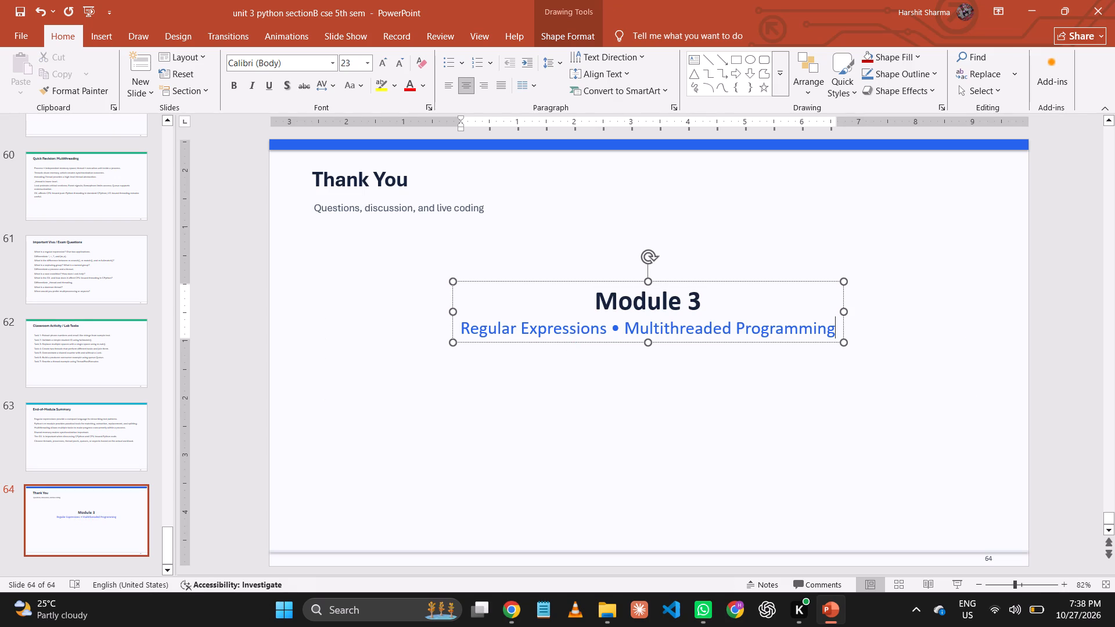
# Set the subtitle "Questions, discussion, and live coding" on slide 64 to 24 pt.
pyautogui.click(428, 207)
pyautogui.hotkey('ctrl', 'a')
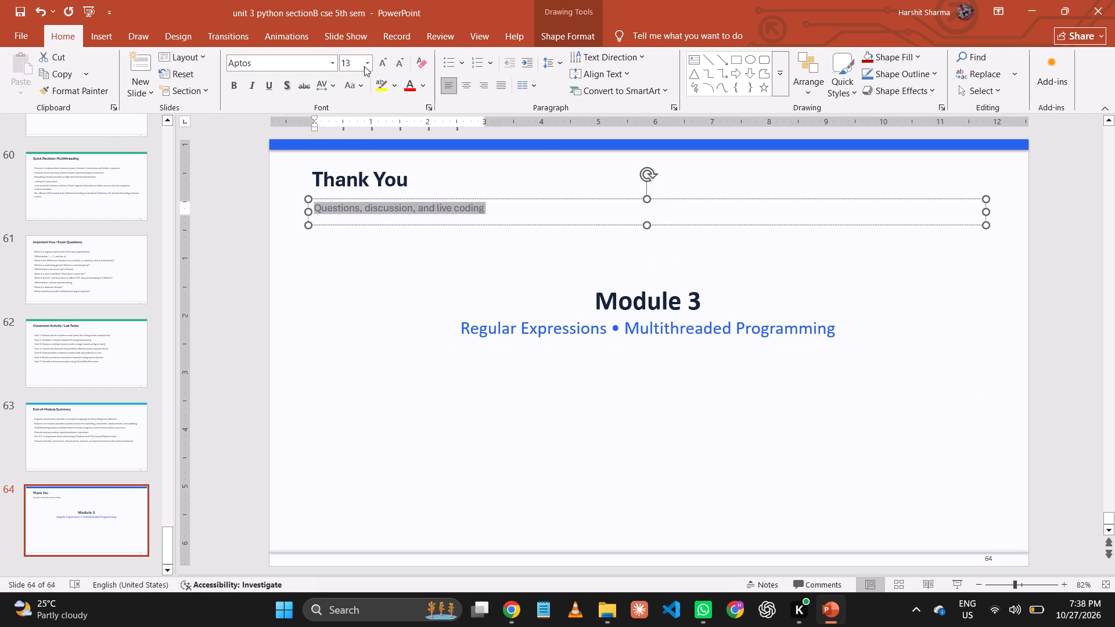
pyautogui.click(364, 66)
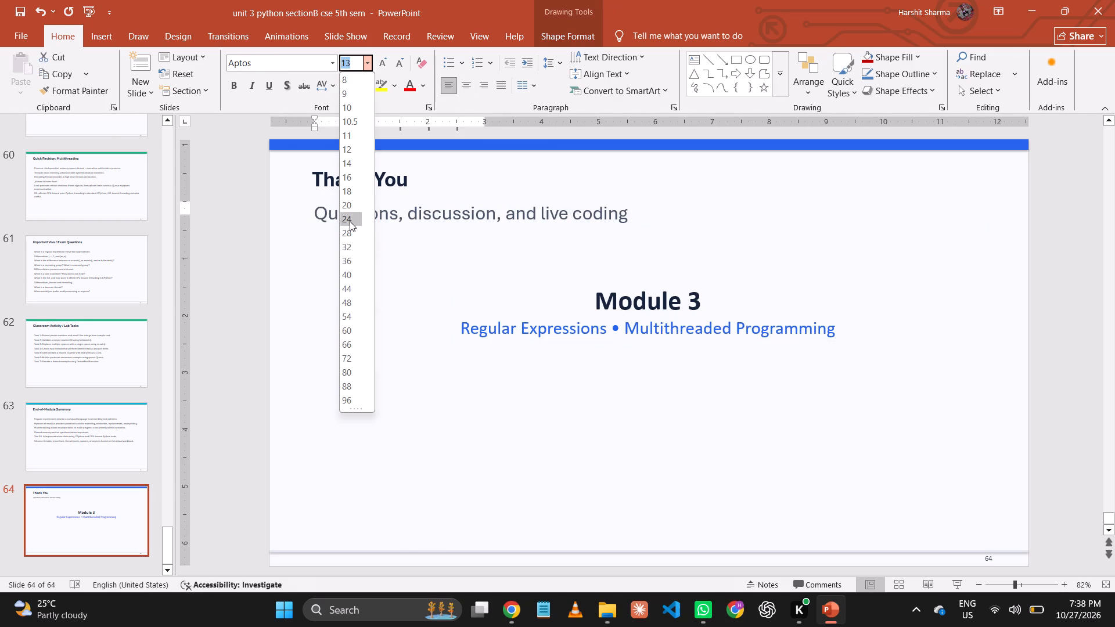
pyautogui.click(350, 221)
# Set the "Thank You" title on slide 64 to 32 pt.
pyautogui.click(368, 175)
pyautogui.hotkey('ctrl', 'a')
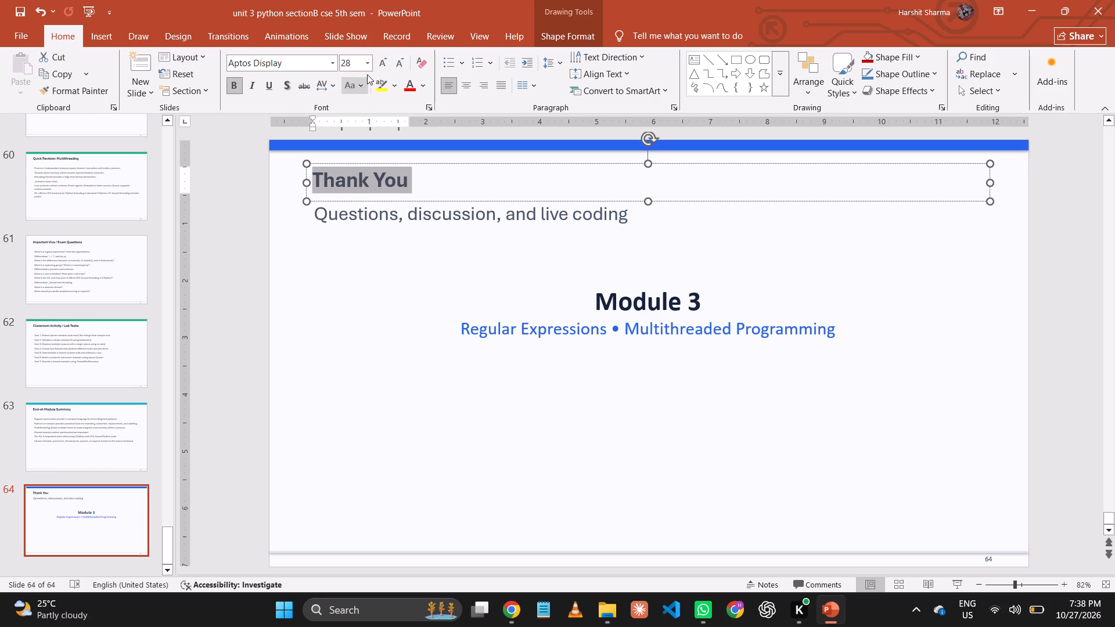
pyautogui.click(367, 66)
pyautogui.click(354, 245)
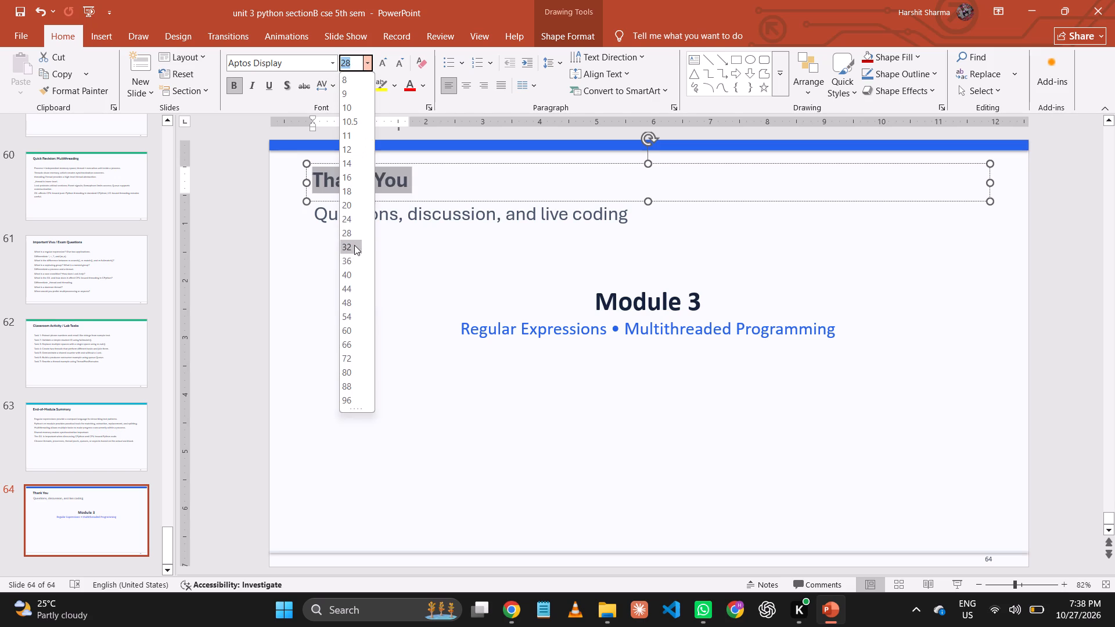
pyautogui.click(358, 297)
# Move the subtitle and the "Thank You" title on slide 64 down, keeping the subtitle between the title and the Module 3 heading.
pyautogui.click(429, 214)
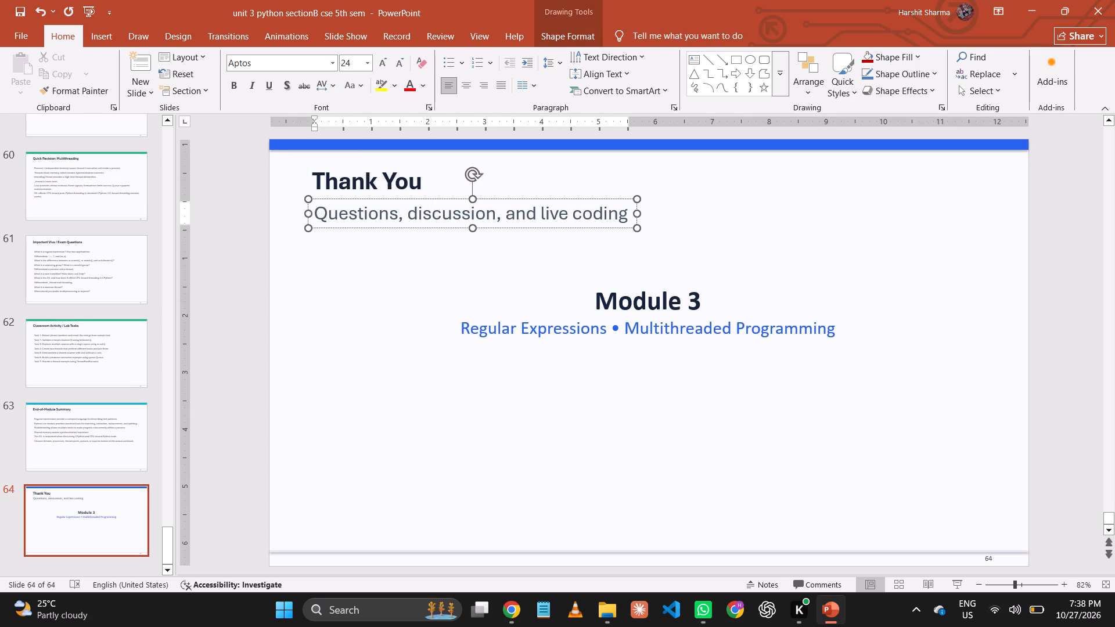
pyautogui.moveTo(442, 200); pyautogui.dragTo(441, 242)
pyautogui.click(403, 170)
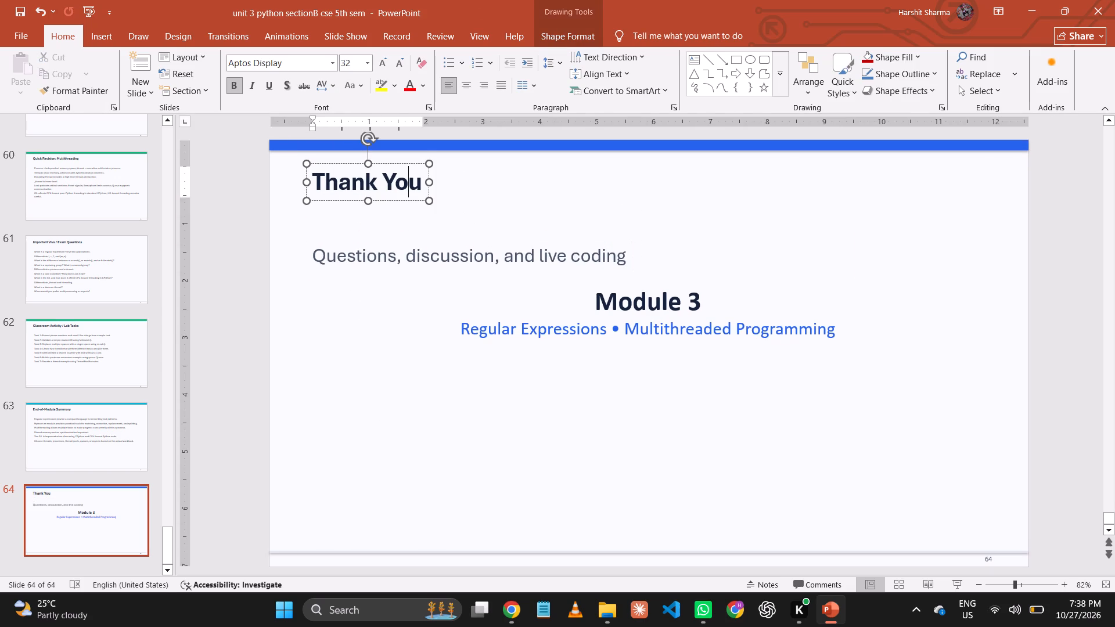
pyautogui.moveTo(400, 162); pyautogui.dragTo(401, 200)
# Delete the blue bar along the top of slide 64 and save the presentation.
pyautogui.click(405, 143)
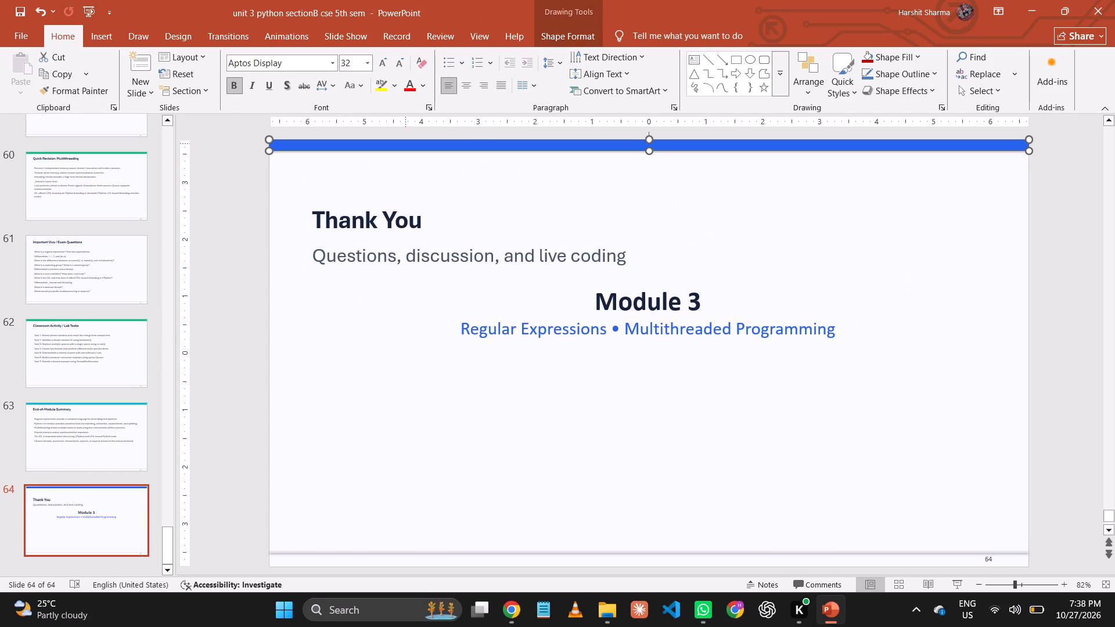
pyautogui.press('Delete')
pyautogui.hotkey('ctrl', 's')
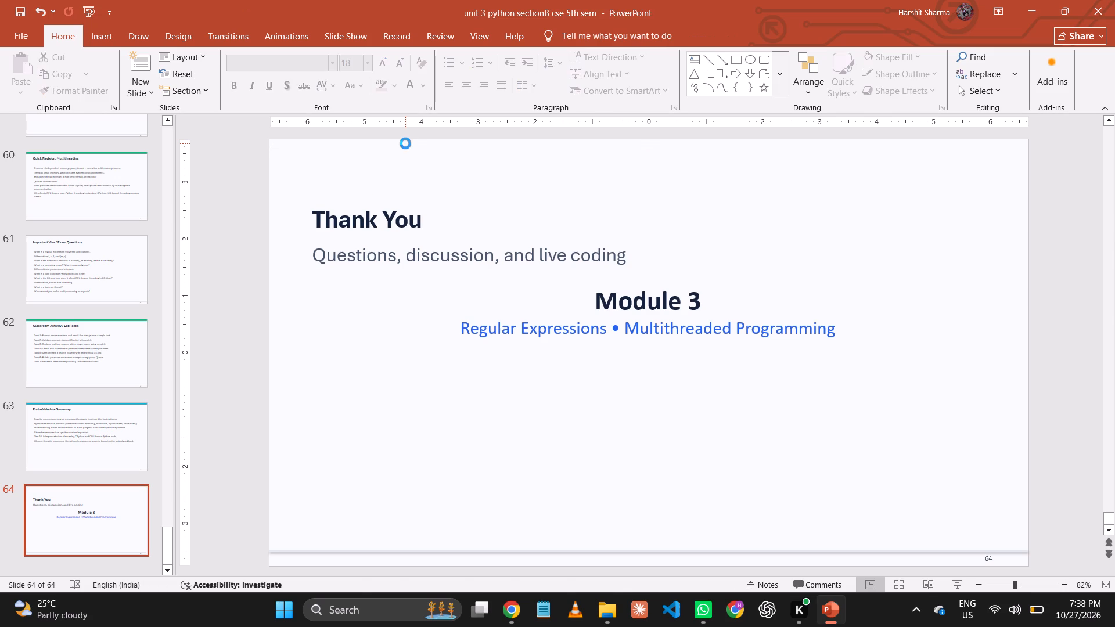
# Delete the cyan bar along the top of slide 63 and save the presentation.
pyautogui.click(124, 419)
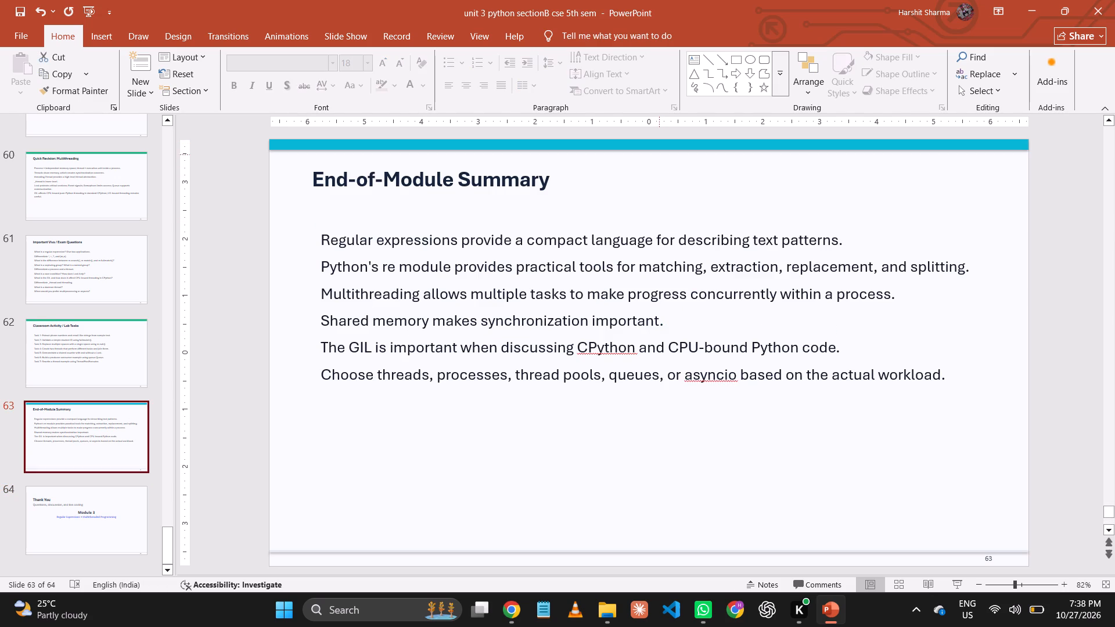
pyautogui.click(659, 151)
pyautogui.press('Delete')
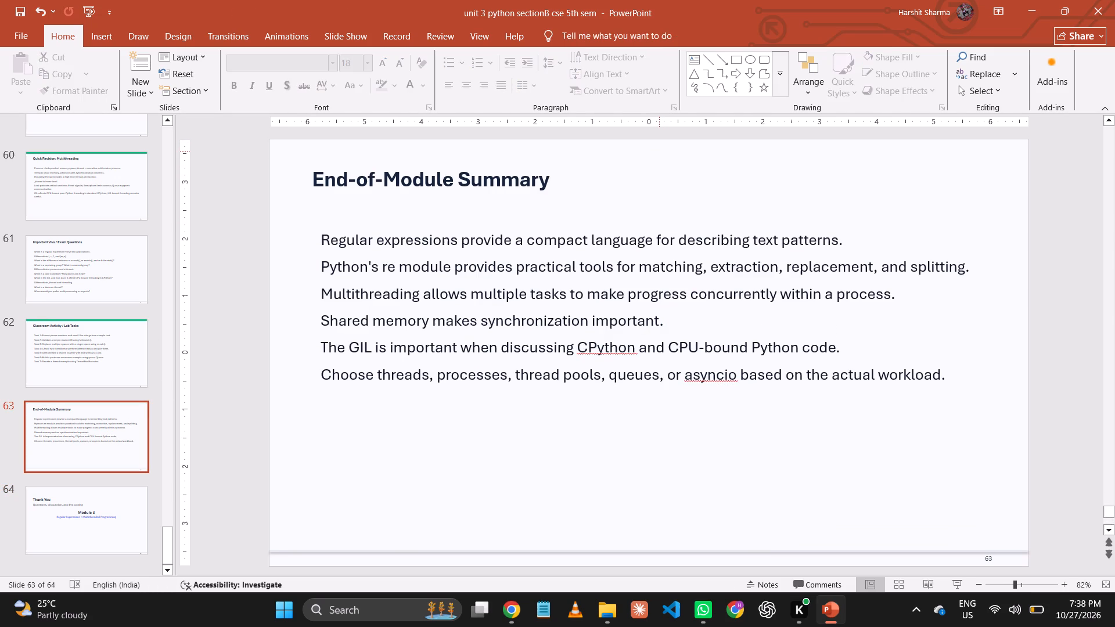
pyautogui.hotkey('ctrl', 's')
# Delete the green bar along the top of slide 62, "Classroom Activity / Lab Tasks", and save the presentation.
pyautogui.click(69, 345)
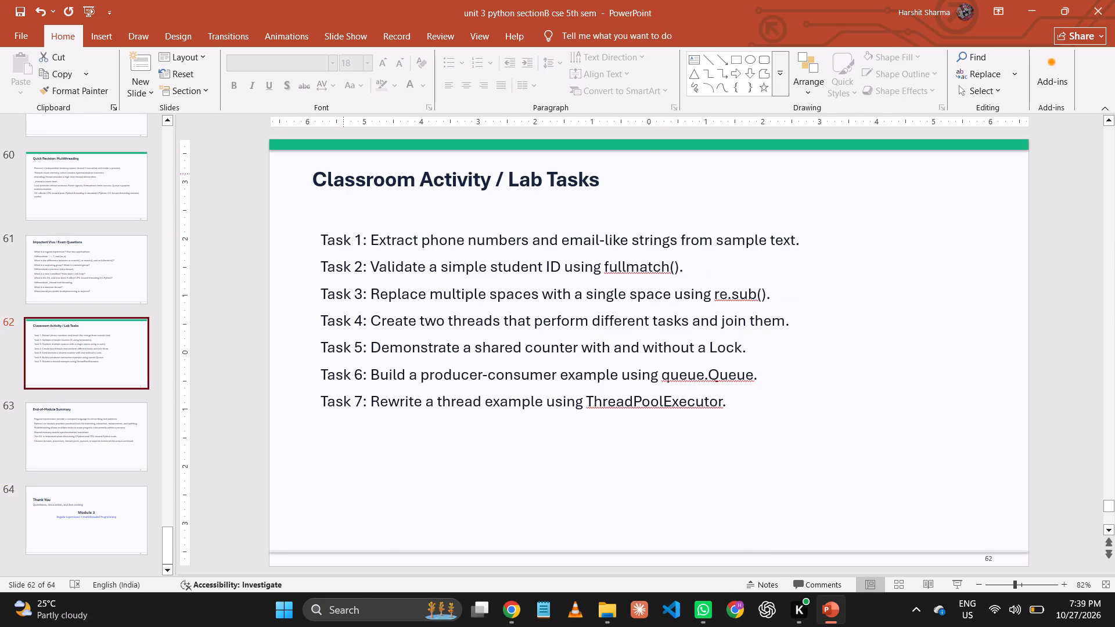
pyautogui.click(347, 152)
pyautogui.press('Delete')
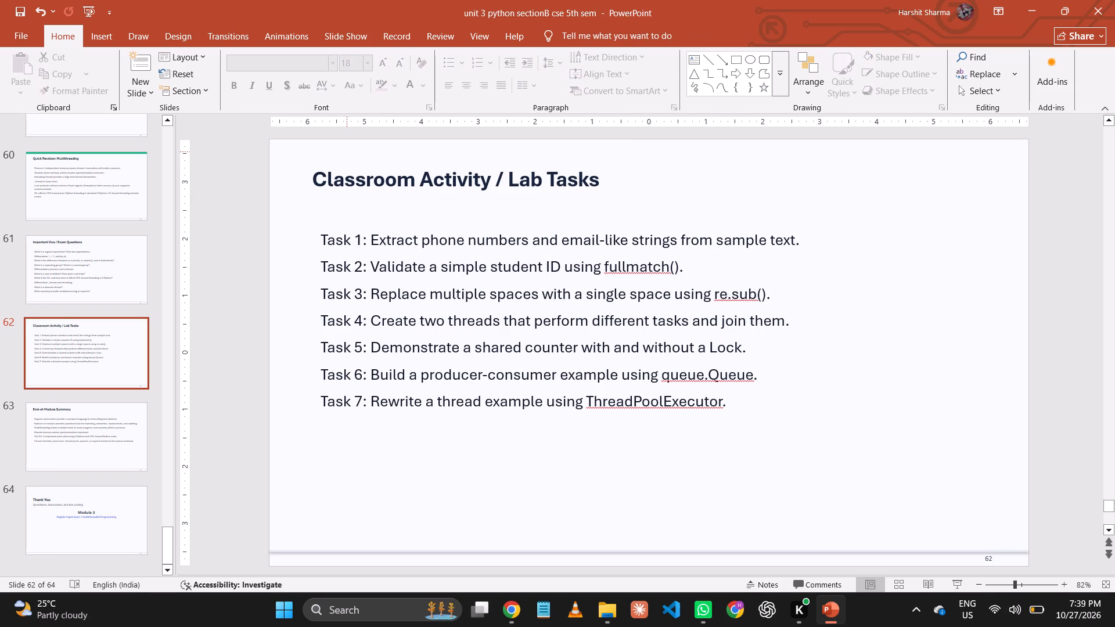
pyautogui.hotkey('ctrl', 's')
# Delete the green bar along the top of slide 60, "Quick Revision: Multithreading".
pyautogui.click(120, 258)
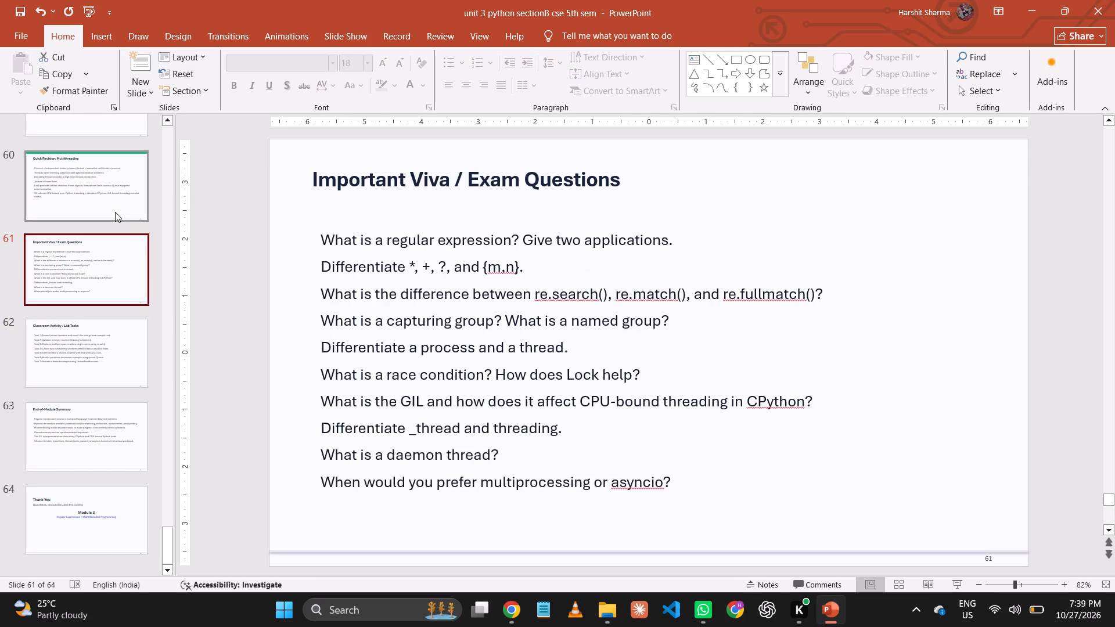
pyautogui.click(115, 212)
pyautogui.click(444, 149)
pyautogui.press('Delete')
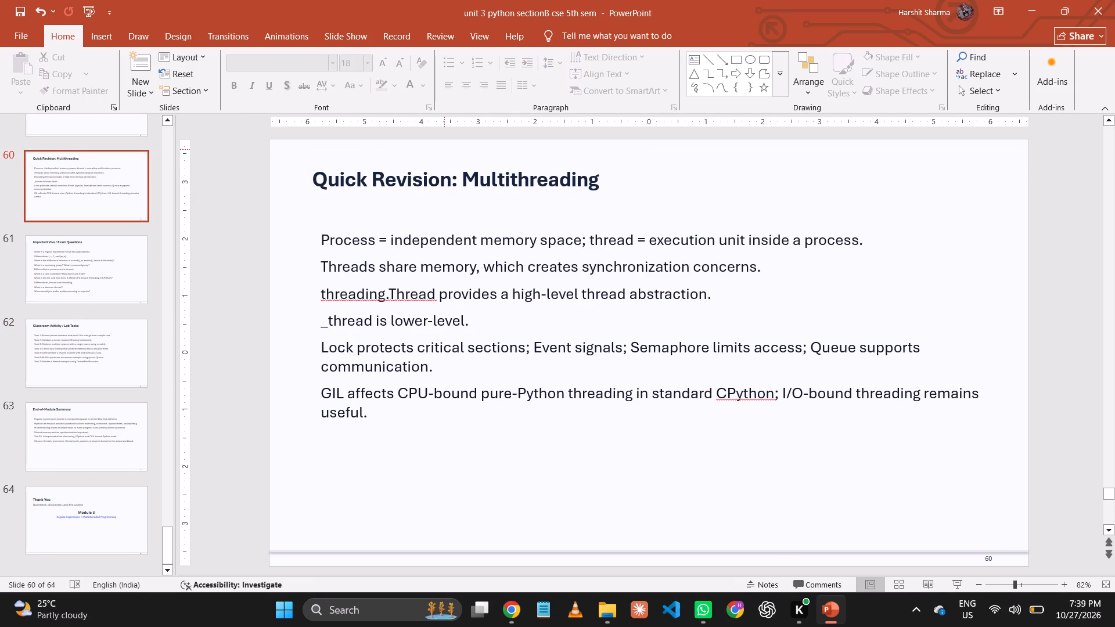
# Delete the blue bar along the top of slide 59, "Quick Revision: Regular Expressions", and save the presentation.
pyautogui.scroll(1, 124, 200)
pyautogui.click(103, 154)
pyautogui.scroll(2, 103, 154)
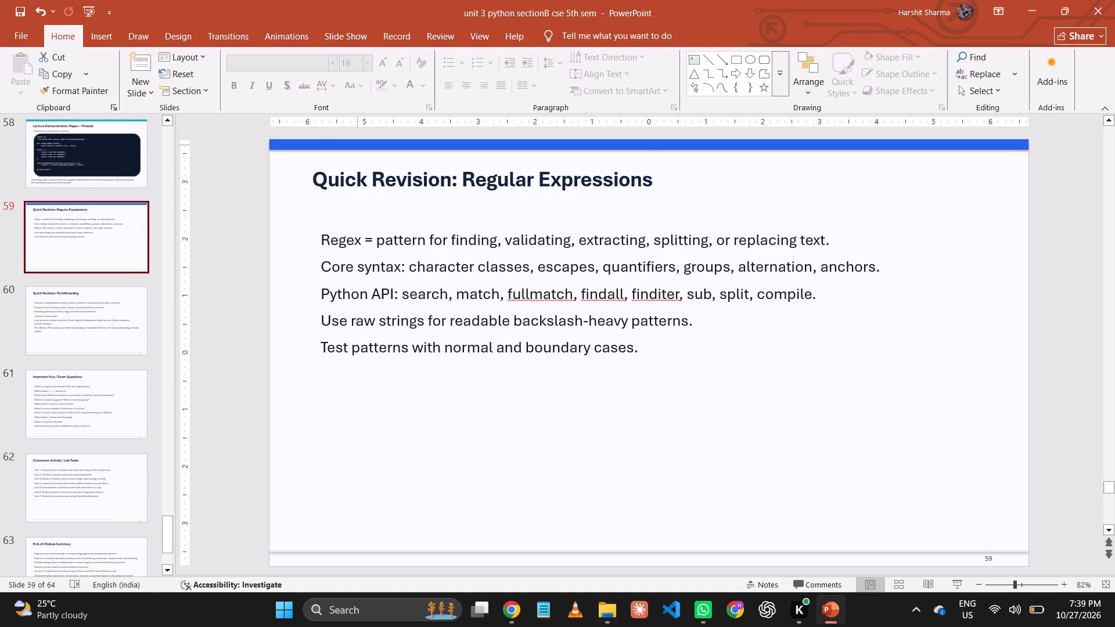
pyautogui.click(357, 145)
pyautogui.press('Delete')
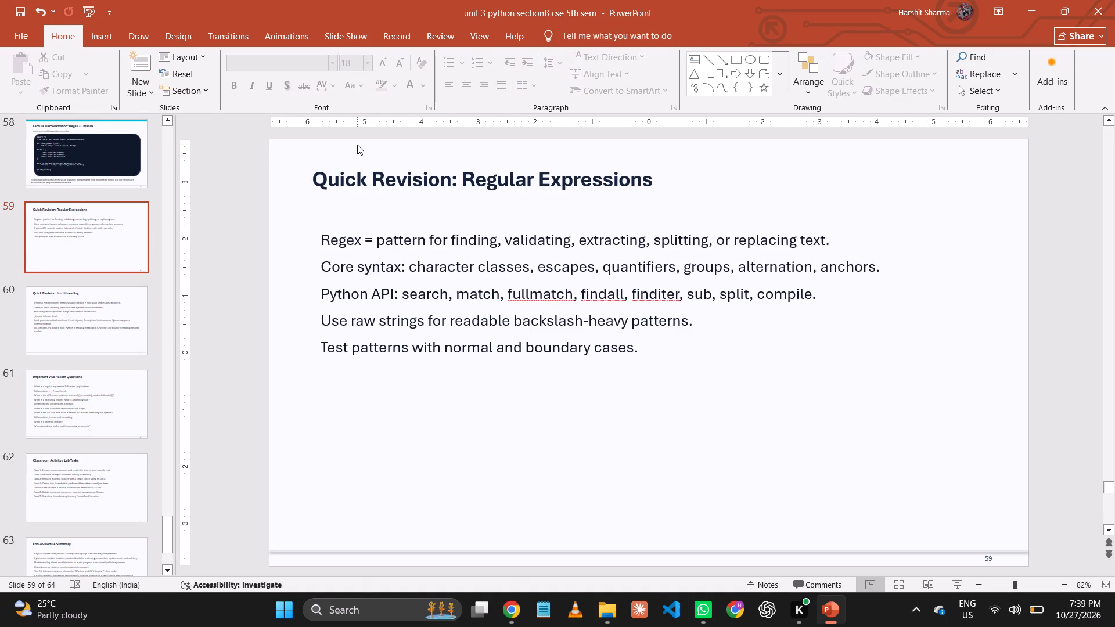
pyautogui.hotkey('ctrl', 's')
# Delete the cyan bar along the top of slide 58, "Lecture Demonstration: Regex + Threads", and save the presentation.
pyautogui.click(94, 160)
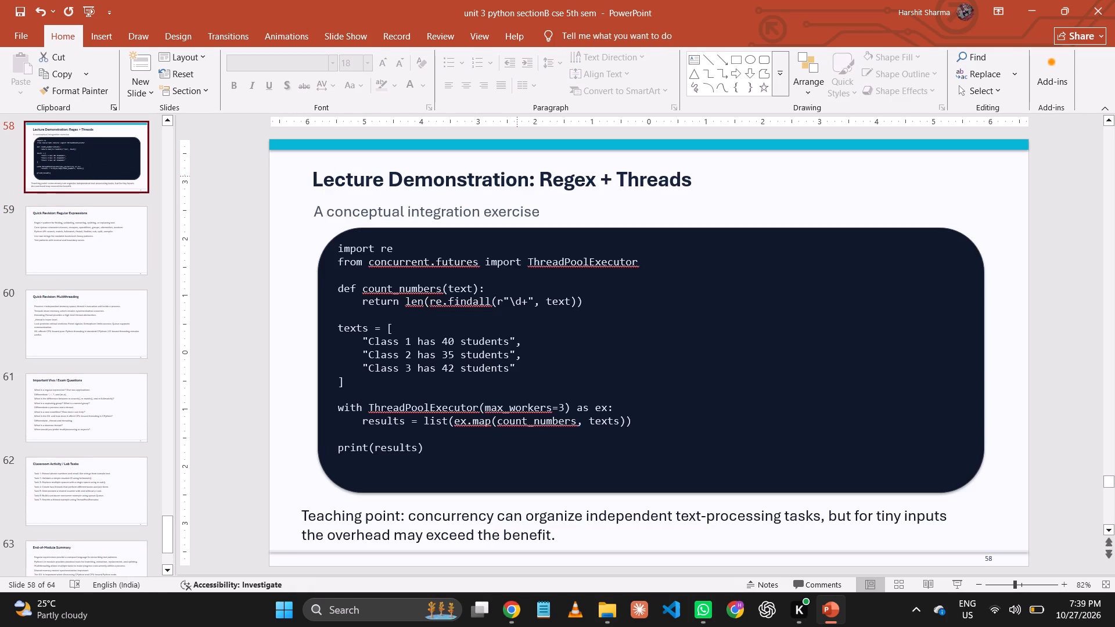
pyautogui.click(523, 146)
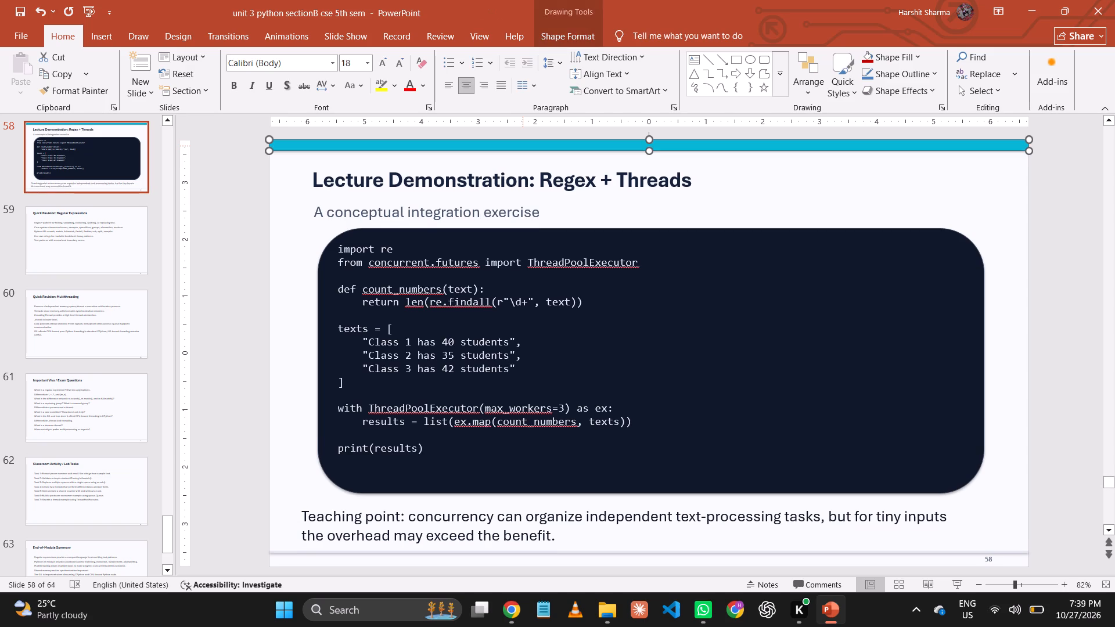
pyautogui.press('Delete')
pyautogui.hotkey('ctrl', 's')
# Move the title and the subtitle "A conceptual integration exercise" on slide 58 slightly up.
pyautogui.click(524, 181)
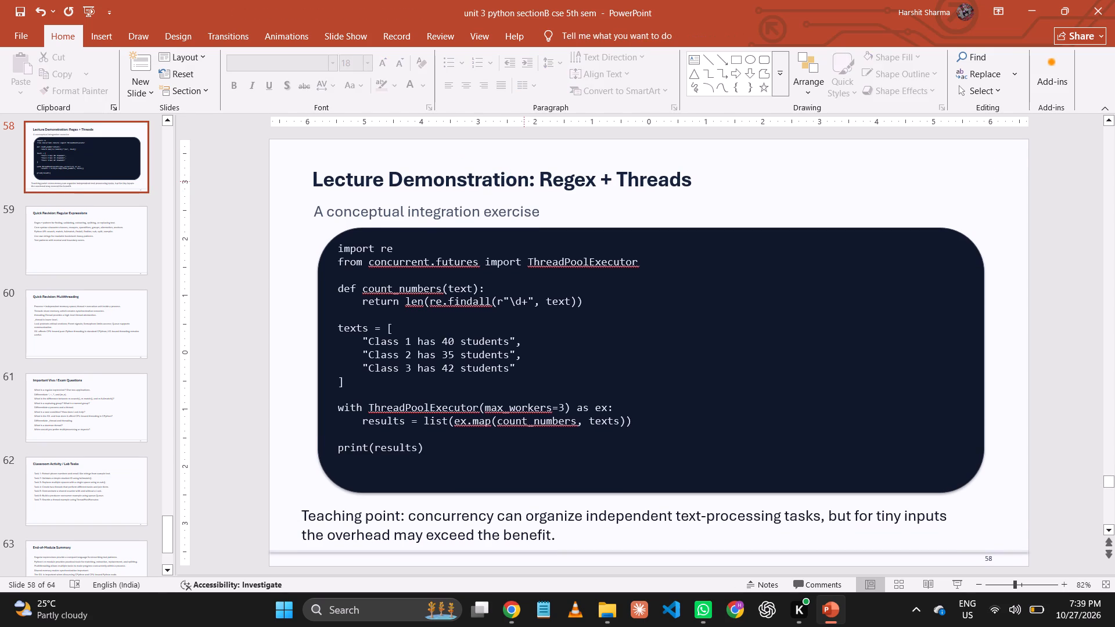
pyautogui.moveTo(527, 165); pyautogui.dragTo(527, 152)
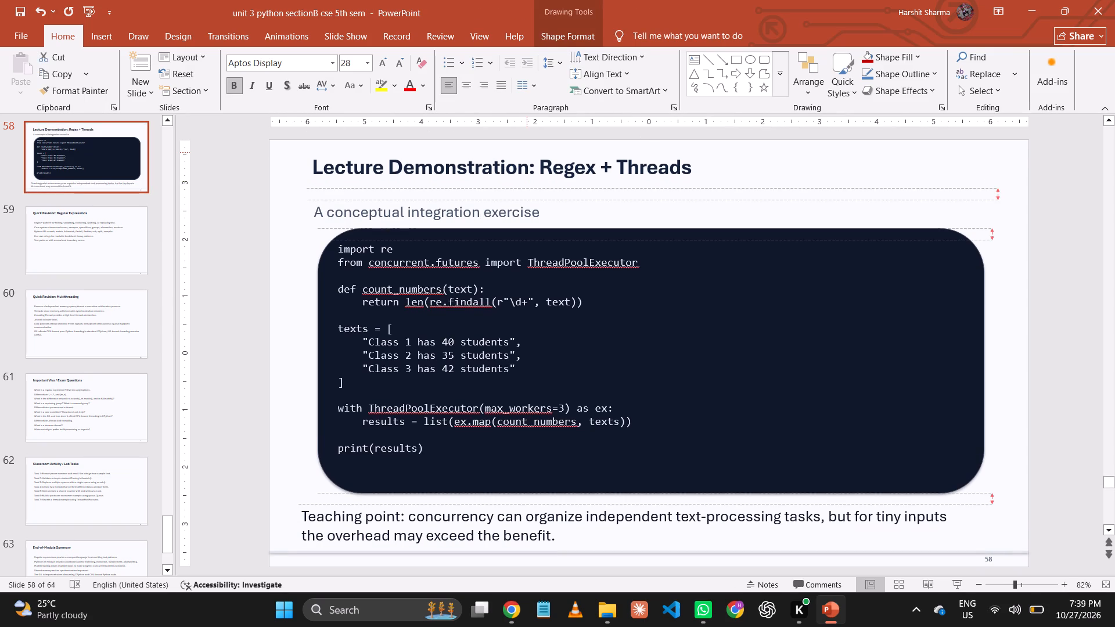
pyautogui.moveTo(527, 152); pyautogui.dragTo(526, 152)
pyautogui.click(502, 207)
pyautogui.moveTo(505, 200); pyautogui.dragTo(505, 188)
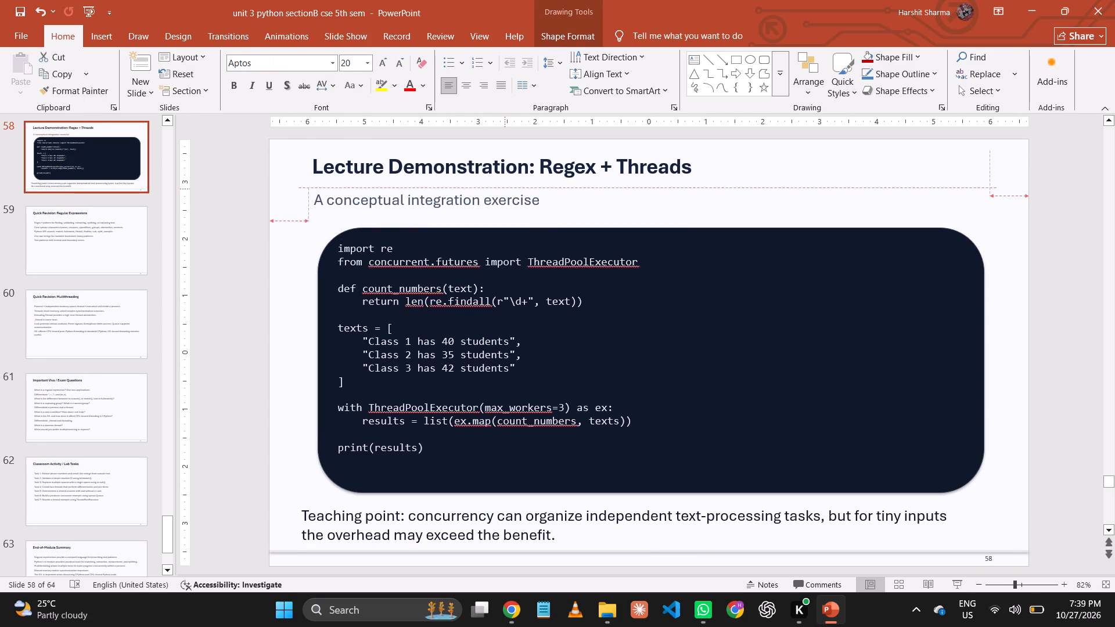
pyautogui.moveTo(505, 188); pyautogui.dragTo(505, 185)
# Move the dark code panel and its code text on slide 58 up and slightly left, just below the subtitle.
pyautogui.click(688, 295)
pyautogui.click(689, 228)
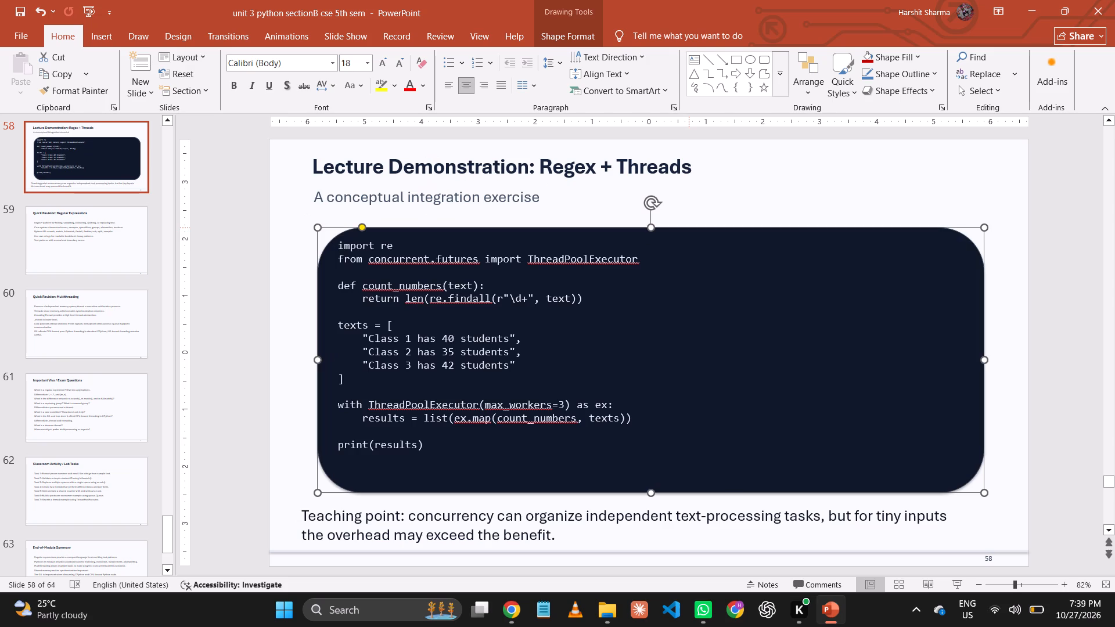
pyautogui.moveTo(689, 228); pyautogui.dragTo(671, 212)
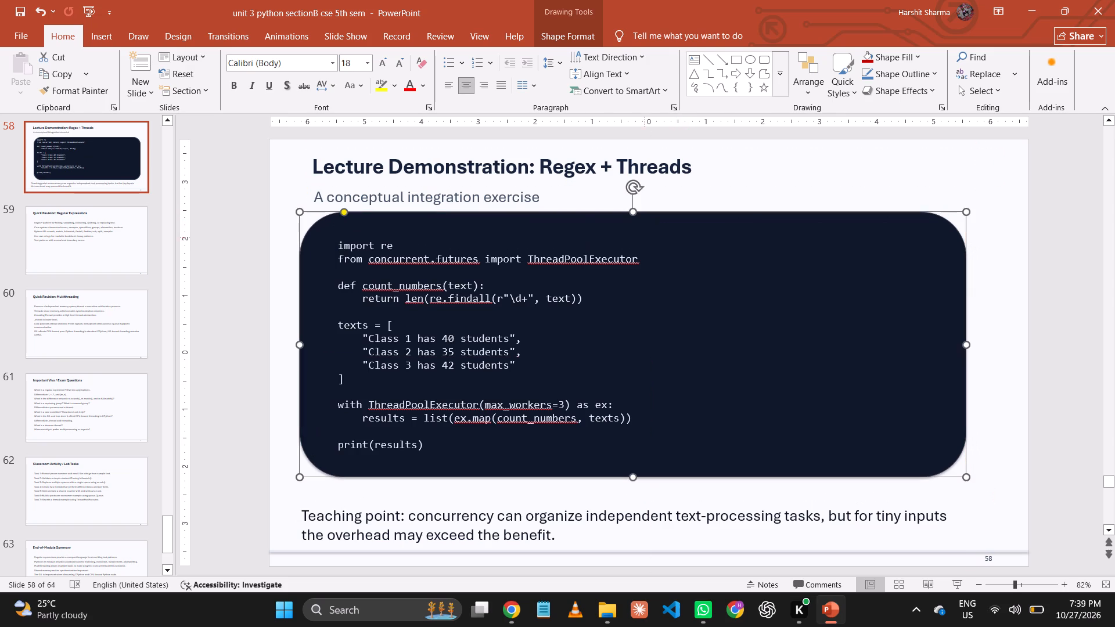
pyautogui.click(560, 320)
pyautogui.moveTo(577, 236); pyautogui.dragTo(577, 233)
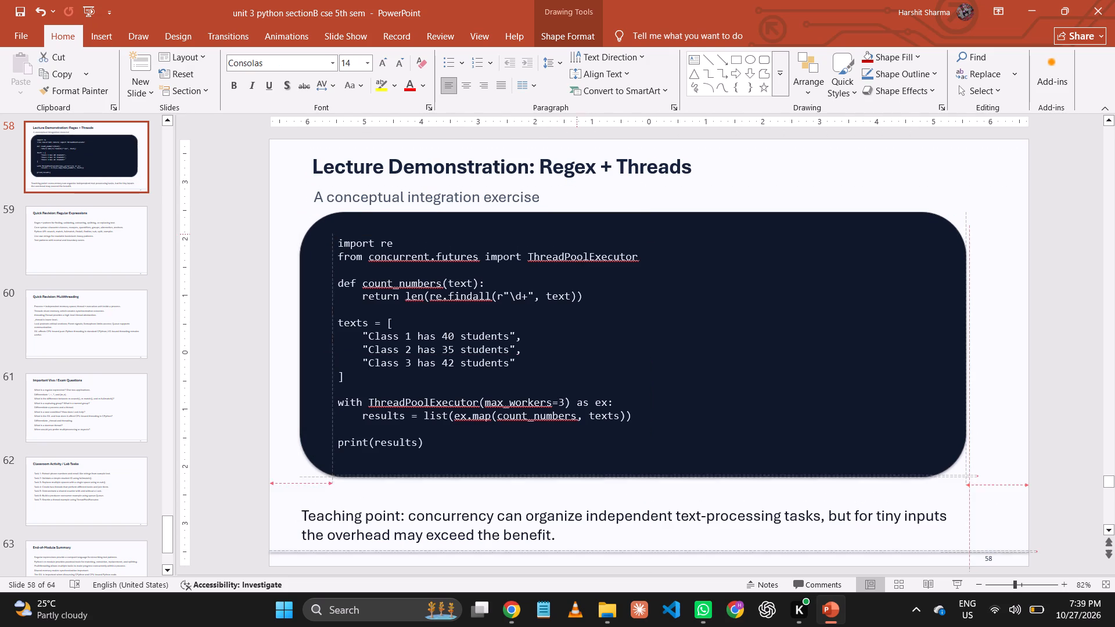
pyautogui.moveTo(577, 233); pyautogui.dragTo(570, 222)
# Move the "Teaching point" note on slide 58 up, closer to the code panel, and save the presentation.
pyautogui.click(538, 519)
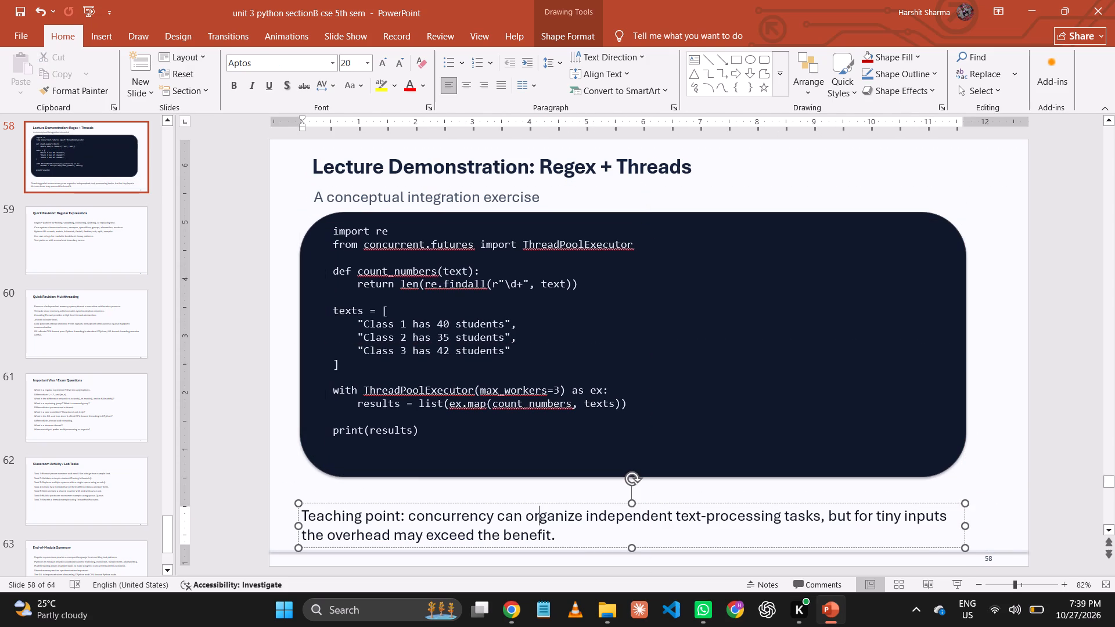
pyautogui.moveTo(570, 506); pyautogui.dragTo(567, 495)
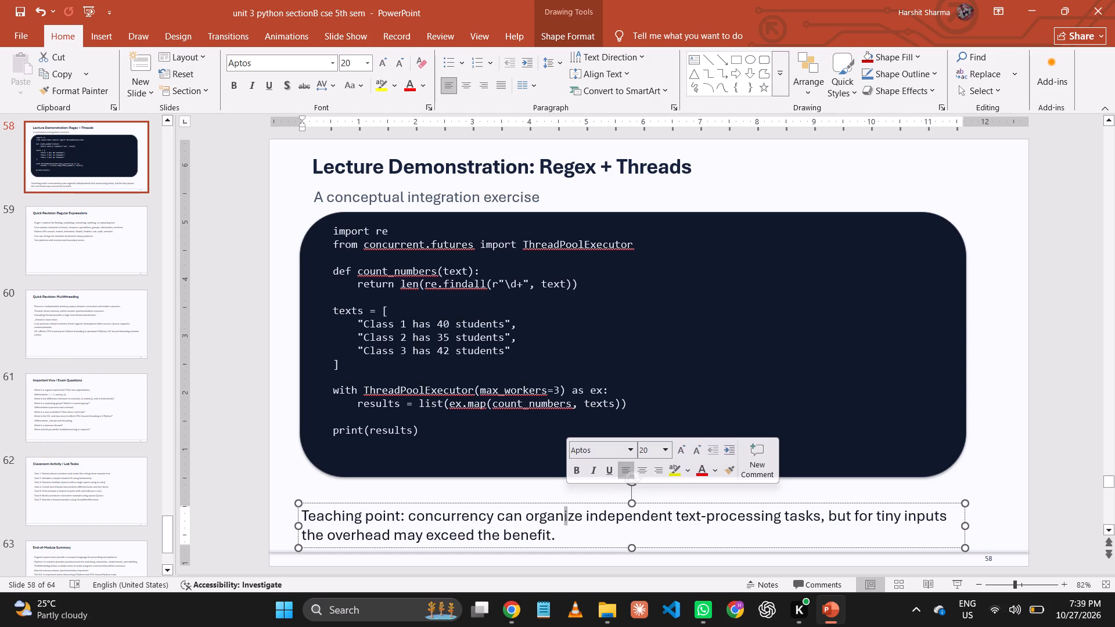
pyautogui.moveTo(563, 502); pyautogui.dragTo(563, 490)
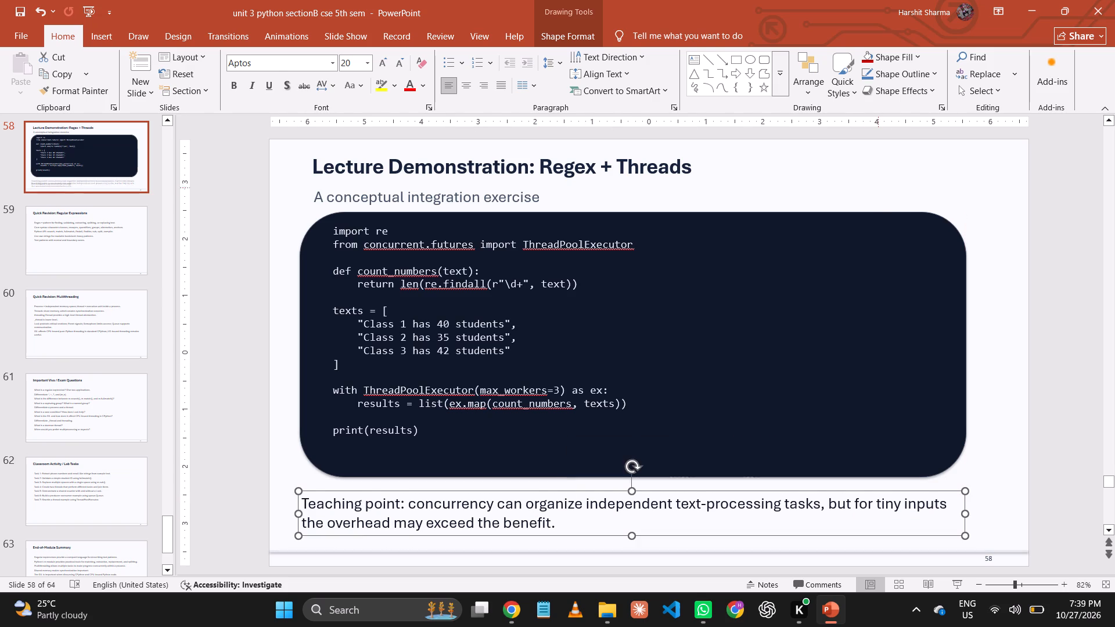
pyautogui.click(878, 184)
pyautogui.hotkey('ctrl', 's')
# Extend the dark code panel's lower edge on slide 58 down to just above the "Teaching point" note.
pyautogui.click(812, 421)
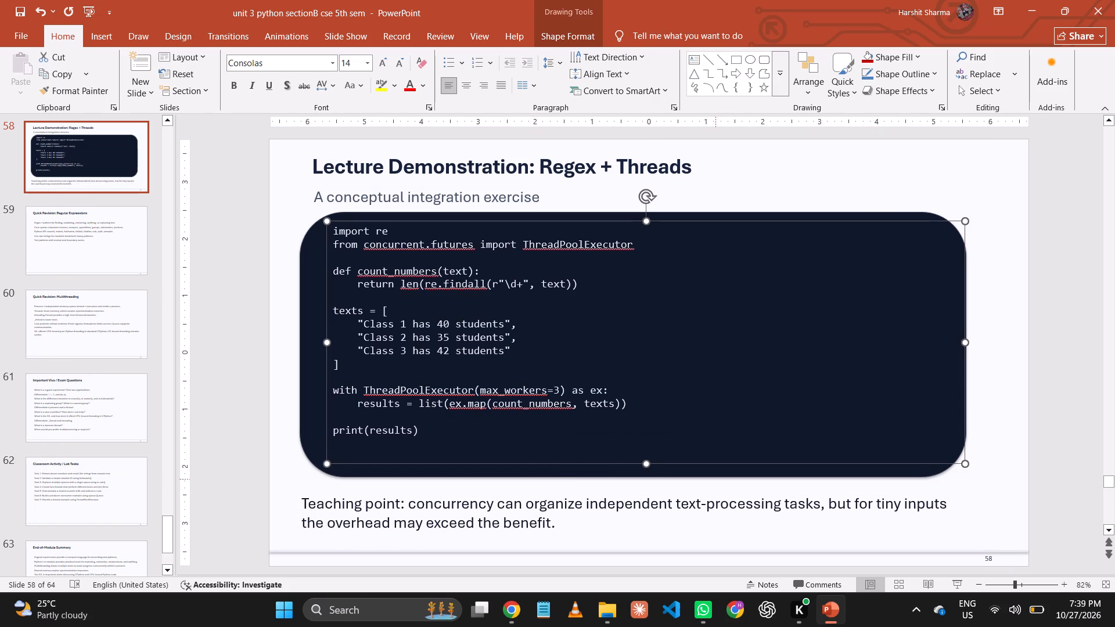
pyautogui.click(717, 475)
pyautogui.moveTo(635, 477); pyautogui.dragTo(640, 497)
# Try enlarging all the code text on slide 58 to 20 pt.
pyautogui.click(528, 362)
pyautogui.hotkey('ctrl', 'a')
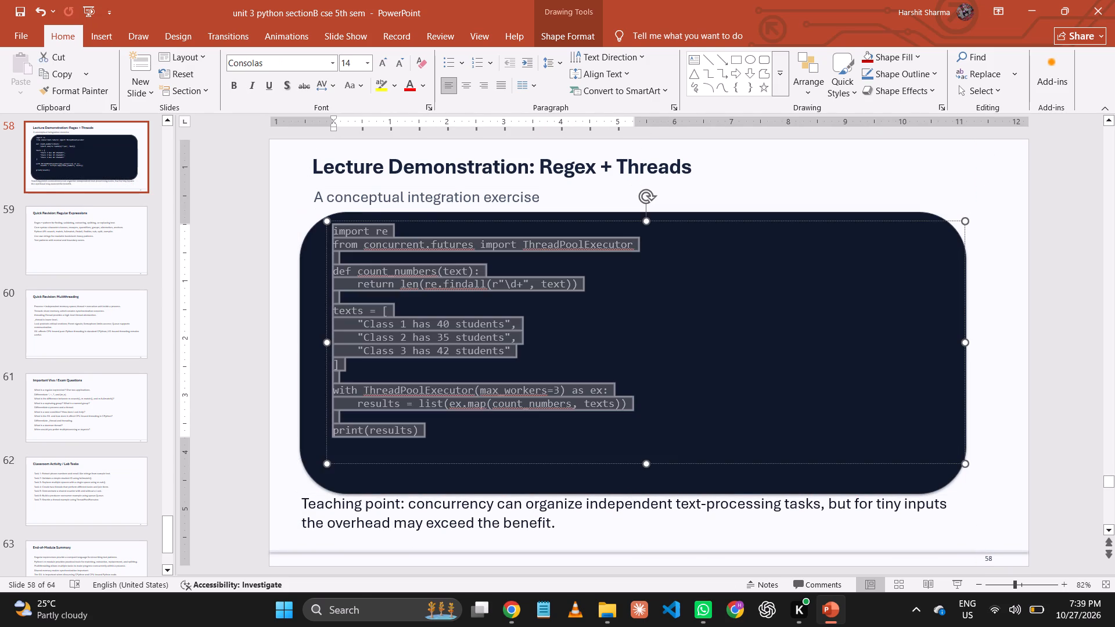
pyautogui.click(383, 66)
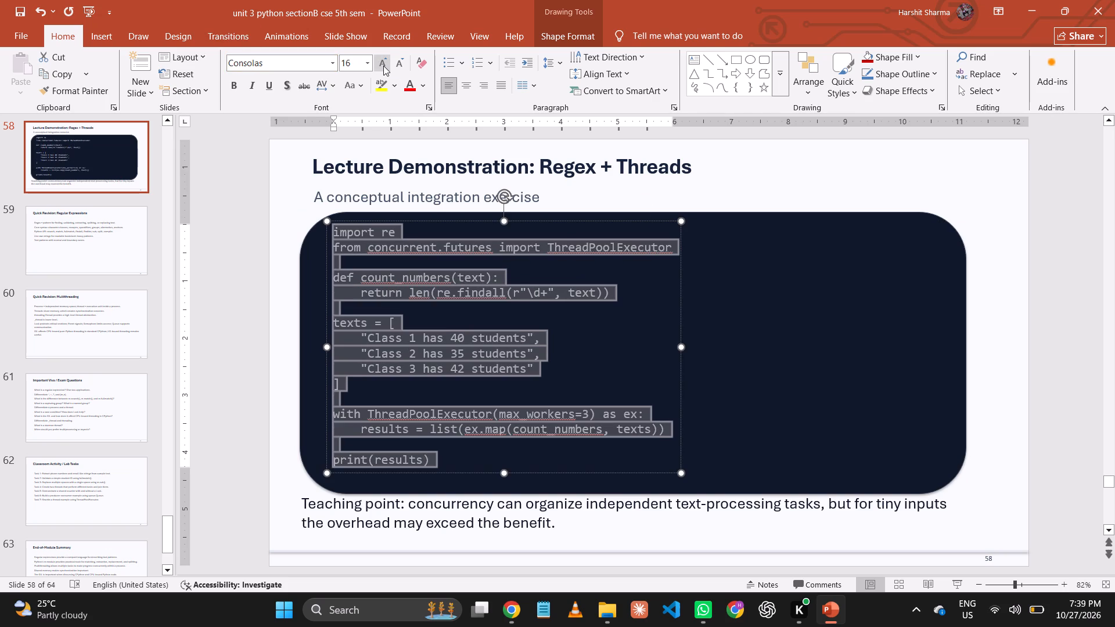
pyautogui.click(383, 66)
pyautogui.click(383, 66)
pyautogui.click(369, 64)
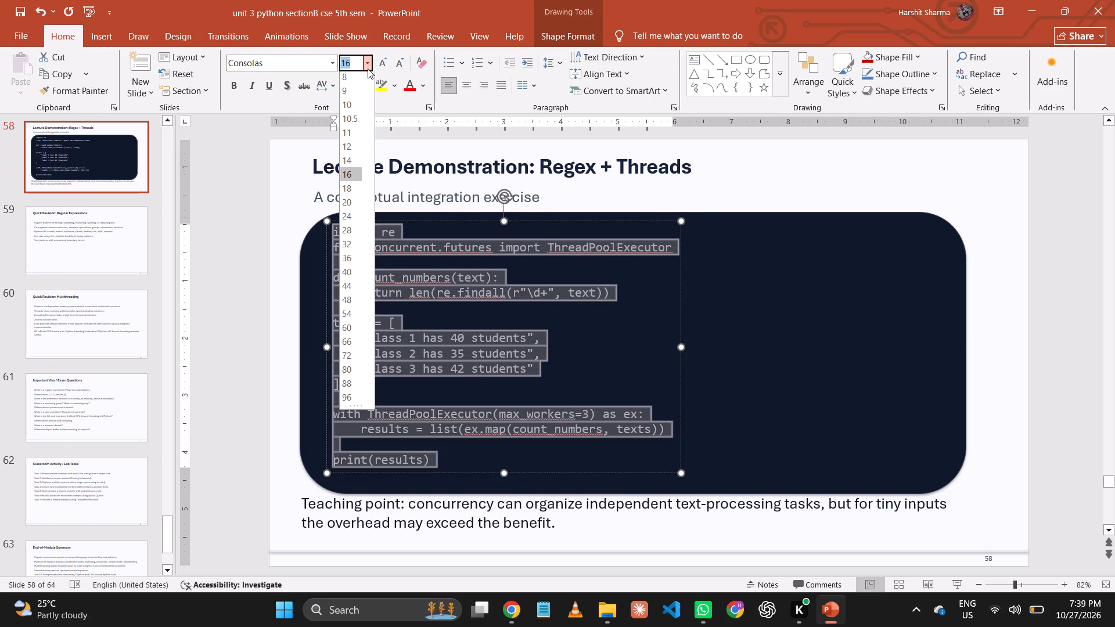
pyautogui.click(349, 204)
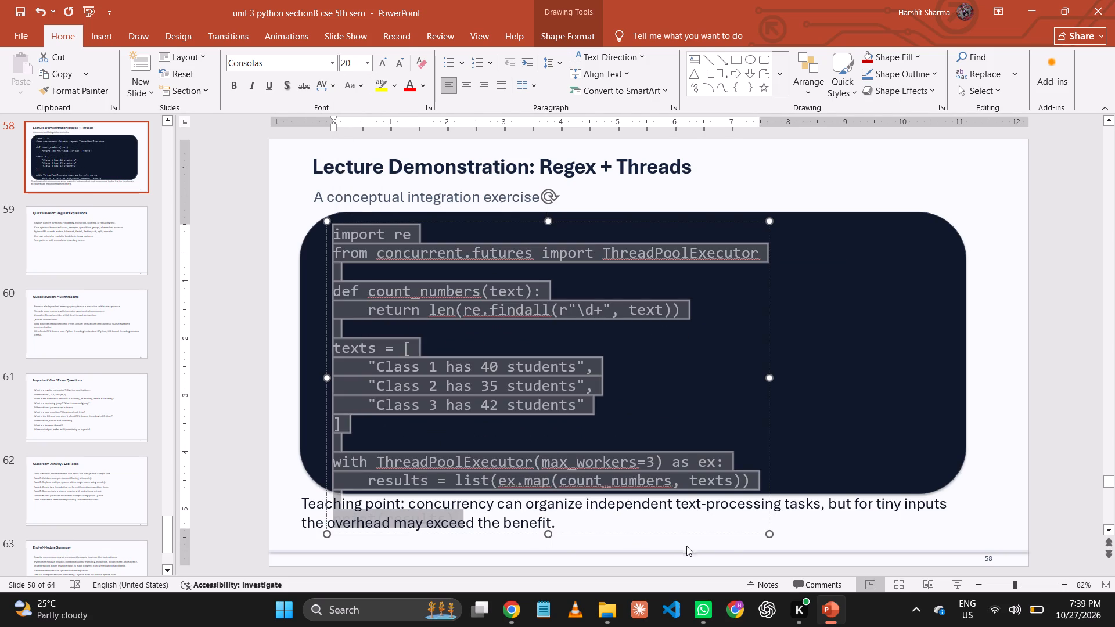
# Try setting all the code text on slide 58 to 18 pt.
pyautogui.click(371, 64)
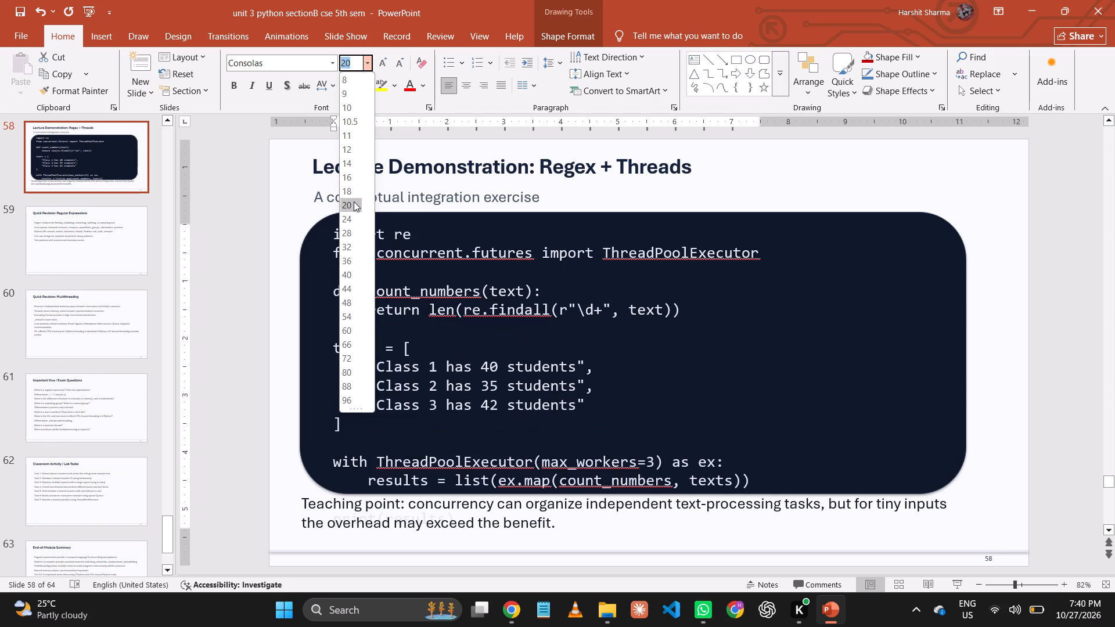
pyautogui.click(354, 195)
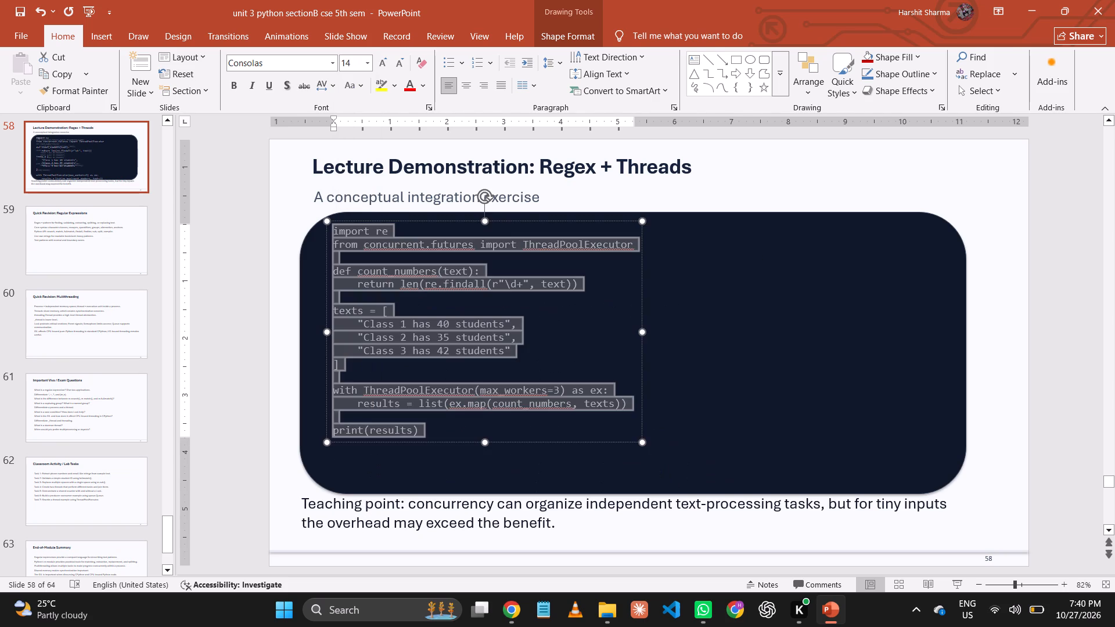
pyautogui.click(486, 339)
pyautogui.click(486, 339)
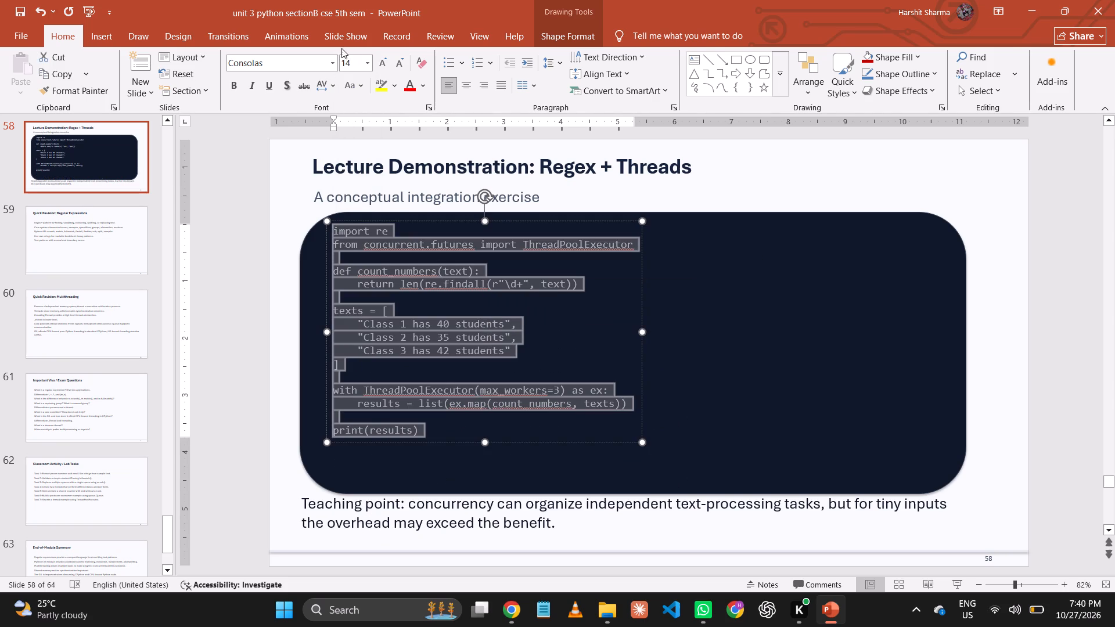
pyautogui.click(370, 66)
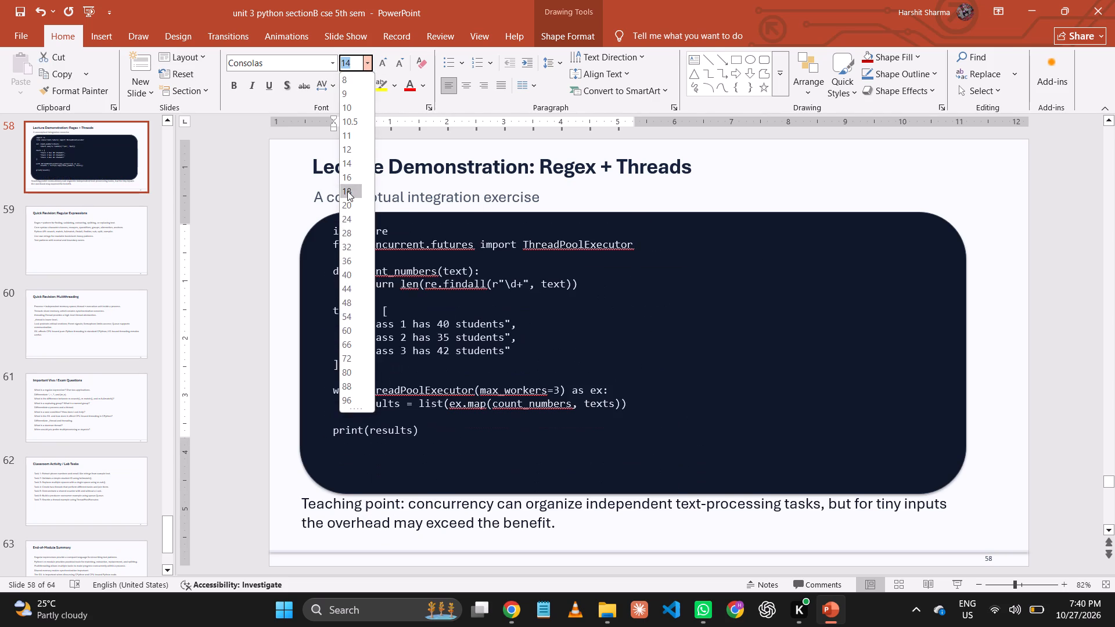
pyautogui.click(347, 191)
# Set all the code text on slide 58 to 16 pt.
pyautogui.doubleClick(448, 306)
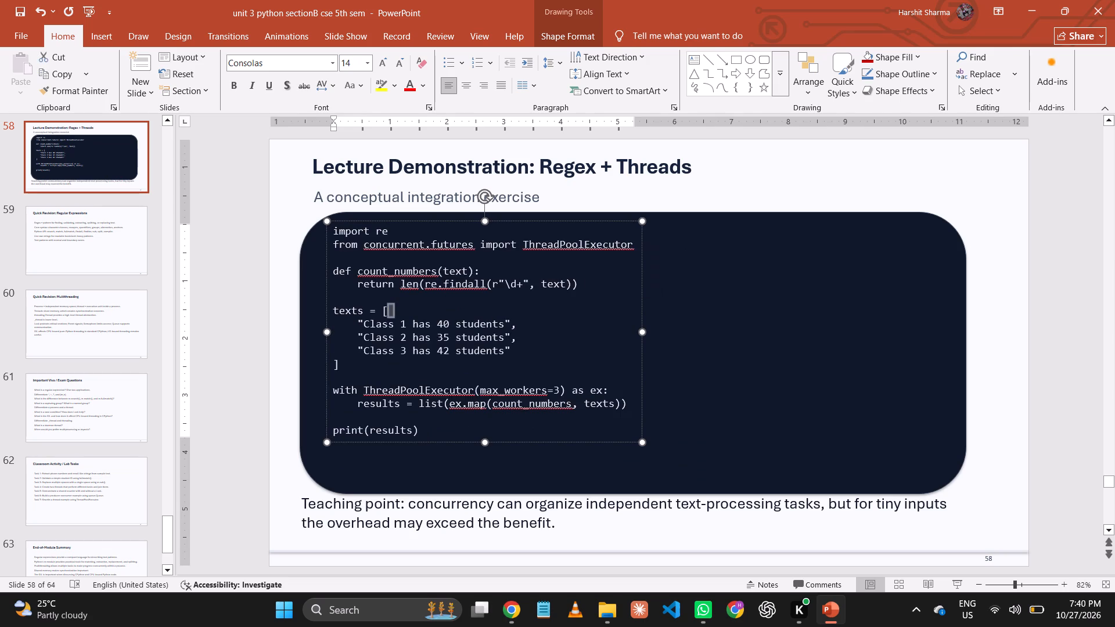
pyautogui.hotkey('ctrl', 'a')
pyautogui.click(366, 64)
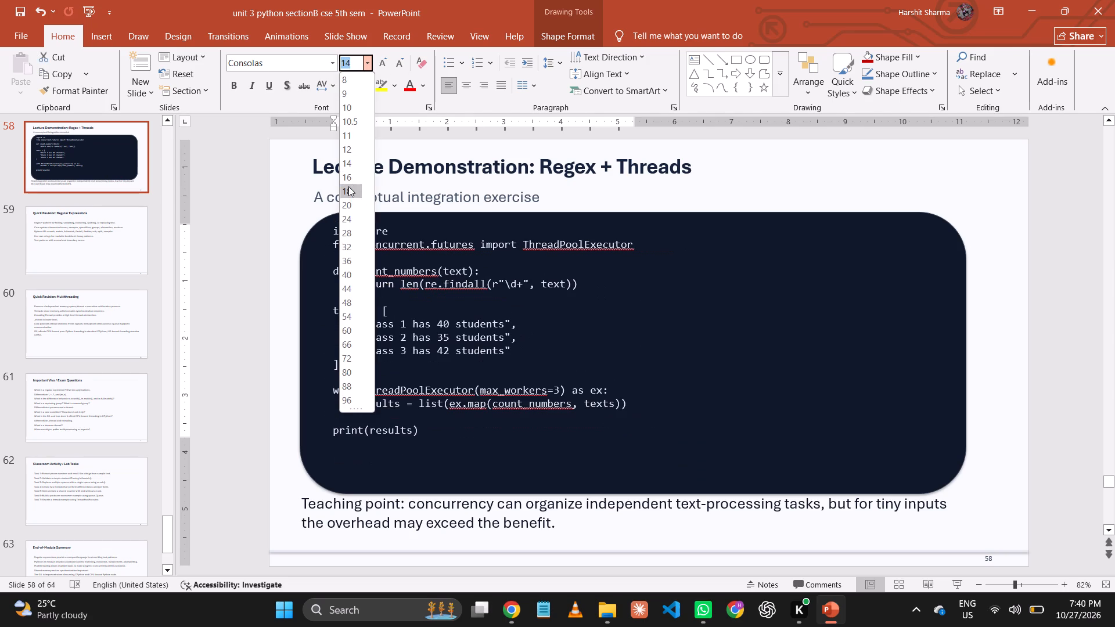
pyautogui.click(348, 177)
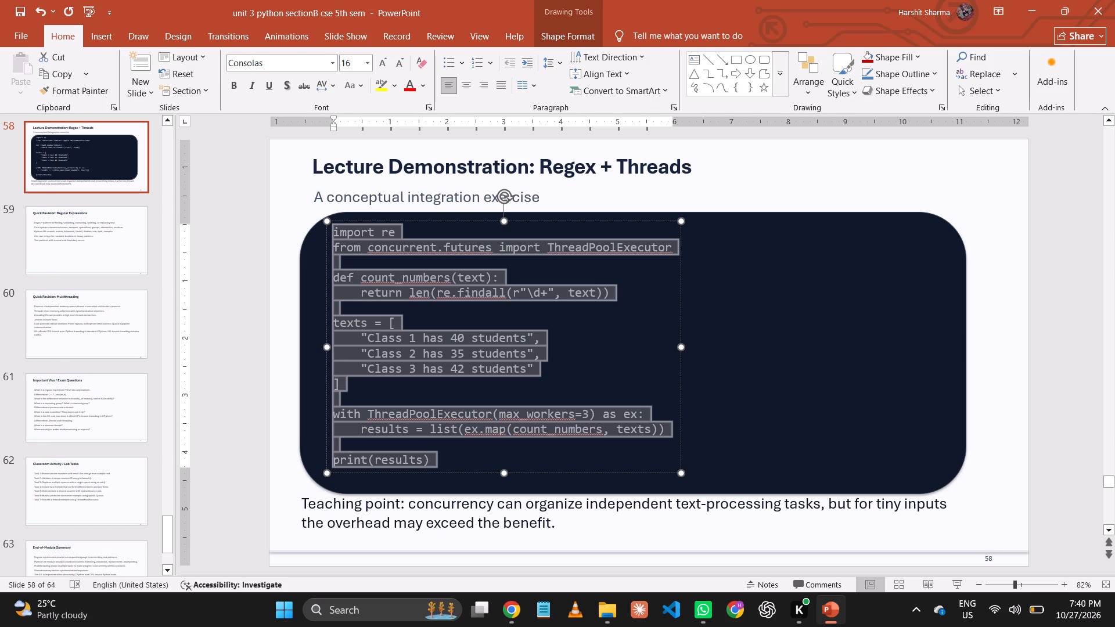
# Widen the code text box on slide 58 to the right and try to extend its lower edge downward.
pyautogui.moveTo(681, 347); pyautogui.dragTo(757, 356)
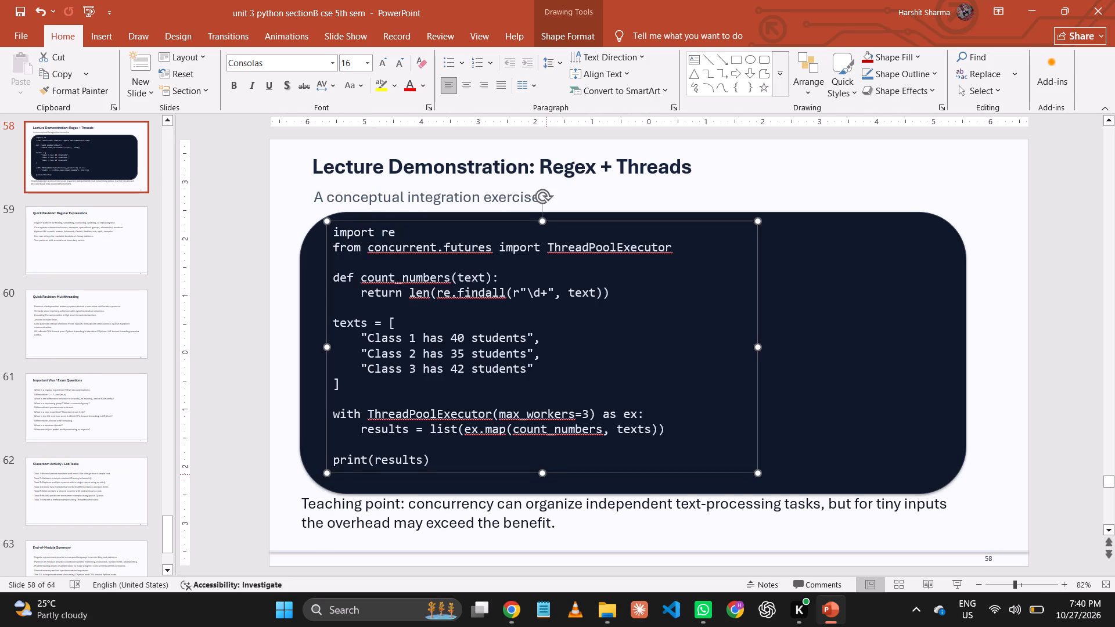
pyautogui.click(546, 474)
pyautogui.moveTo(542, 474); pyautogui.dragTo(546, 539)
# Try other sizes for the code text on slide 58, return it all to 16 pt and save the presentation.
pyautogui.click(366, 63)
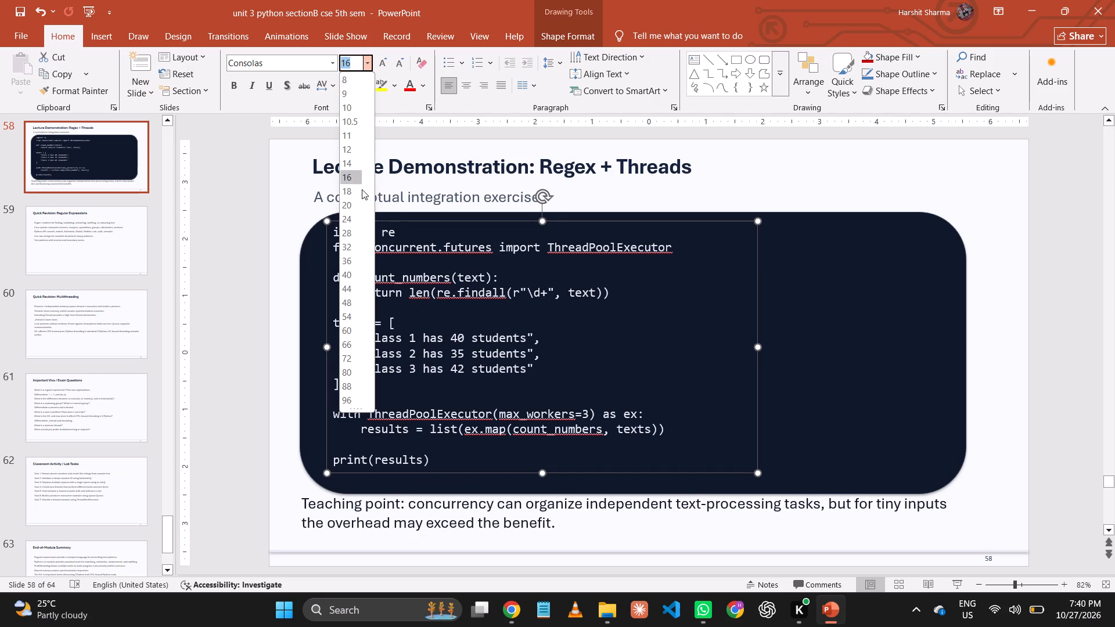
pyautogui.click(355, 194)
pyautogui.click(420, 316)
pyautogui.hotkey('ctrl', 'a')
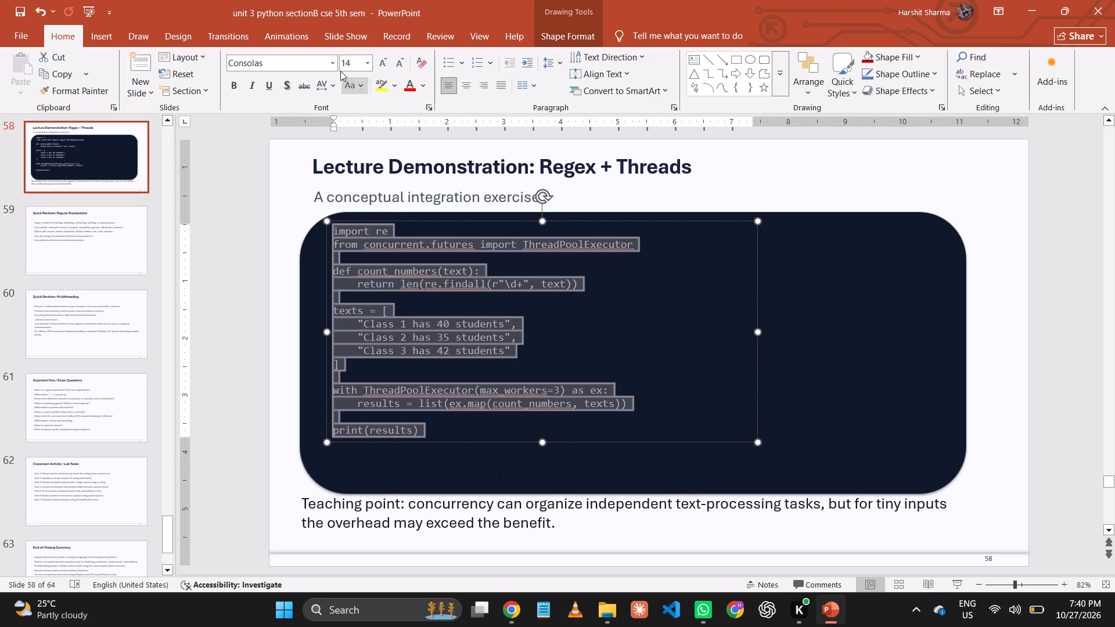
pyautogui.click(366, 63)
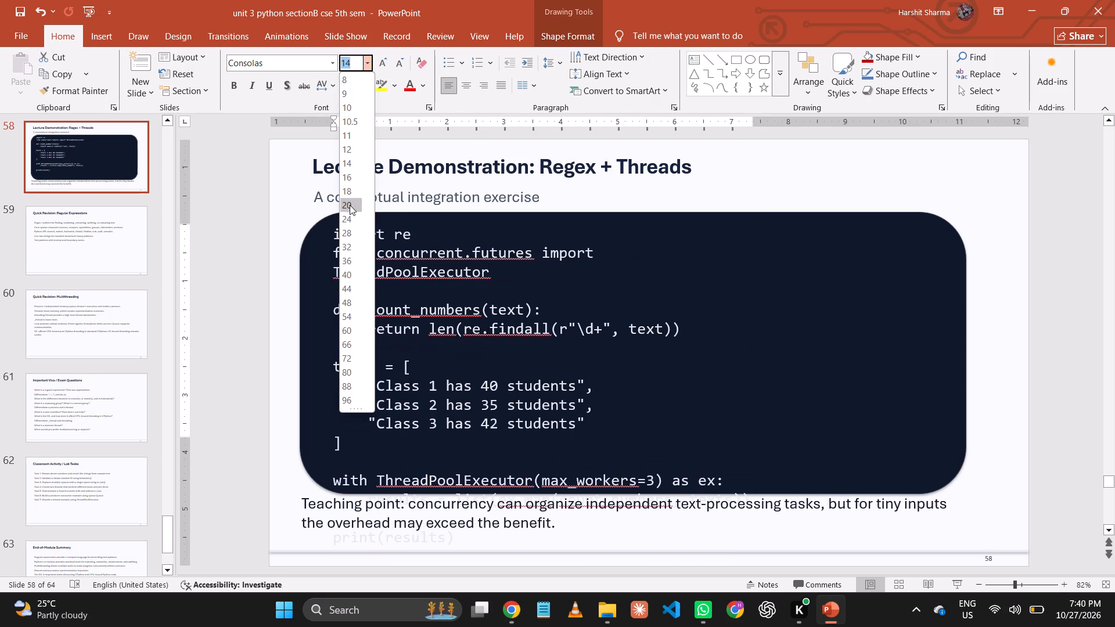
pyautogui.click(348, 185)
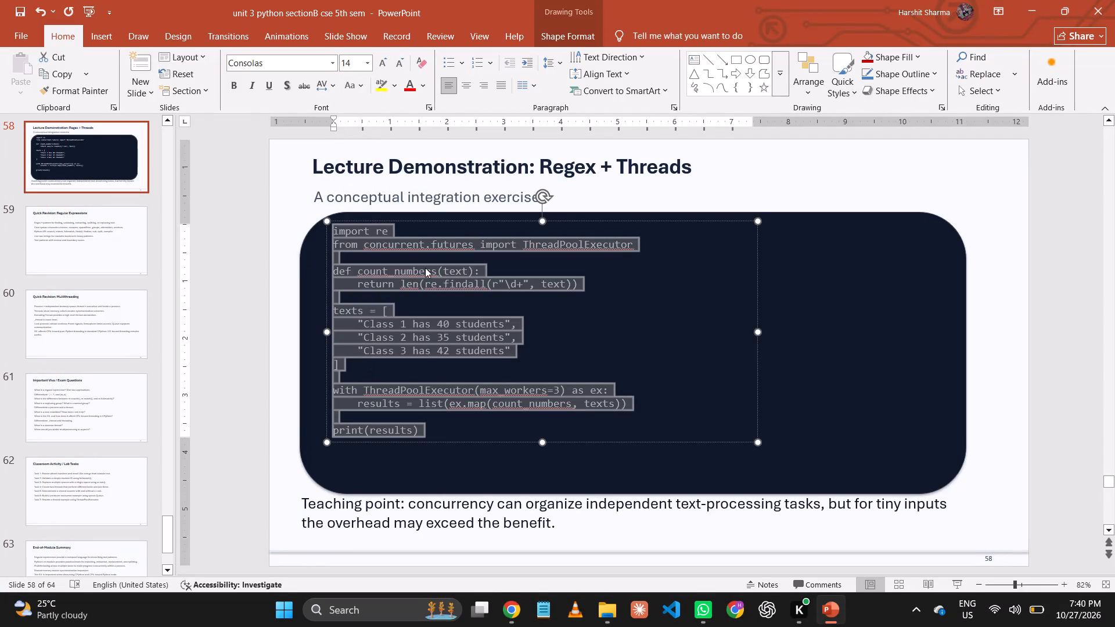
pyautogui.click(375, 63)
pyautogui.click(250, 171)
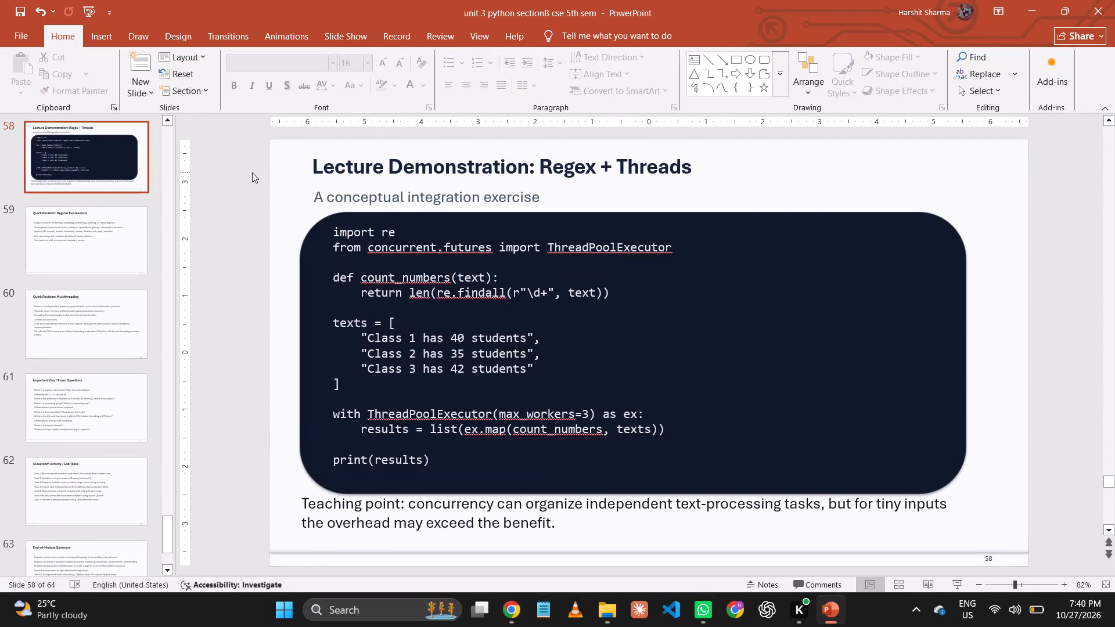
pyautogui.hotkey('ctrl', 's')
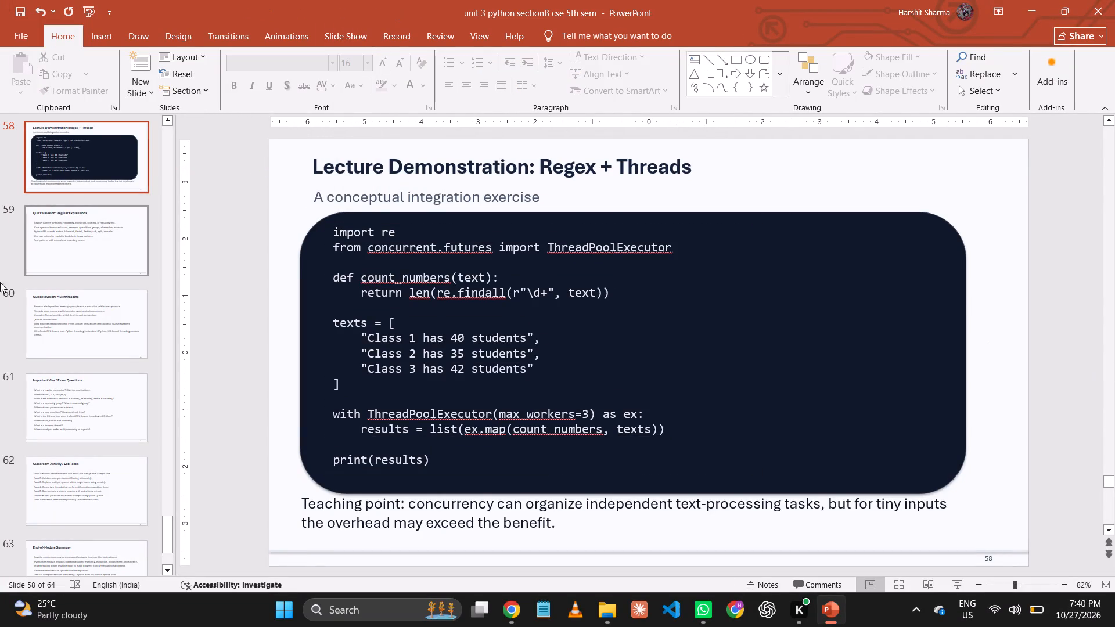
# Delete the cyan bar across the top of slide 57, Integrated Example: Parallel I/O-Style Tasks, and save the presentation.
pyautogui.scroll(1, 93, 205)
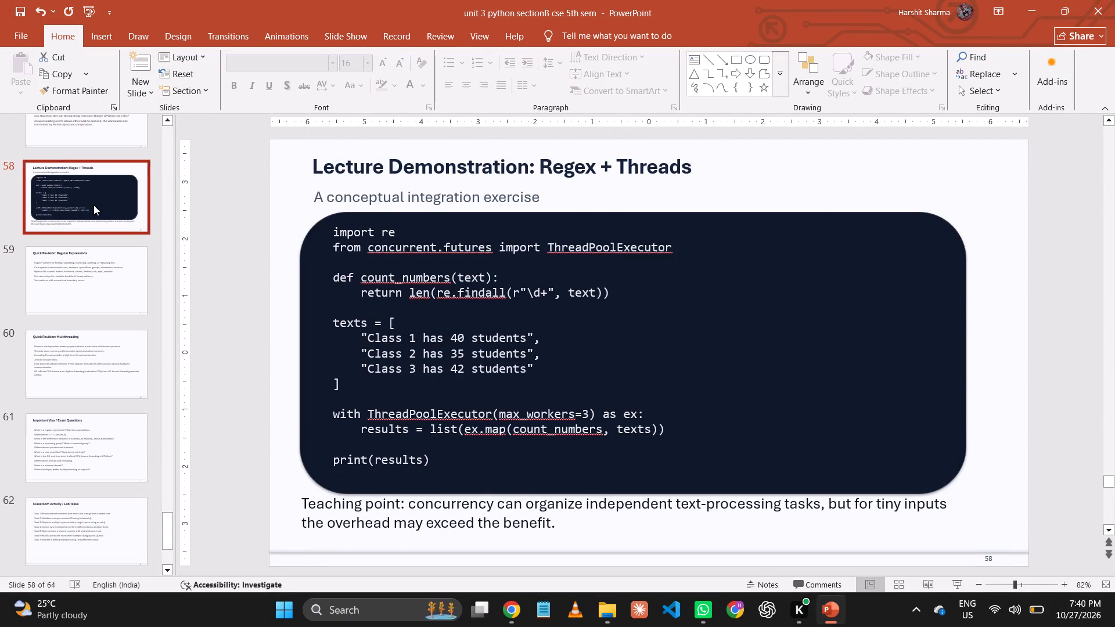
pyautogui.scroll(1, 93, 205)
pyautogui.click(98, 157)
pyautogui.click(452, 151)
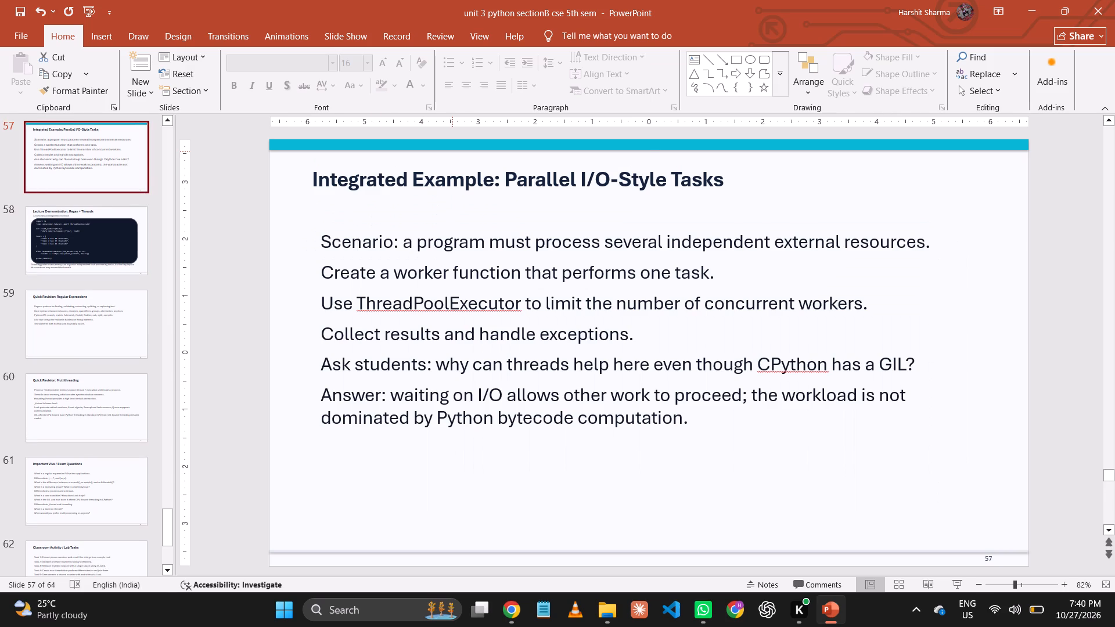
pyautogui.press('Delete')
pyautogui.hotkey('ctrl', 's')
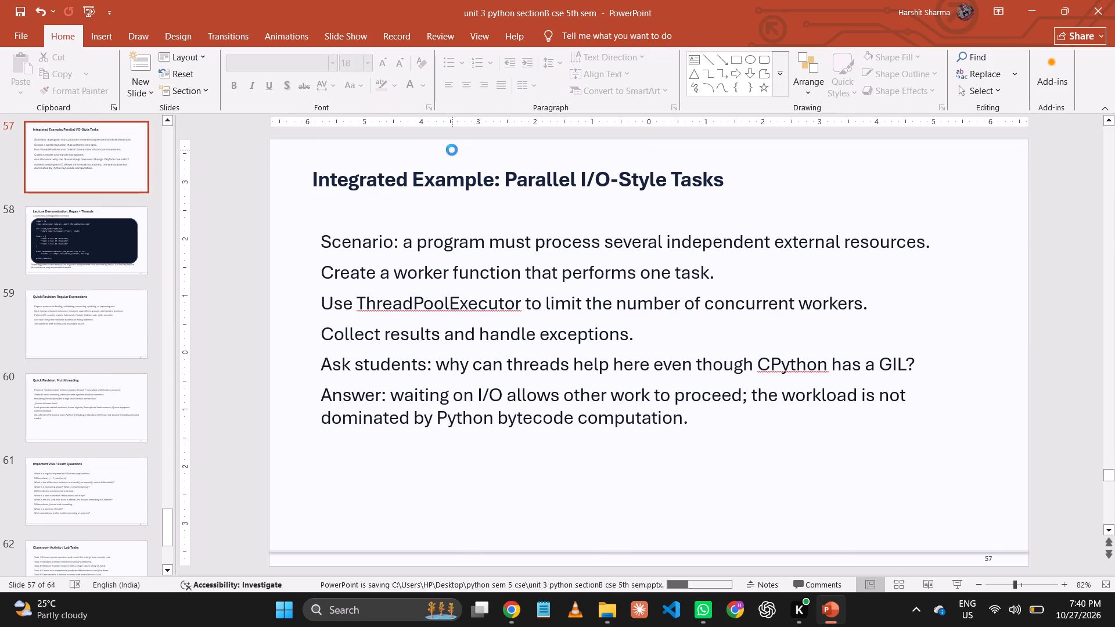
# Review slides 56 back to 50 for leftover top bars, text size and layout.
pyautogui.scroll(2, 134, 253)
pyautogui.click(98, 165)
pyautogui.scroll(5, 98, 165)
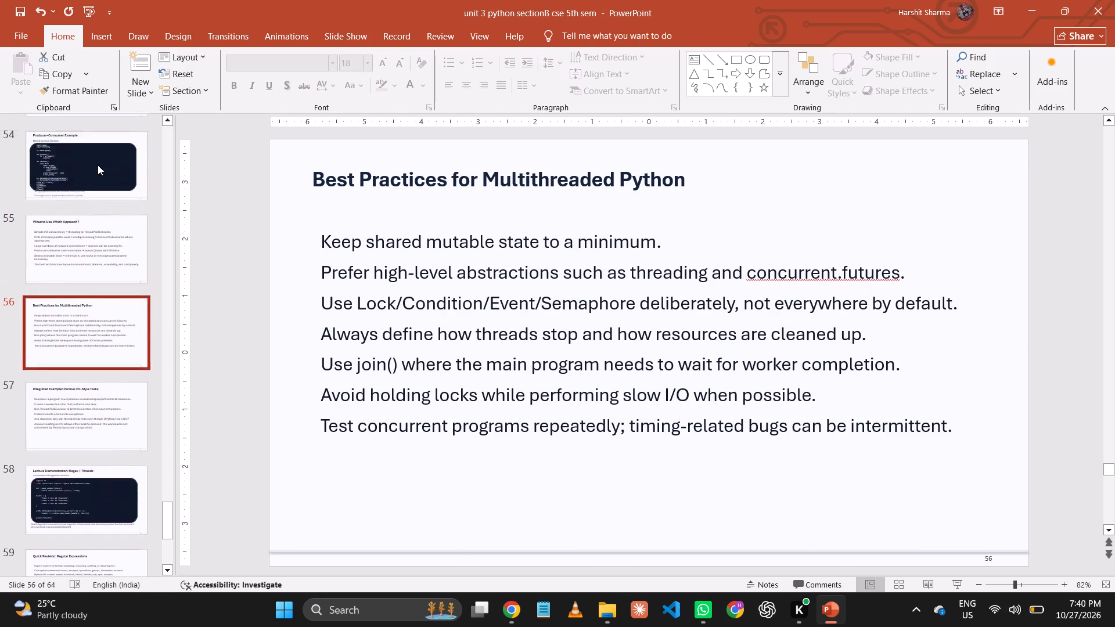
pyautogui.scroll(1, 98, 165)
pyautogui.click(93, 254)
pyautogui.click(91, 341)
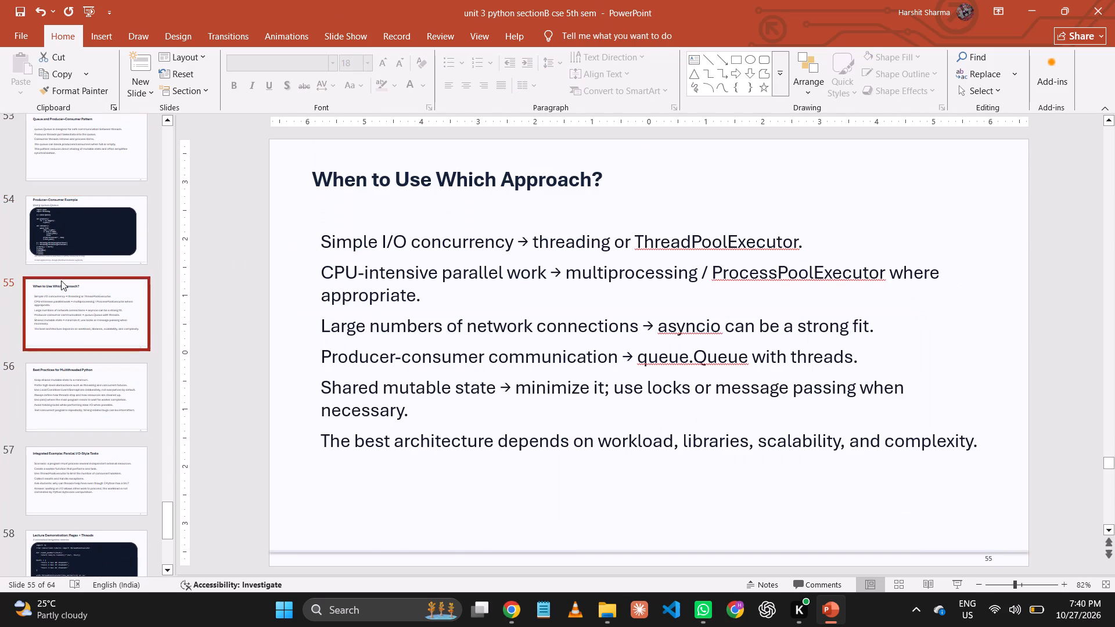
pyautogui.scroll(6, 61, 280)
pyautogui.click(62, 282)
pyautogui.scroll(1, 62, 282)
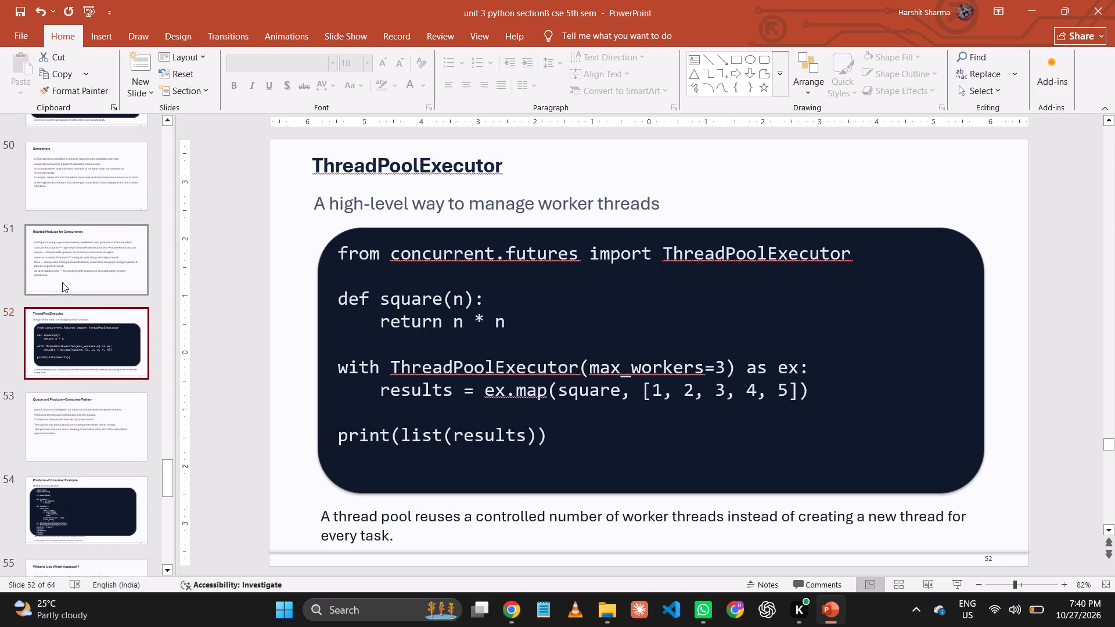
pyautogui.click(70, 278)
pyautogui.click(107, 207)
pyautogui.scroll(5, 105, 207)
# Reduce all the body text on slide 51, Related Modules for Concurrency, to 20 pt and save the presentation.
pyautogui.click(11, 474)
pyautogui.click(383, 394)
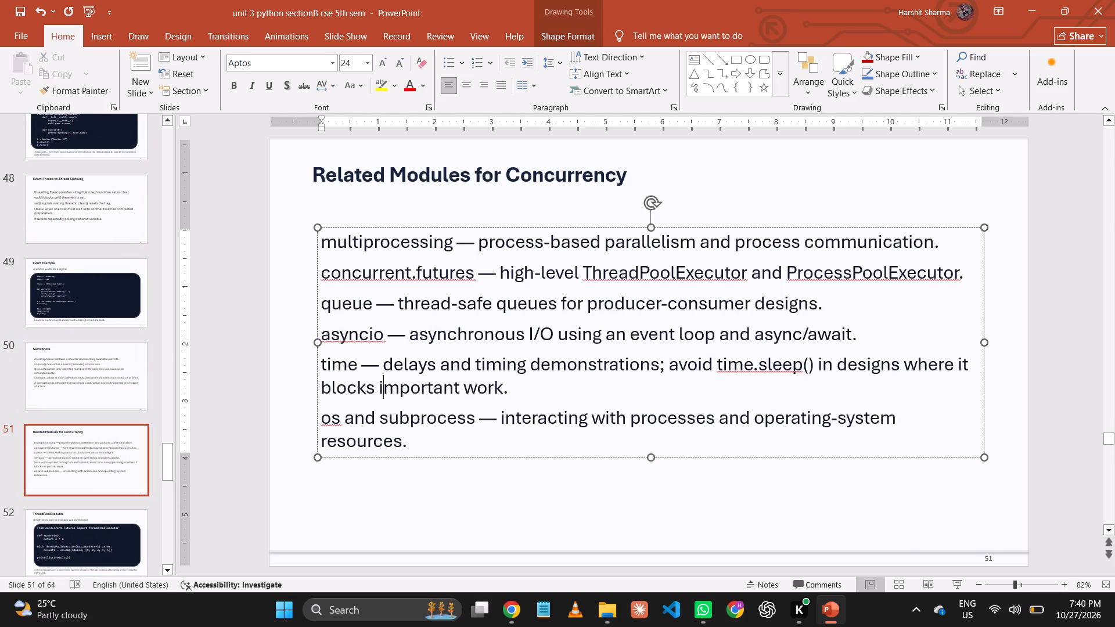
pyautogui.hotkey('ctrl', 'a')
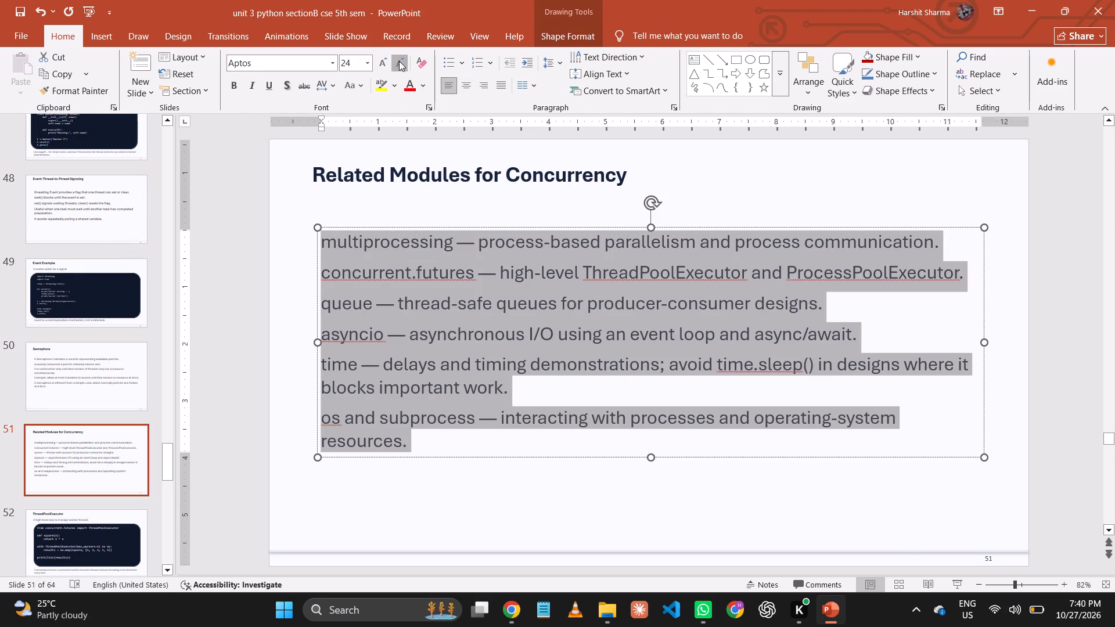
pyautogui.click(399, 61)
pyautogui.click(373, 471)
pyautogui.hotkey('ctrl', 's')
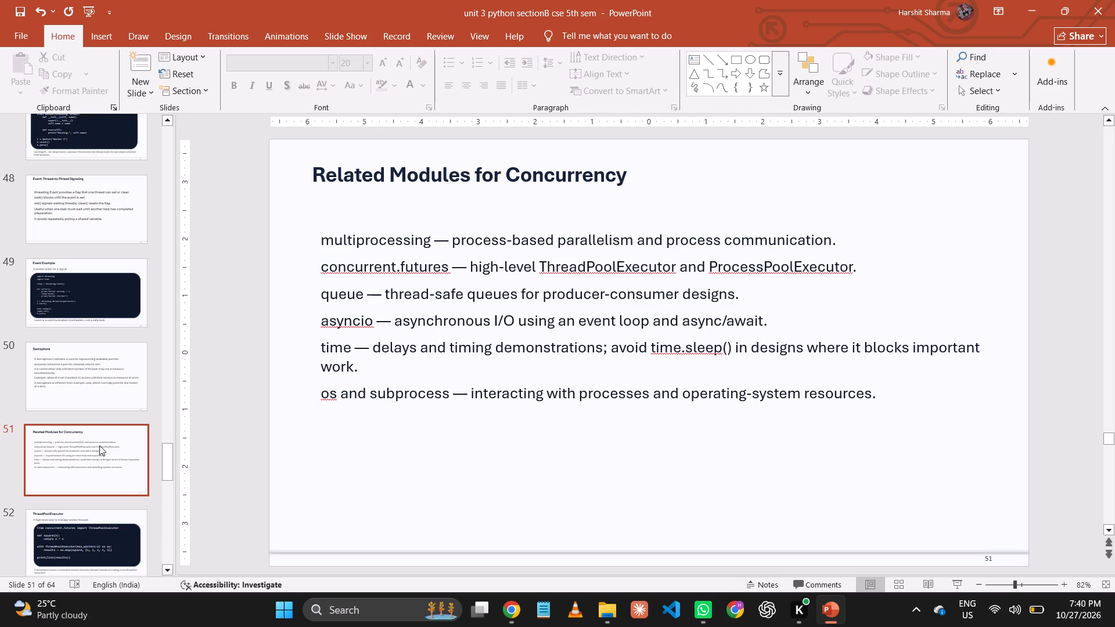
# Set all the body text on slide 50, Semaphore, to 20 pt and save the presentation.
pyautogui.click(109, 392)
pyautogui.click(541, 353)
pyautogui.hotkey('ctrl', 'a')
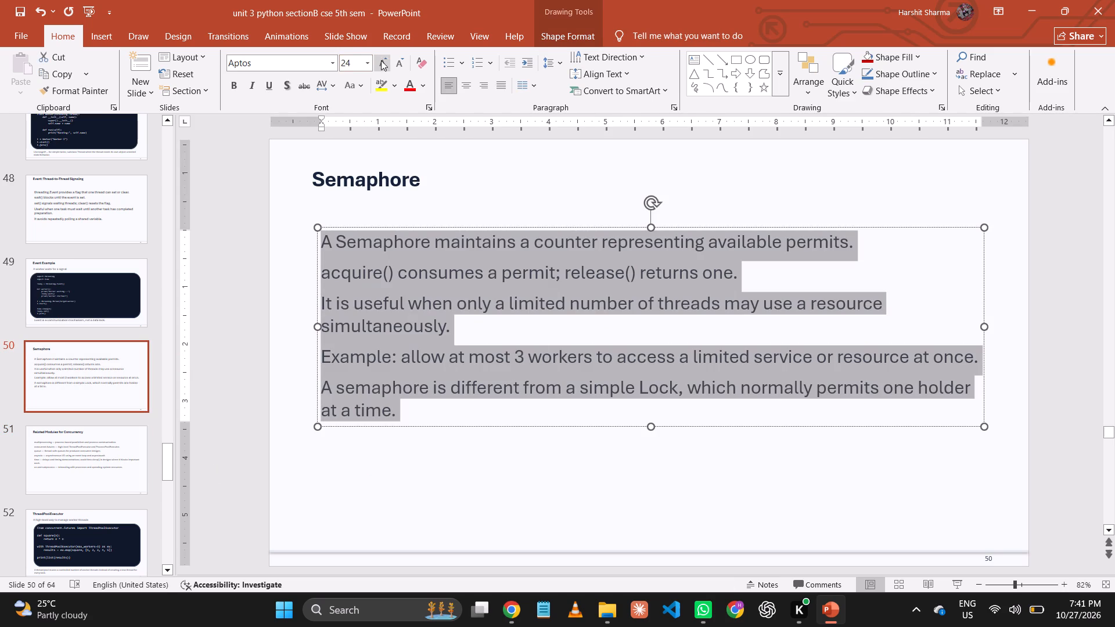
pyautogui.click(388, 63)
pyautogui.hotkey('ctrl', 's')
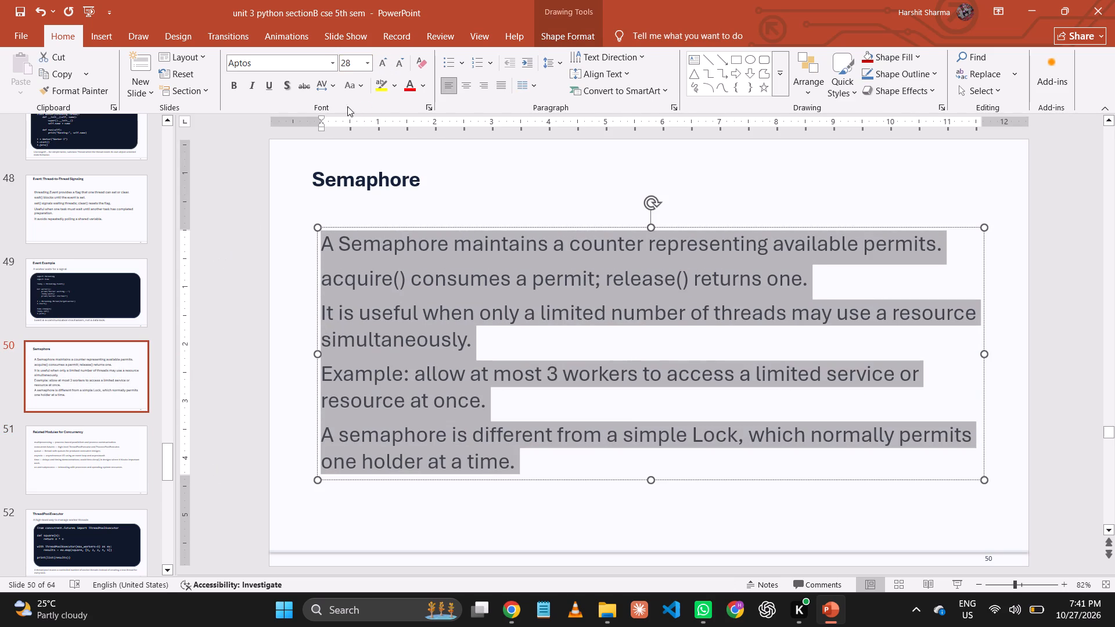
pyautogui.click(403, 54)
pyautogui.doubleClick(394, 64)
pyautogui.hotkey('ctrl', 's')
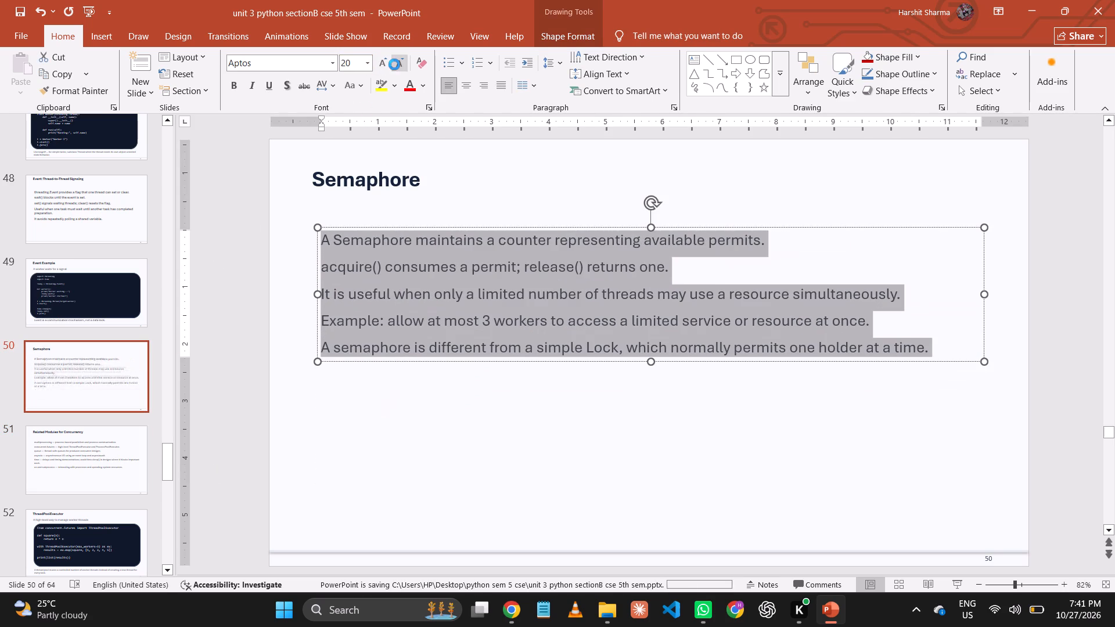
# Reduce all the body text on slide 48, Event: Thread-to-Thread Signaling, to 20 pt, keeping its wording unchanged.
pyautogui.click(76, 209)
pyautogui.click(528, 366)
pyautogui.hotkey('ctrl', 's')
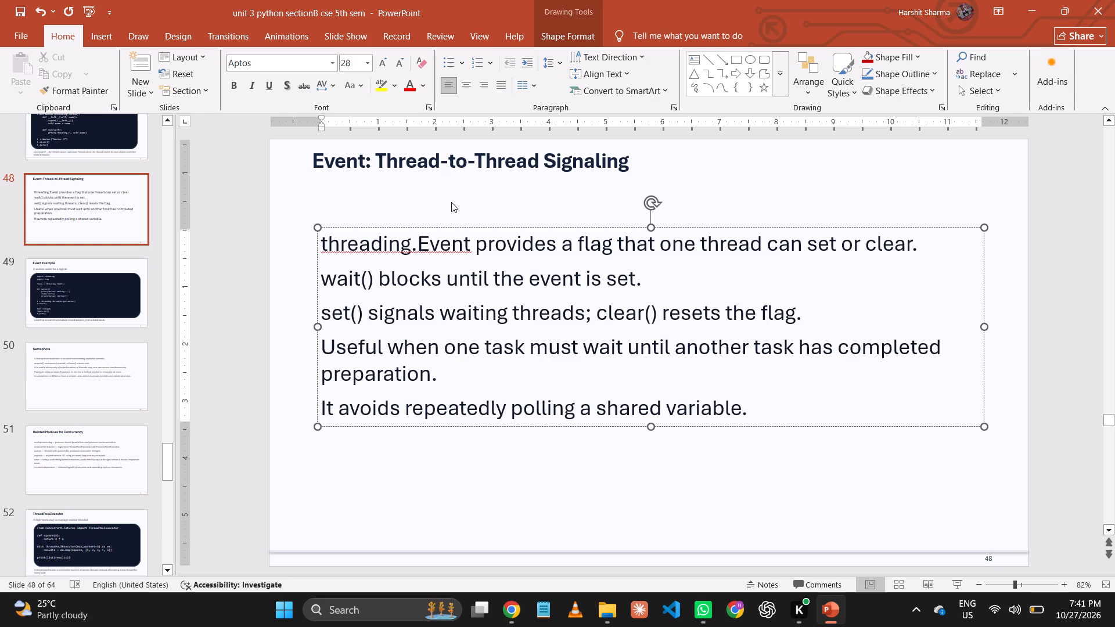
pyautogui.press('a')
pyautogui.click(514, 464)
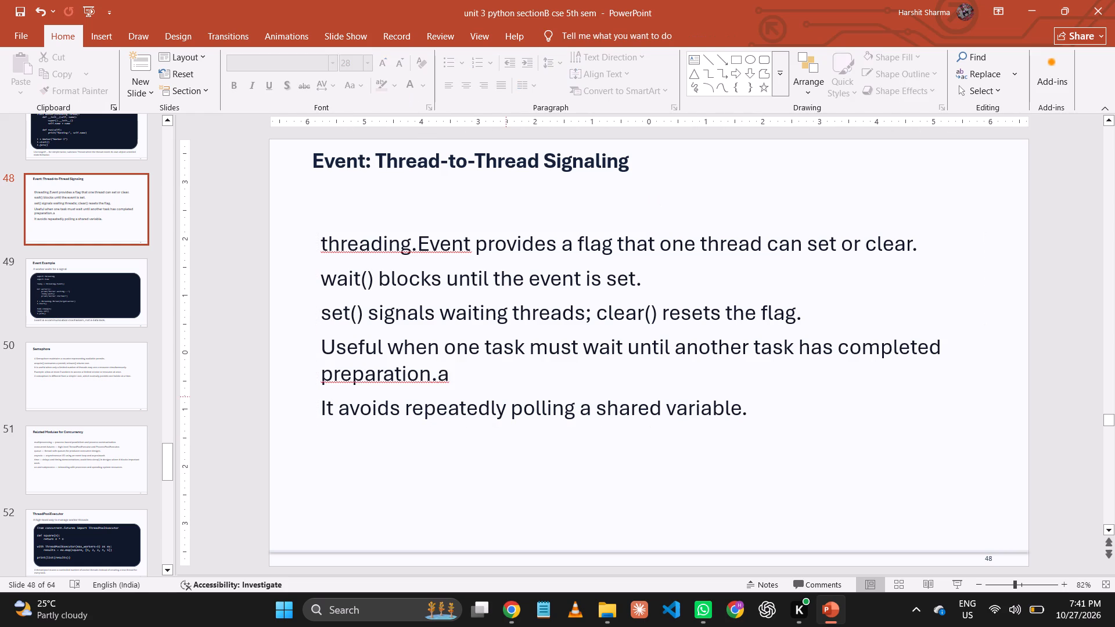
pyautogui.hotkey('ctrl', 'z')
pyautogui.hotkey('ctrl', 'a')
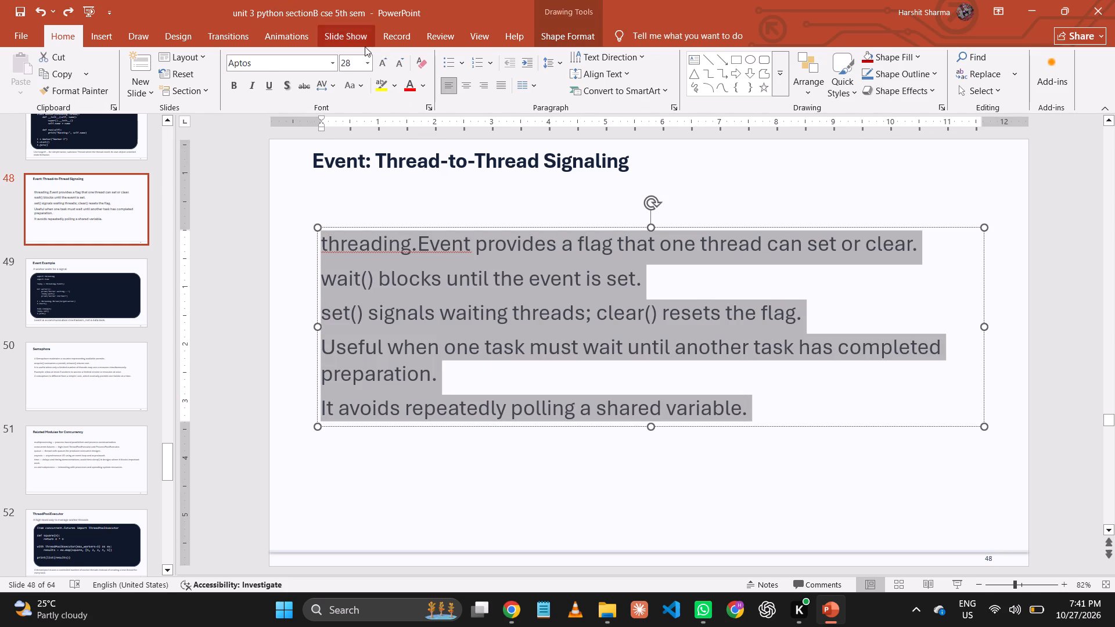
pyautogui.click(404, 64)
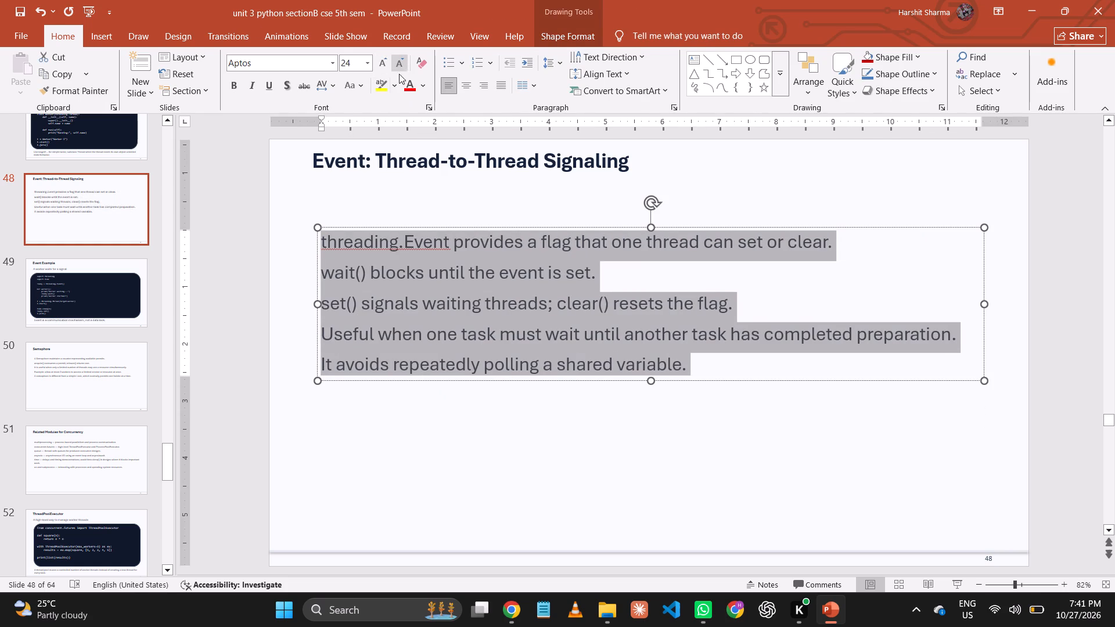
pyautogui.click(393, 62)
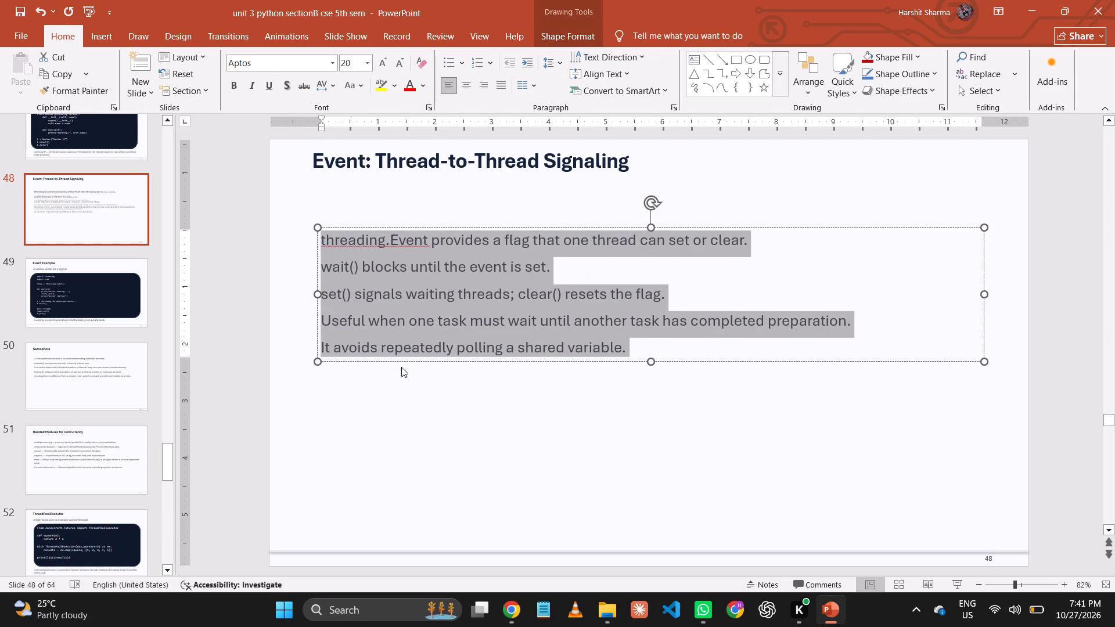
pyautogui.click(421, 424)
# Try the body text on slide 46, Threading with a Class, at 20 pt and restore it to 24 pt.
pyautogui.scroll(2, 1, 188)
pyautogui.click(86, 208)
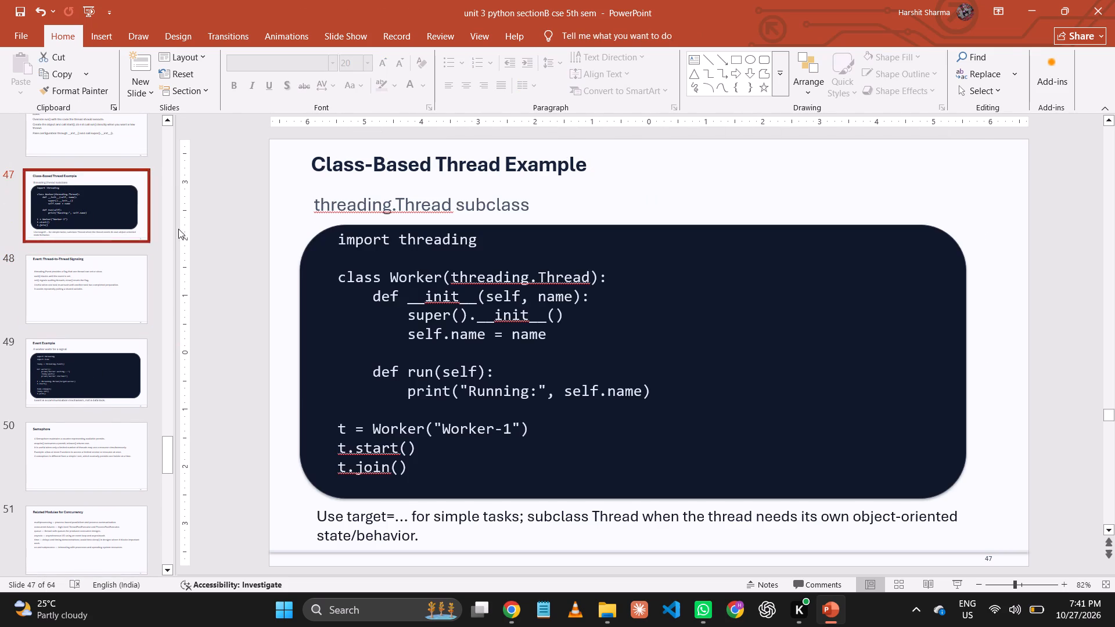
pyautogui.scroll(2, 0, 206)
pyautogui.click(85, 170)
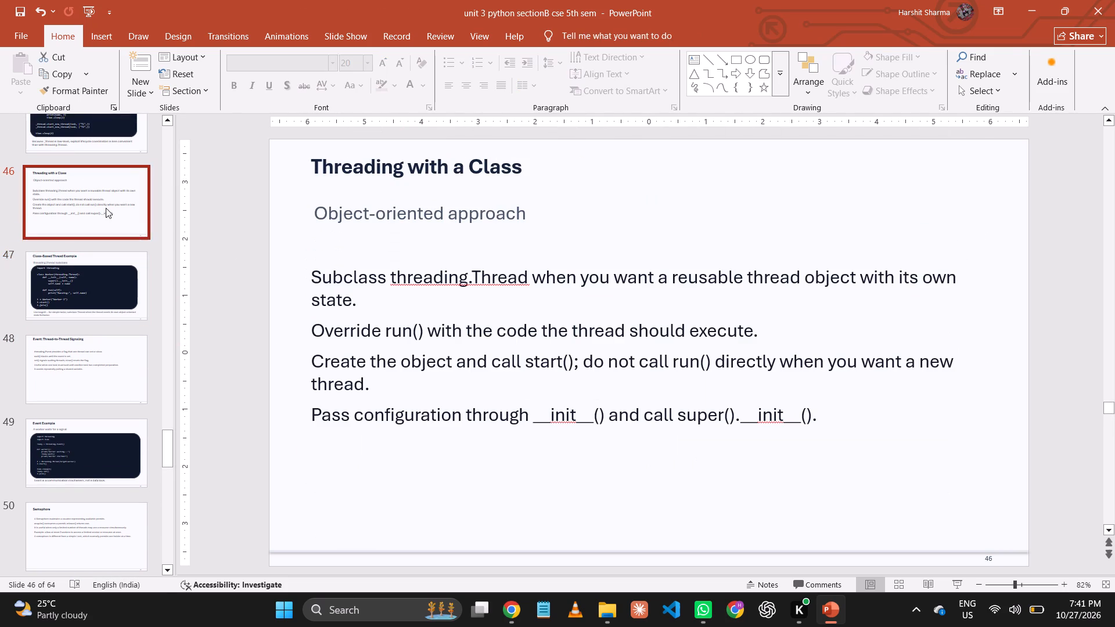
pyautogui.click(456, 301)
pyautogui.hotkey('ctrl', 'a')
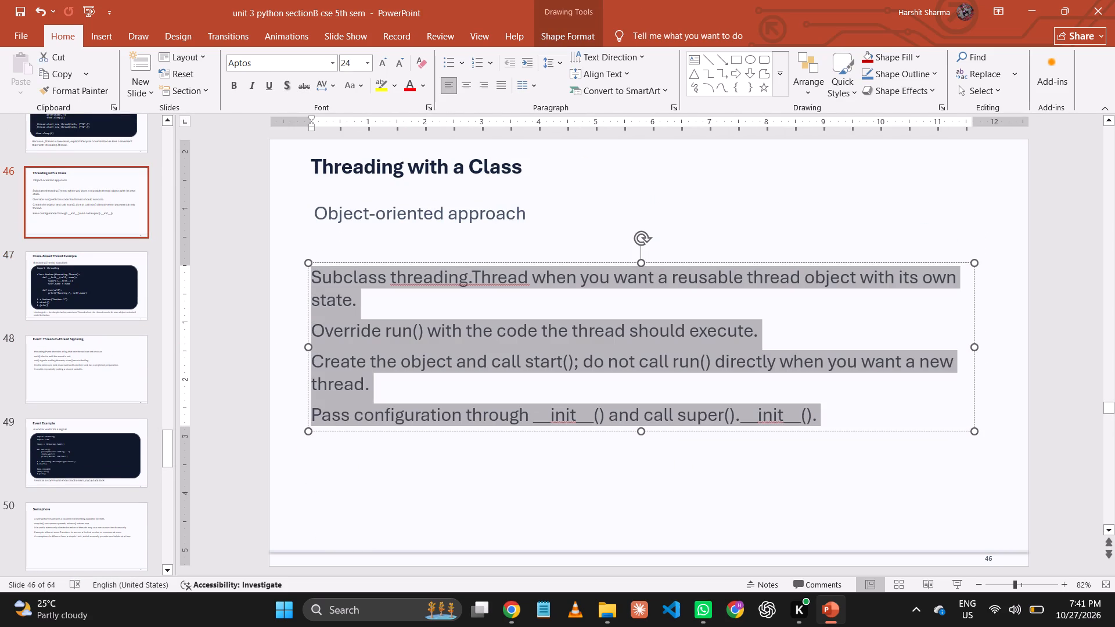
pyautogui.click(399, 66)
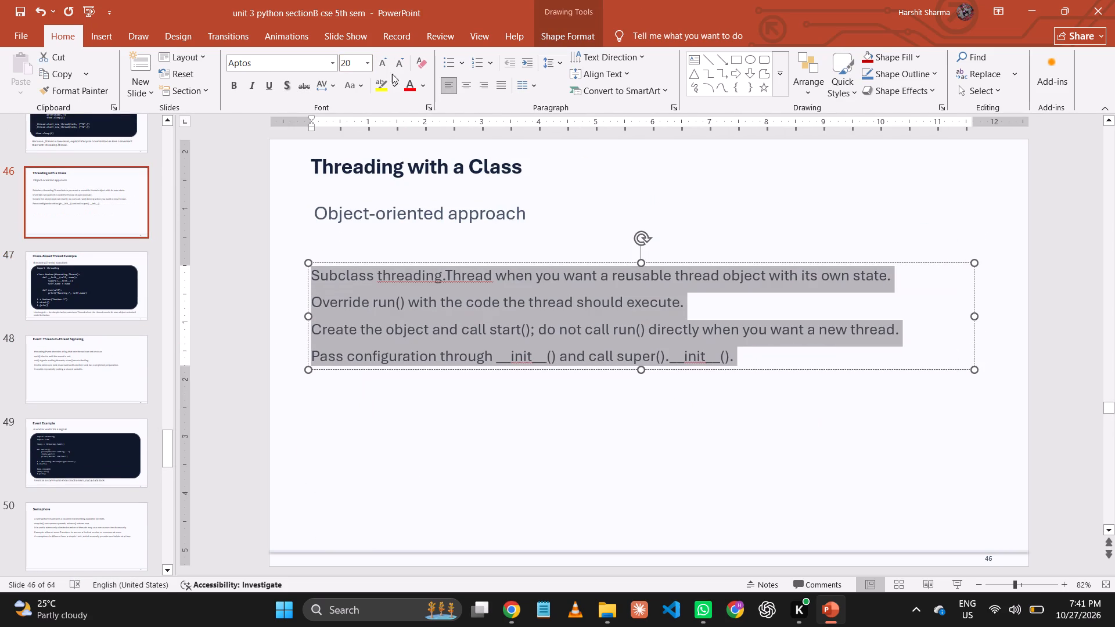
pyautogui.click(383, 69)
# Save the presentation.
pyautogui.click(412, 506)
pyautogui.hotkey('ctrl', 'a')
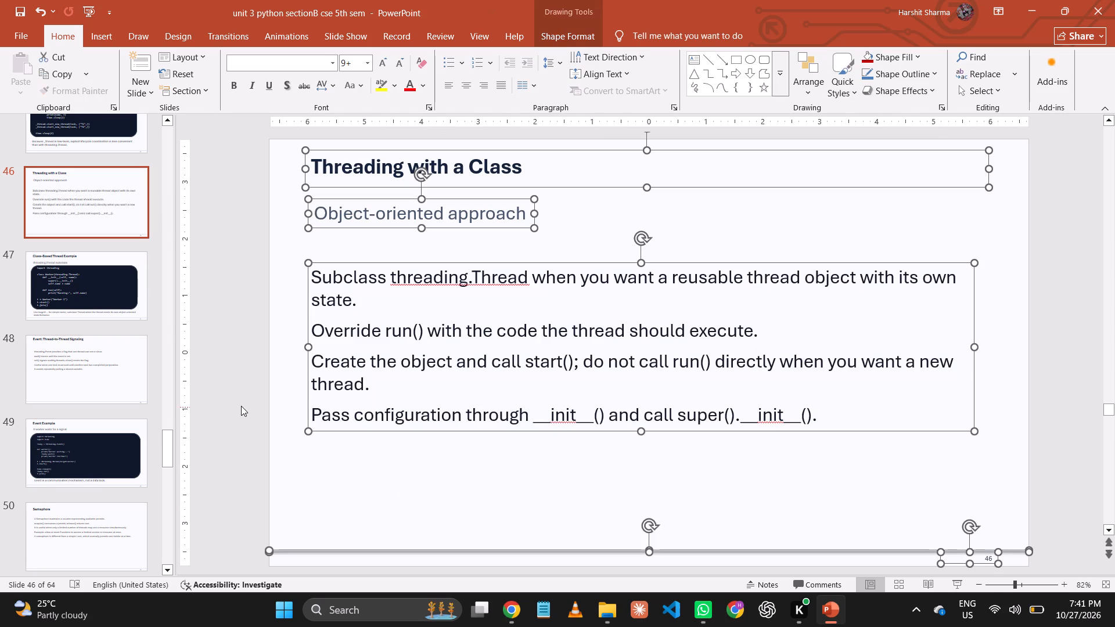
pyautogui.hotkey('ctrl', 's')
# Review slides 45 back to 41 for consistent text size and layout.
pyautogui.scroll(3, 85, 242)
pyautogui.click(85, 242)
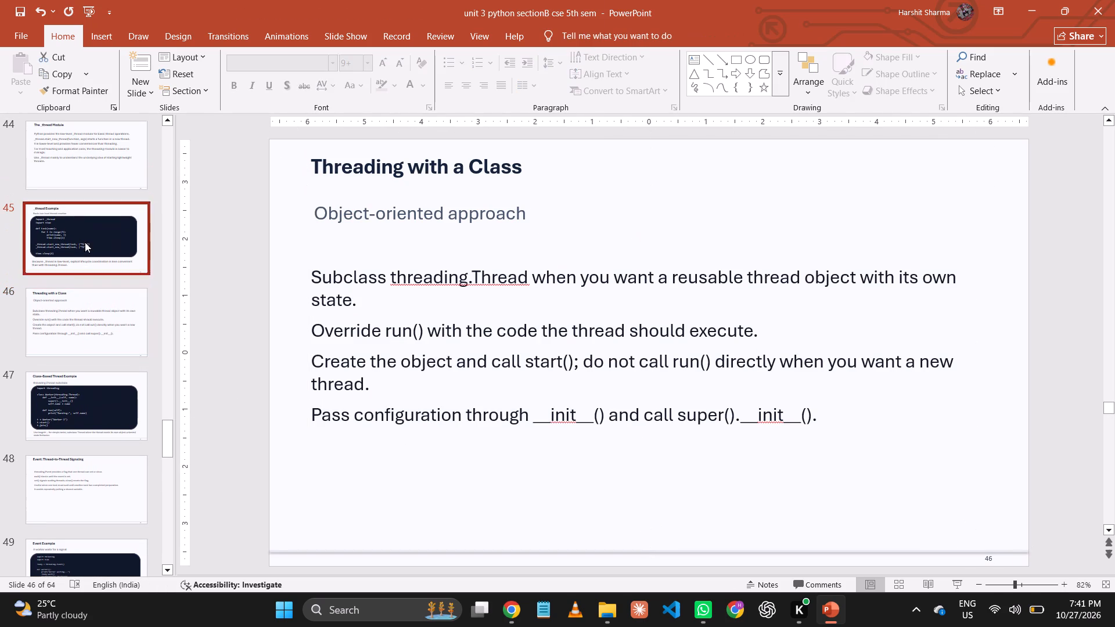
pyautogui.click(84, 177)
pyautogui.scroll(4, 84, 177)
pyautogui.click(452, 287)
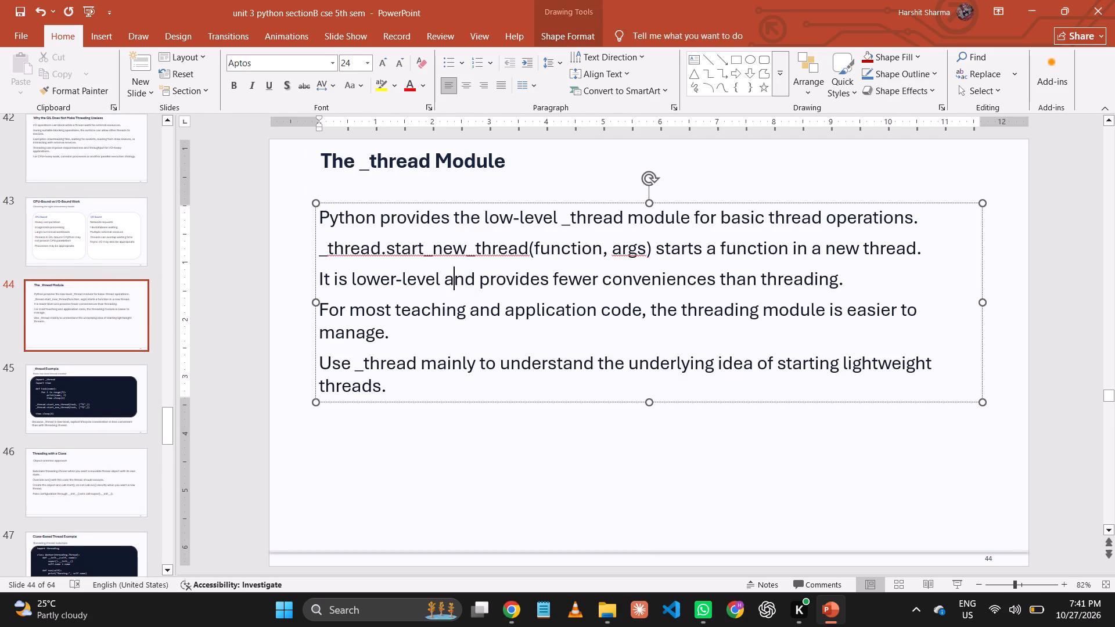
pyautogui.click(98, 211)
pyautogui.scroll(1, 98, 211)
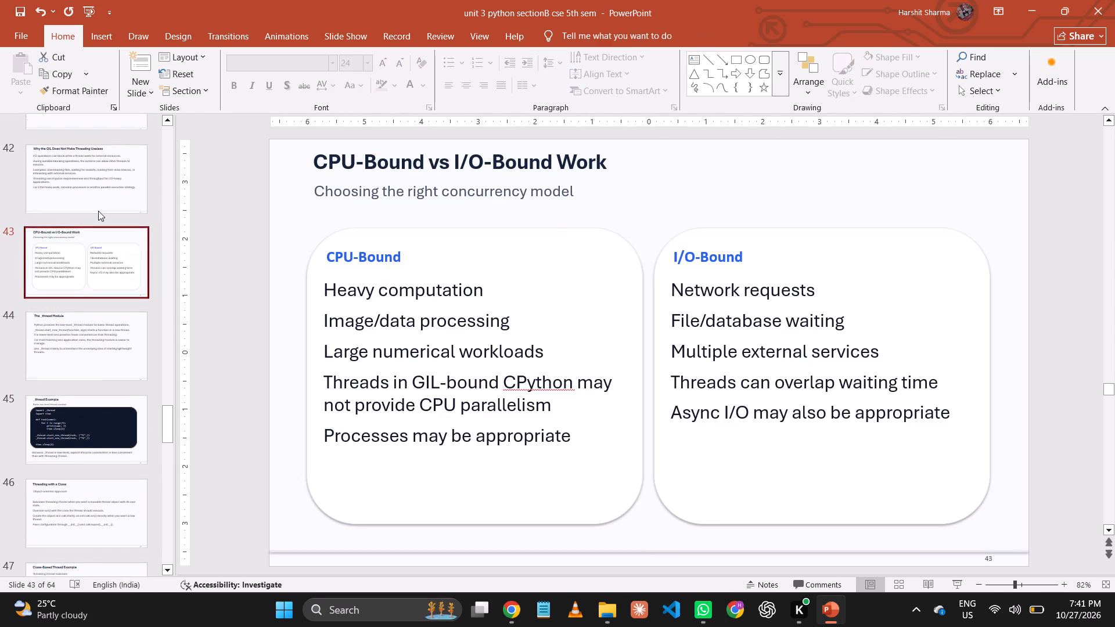
pyautogui.scroll(2, 98, 211)
pyautogui.click(104, 267)
pyautogui.click(105, 230)
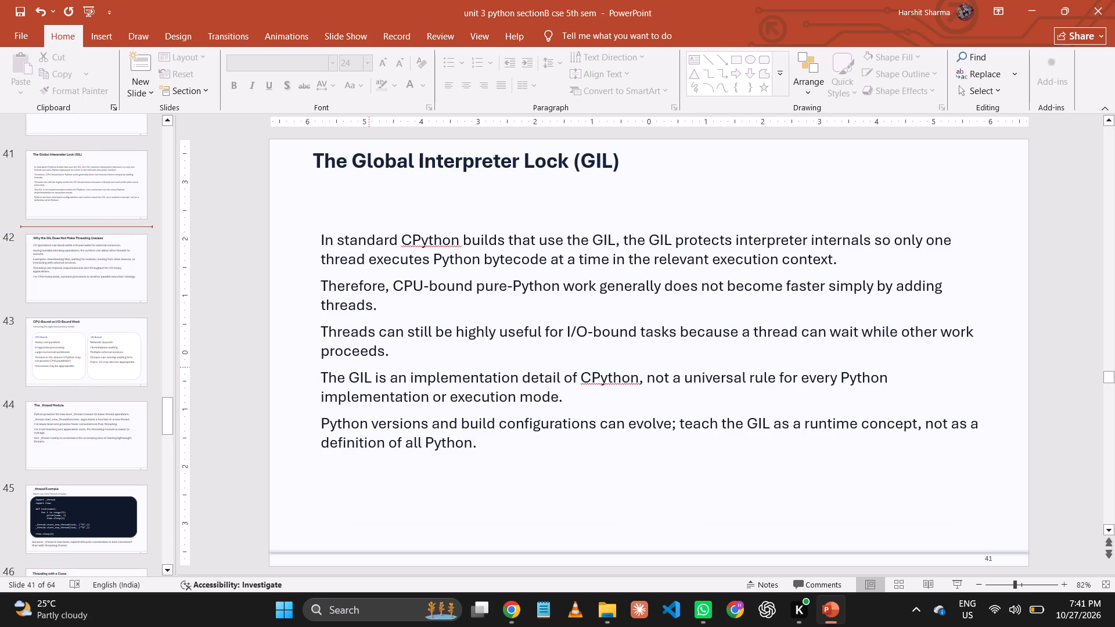
# Reduce all the body text on slide 42, Why the GIL Does Not Make Threading Useless, to 20 pt and try extending its box downward.
pyautogui.click(101, 295)
pyautogui.click(413, 338)
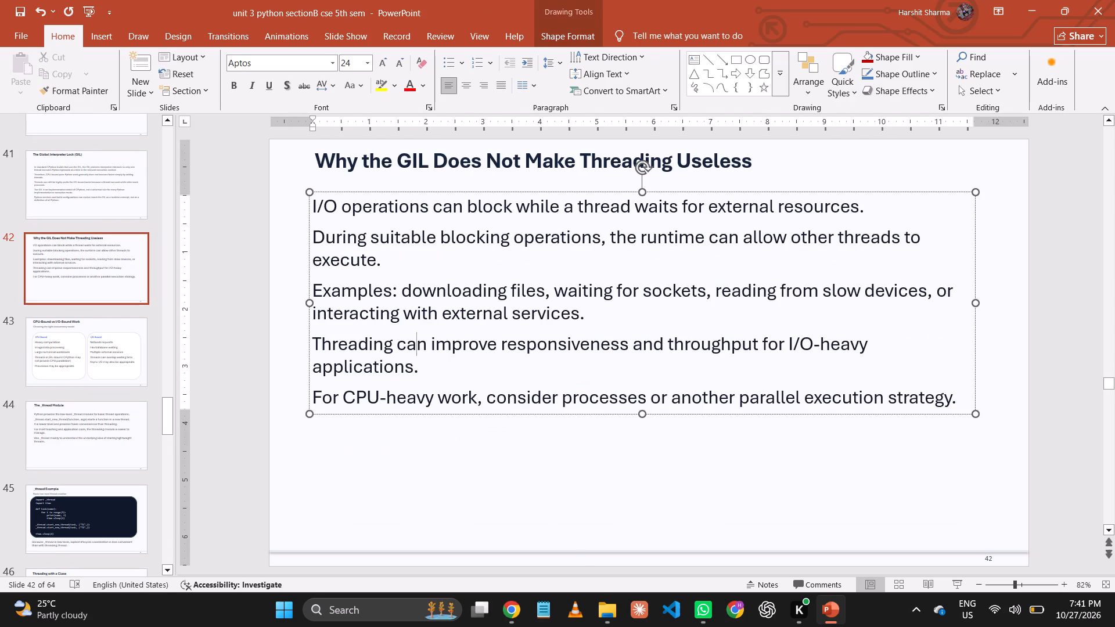
pyautogui.hotkey('ctrl', 'a')
pyautogui.click(394, 68)
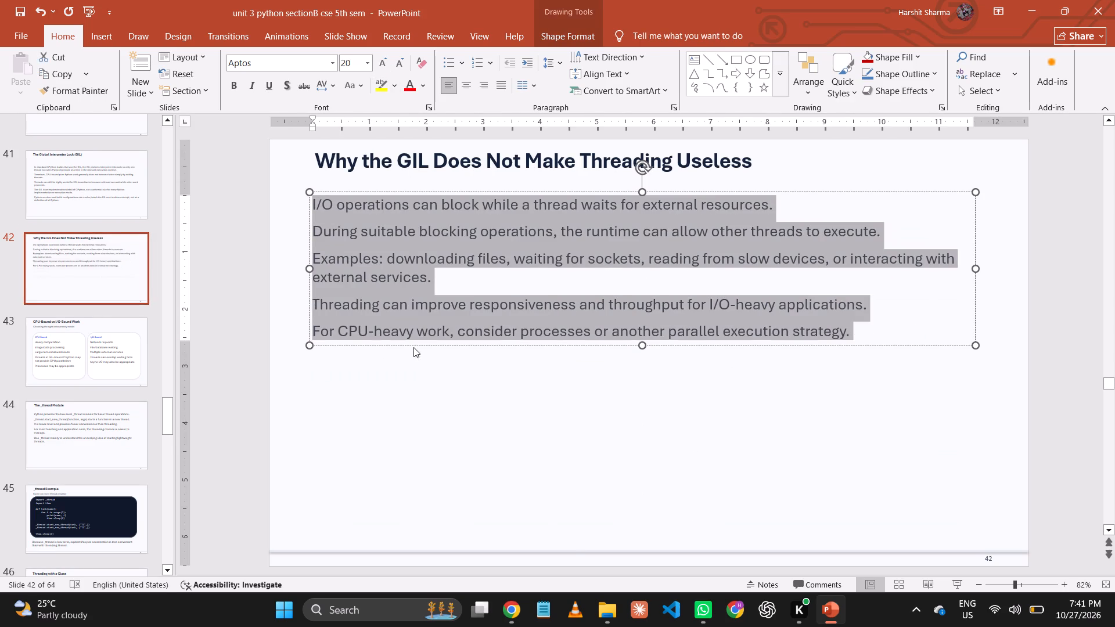
pyautogui.moveTo(643, 349); pyautogui.dragTo(642, 434)
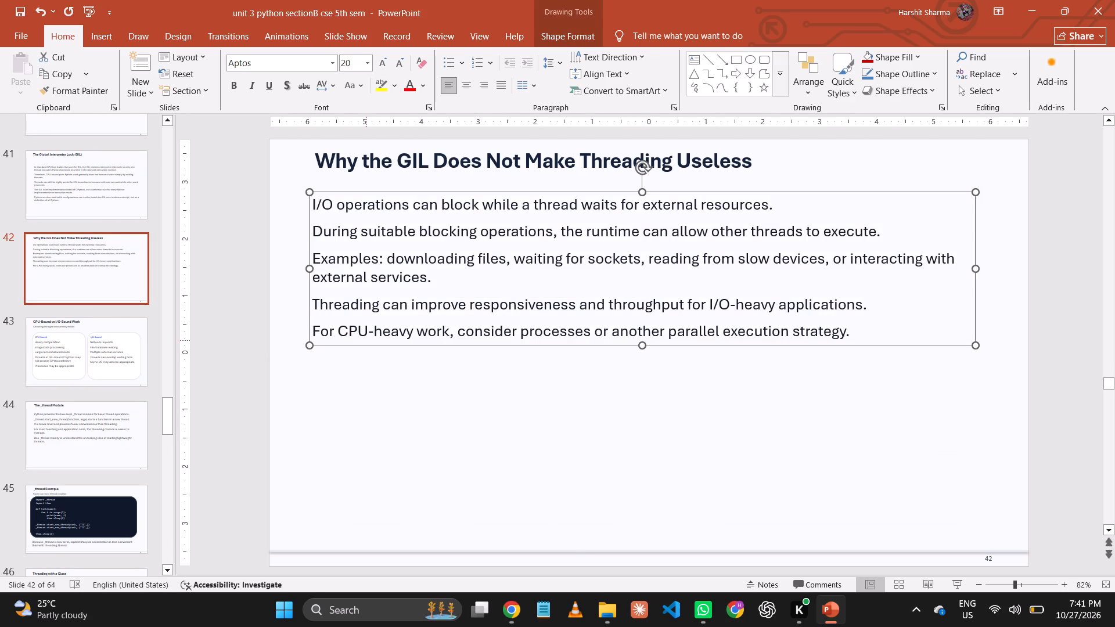
# Enlarge all the body text on slide 42, Why the GIL Does Not Make Threading Useless, by one size increment and save.
pyautogui.click(370, 320)
pyautogui.hotkey('ctrl', 'a')
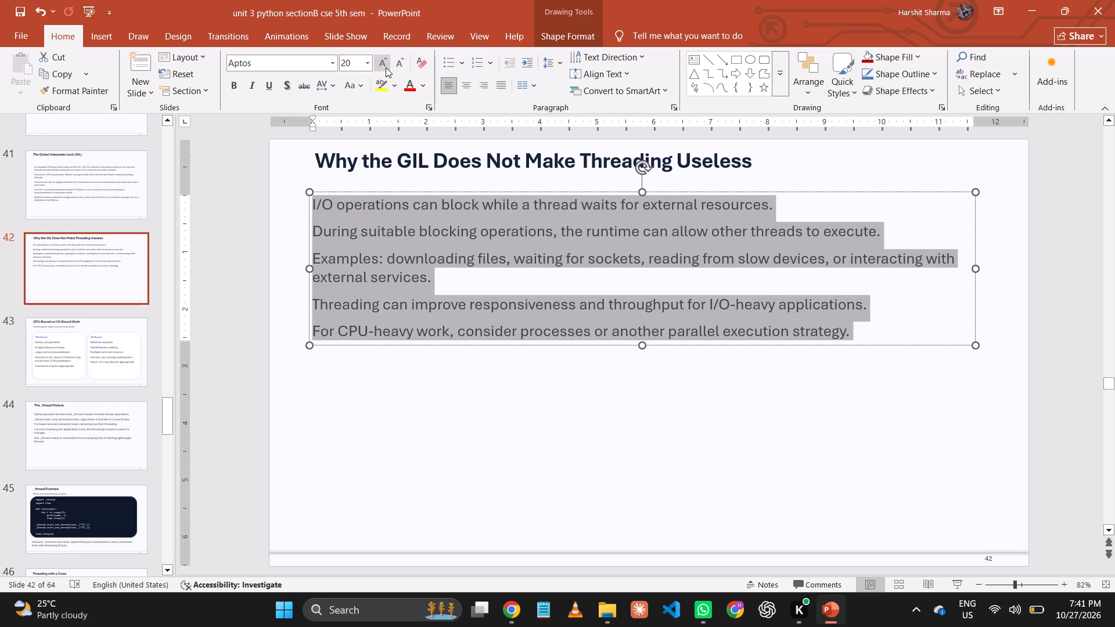
pyautogui.click(386, 67)
pyautogui.click(412, 506)
pyautogui.hotkey('ctrl', 'a')
pyautogui.hotkey('ctrl', 's')
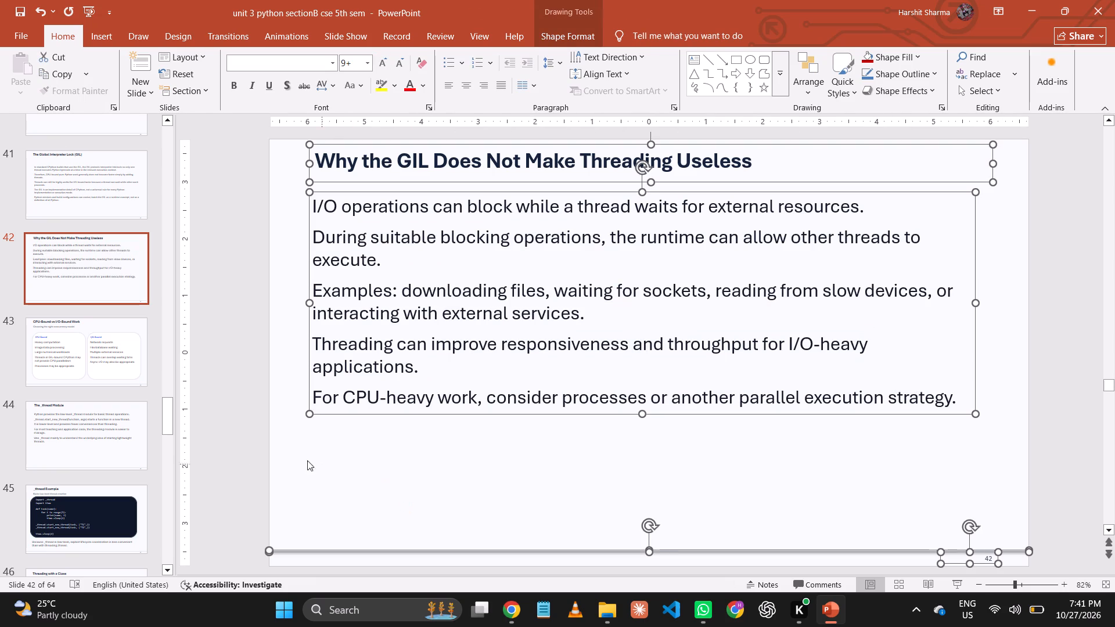
# Delete the red bar across the top of slide 40, Deadlock, and save the presentation.
pyautogui.click(69, 199)
pyautogui.scroll(4, 69, 199)
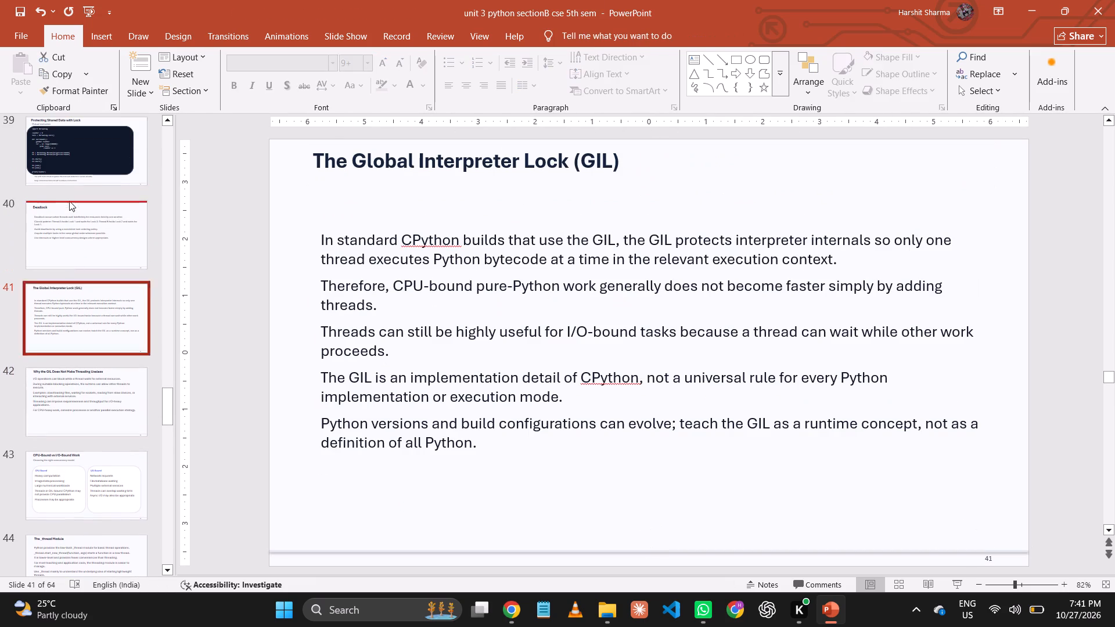
pyautogui.click(80, 290)
pyautogui.click(445, 142)
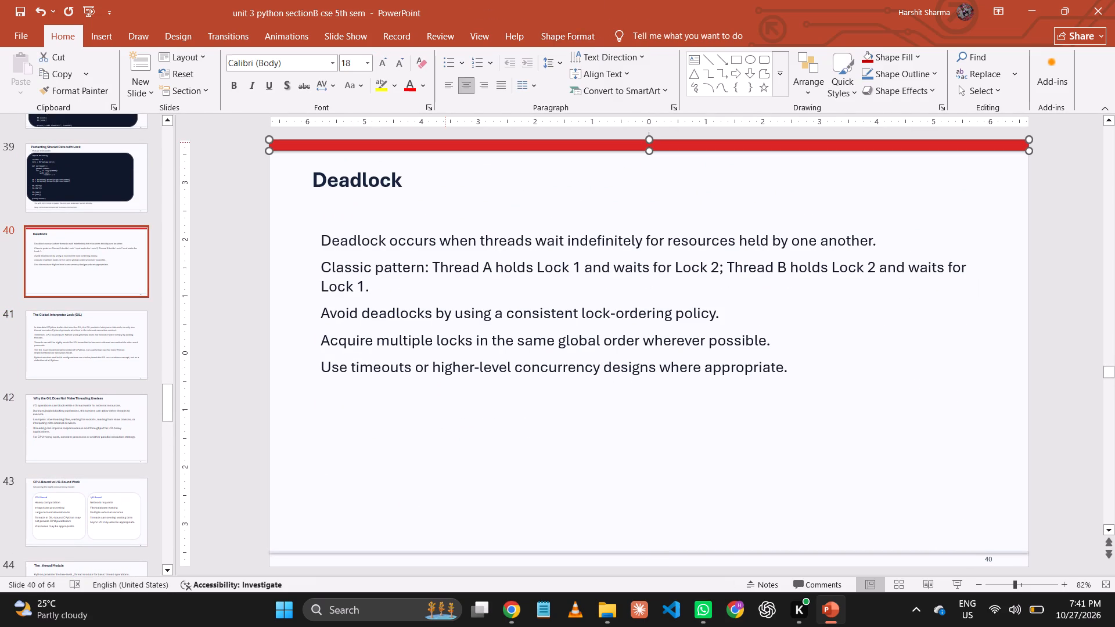
pyautogui.press('Delete')
pyautogui.hotkey('ctrl', 's')
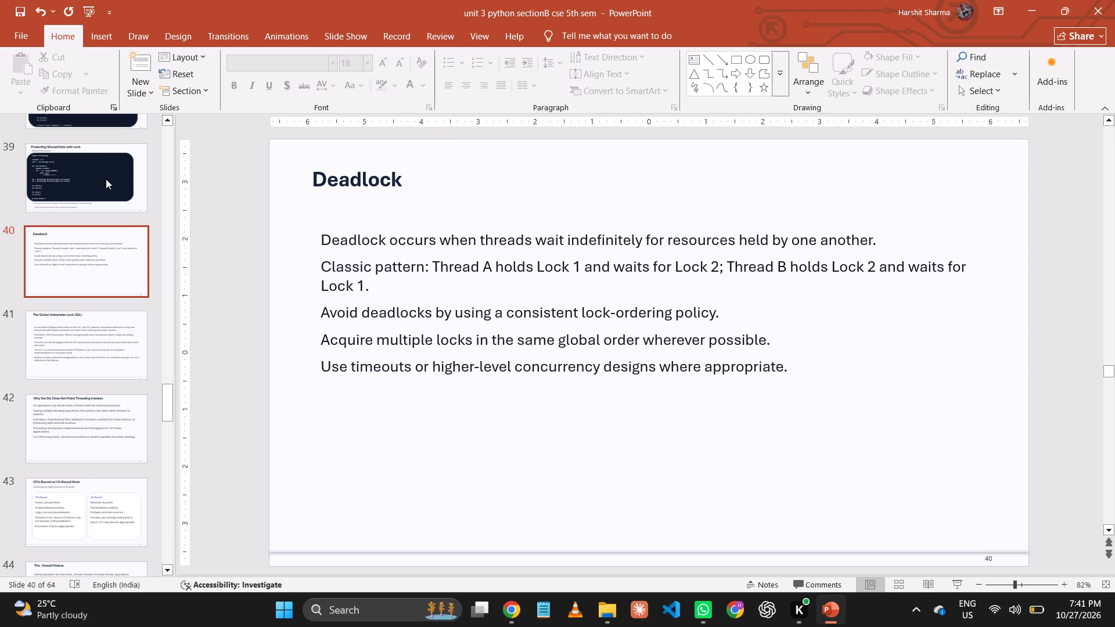
# Delete the red top bar from slide 37, The Need for Synchronization, and save the presentation.
pyautogui.click(62, 183)
pyautogui.scroll(4, 62, 182)
pyautogui.click(75, 245)
pyautogui.click(87, 190)
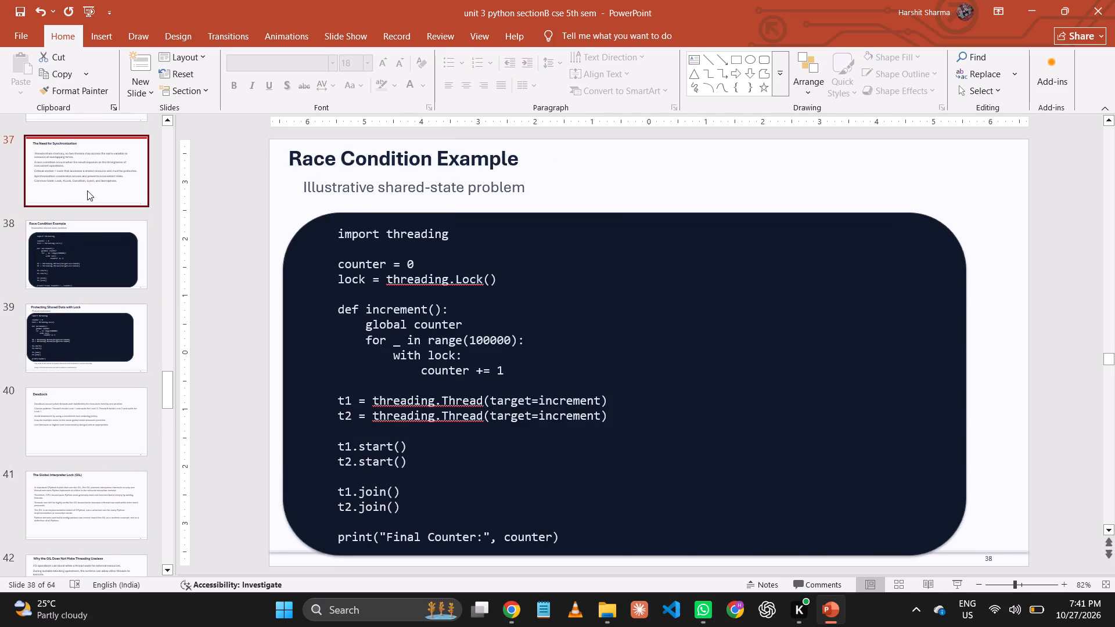
pyautogui.click(657, 143)
pyautogui.press('Delete')
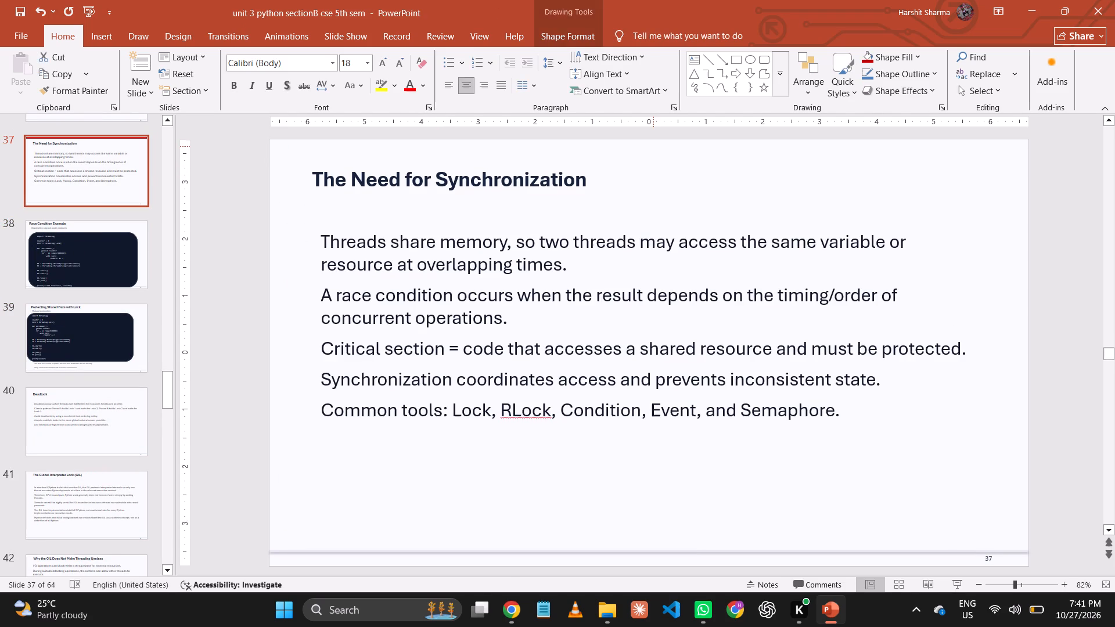
pyautogui.hotkey('ctrl', 's')
# Delete the orange top bar from slide 36, Daemon vs Non-Daemon Threads, and save the presentation.
pyautogui.scroll(5, 123, 323)
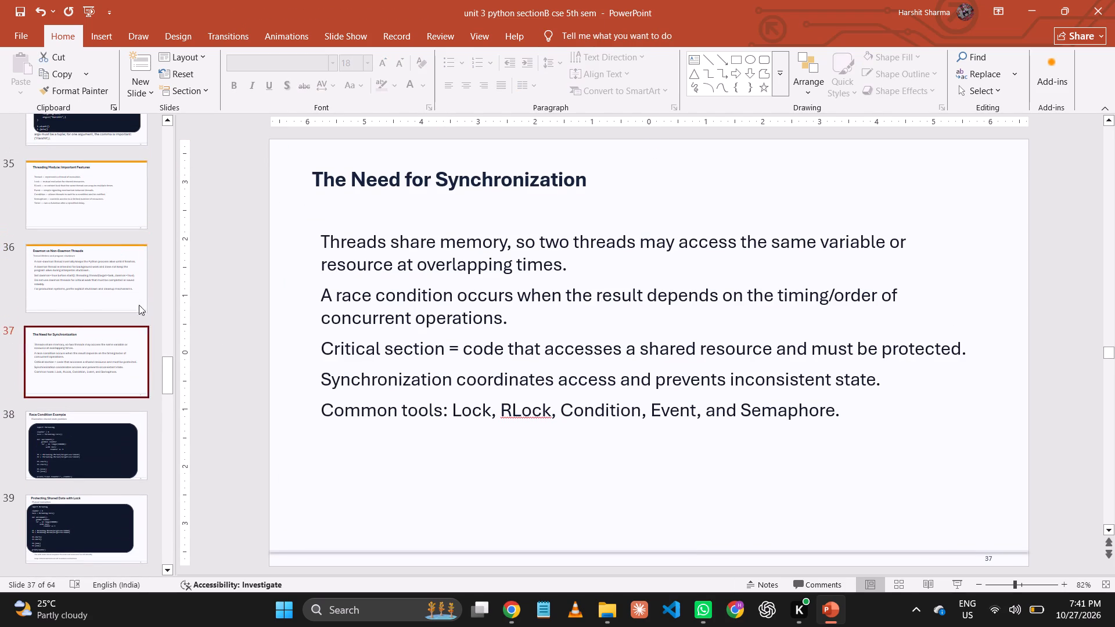
pyautogui.click(129, 288)
pyautogui.click(560, 150)
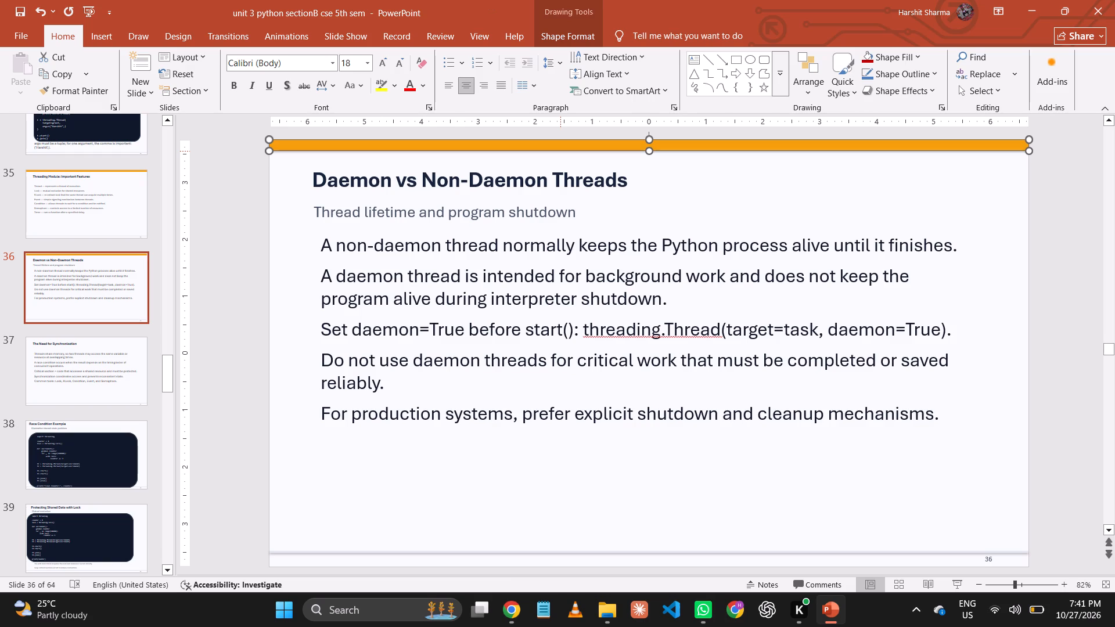
pyautogui.press('Delete')
pyautogui.hotkey('ctrl', 's')
# Delete the orange top bar from slide 35, Threading Module: Important Features, and save the presentation.
pyautogui.scroll(3, 0, 251)
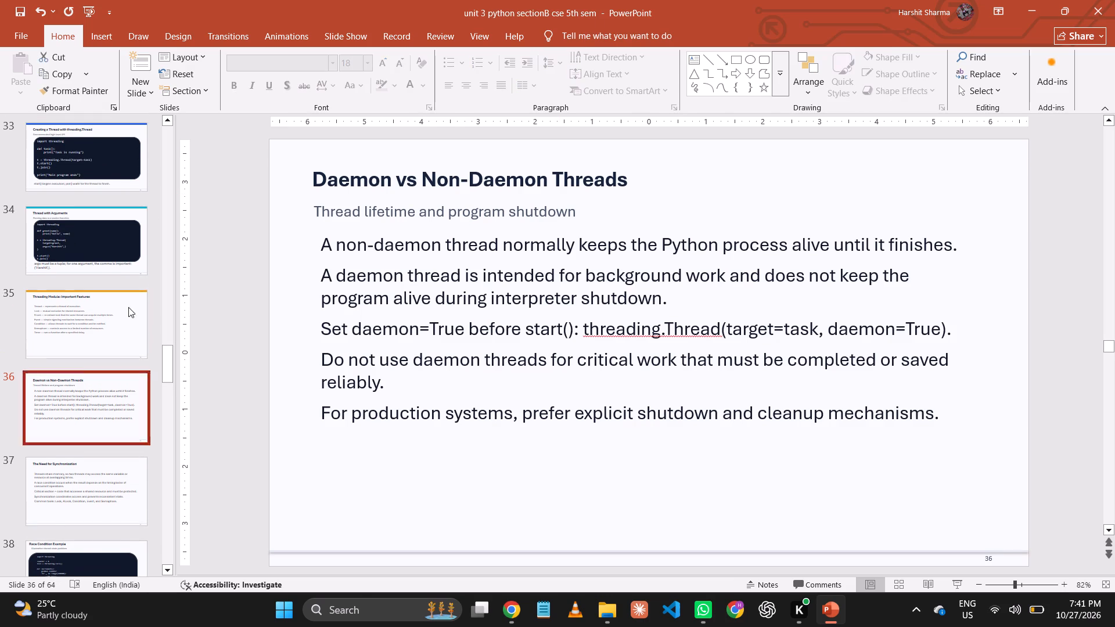
pyautogui.click(133, 321)
pyautogui.click(490, 150)
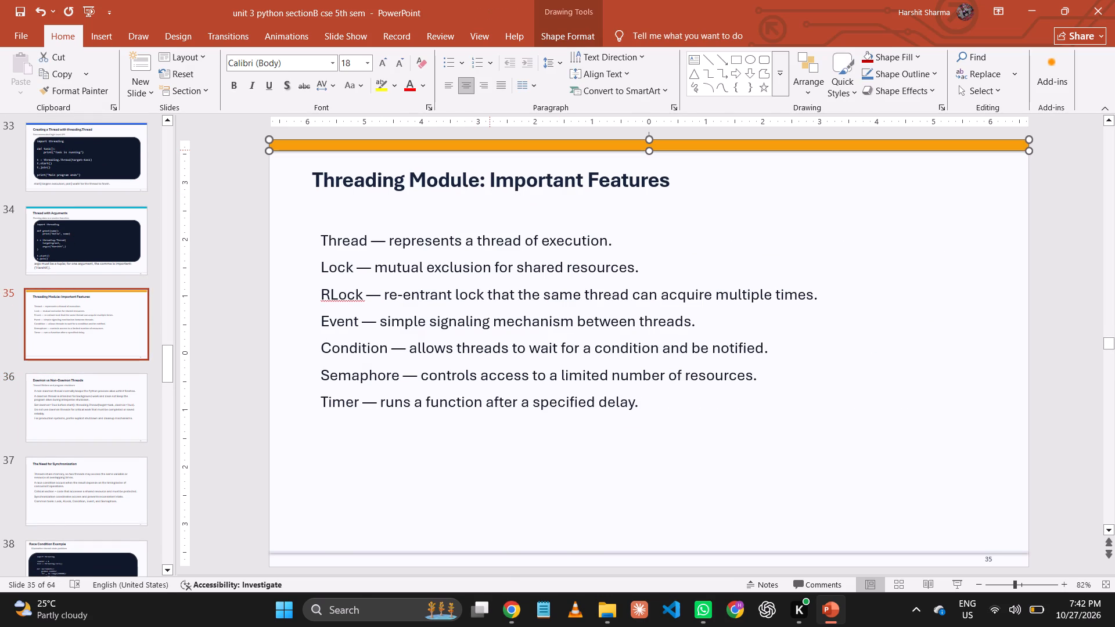
pyautogui.press('Delete')
pyautogui.hotkey('ctrl', 's')
# Return to the start of the presentation, delete the blue top bar from slide 2, Module Learning Outcomes, and save.
pyautogui.scroll(5, 69, 252)
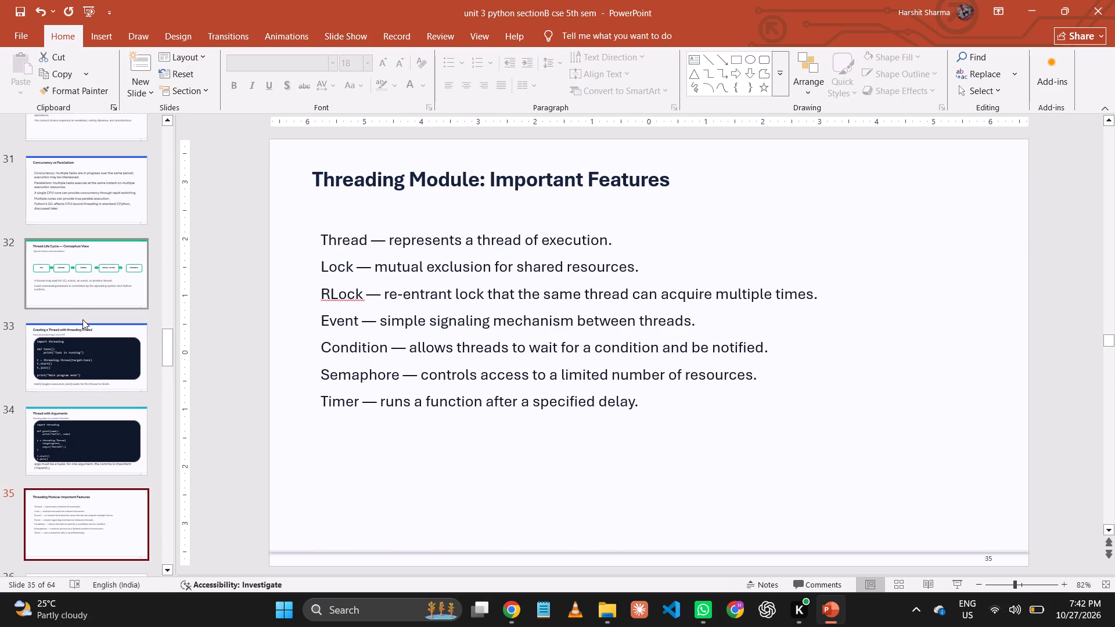
pyautogui.click(83, 330)
pyautogui.scroll(20, 75, 296)
pyautogui.scroll(3, 75, 296)
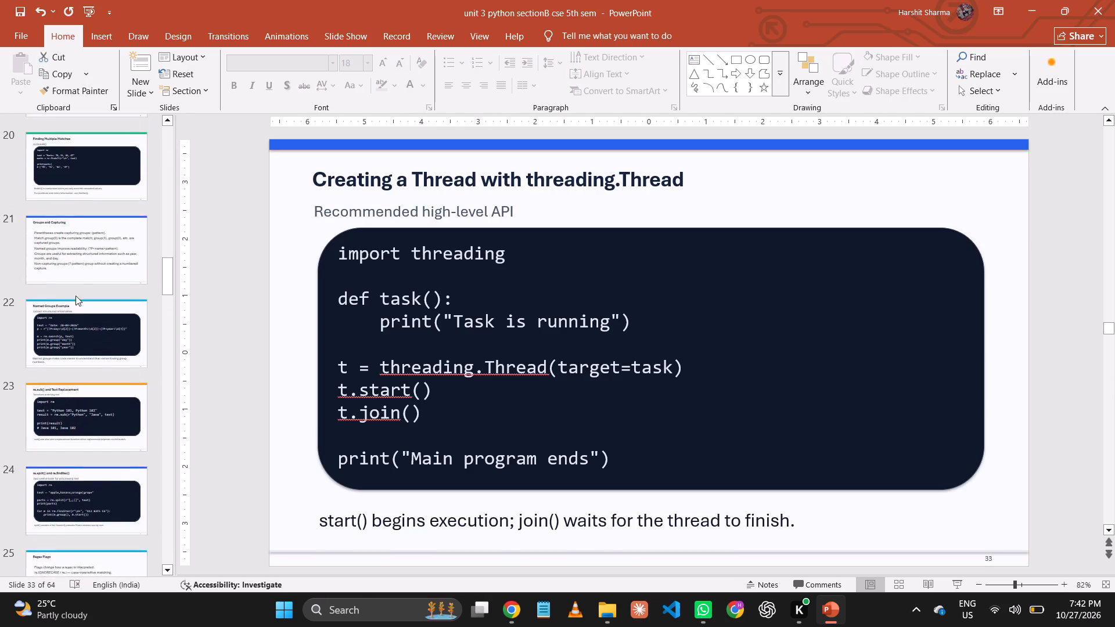
pyautogui.scroll(13, 88, 273)
pyautogui.scroll(20, 85, 275)
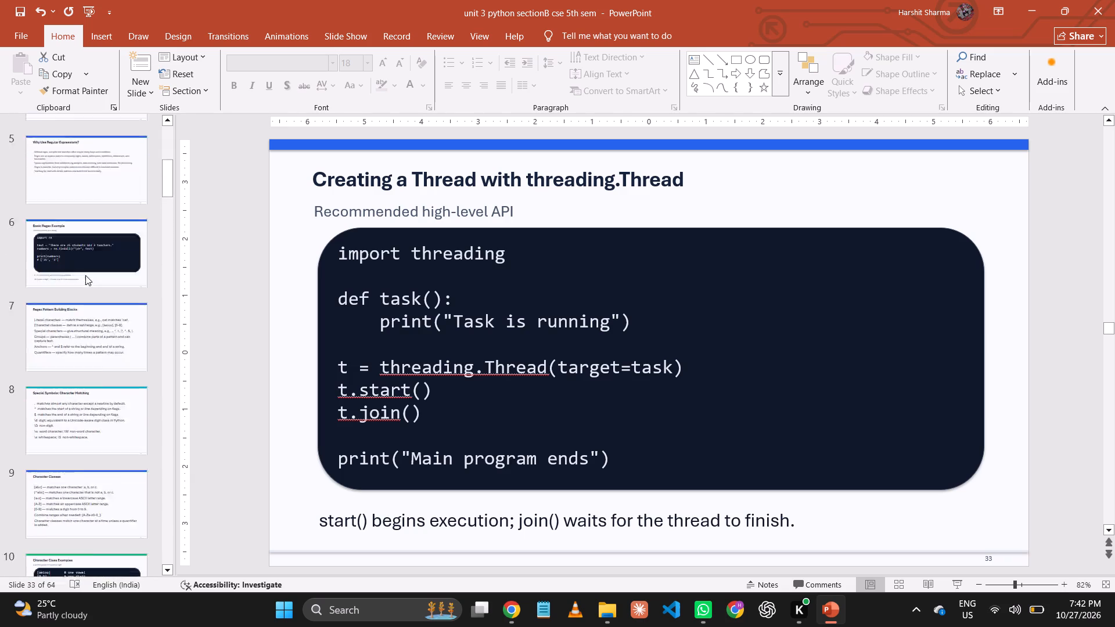
pyautogui.scroll(18, 85, 275)
pyautogui.click(115, 182)
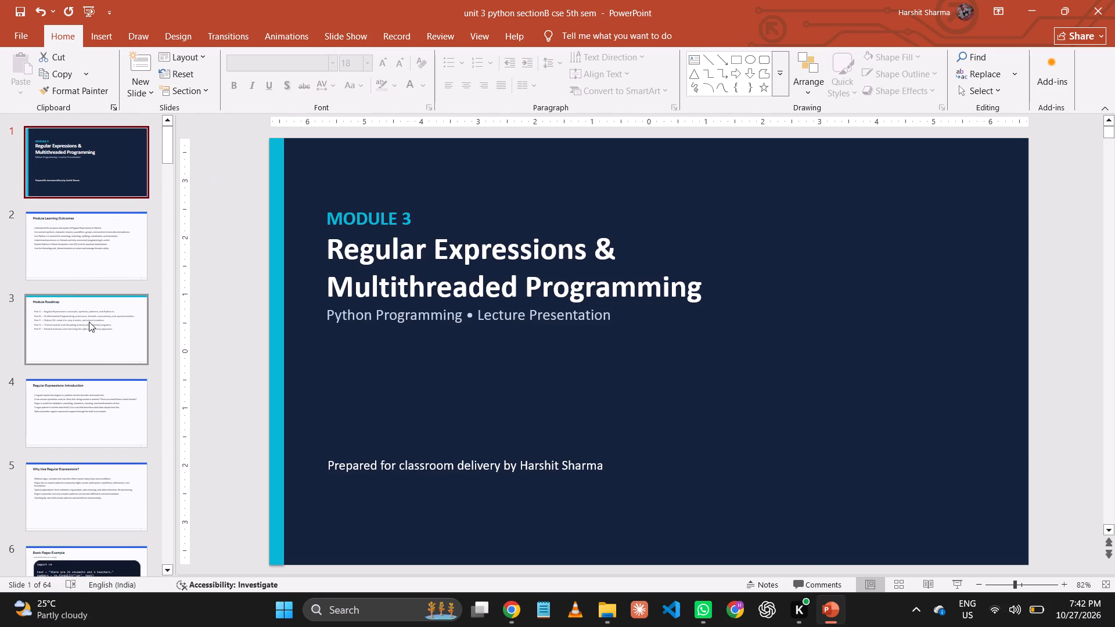
pyautogui.click(75, 289)
pyautogui.click(466, 149)
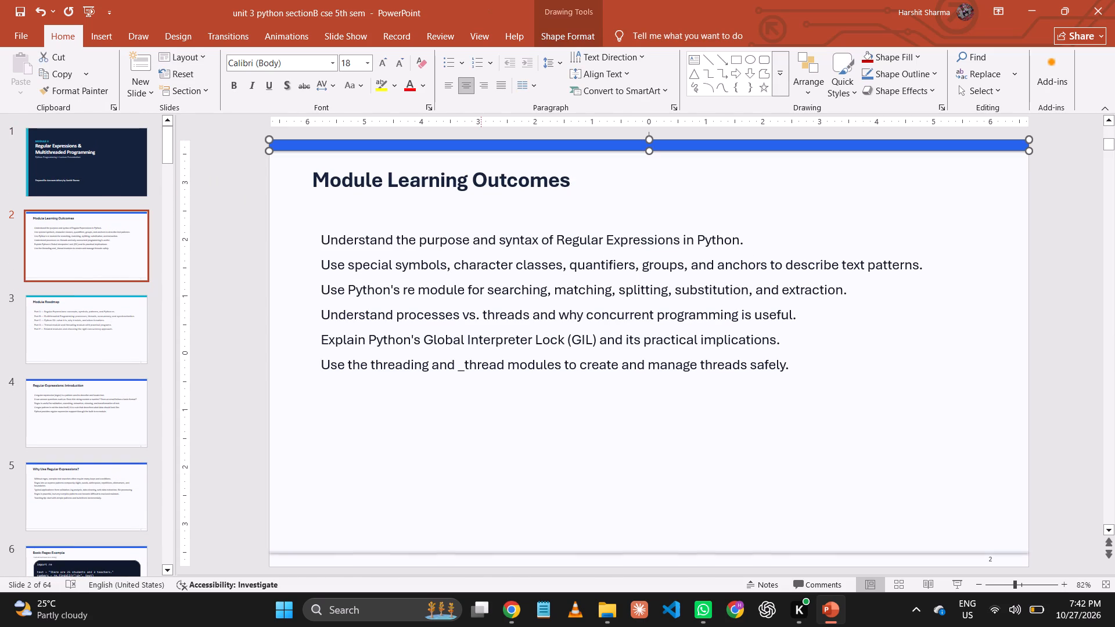
pyautogui.press('Delete')
pyautogui.hotkey('ctrl', 's')
# Delete the top bars from slides 3, Module Roadmap, and 4, Regular Expressions: Introduction, saving after each.
pyautogui.click(31, 319)
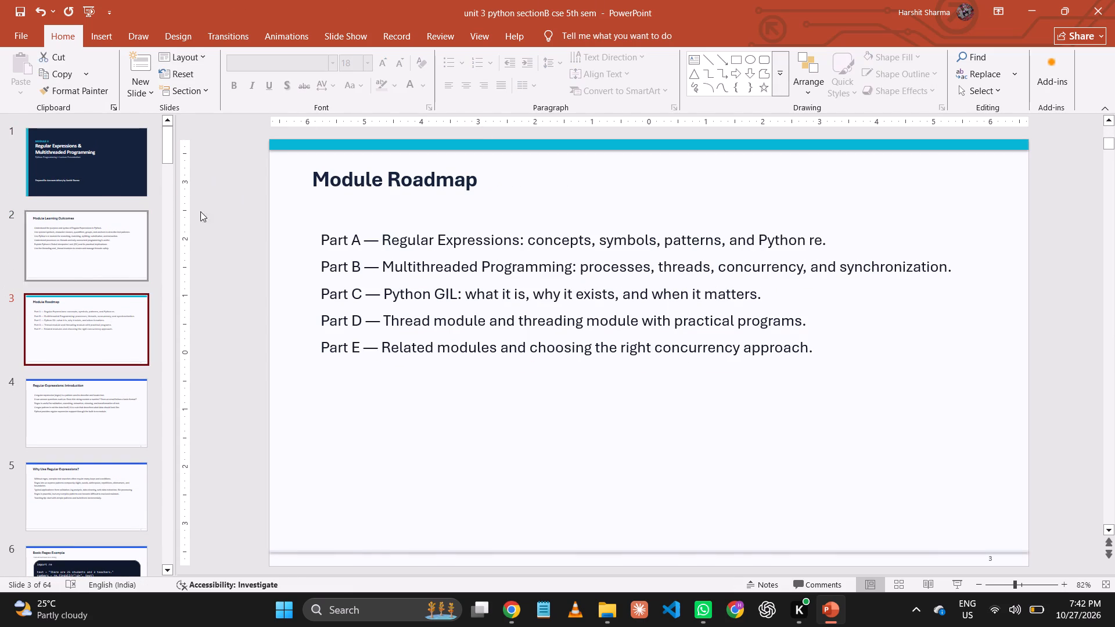
pyautogui.click(368, 143)
pyautogui.press('Delete')
pyautogui.hotkey('ctrl', 's')
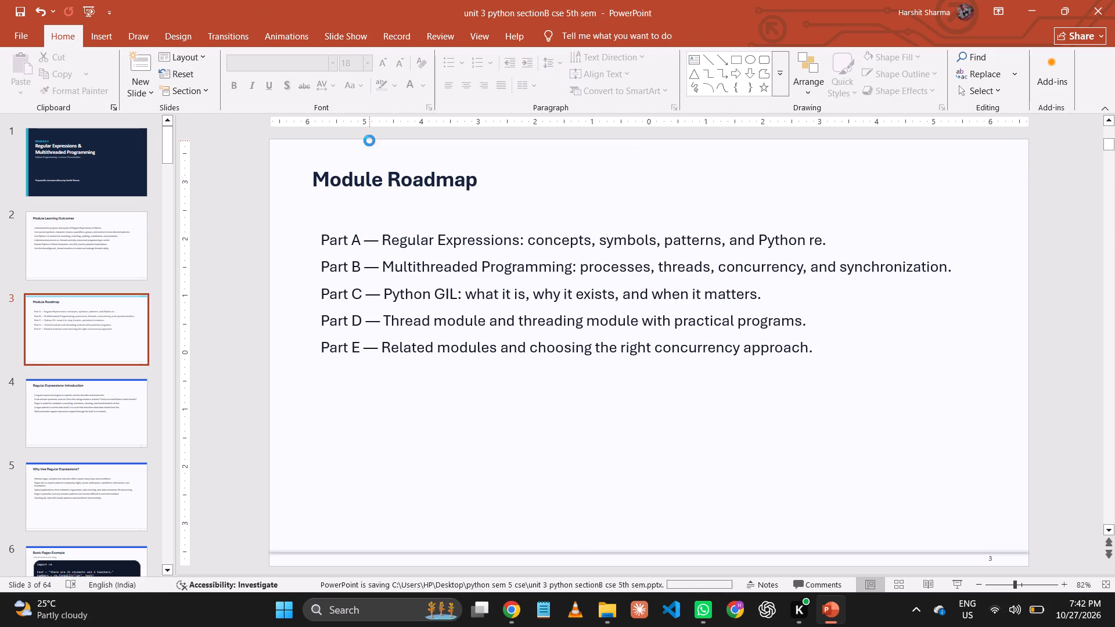
pyautogui.click(94, 420)
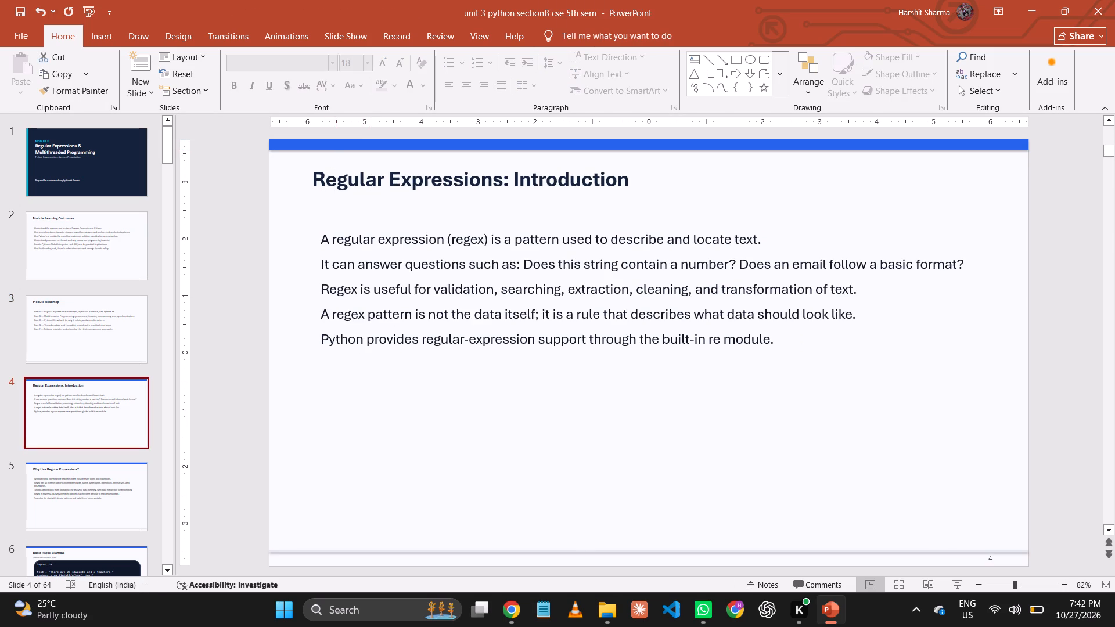
pyautogui.click(337, 146)
pyautogui.press('Delete')
pyautogui.hotkey('ctrl', 's')
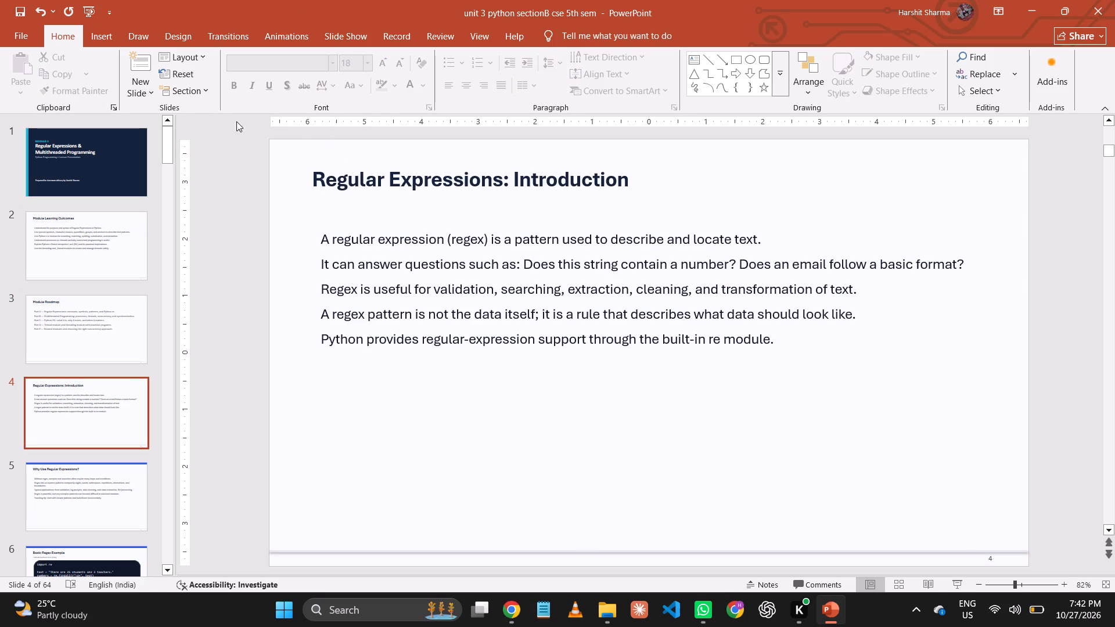
# Delete the blue top bar from slide 5, Why Use Regular Expressions?, and save the presentation.
pyautogui.click(113, 456)
pyautogui.moveTo(67, 513); pyautogui.dragTo(69, 507)
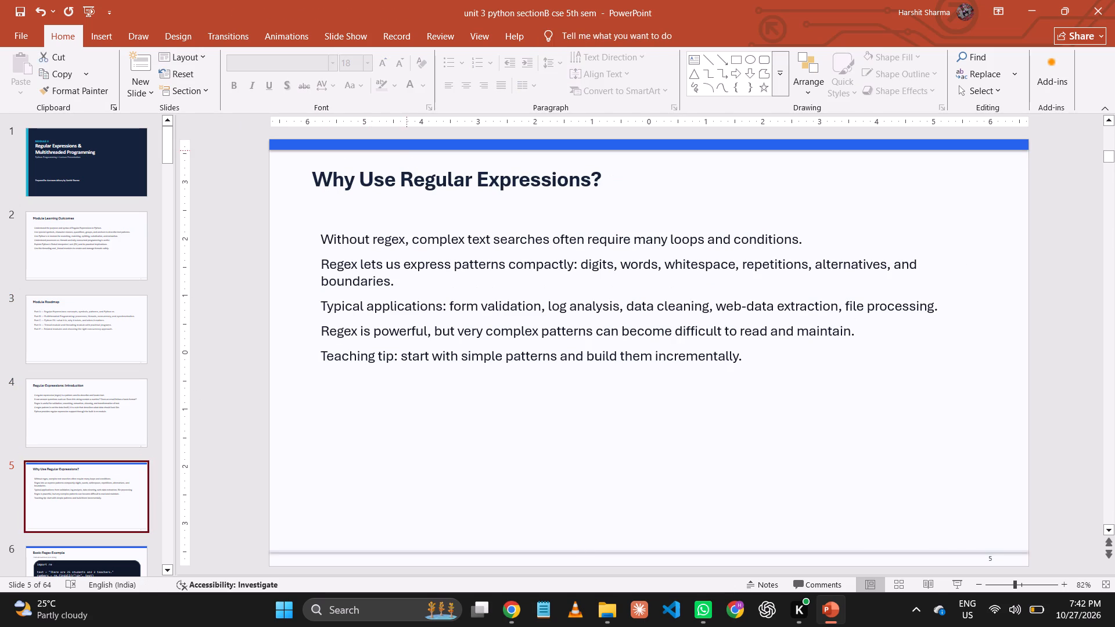
pyautogui.click(412, 145)
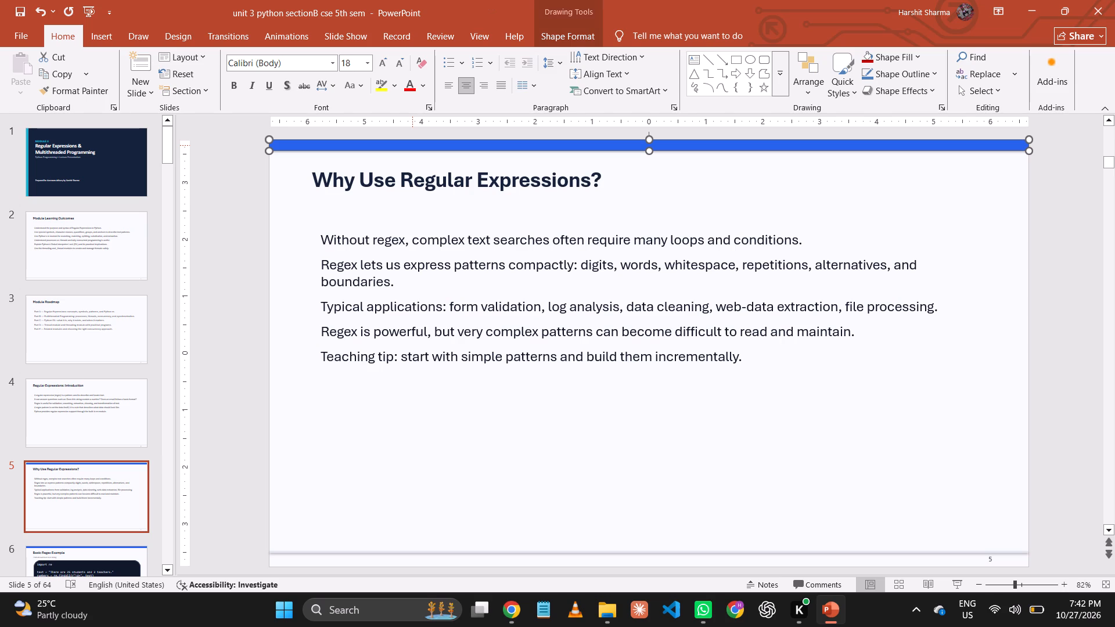
pyautogui.press('Delete')
pyautogui.hotkey('ctrl', 's')
# Delete the blue top bar from slide 6, Basic Regex Example, and save the presentation.
pyautogui.scroll(-4, 134, 336)
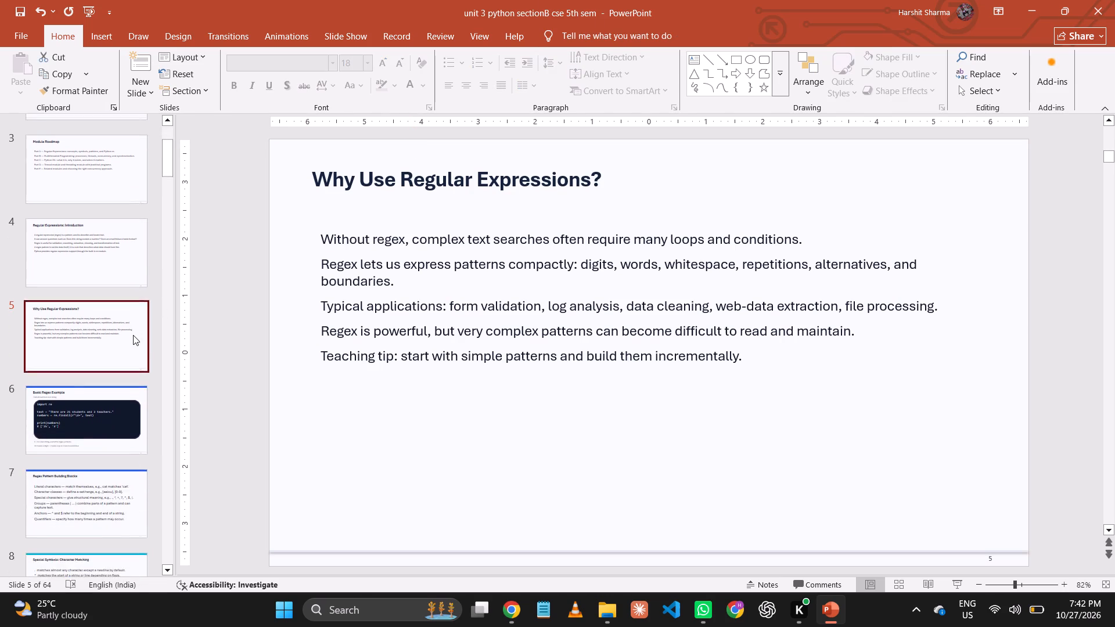
pyautogui.scroll(-3, 133, 335)
pyautogui.click(129, 315)
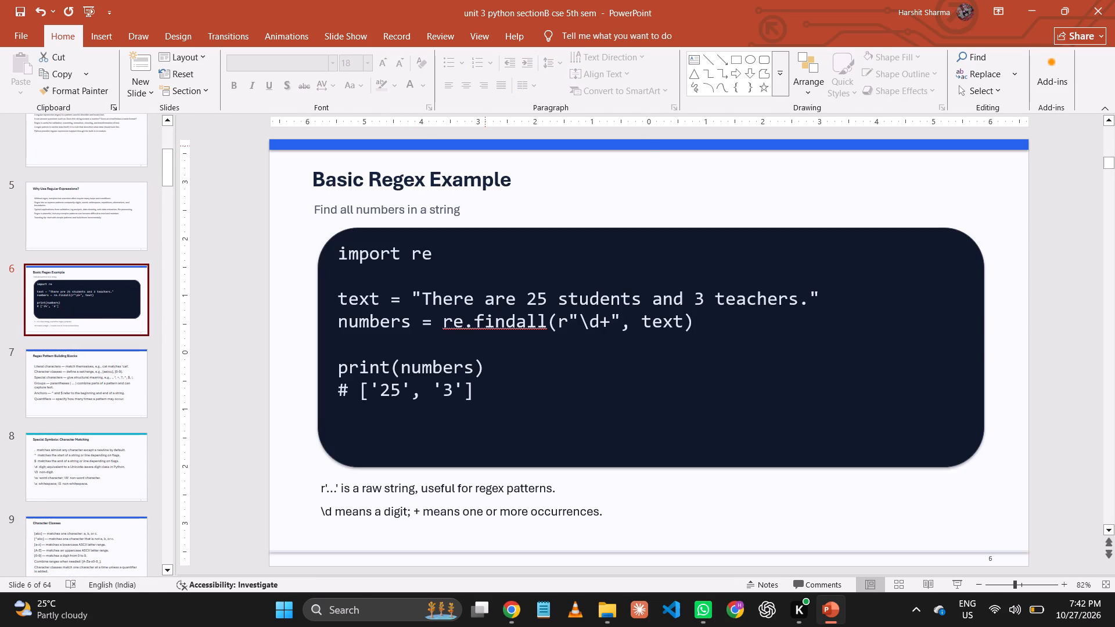
pyautogui.click(485, 146)
pyautogui.press('BackSpace')
pyautogui.hotkey('ctrl', 's')
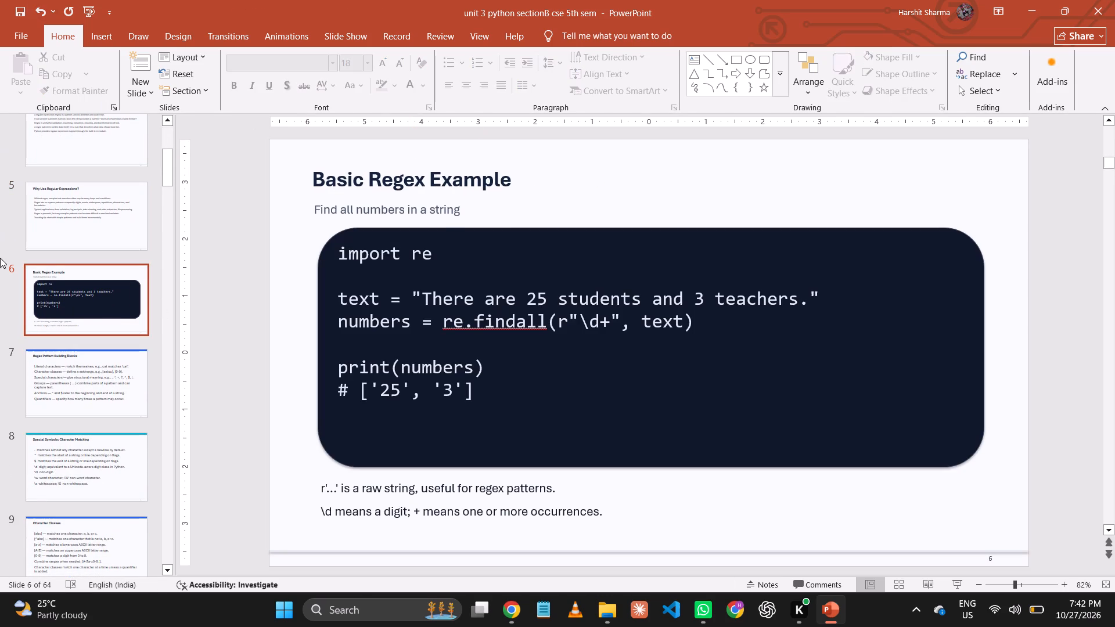
# Delete the top bars from slides 7, Regex Pattern Building Blocks, and 8, Special Symbols: Character Matching, saving after each.
pyautogui.click(113, 395)
pyautogui.moveTo(345, 145); pyautogui.dragTo(340, 150)
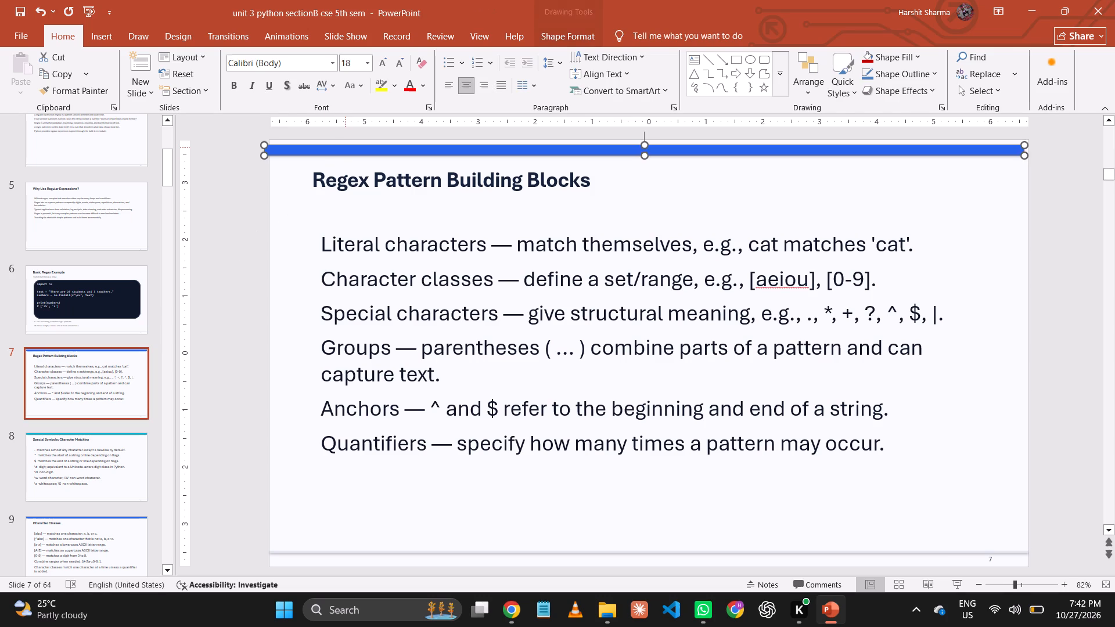
pyautogui.press('Delete')
pyautogui.hotkey('ctrl', 's')
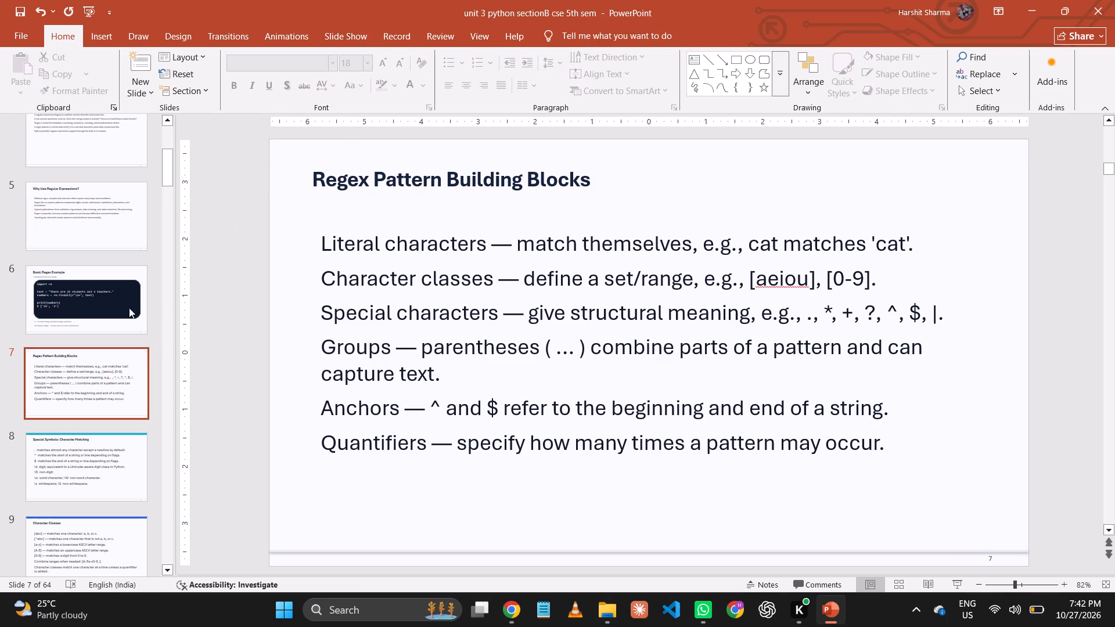
pyautogui.click(45, 473)
pyautogui.click(455, 145)
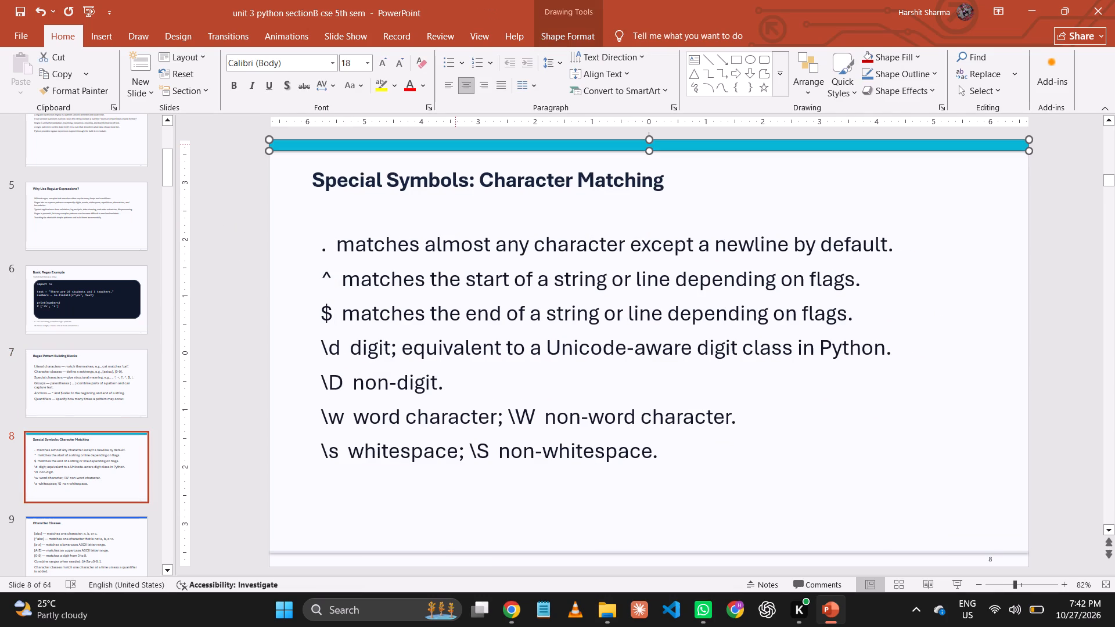
pyautogui.press('Delete')
pyautogui.hotkey('ctrl', 's')
# Delete the top bars from slides 9, Character Classes, and 10, Character Class Examples, saving after each.
pyautogui.scroll(-3, 242, 473)
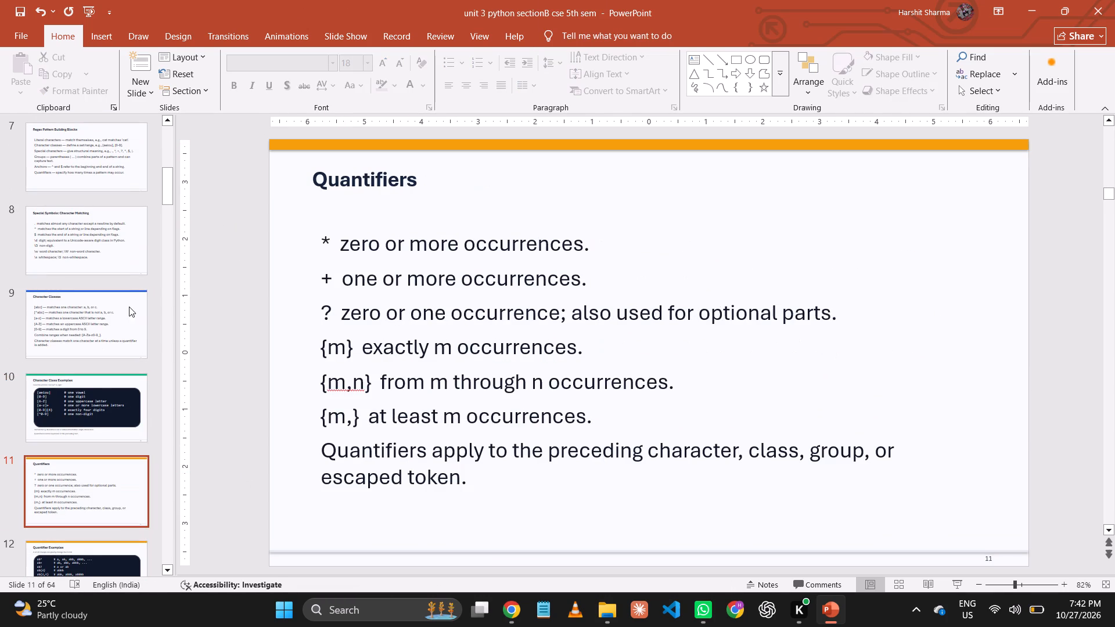
pyautogui.click(129, 307)
pyautogui.click(482, 144)
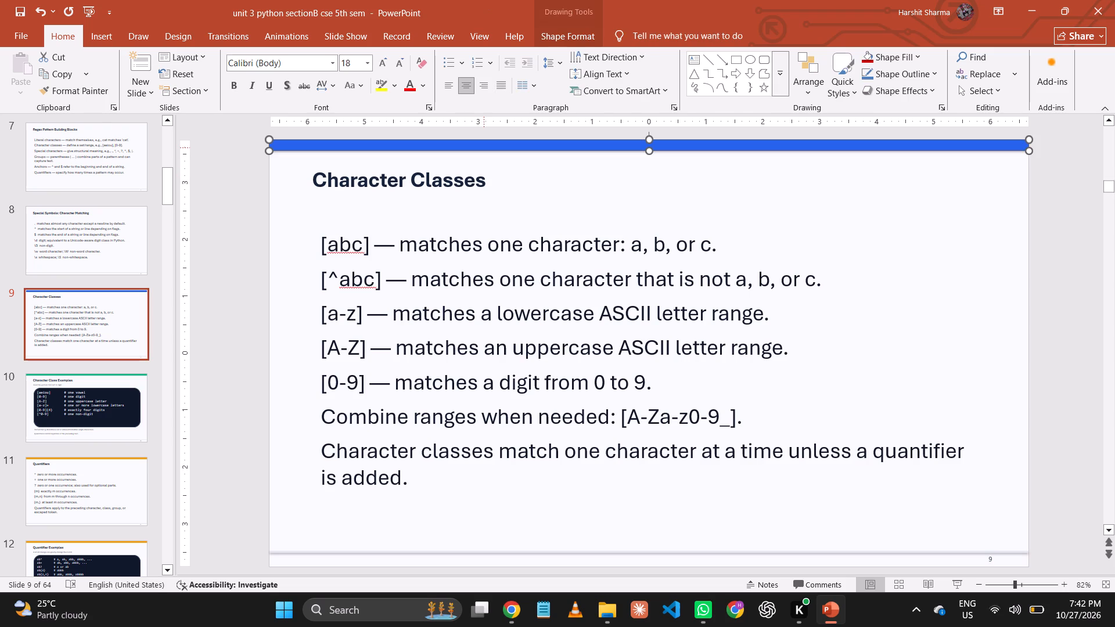
pyautogui.press('Delete')
pyautogui.hotkey('ctrl', 's')
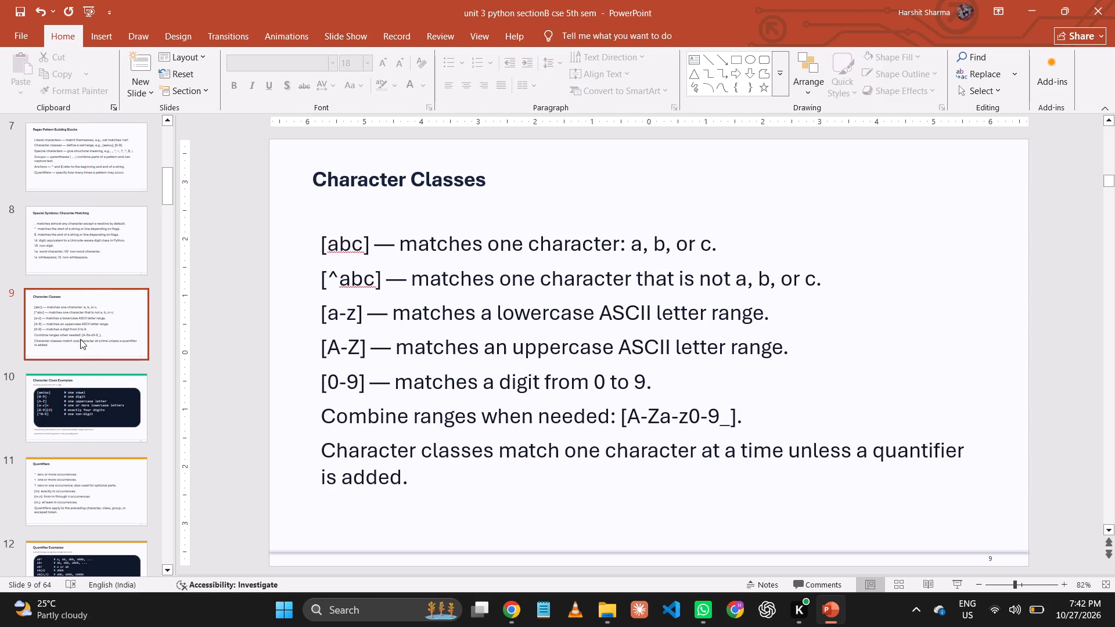
pyautogui.click(87, 379)
pyautogui.click(379, 142)
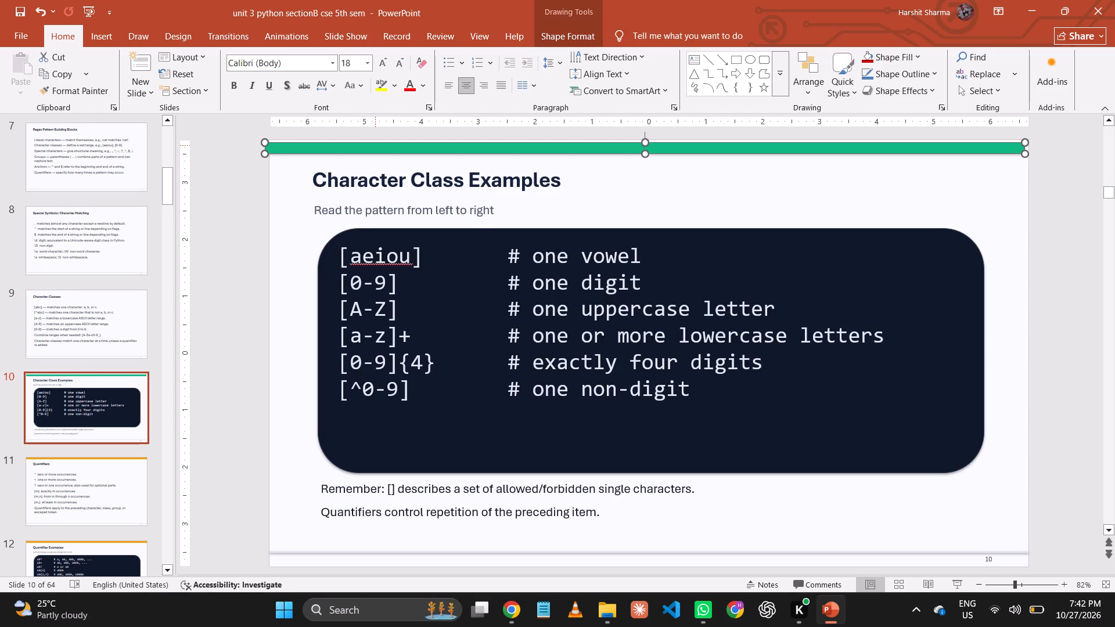
pyautogui.press('Delete')
pyautogui.hotkey('ctrl', 's')
# Delete the orange top bar from slide 11, Quantifiers, and save the presentation.
pyautogui.scroll(-2, 200, 518)
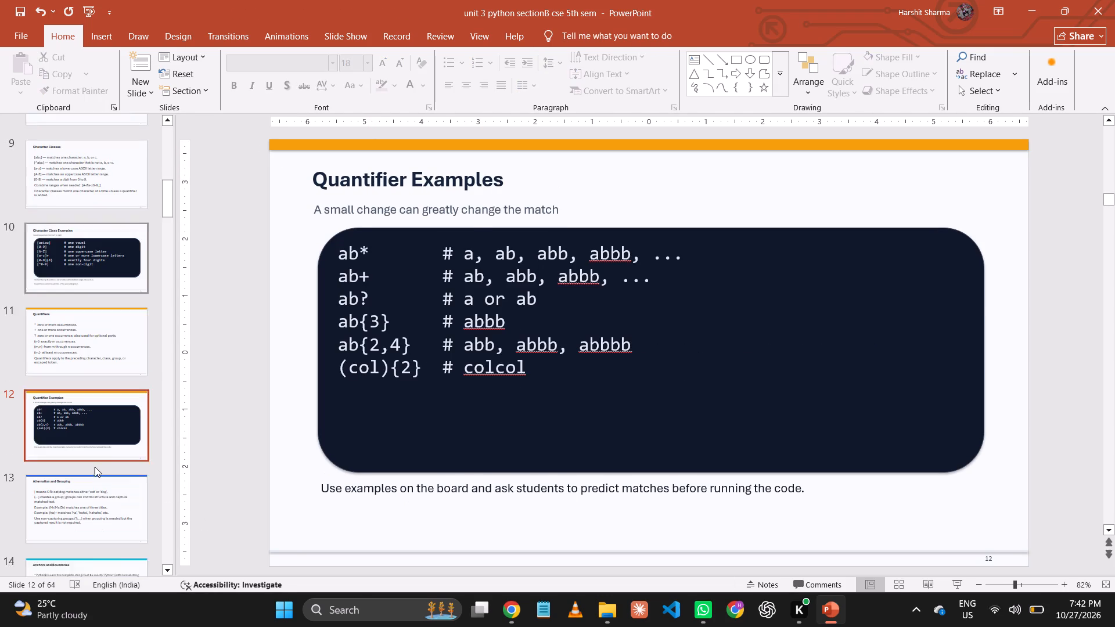
pyautogui.click(47, 293)
pyautogui.click(379, 148)
pyautogui.press('Delete')
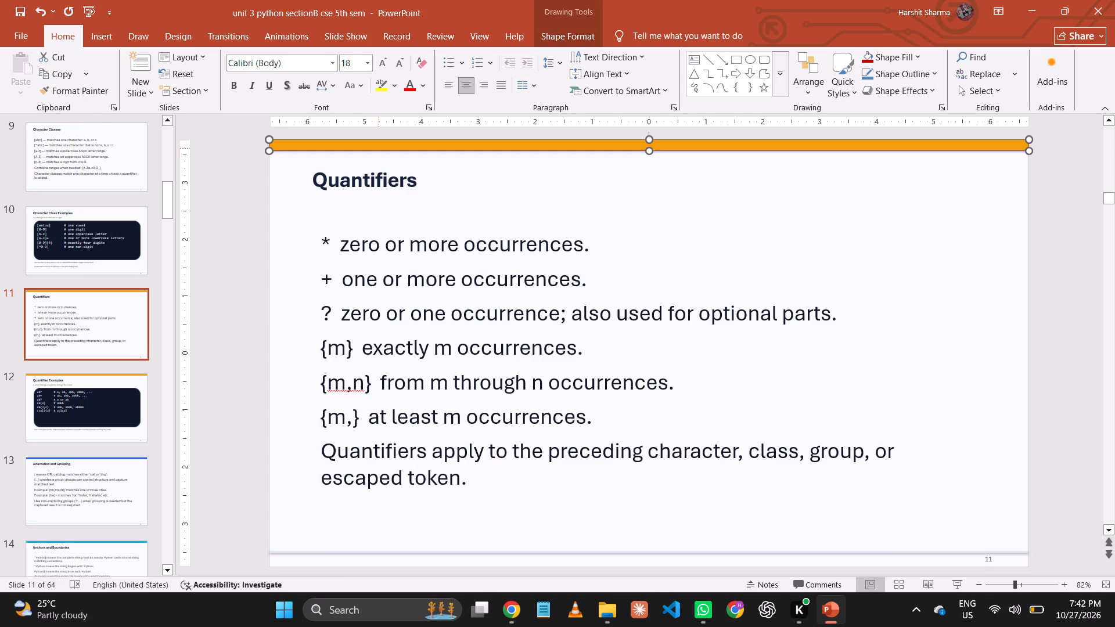
pyautogui.hotkey('ctrl', 's')
# Delete the top bars from slides 12, Quantifier Examples, and 13, Alternation and Grouping, saving after each.
pyautogui.click(60, 410)
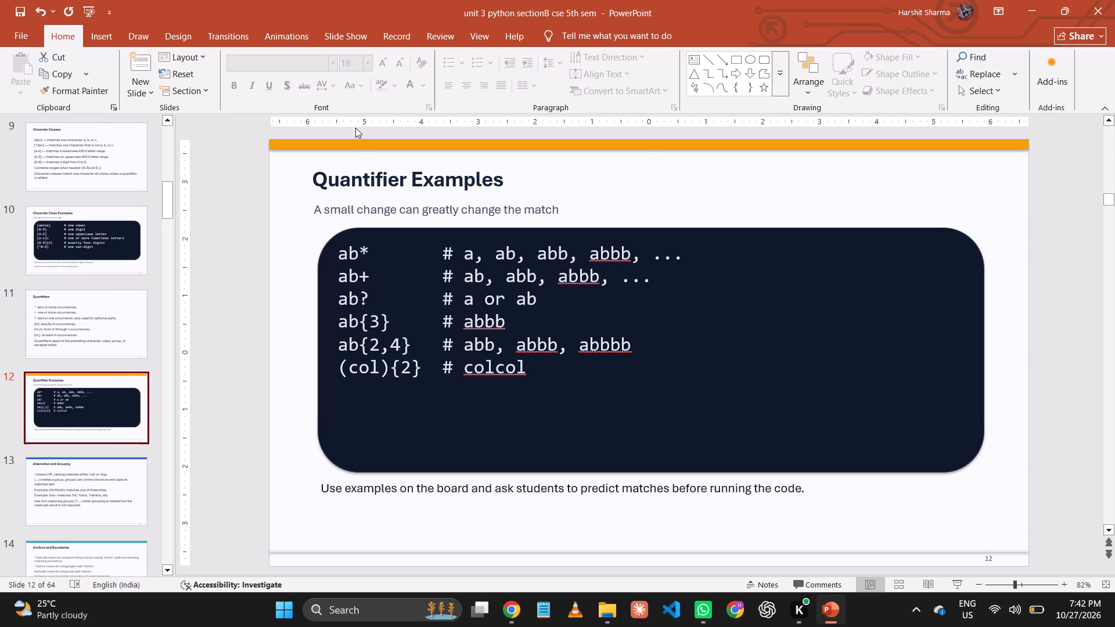
pyautogui.click(366, 139)
pyautogui.press('Delete')
pyautogui.hotkey('ctrl', 's')
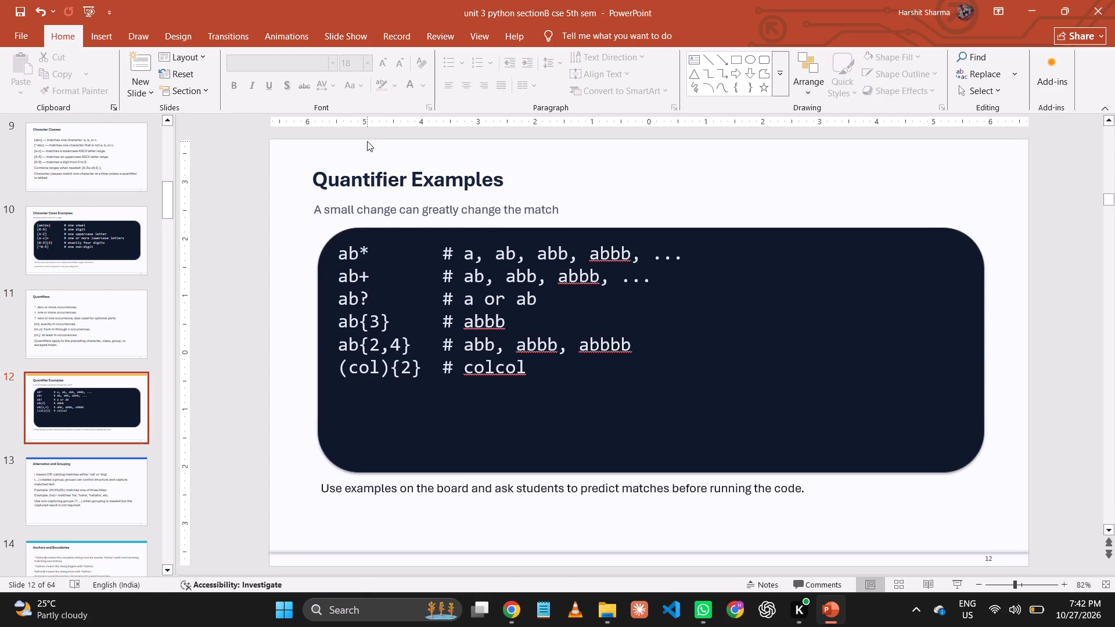
pyautogui.scroll(-2, 30, 414)
pyautogui.click(45, 398)
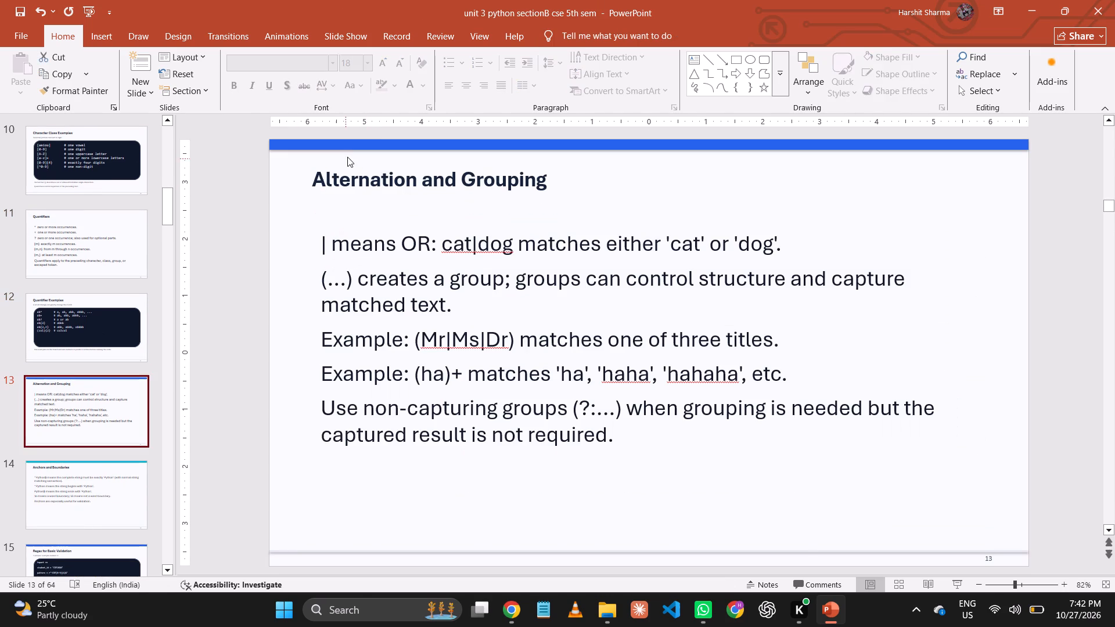
pyautogui.click(357, 143)
pyautogui.press('Delete')
pyautogui.hotkey('ctrl', 's')
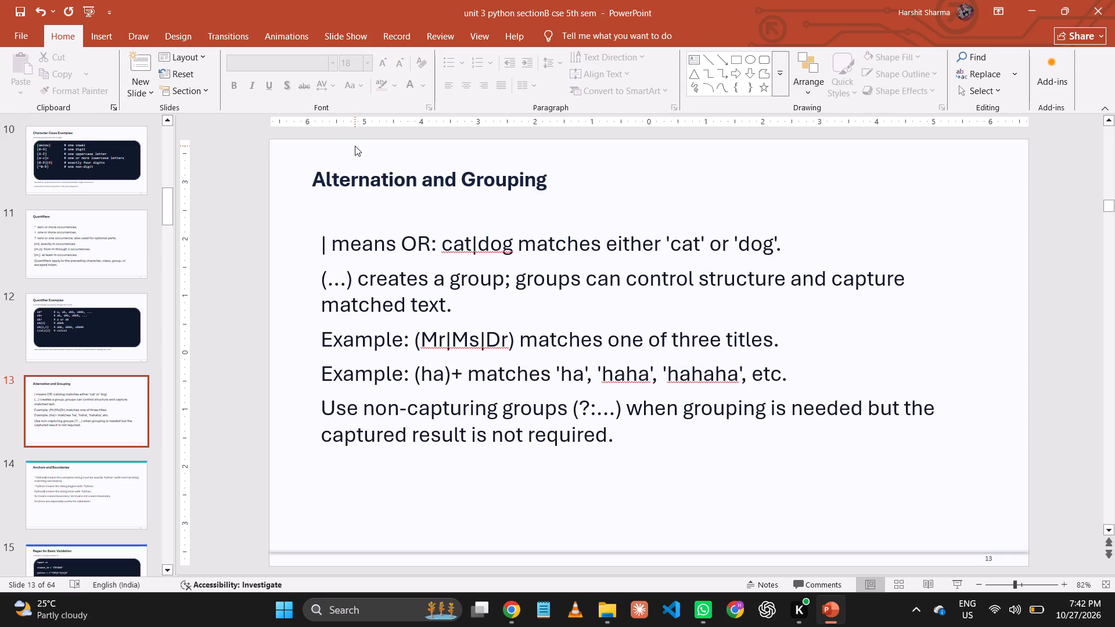
# Delete the top bars from slides 14, Anchors and Boundaries, and 15, Regex for Basic Validation, saving after each.
pyautogui.scroll(-4, 1, 362)
pyautogui.click(63, 332)
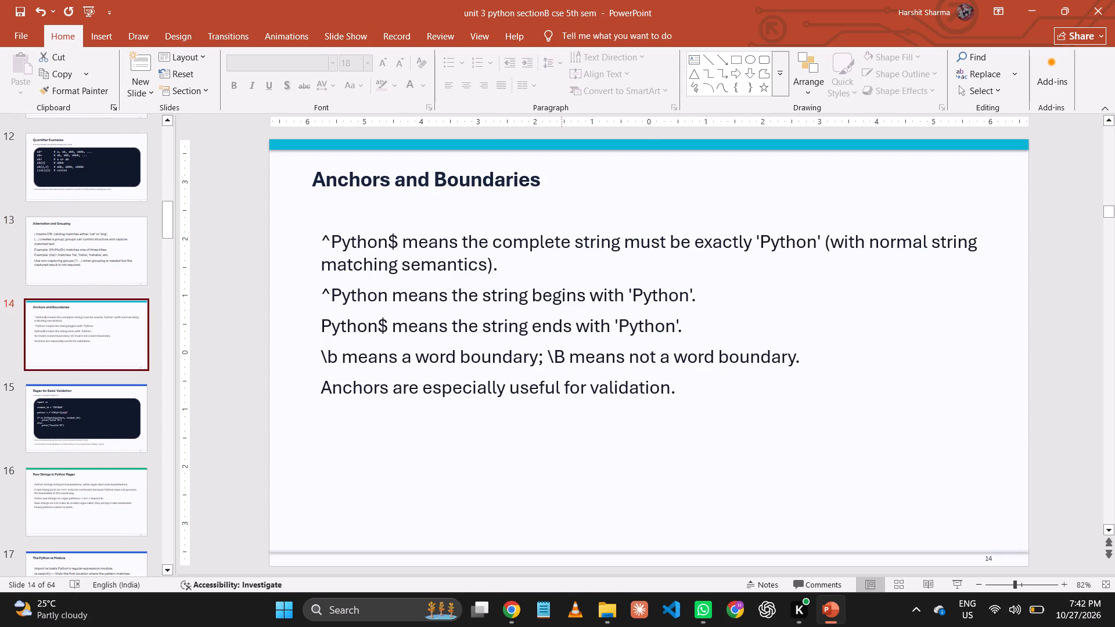
pyautogui.click(562, 144)
pyautogui.press('Delete')
pyautogui.hotkey('ctrl', 's')
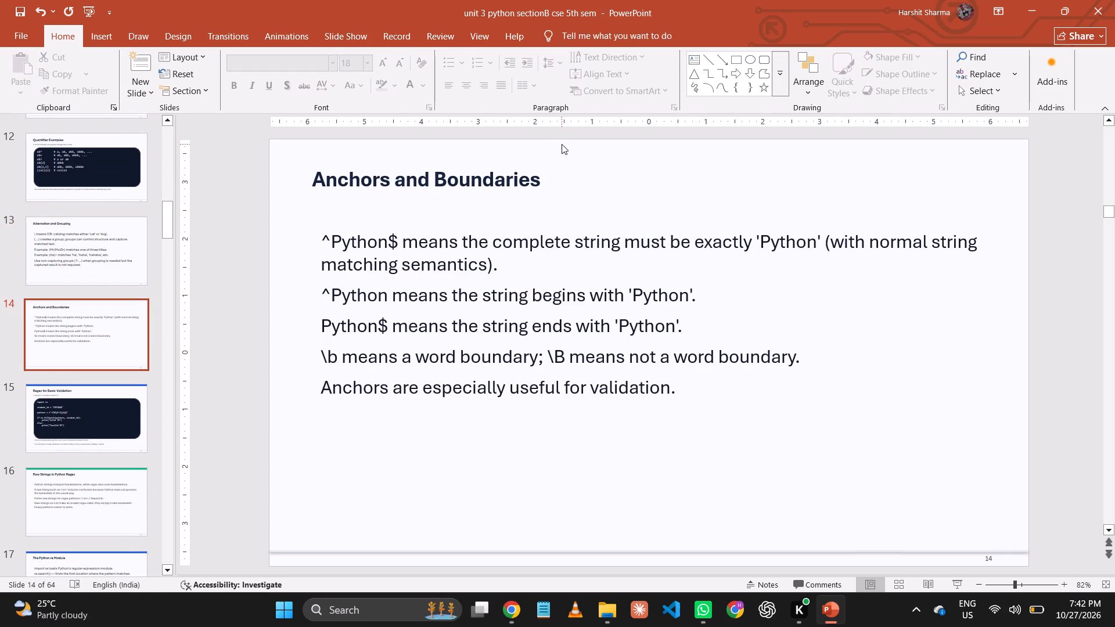
pyautogui.scroll(-2, 415, 247)
pyautogui.click(113, 387)
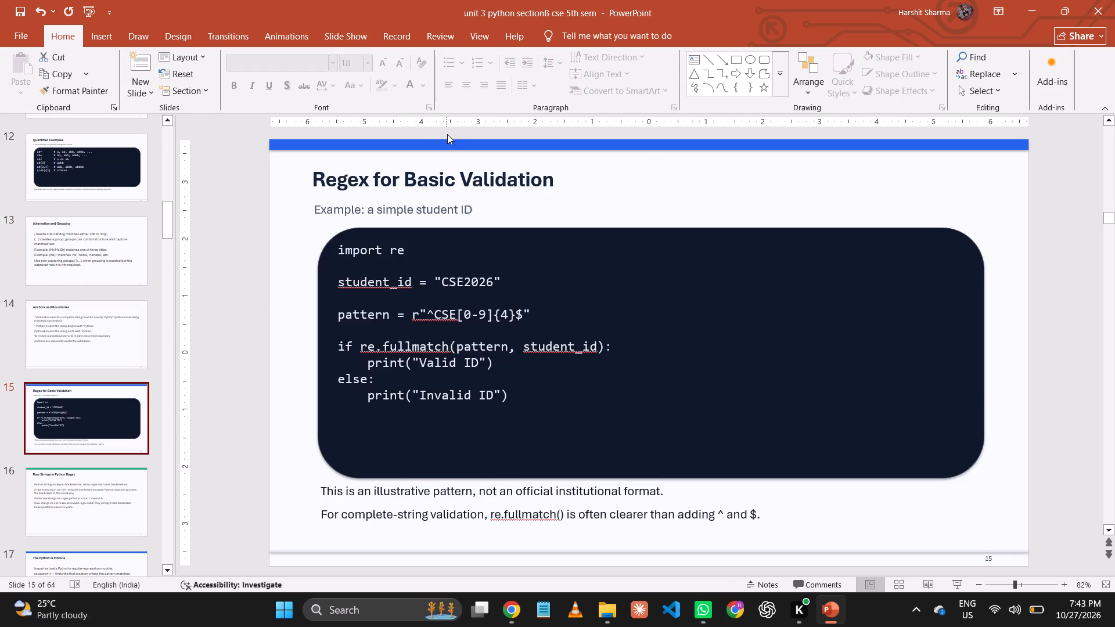
pyautogui.click(449, 142)
pyautogui.press('Delete')
pyautogui.hotkey('ctrl', 's')
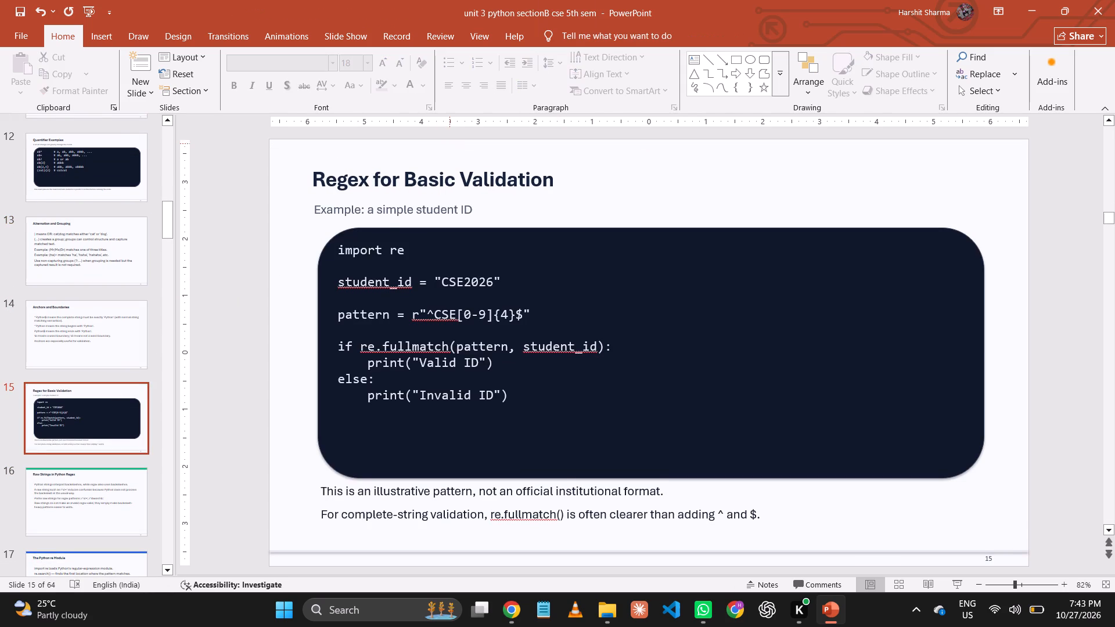
# Delete the top bars from slides 16, Raw Strings in Python Regex, and 17, The Python re Module, saving after each.
pyautogui.scroll(-3, 142, 453)
pyautogui.click(78, 337)
pyautogui.click(82, 365)
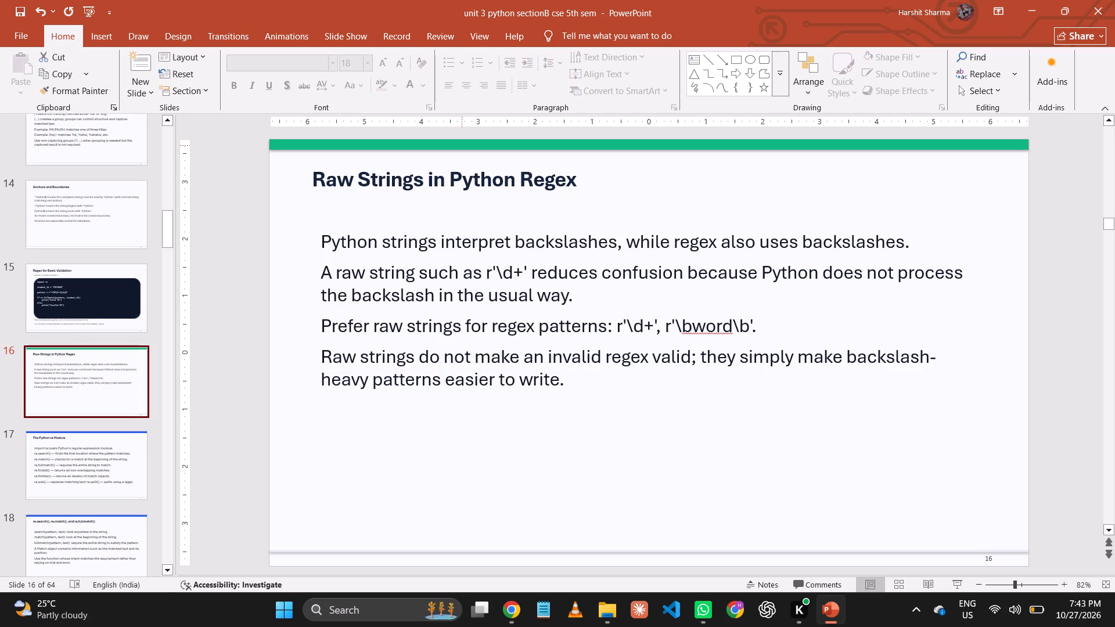
pyautogui.click(462, 145)
pyautogui.press('Delete')
pyautogui.hotkey('ctrl', 's')
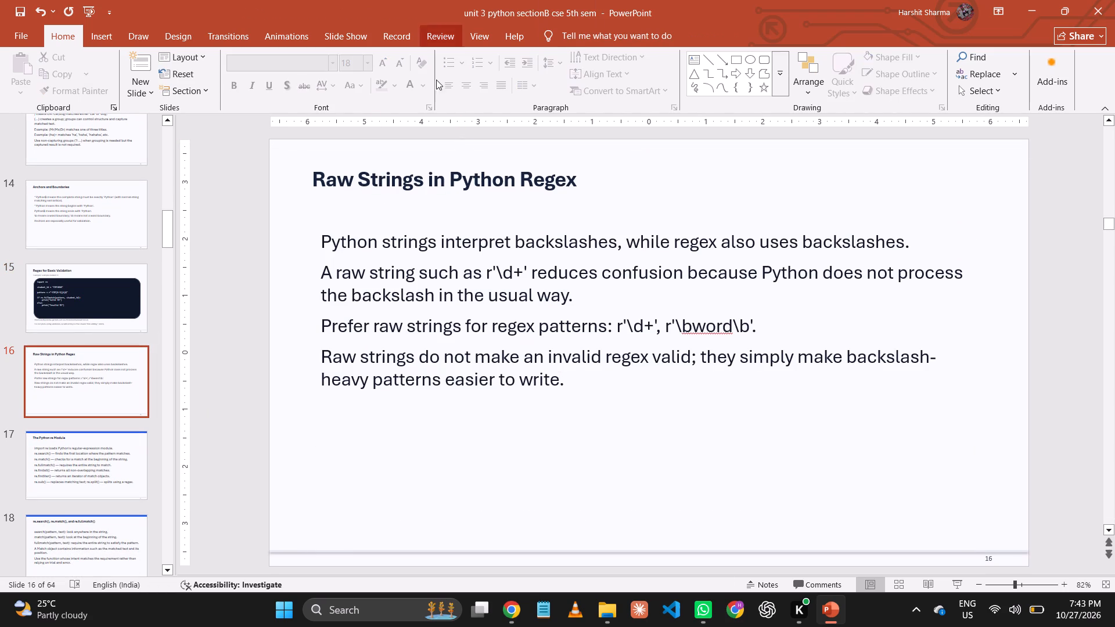
pyautogui.scroll(-4, 34, 626)
pyautogui.click(70, 350)
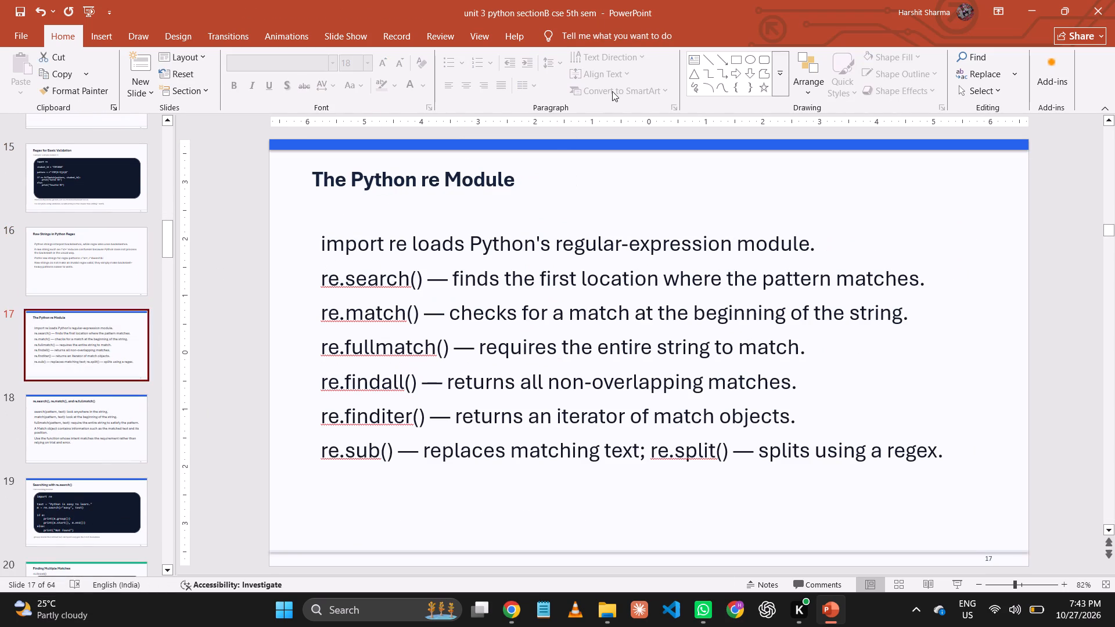
pyautogui.click(623, 143)
pyautogui.press('Delete')
pyautogui.hotkey('ctrl', 's')
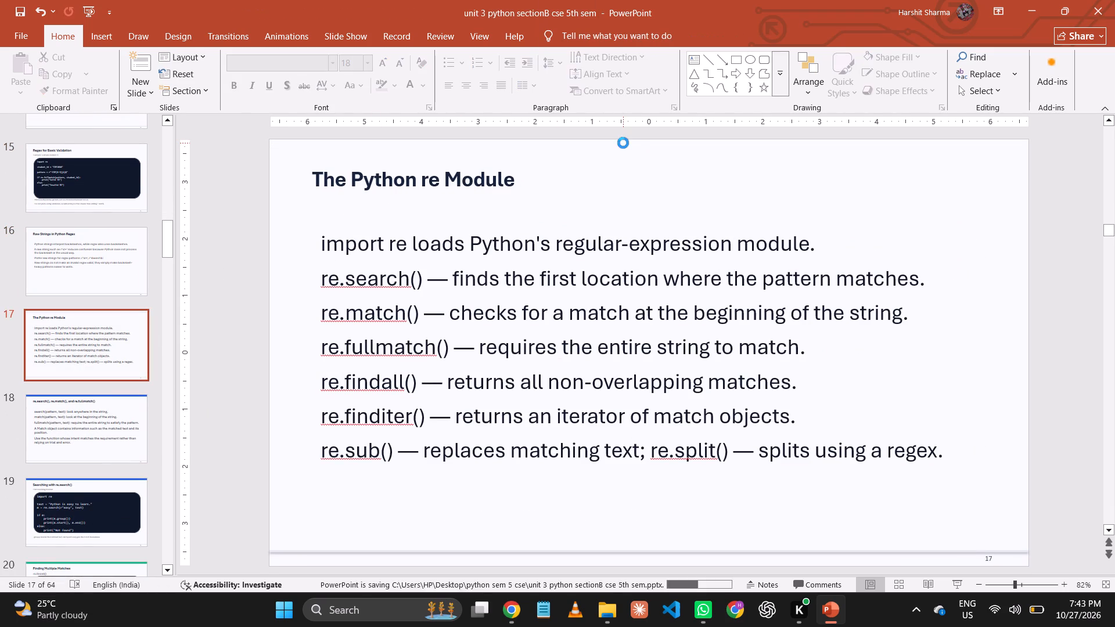
# Delete the blue top bars from slide 18 on re.search(), re.match() and re.fullmatch(), and slide 19, Searching with re.search(), saving after each.
pyautogui.click(80, 442)
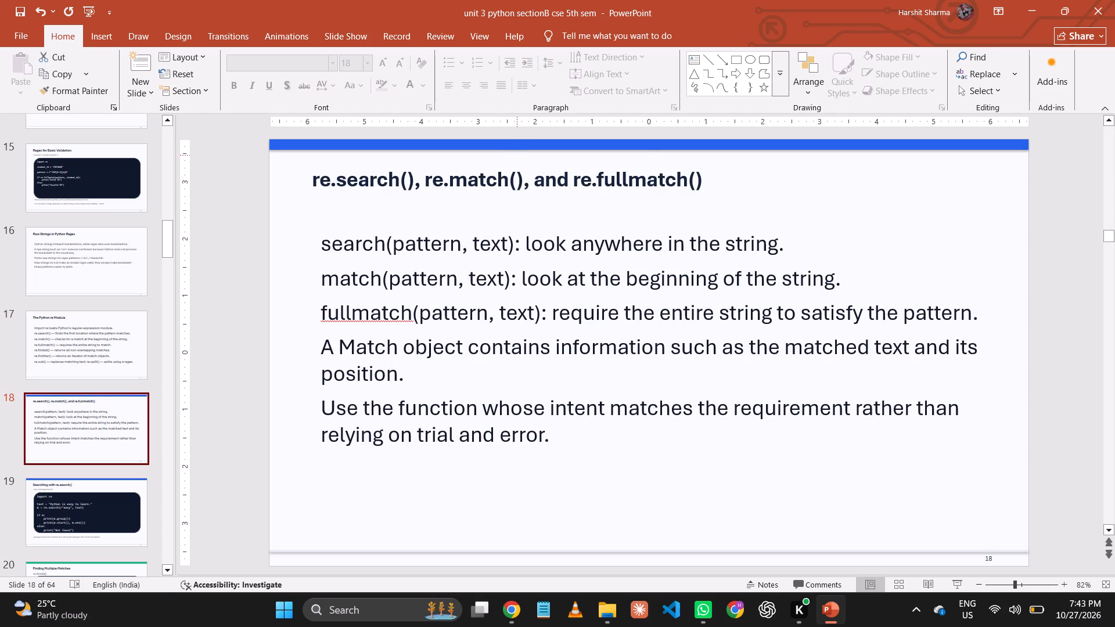
pyautogui.click(521, 144)
pyautogui.press('Delete')
pyautogui.hotkey('ctrl', 's')
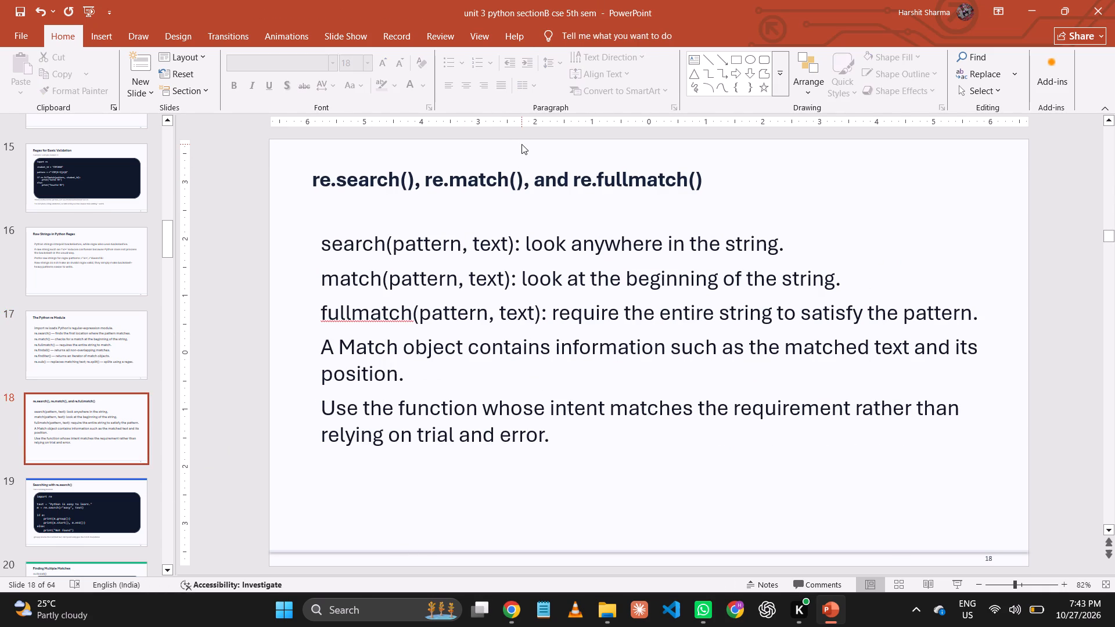
pyautogui.scroll(-3, 235, 570)
pyautogui.click(57, 343)
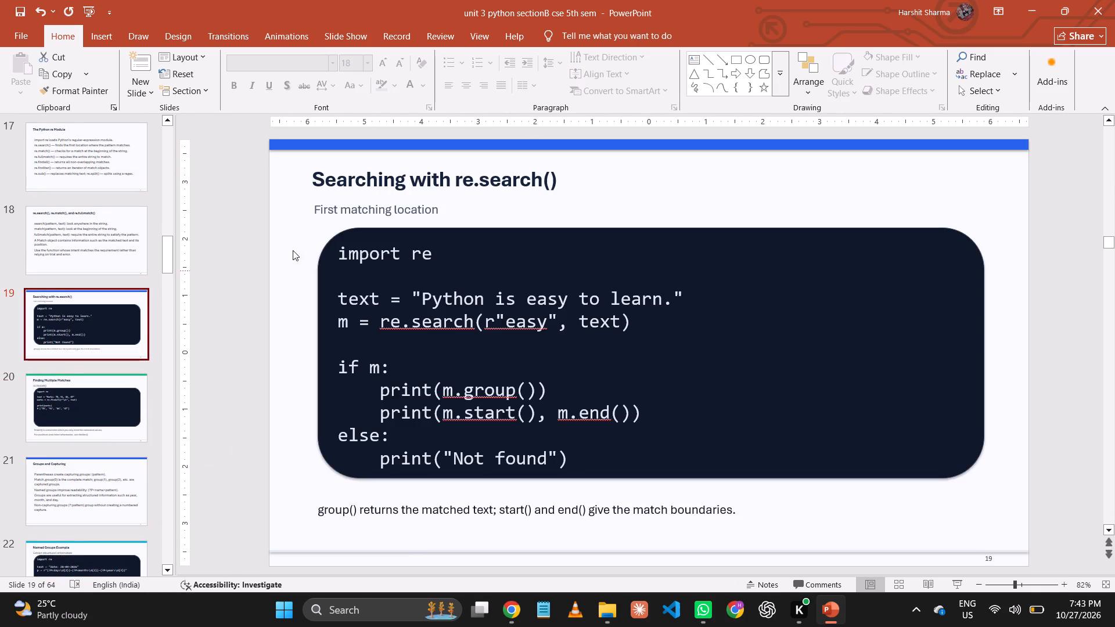
pyautogui.click(533, 141)
pyautogui.press('Delete')
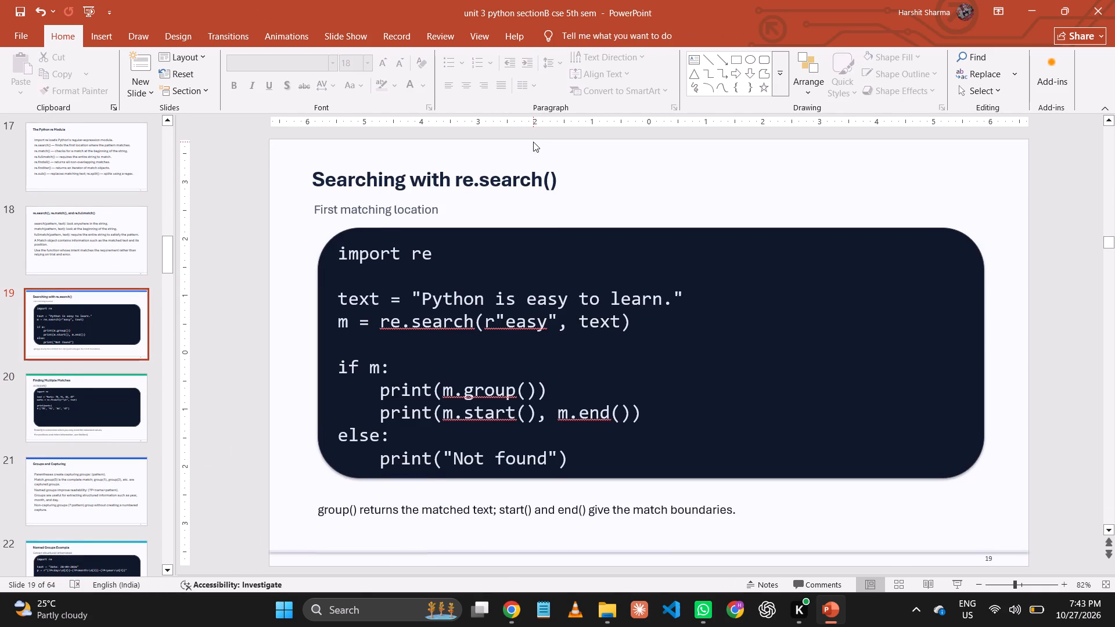
pyautogui.hotkey('ctrl', 's')
# Delete the top bars from slides 20, Finding Multiple Matches, and 21, Groups and Capturing, saving after each.
pyautogui.click(56, 428)
pyautogui.click(682, 134)
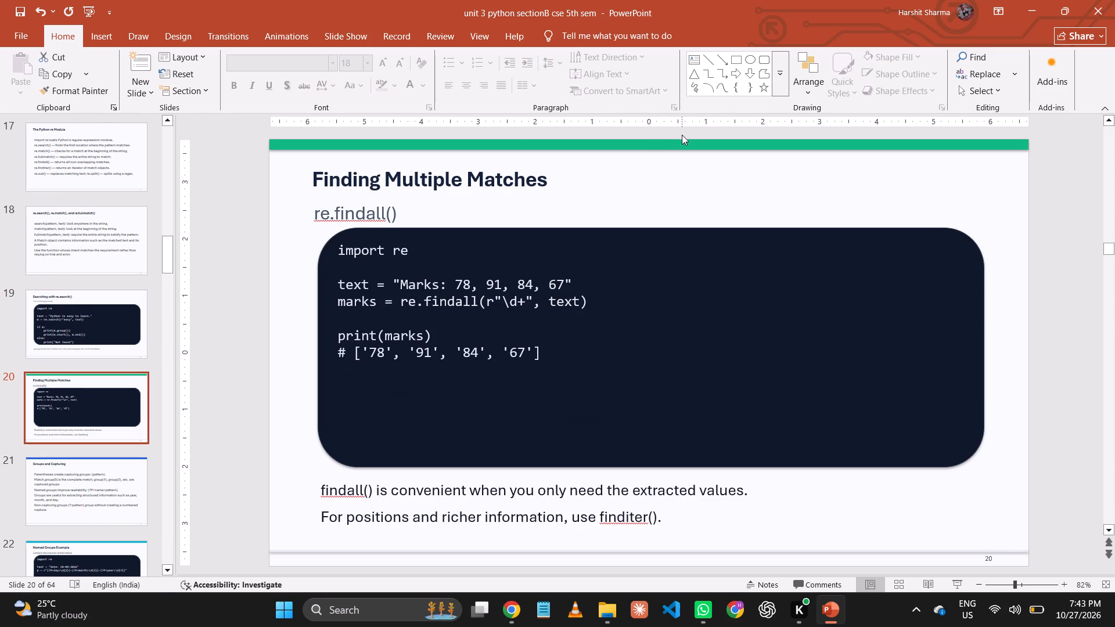
pyautogui.click(681, 143)
pyautogui.press('Delete')
pyautogui.hotkey('ctrl', 's')
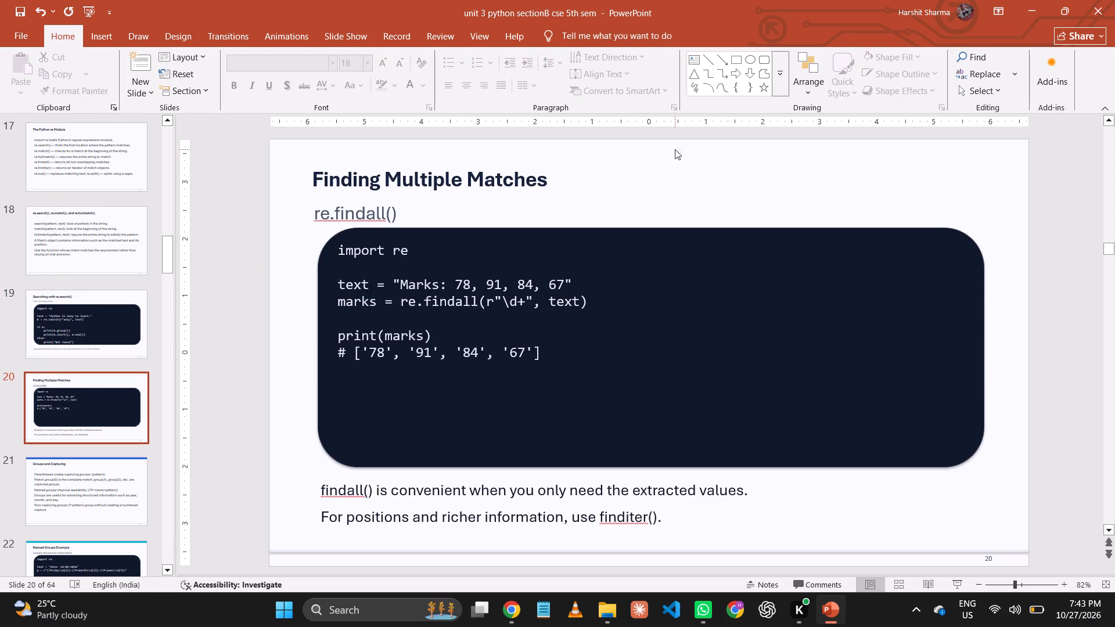
pyautogui.click(94, 482)
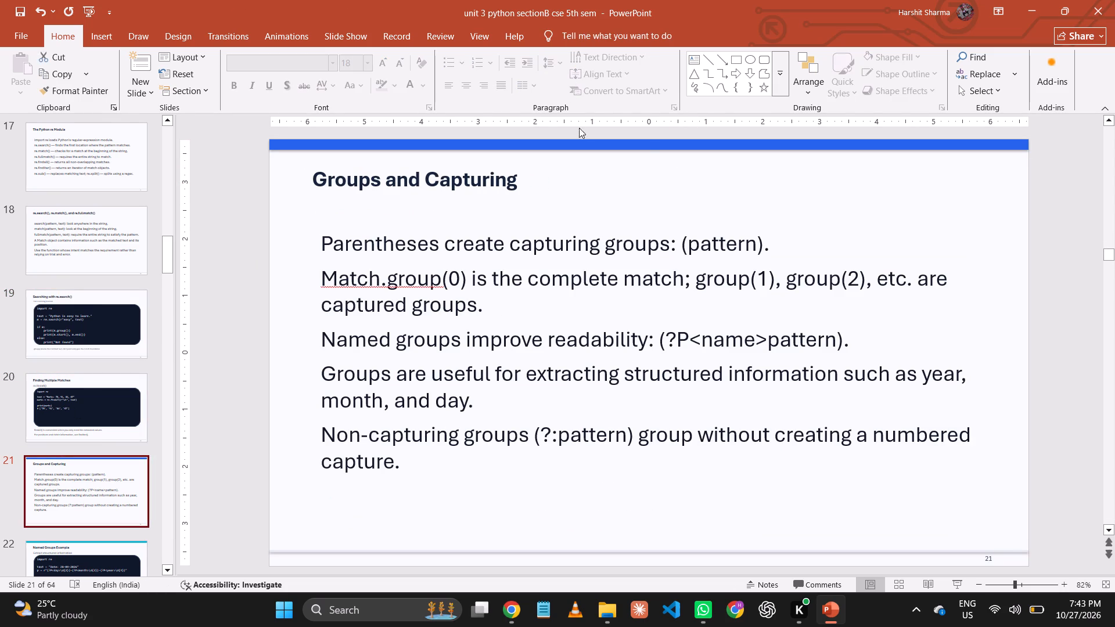
pyautogui.click(581, 144)
pyautogui.press('Delete')
pyautogui.hotkey('ctrl', 's')
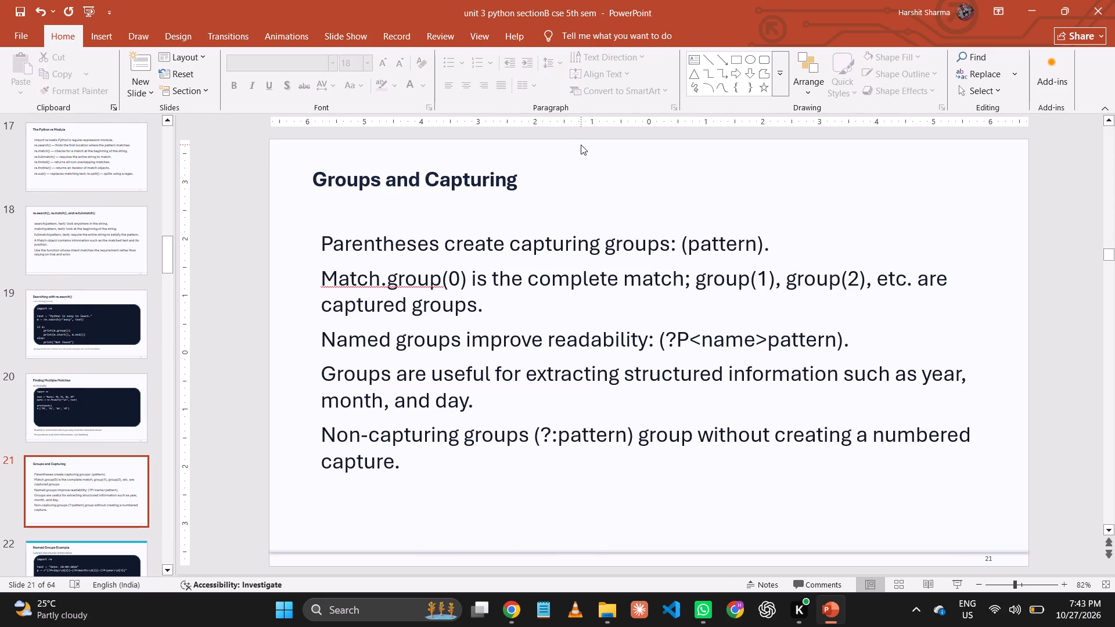
# Delete the top bars from slides 22, Named Groups Example, and 23, re.sub() and Text Replacement, saving after each.
pyautogui.scroll(-3, 63, 505)
pyautogui.click(113, 443)
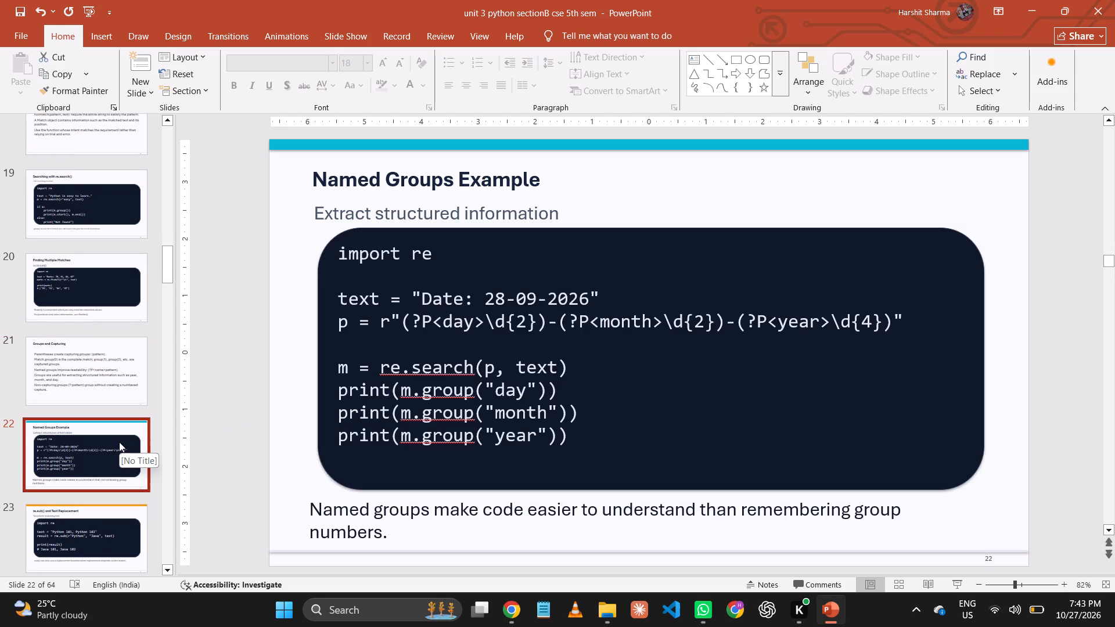
pyautogui.click(493, 145)
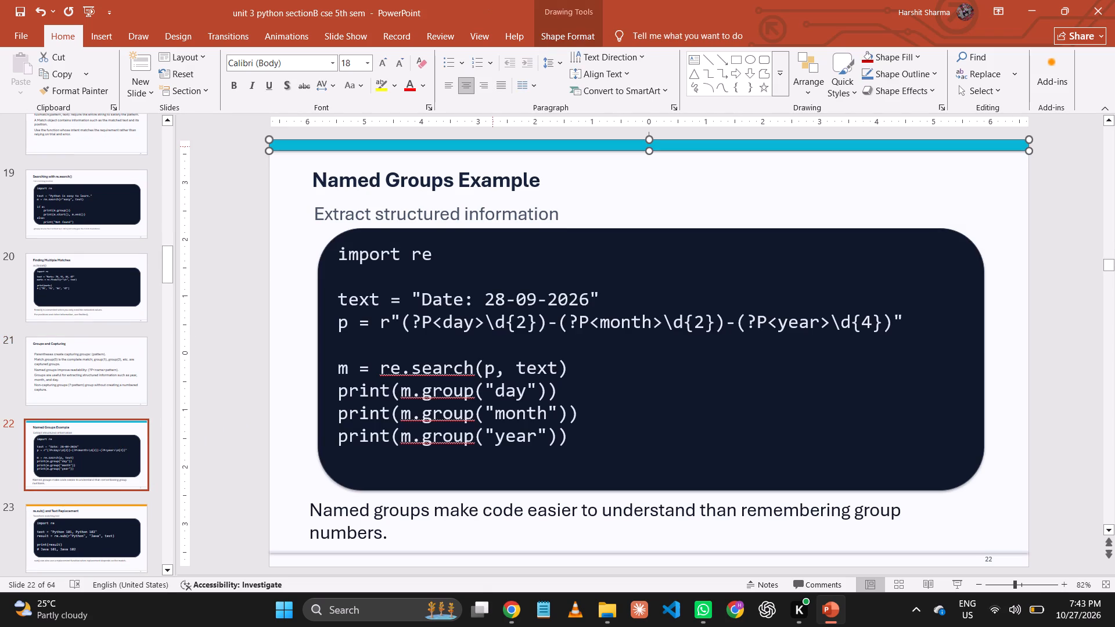
pyautogui.press('Delete')
pyautogui.hotkey('ctrl', 's')
pyautogui.scroll(-1, 0, 500)
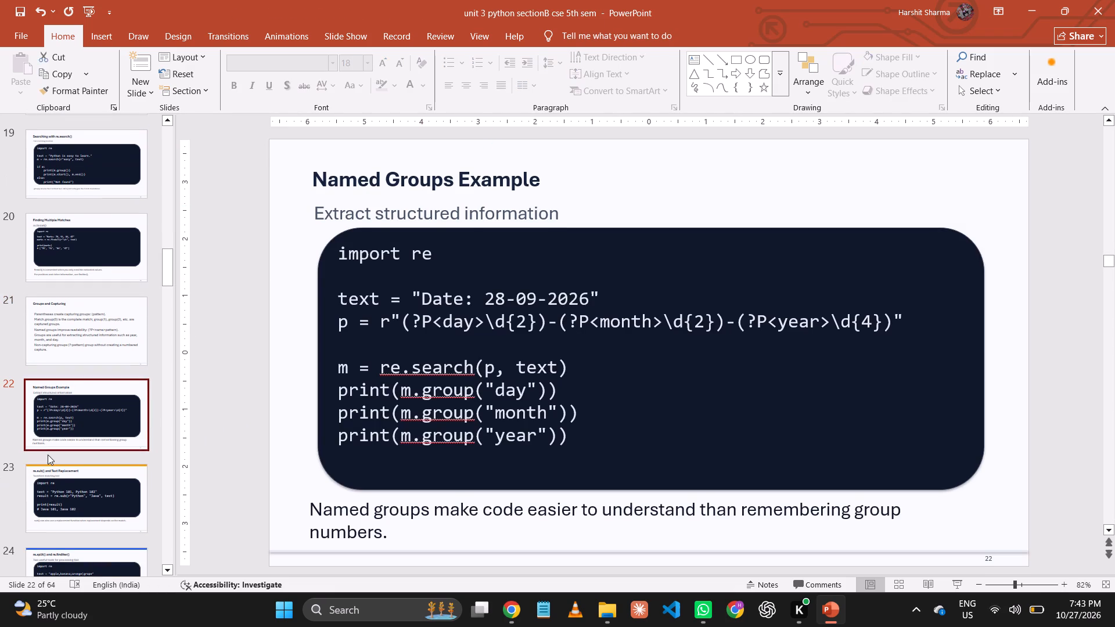
pyautogui.click(48, 455)
pyautogui.click(59, 476)
pyautogui.click(591, 147)
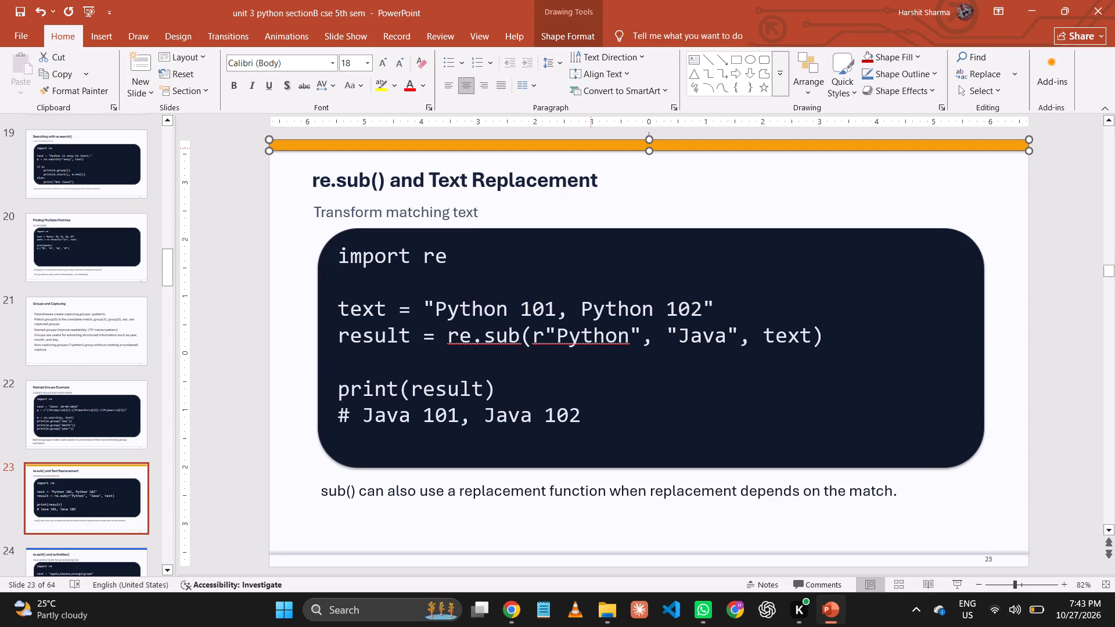
pyautogui.press('Delete')
pyautogui.hotkey('ctrl', 's')
# Delete the top bars from slides 24, re.split() and re.finditer(), and 25, Regex Flags, saving after each.
pyautogui.scroll(-2, 134, 474)
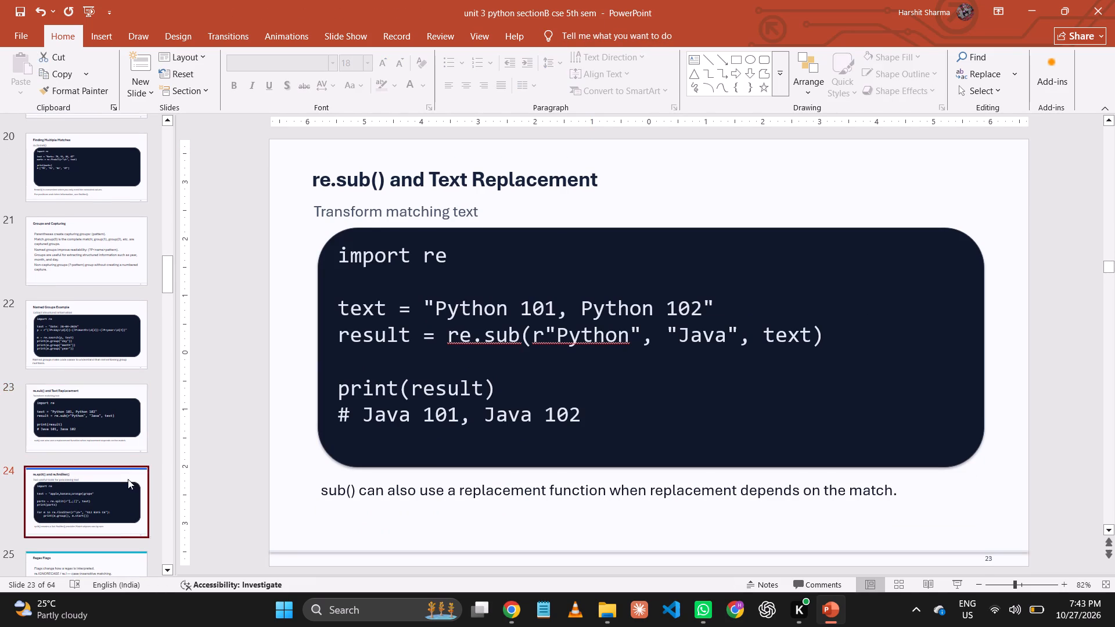
pyautogui.click(128, 479)
pyautogui.click(523, 145)
pyautogui.press('Delete')
pyautogui.hotkey('ctrl', 's')
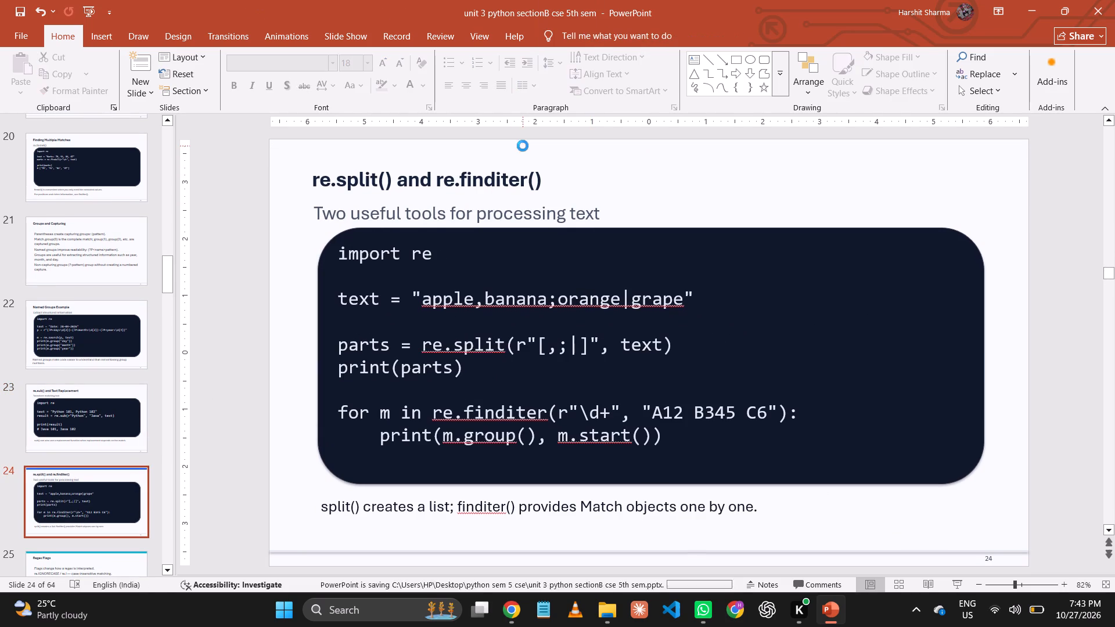
pyautogui.scroll(-3, 16, 488)
pyautogui.click(46, 455)
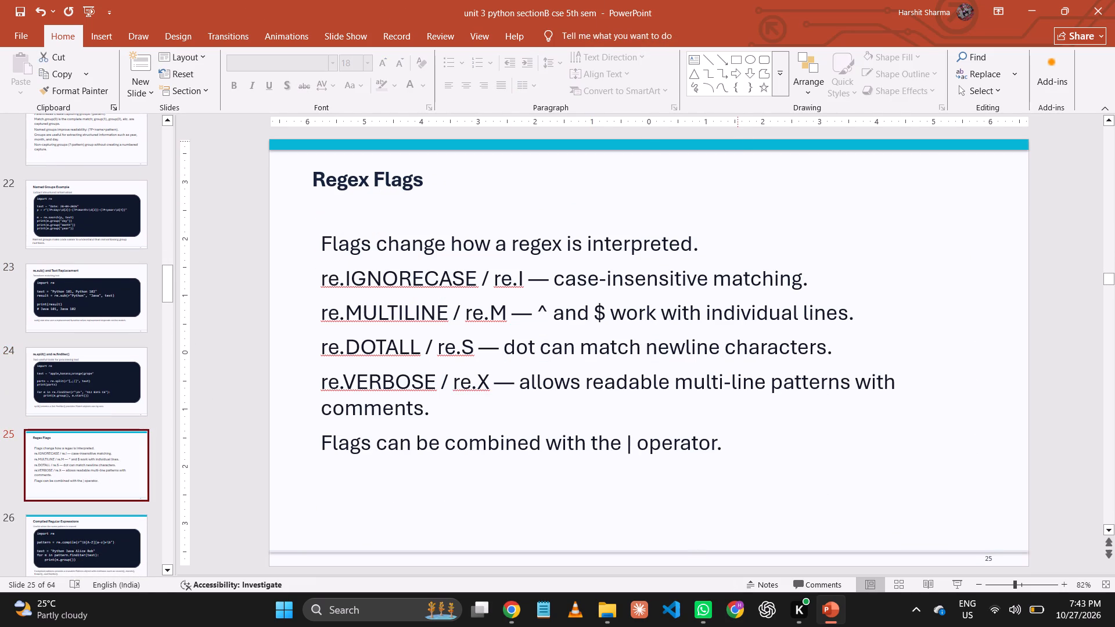
pyautogui.click(735, 149)
pyautogui.press('Delete')
pyautogui.hotkey('ctrl', 's')
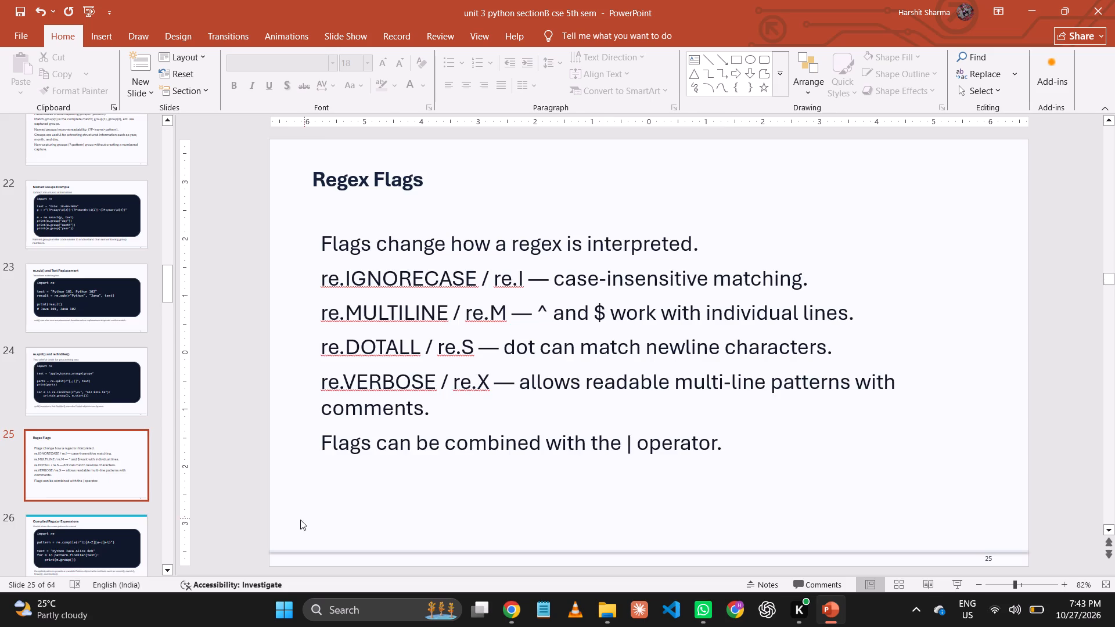
# Delete the top bars from slides 26, Compiled Regular Expressions, and 27, Regex: Common Mistakes, saving after each.
pyautogui.scroll(-3, 300, 520)
pyautogui.click(108, 218)
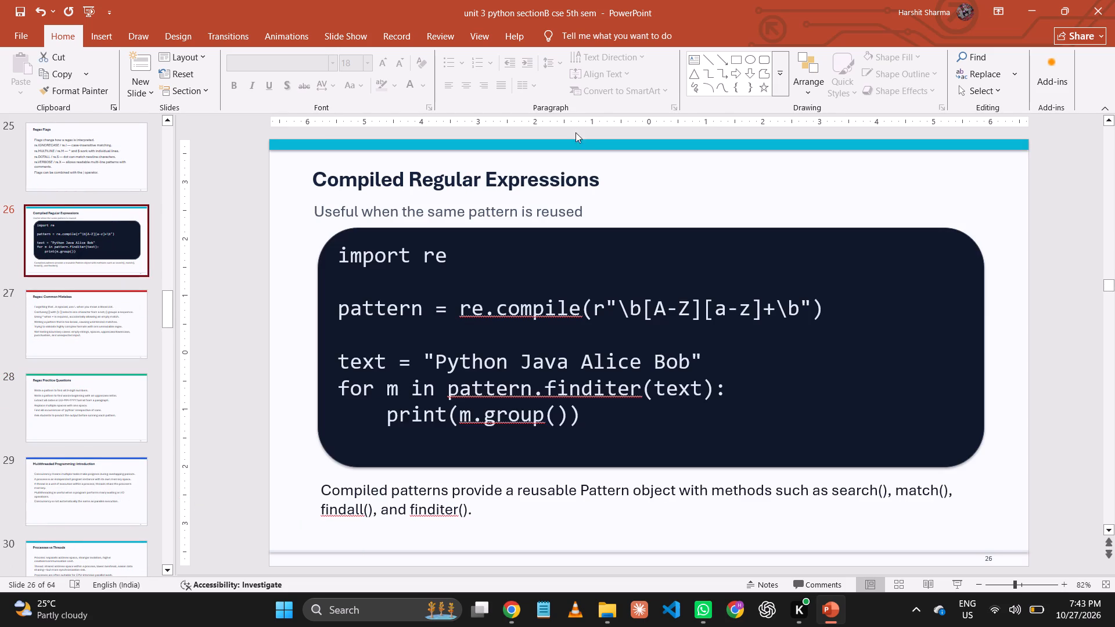
pyautogui.click(577, 146)
pyautogui.press('Delete')
pyautogui.hotkey('ctrl', 's')
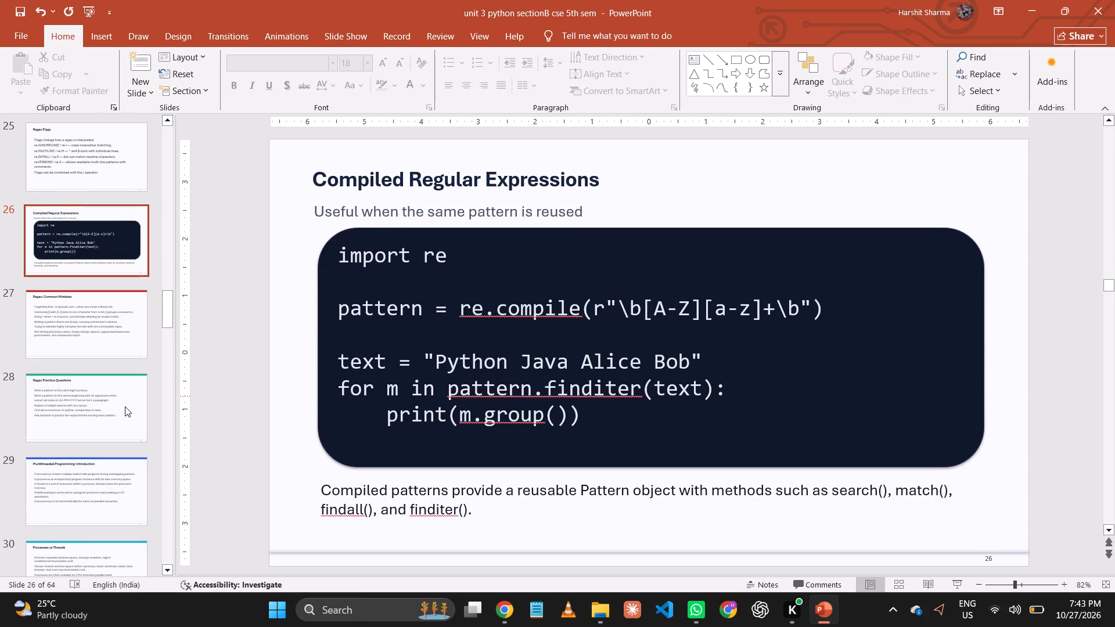
pyautogui.click(33, 334)
pyautogui.click(549, 146)
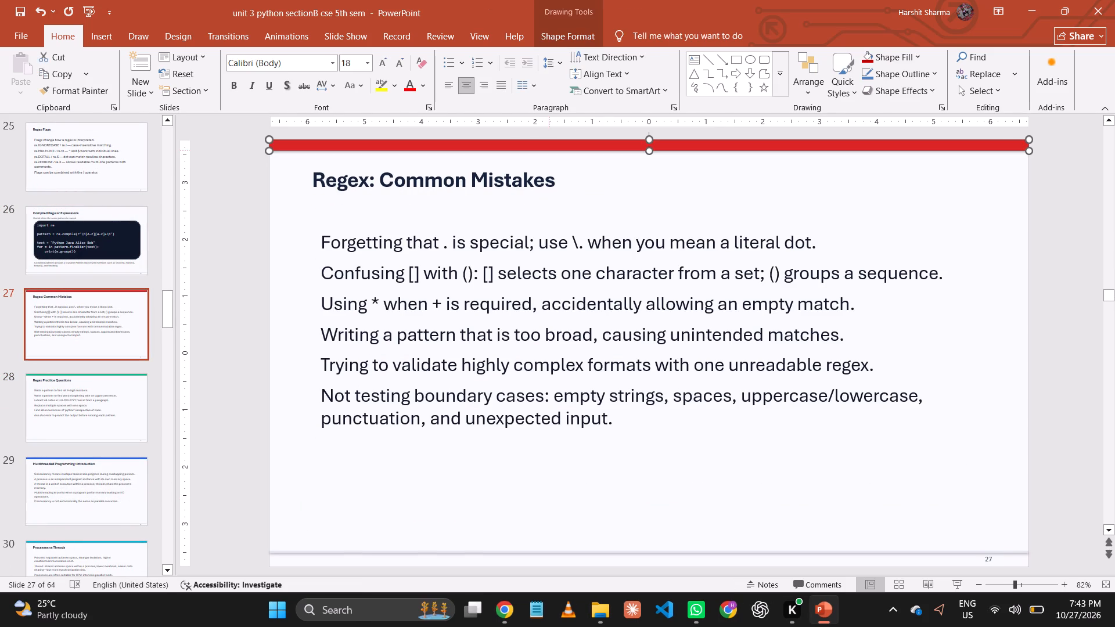
pyautogui.press('Delete')
pyautogui.hotkey('ctrl', 's')
# Delete the top bars from slides 28, Regex Practice Questions, and 29, Multithreaded Programming: Introduction, saving after each.
pyautogui.click(139, 379)
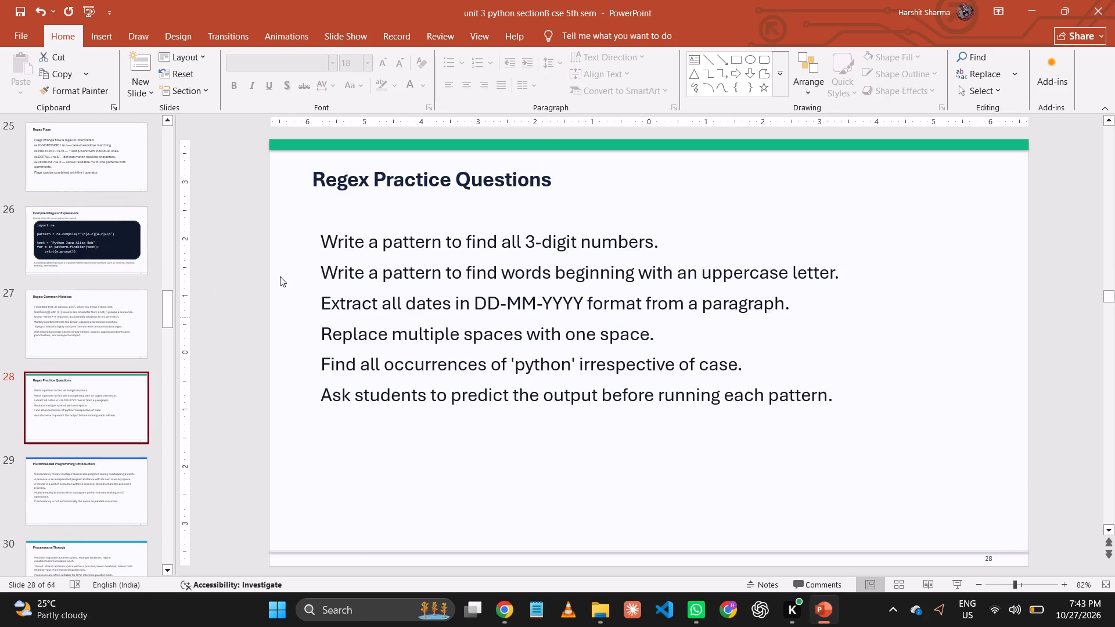
pyautogui.click(491, 140)
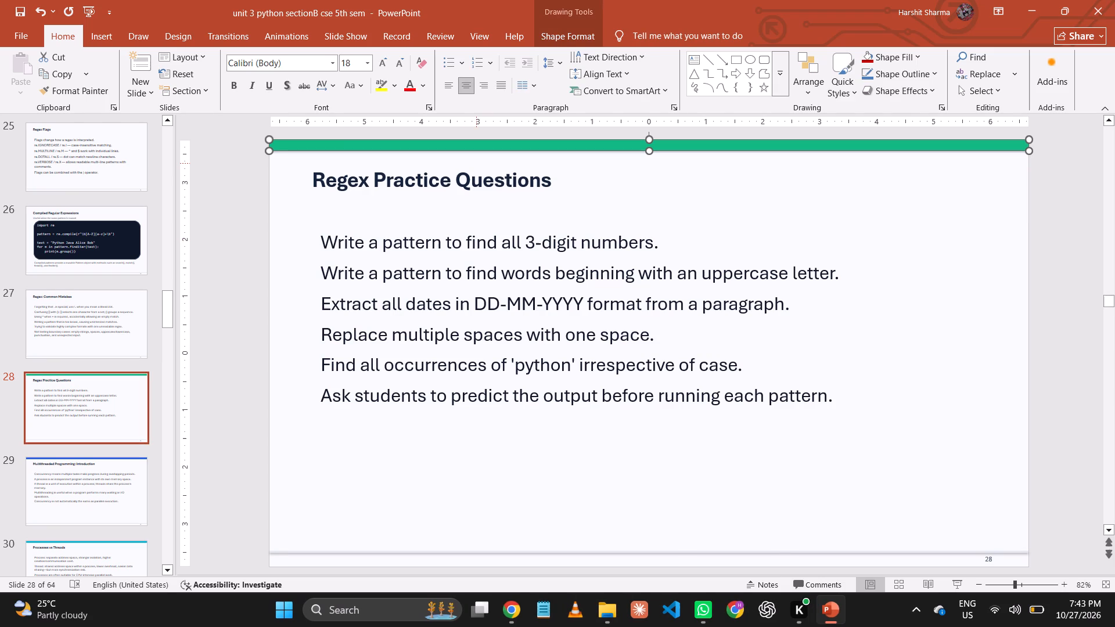
pyautogui.press('Delete')
pyautogui.hotkey('ctrl', 's')
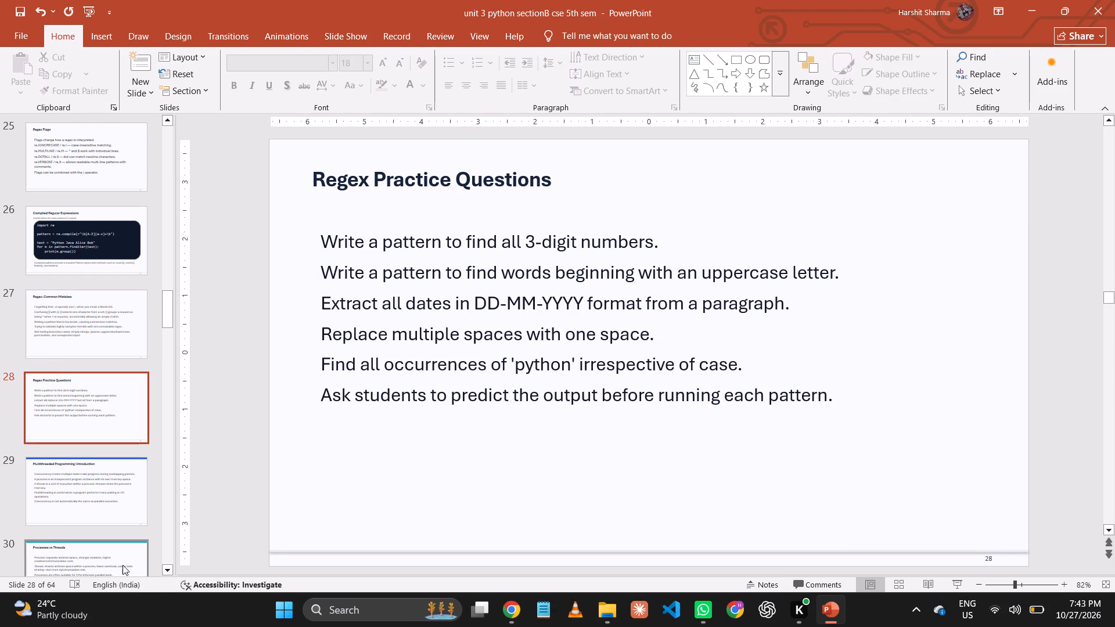
pyautogui.click(121, 495)
pyautogui.click(596, 150)
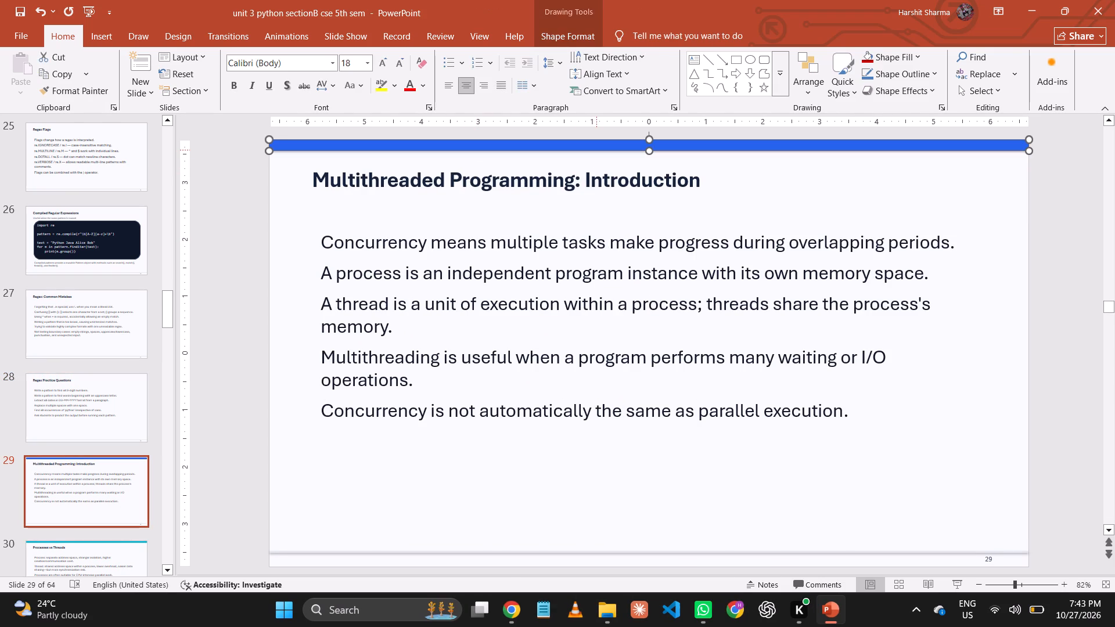
pyautogui.press('Delete')
pyautogui.hotkey('ctrl', 's')
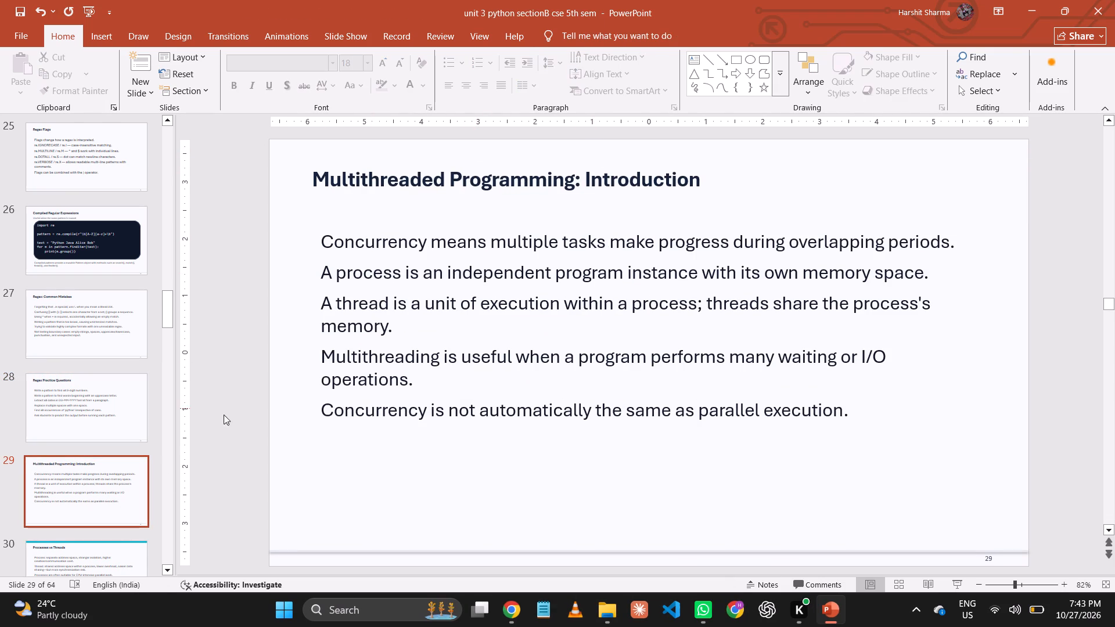
# Delete the cyan top bar from slide 30, Processes vs Threads.
pyautogui.scroll(-3, 161, 477)
pyautogui.click(105, 453)
pyautogui.click(609, 145)
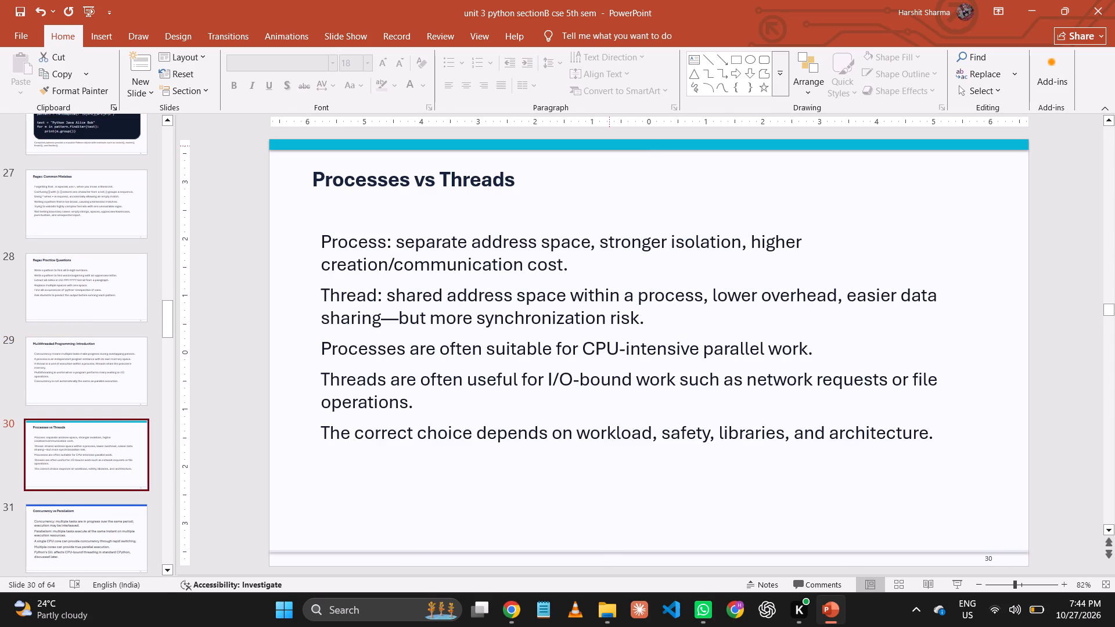
# Delete the top bars from slides 30, Processes vs Threads, and 31, Concurrency vs Parallelism, saving after each.
pyautogui.press('Delete')
pyautogui.hotkey('ctrl', 's')
pyautogui.scroll(-3, 126, 411)
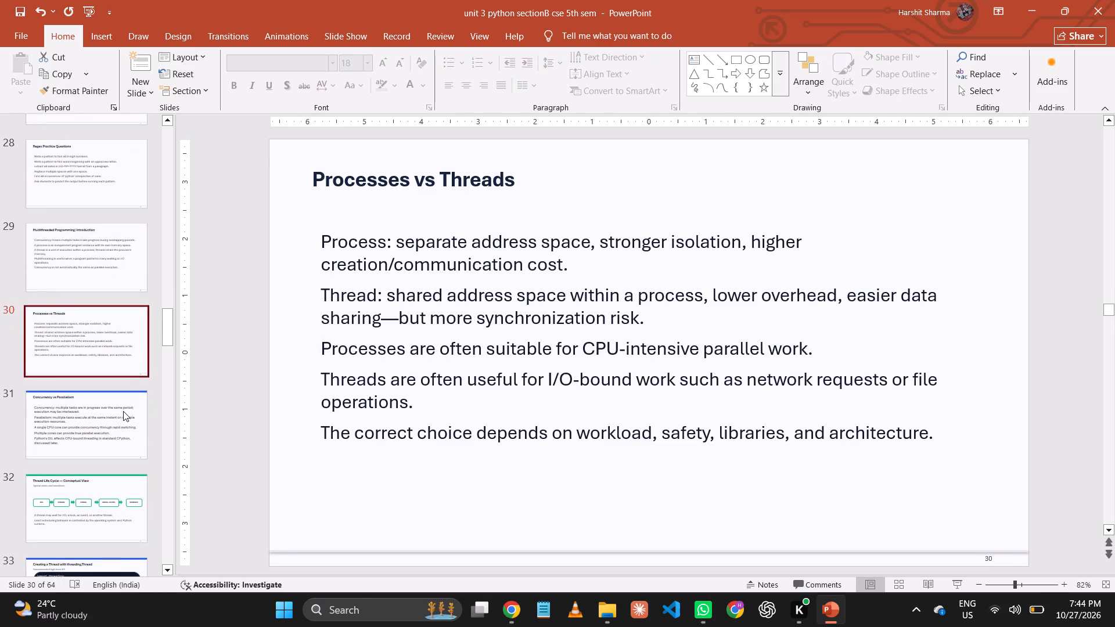
pyautogui.click(112, 411)
pyautogui.click(651, 145)
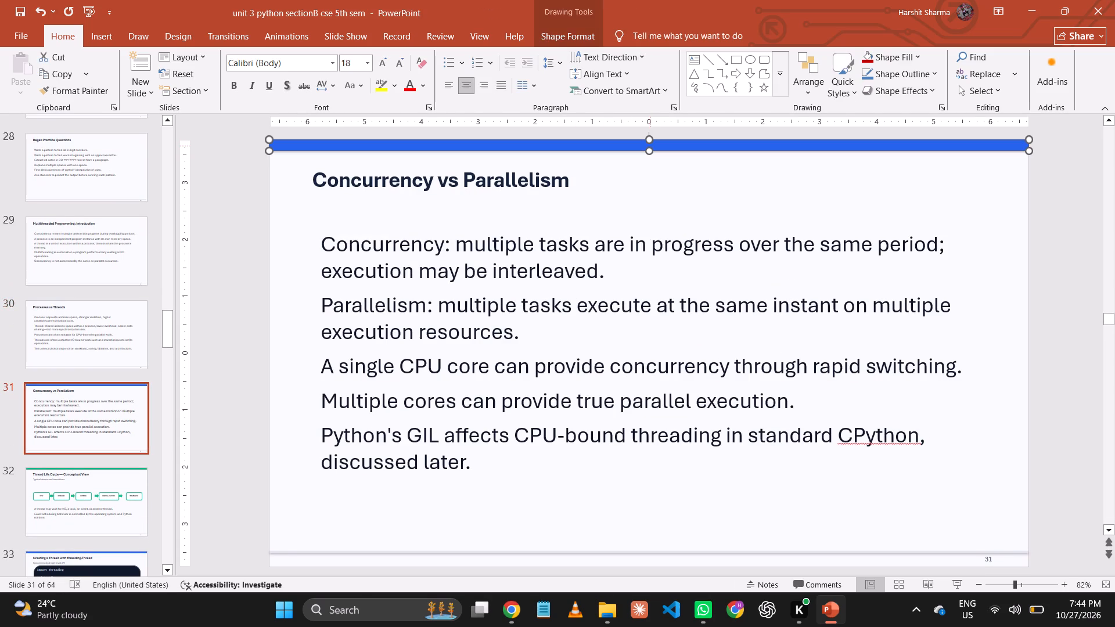
pyautogui.press('Delete')
pyautogui.hotkey('ctrl', 's')
# Delete the top bars from slides 32, Thread Life Cycle, and 33, Creating a Thread with threading.Thread, saving after each.
pyautogui.moveTo(81, 498); pyautogui.dragTo(99, 467)
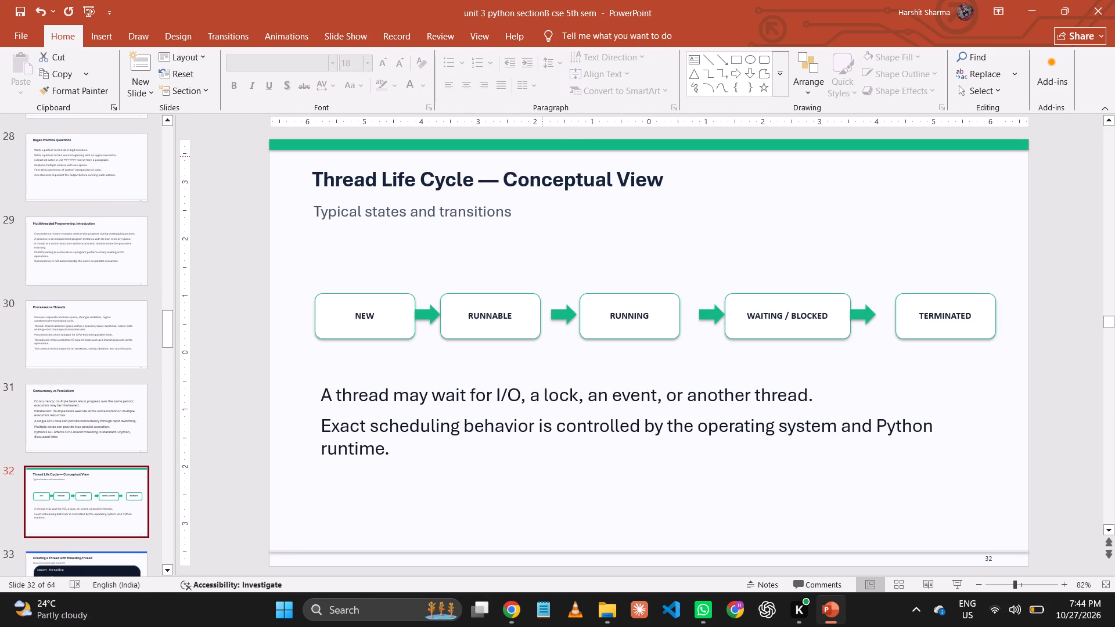
pyautogui.click(571, 145)
pyautogui.press('Delete')
pyautogui.hotkey('ctrl', 's')
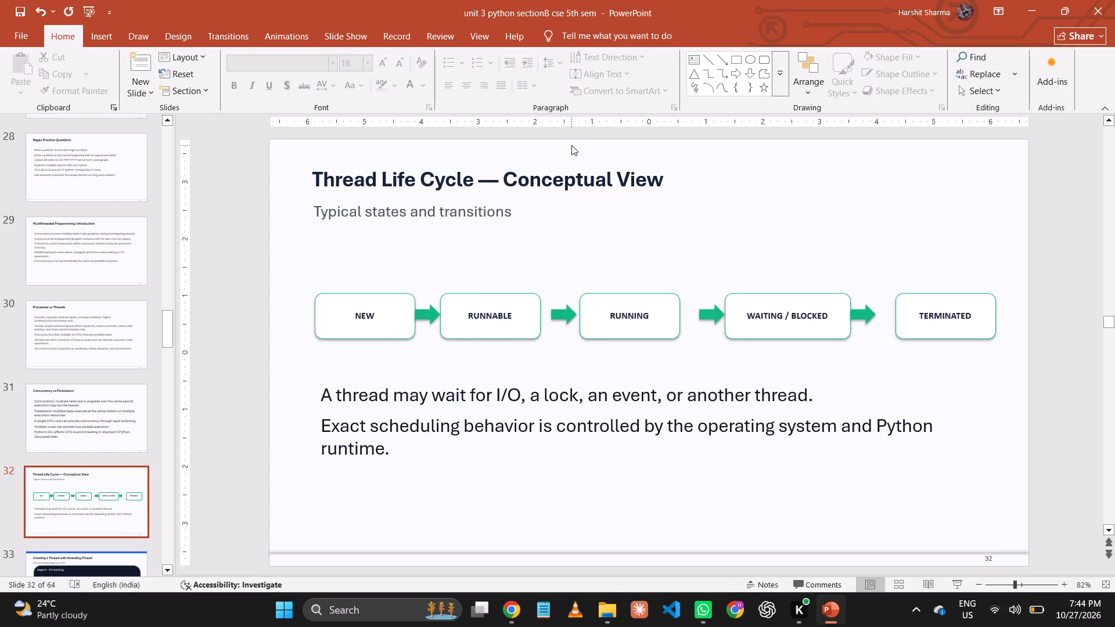
pyautogui.scroll(-3, 232, 466)
pyautogui.click(104, 308)
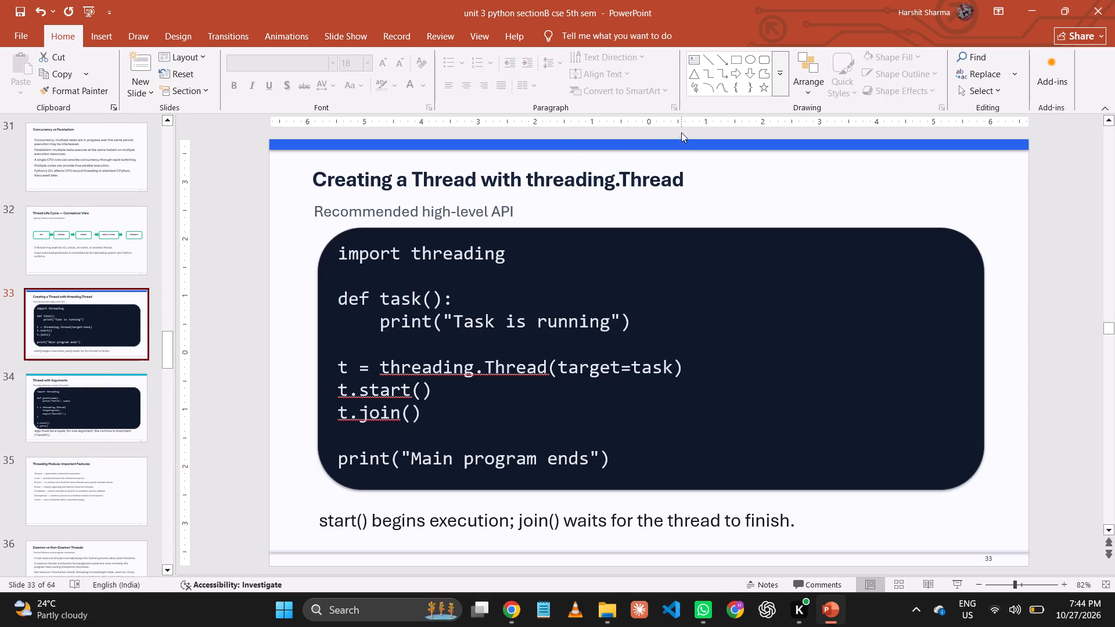
pyautogui.click(675, 147)
pyautogui.press('Delete')
pyautogui.hotkey('ctrl', 's')
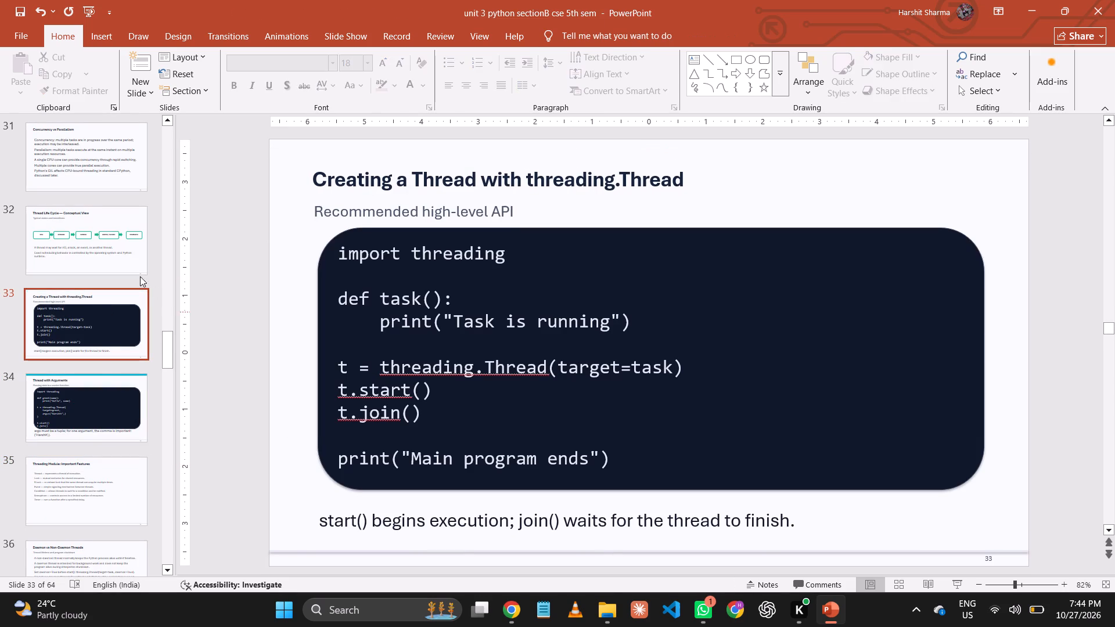
# Delete the cyan top bar from slide 34, Thread with Arguments, and save the presentation.
pyautogui.click(107, 379)
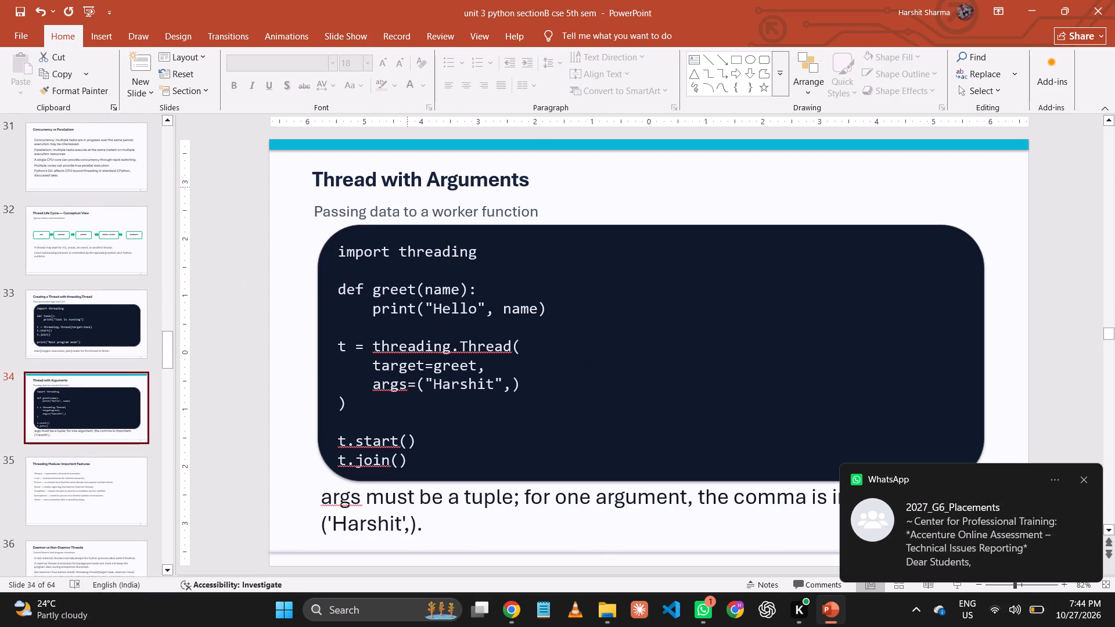
pyautogui.click(571, 142)
pyautogui.press('Delete')
pyautogui.hotkey('ctrl', 's')
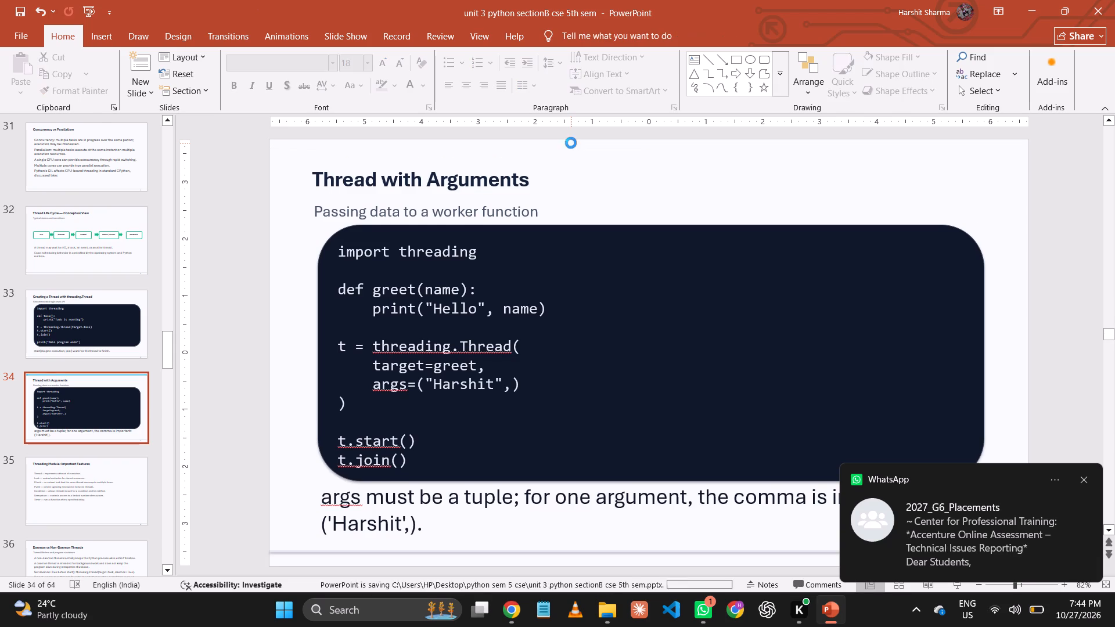
# Look back over the earlier slide thumbnails up to the title slide and save the presentation again.
pyautogui.scroll(-2, 117, 248)
pyautogui.scroll(-4, 90, 415)
pyautogui.scroll(12, 99, 405)
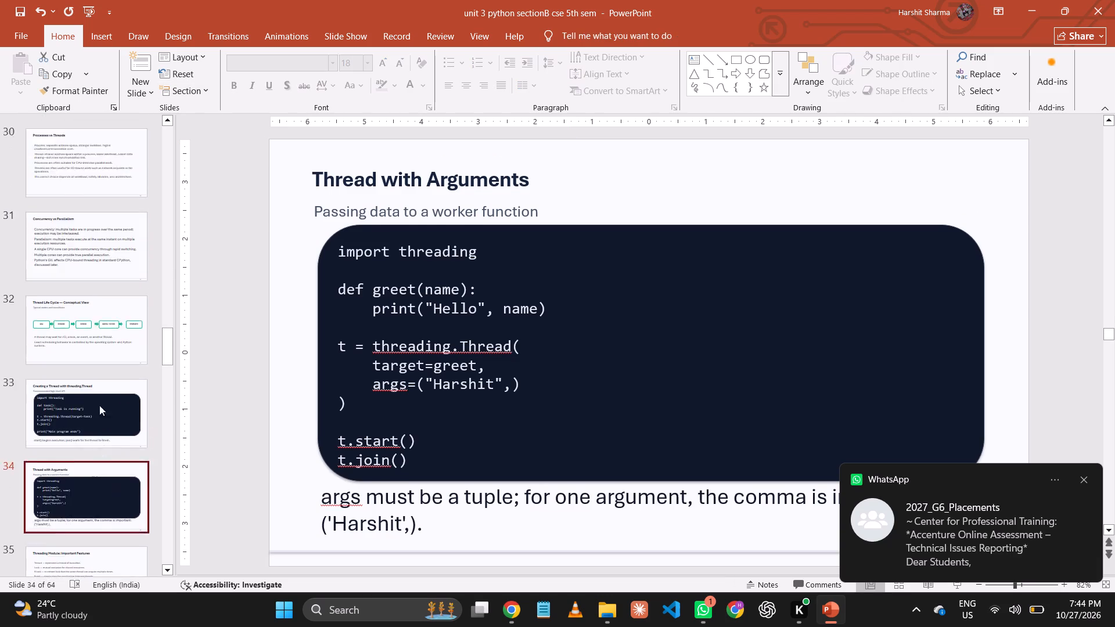
pyautogui.scroll(20, 99, 405)
pyautogui.scroll(20, 99, 405)
pyautogui.scroll(3, 99, 405)
pyautogui.hotkey('ctrl', 's')
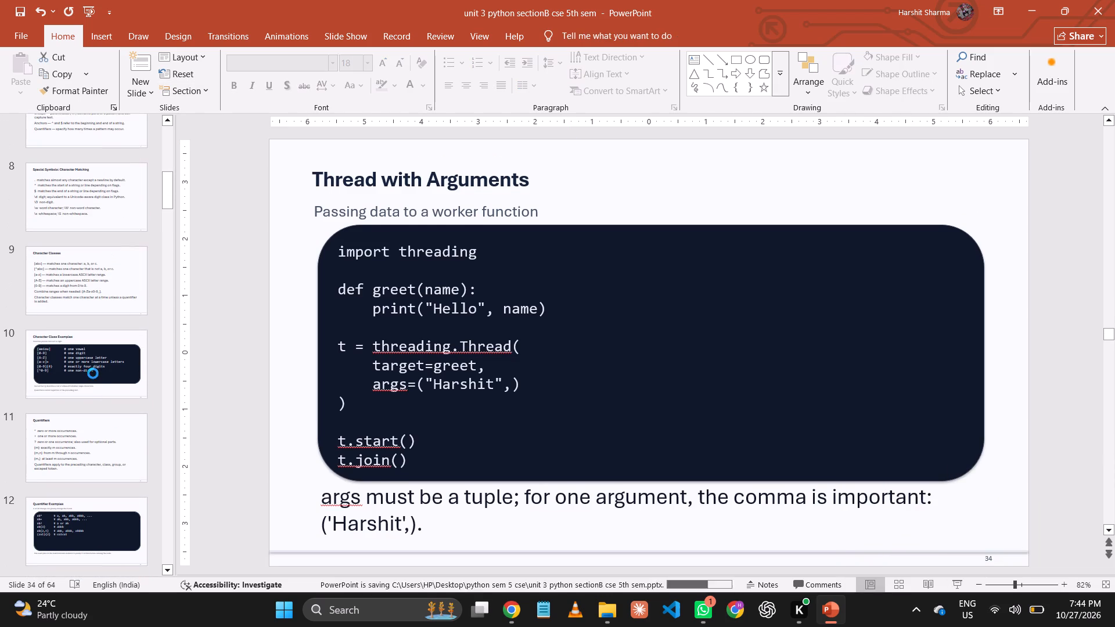
pyautogui.hotkey('ctrl', 's')
pyautogui.hotkey('ctrl', 's')
pyautogui.hotkey('ctrl', 's')
pyautogui.hotkey('ctrl', 's')
pyautogui.hotkey('ctrl', 's')
pyautogui.hotkey('ctrl', 's')
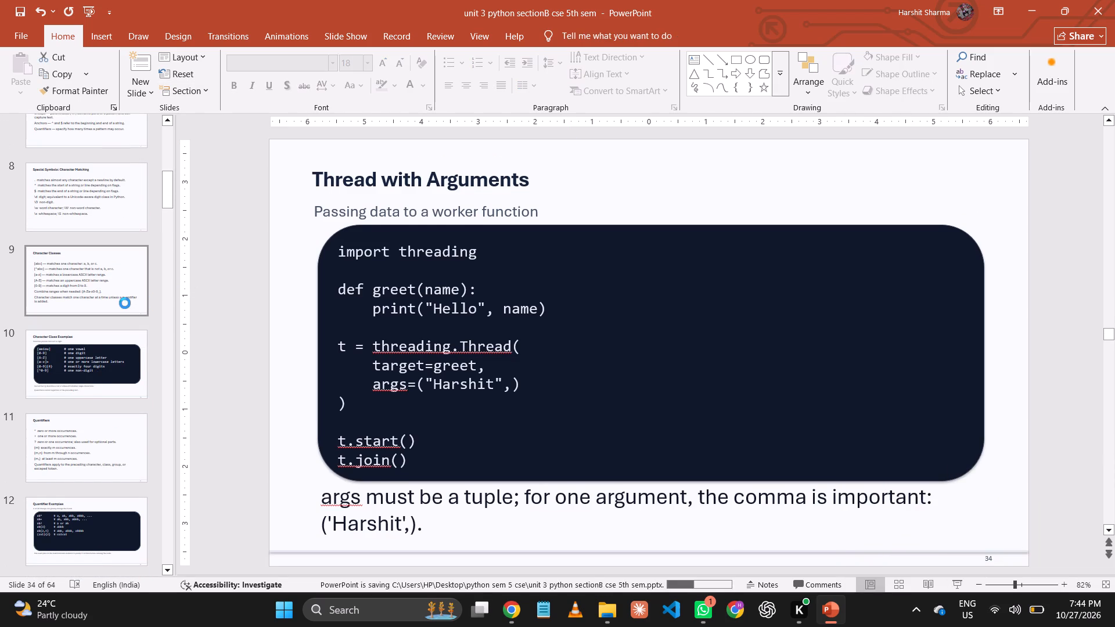
pyautogui.scroll(20, 125, 303)
pyautogui.scroll(18, 125, 303)
pyautogui.hotkey('ctrl', 's')
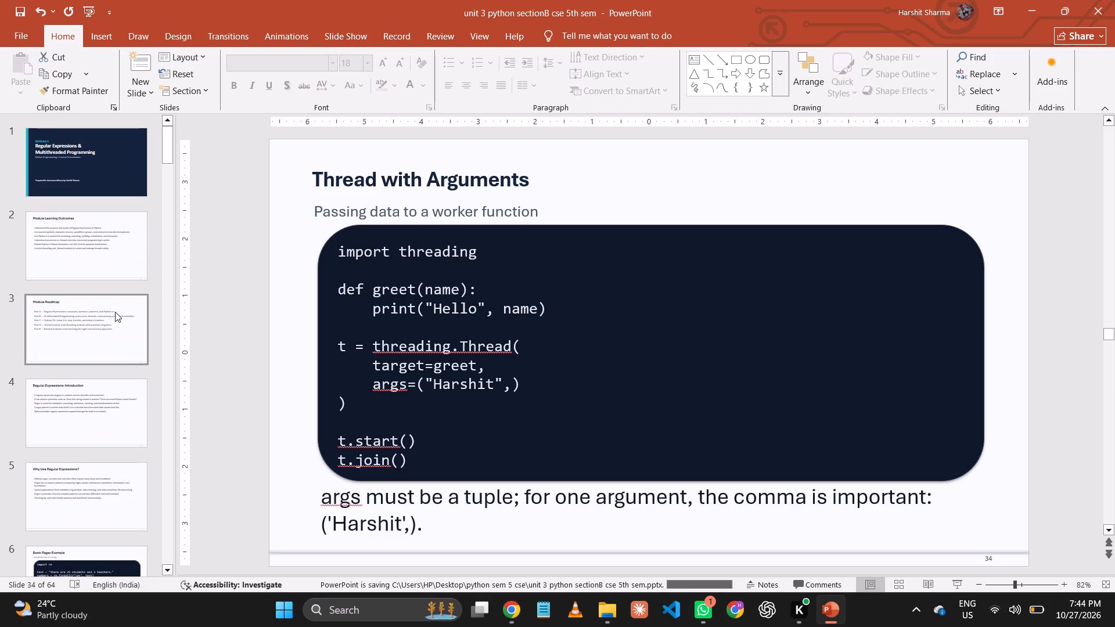
pyautogui.hotkey('ctrl', 's')
pyautogui.hotkey('ctrl', 's')
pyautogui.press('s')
pyautogui.hotkey('ctrl', 's')
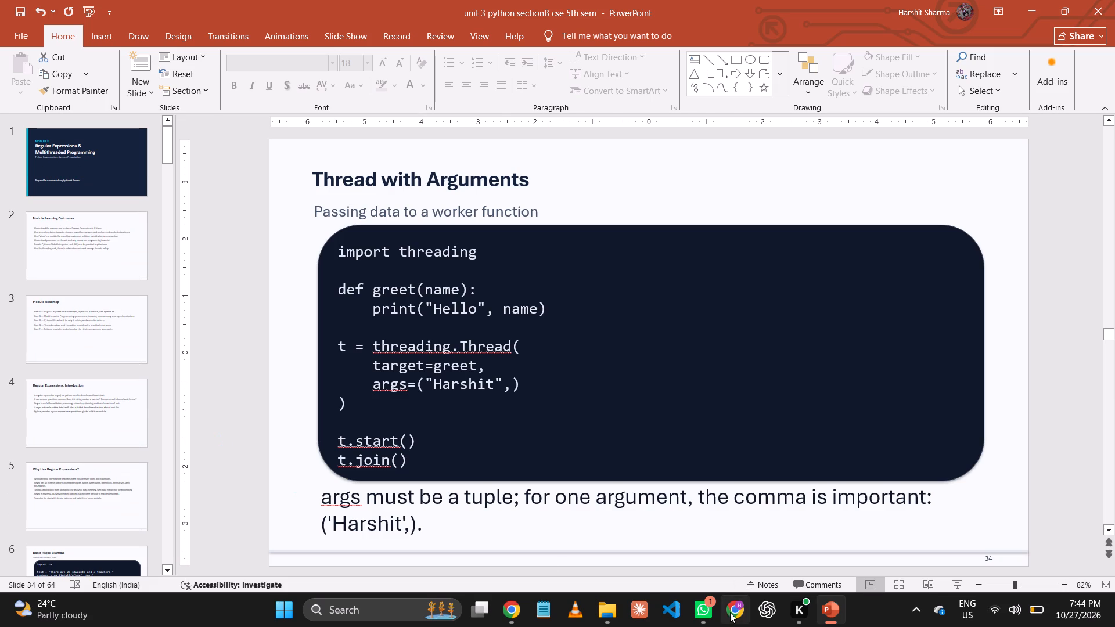
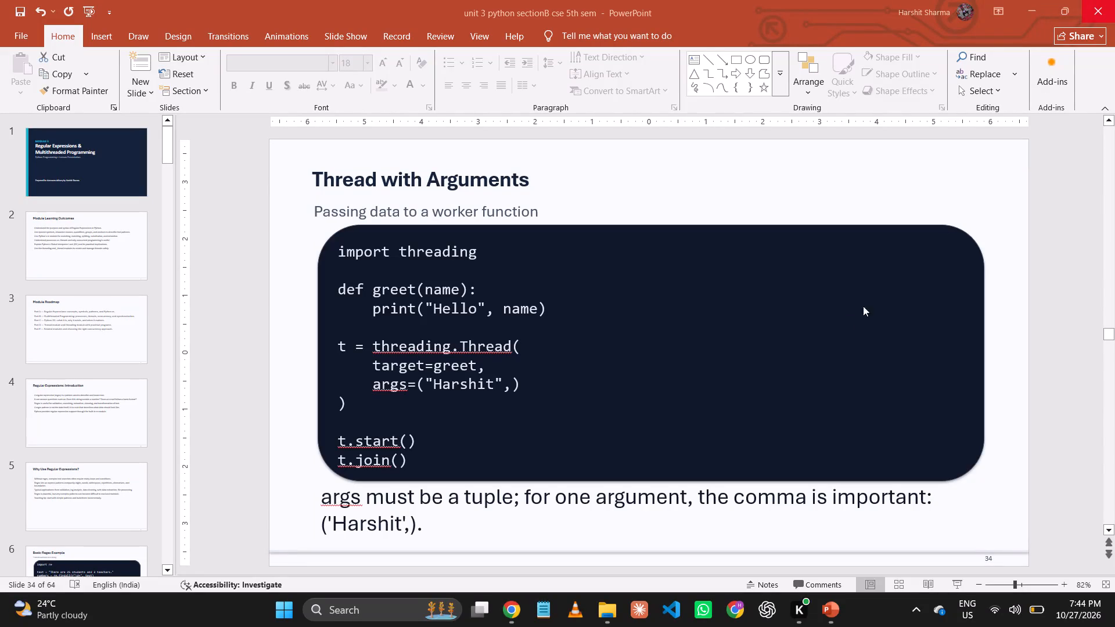
# Set the font of everything on slide 34, Thread with Arguments, to Calibri and save the presentation.
pyautogui.click(843, 319)
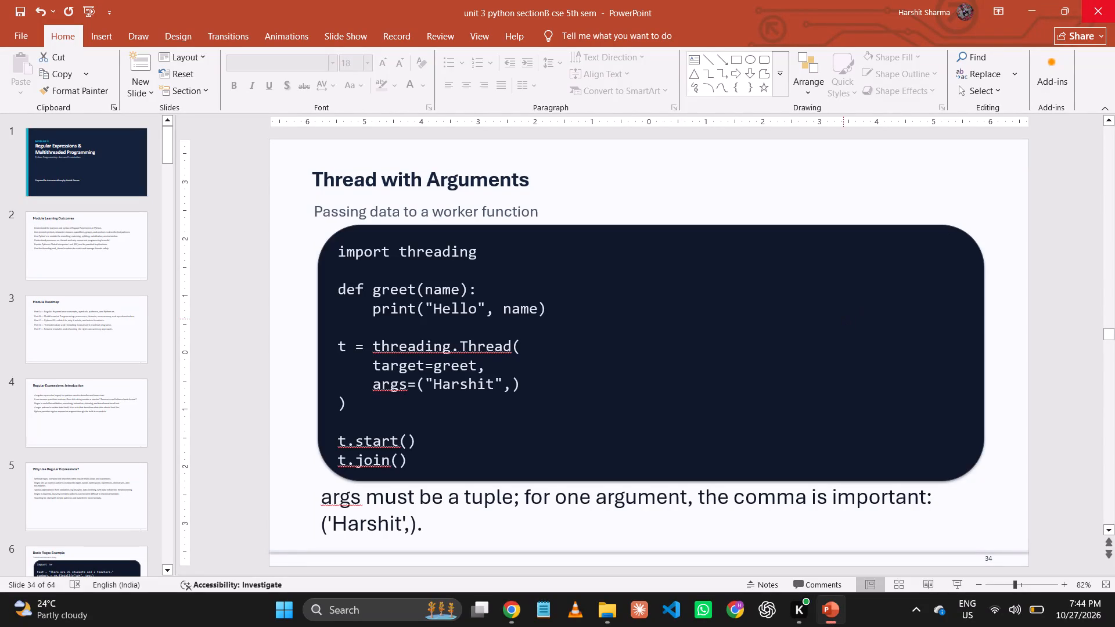
pyautogui.click(851, 189)
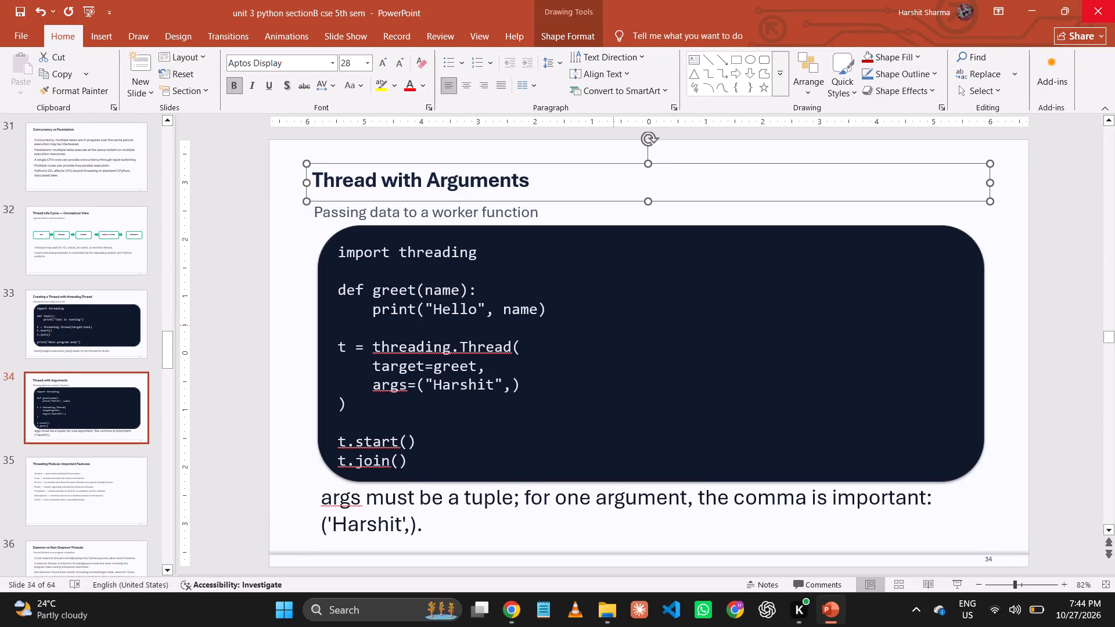
pyautogui.hotkey('ctrl', 'a')
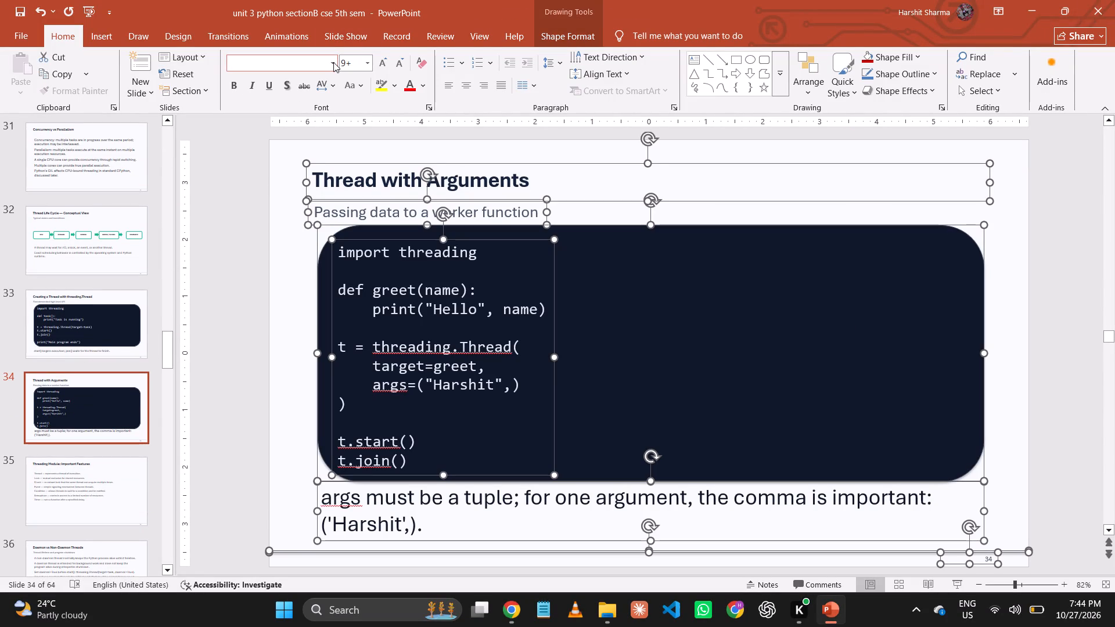
pyautogui.click(333, 62)
pyautogui.click(312, 112)
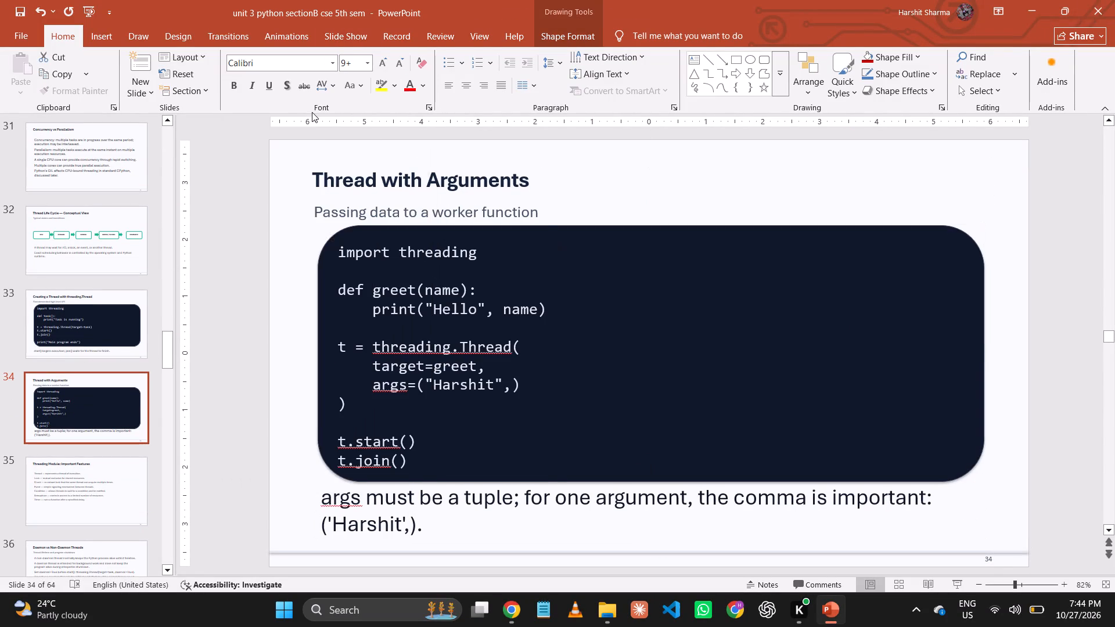
pyautogui.hotkey('ctrl', 's')
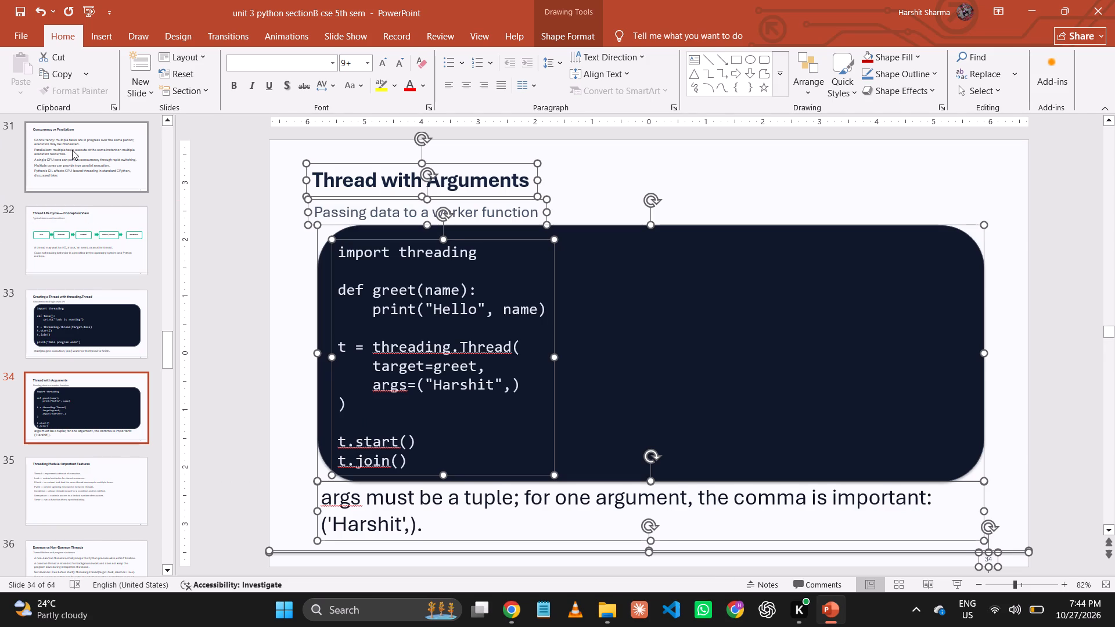
# Open slide 31, Concurrency vs Parallelism, and go back through the earlier slide thumbnails.
pyautogui.click(77, 153)
pyautogui.scroll(20, 99, 204)
pyautogui.scroll(2, 99, 204)
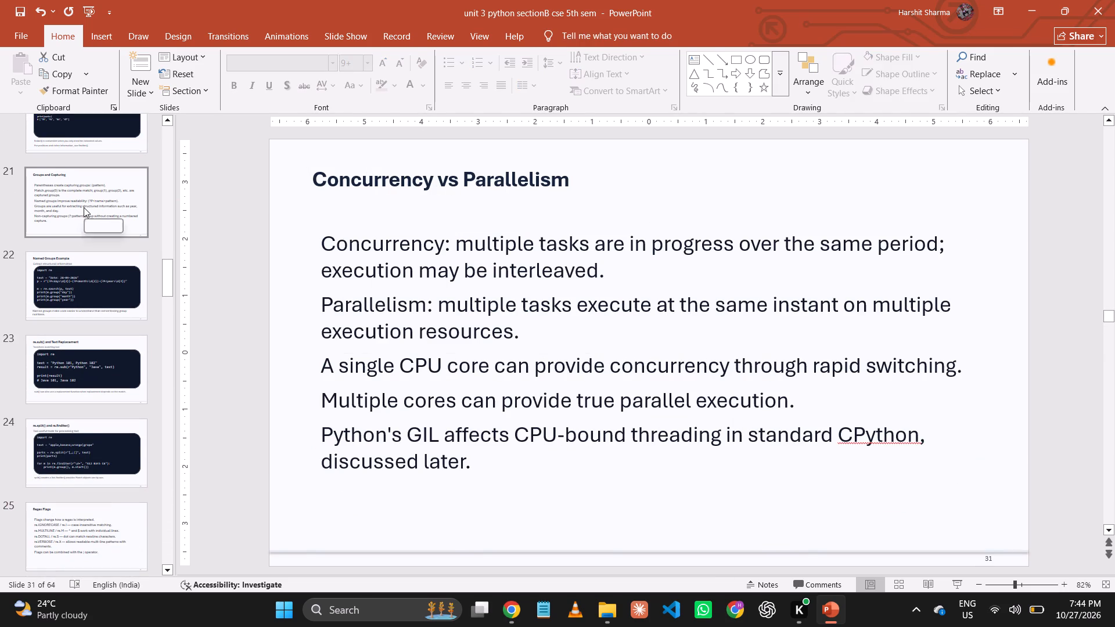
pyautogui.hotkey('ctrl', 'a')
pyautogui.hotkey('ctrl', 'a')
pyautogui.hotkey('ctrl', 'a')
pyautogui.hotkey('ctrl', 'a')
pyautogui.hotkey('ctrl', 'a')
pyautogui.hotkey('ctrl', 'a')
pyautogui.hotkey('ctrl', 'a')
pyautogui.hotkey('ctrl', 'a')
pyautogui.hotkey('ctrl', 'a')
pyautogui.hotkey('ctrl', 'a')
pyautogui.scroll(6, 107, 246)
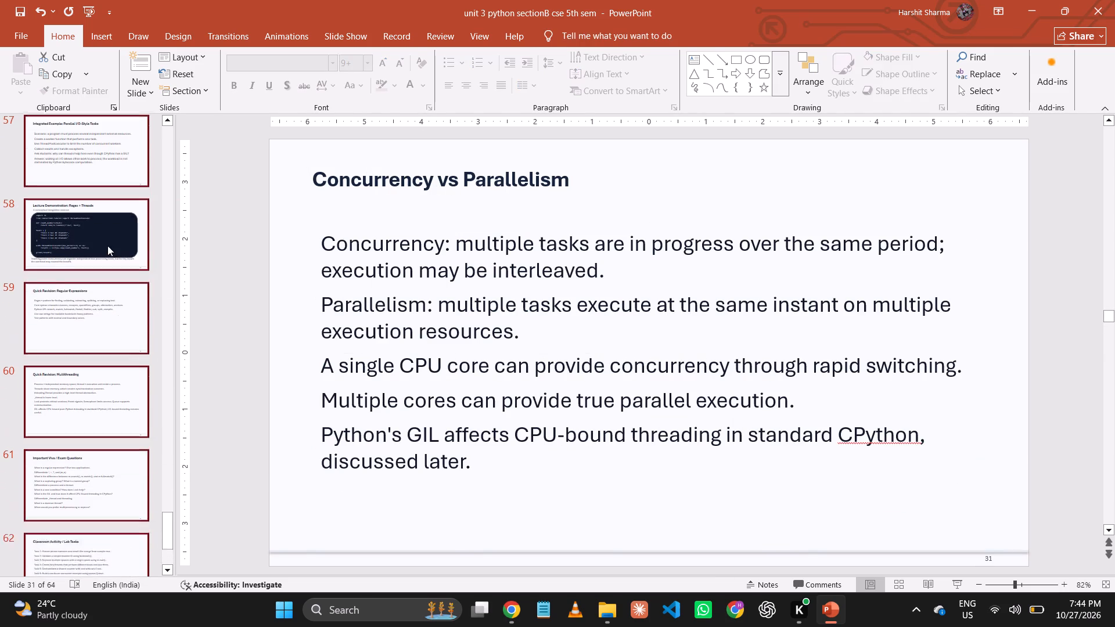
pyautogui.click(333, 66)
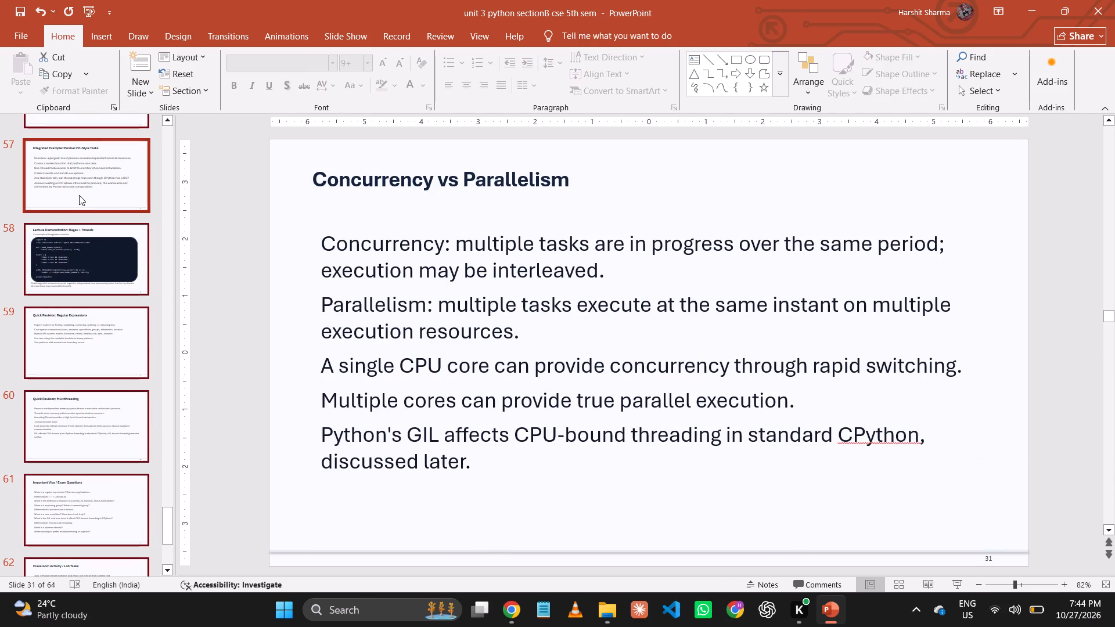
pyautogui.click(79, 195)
# Change all text on the title slide, slide 1, to Times New Roman and save the presentation.
pyautogui.scroll(20, 77, 197)
pyautogui.scroll(20, 77, 197)
pyautogui.scroll(7, 77, 197)
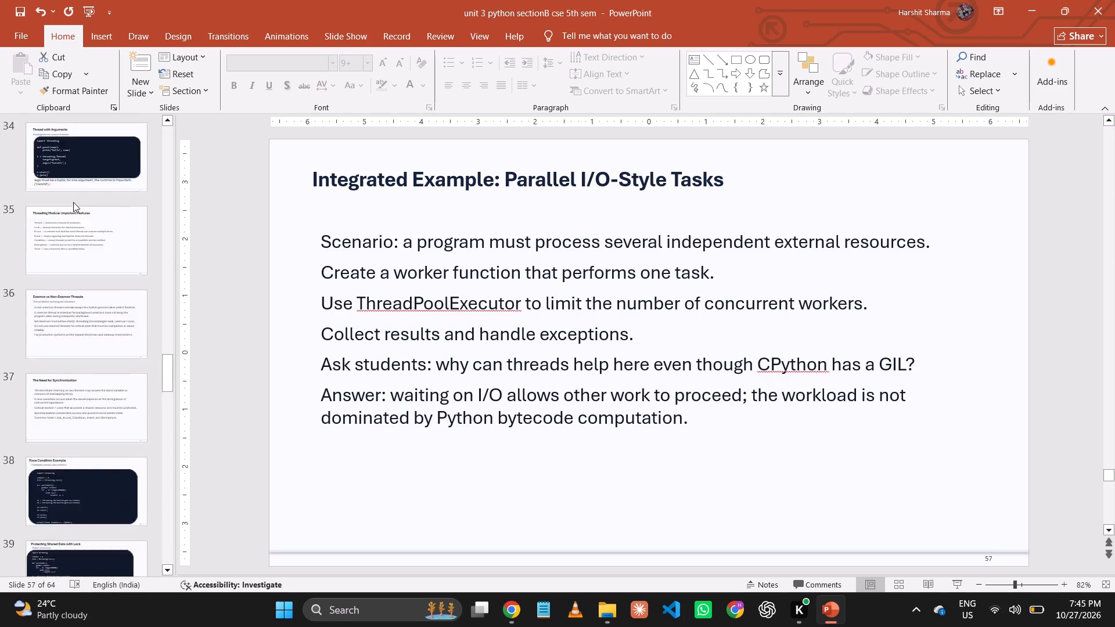
pyautogui.scroll(20, 73, 202)
pyautogui.scroll(20, 73, 202)
pyautogui.scroll(17, 73, 202)
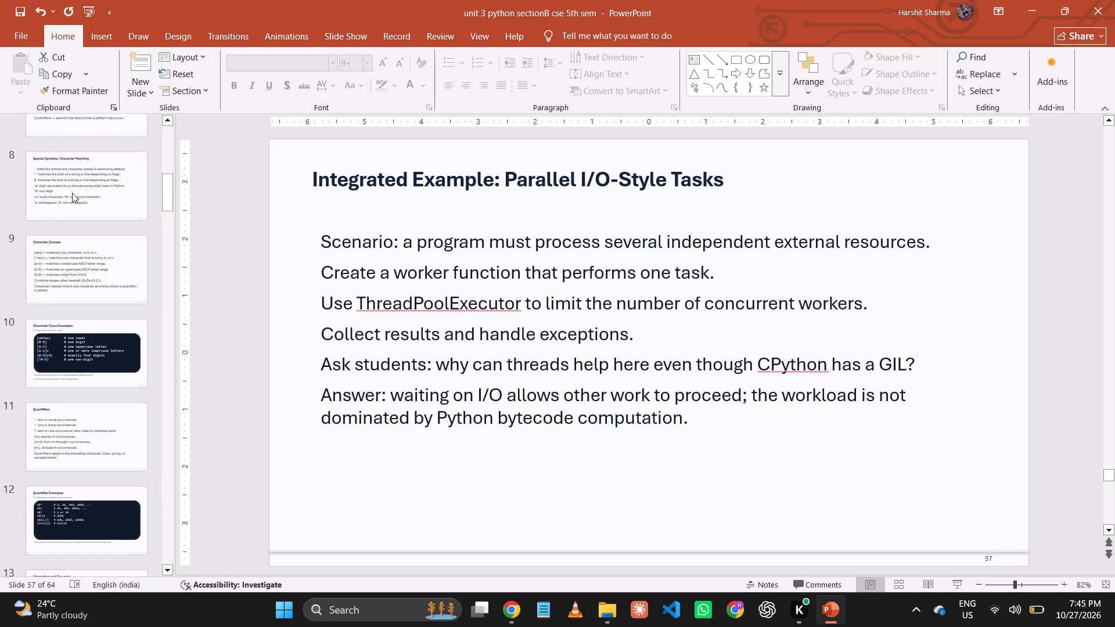
pyautogui.scroll(20, 72, 193)
pyautogui.scroll(9, 72, 193)
pyautogui.click(91, 170)
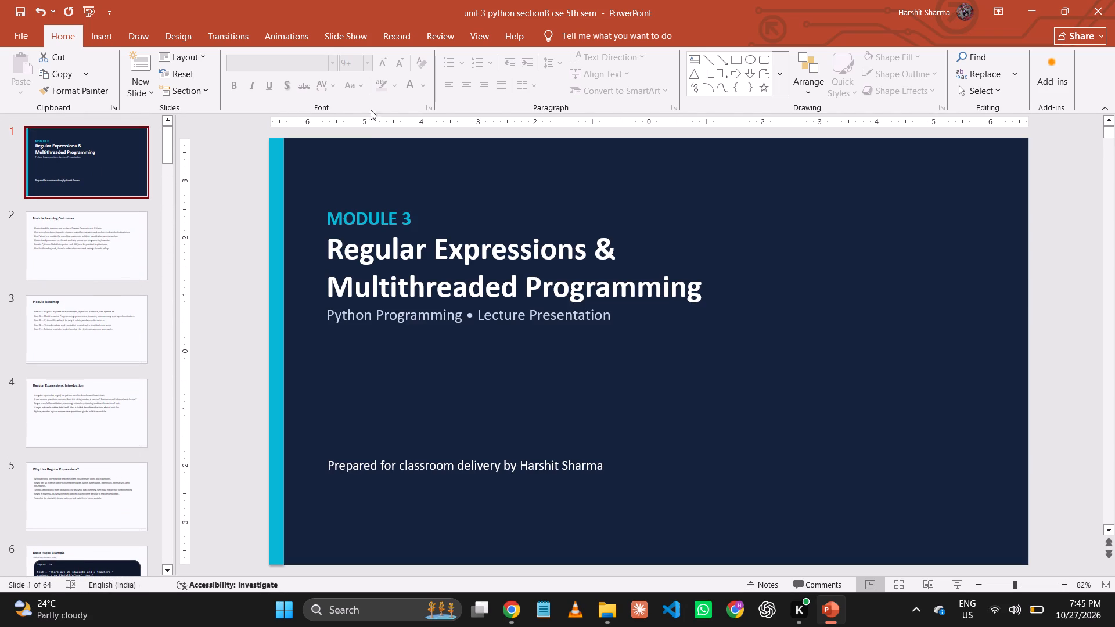
pyautogui.keyDown('ctrl'); pyautogui.click(376, 210); pyautogui.keyUp('ctrl')
pyautogui.hotkey('ctrl', 'a')
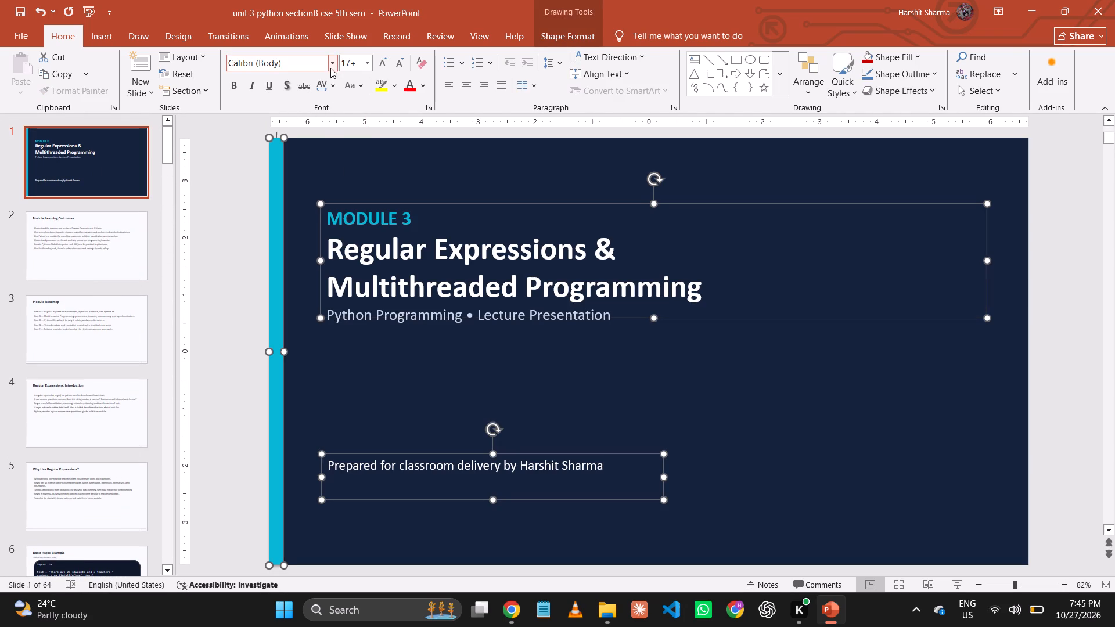
pyautogui.click(319, 63)
pyautogui.click(333, 62)
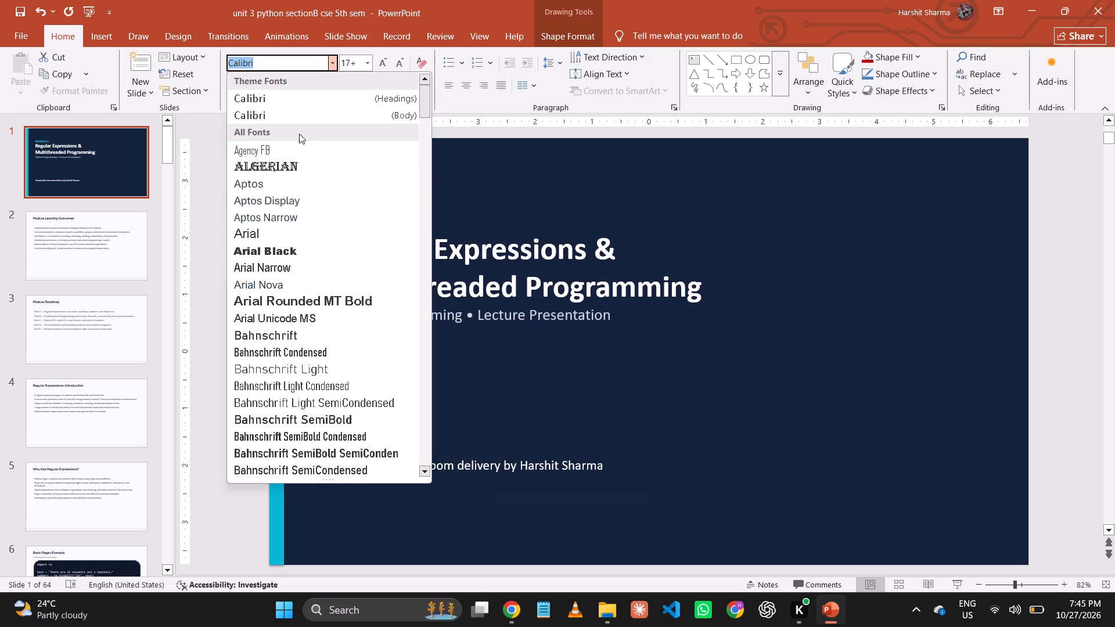
pyautogui.write('time')
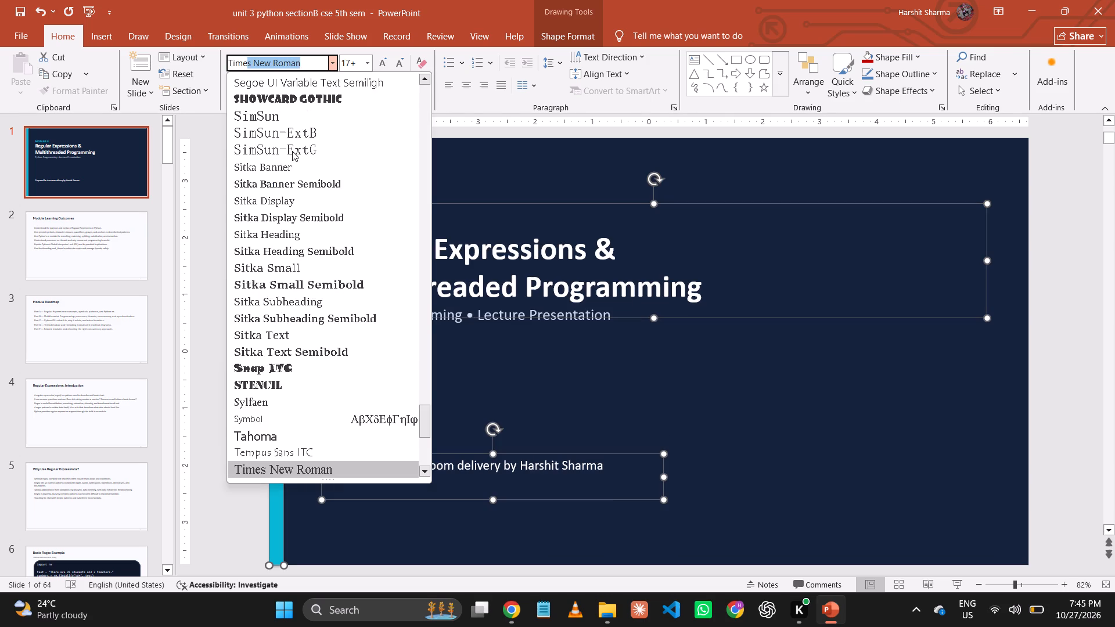
pyautogui.click(303, 66)
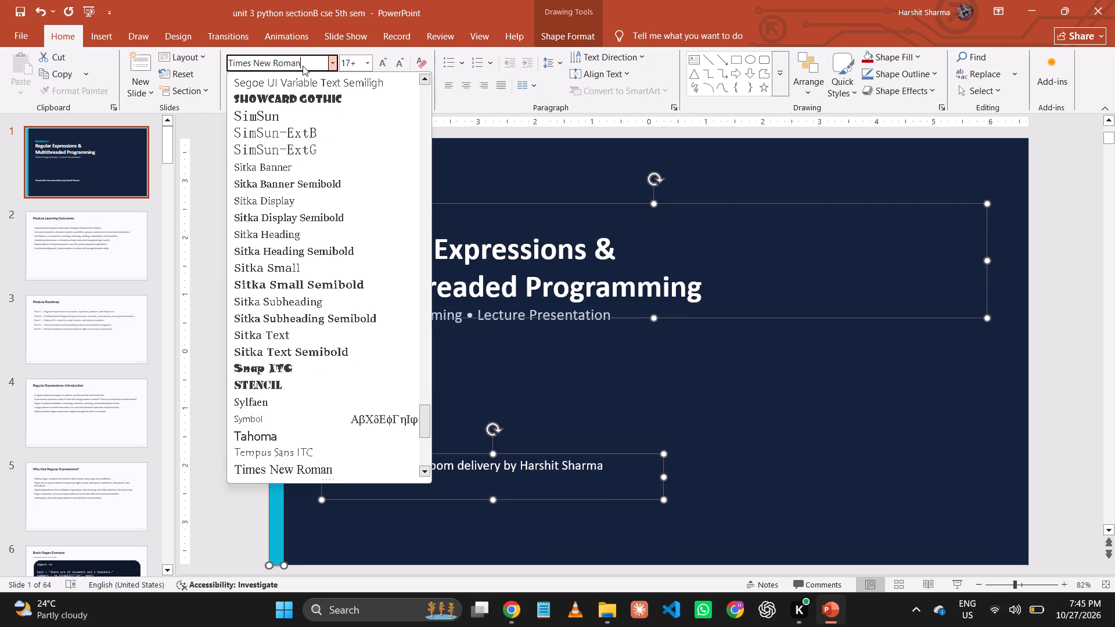
pyautogui.click(329, 472)
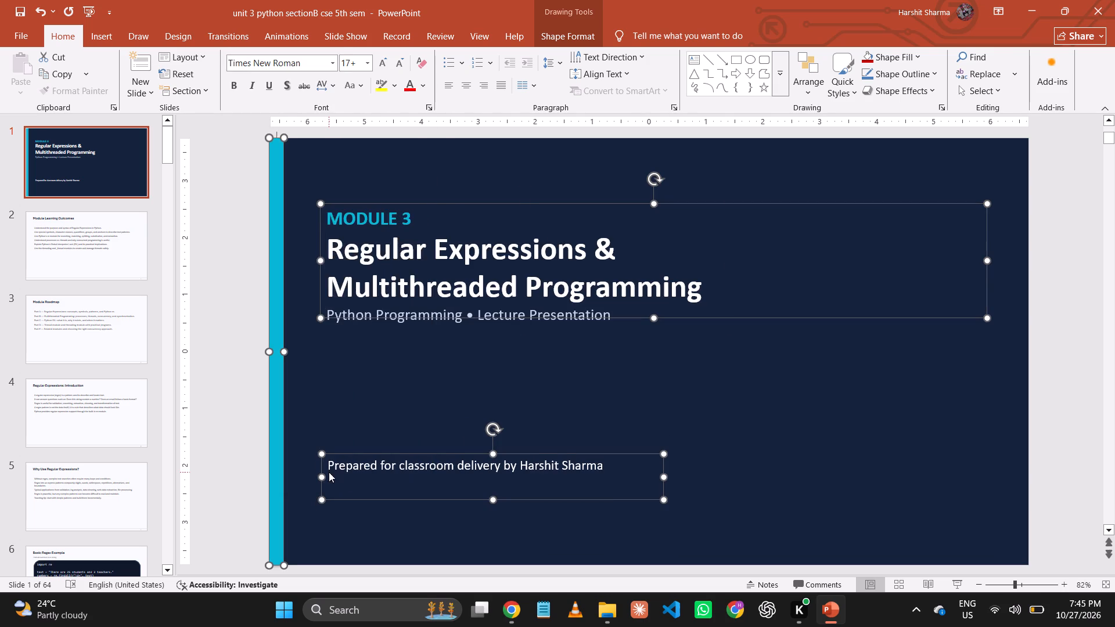
pyautogui.click(885, 435)
pyautogui.hotkey('ctrl', 's')
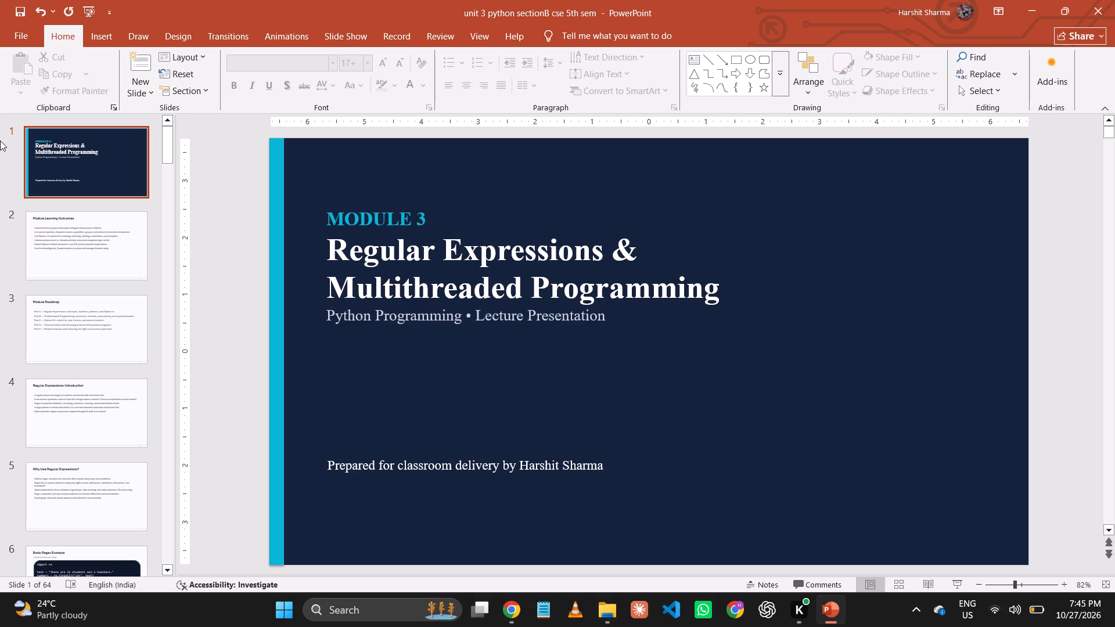
# Change all text on slide 2, Module Learning Outcomes, to Times New Roman.
pyautogui.click(51, 216)
pyautogui.keyDown('ctrl'); pyautogui.click(632, 301); pyautogui.keyUp('ctrl')
pyautogui.hotkey('ctrl', 'a')
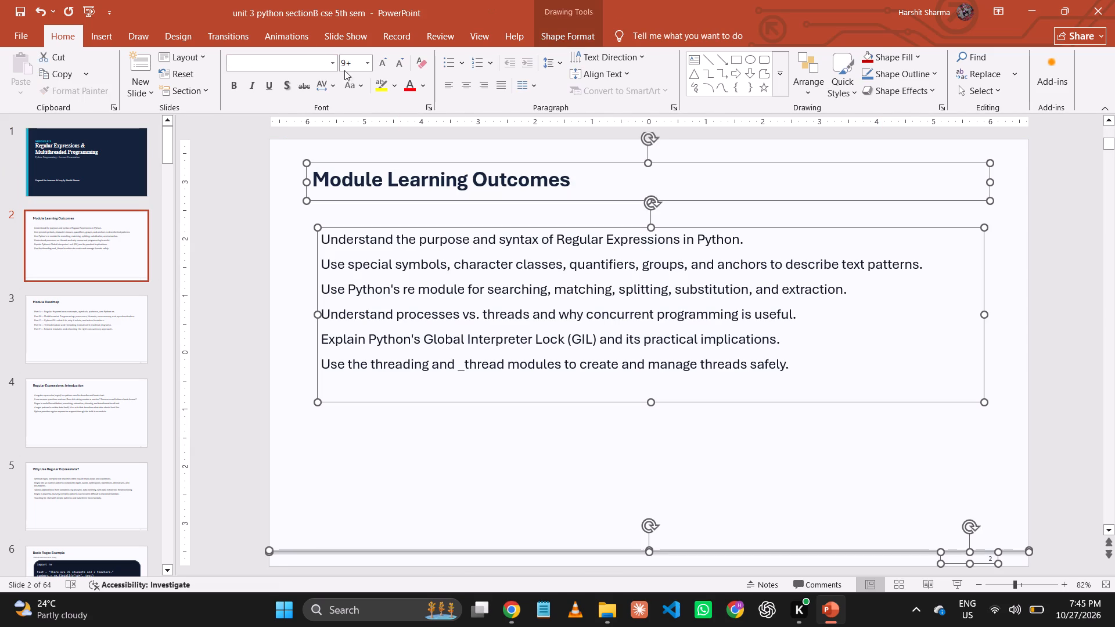
pyautogui.click(334, 67)
pyautogui.click(314, 150)
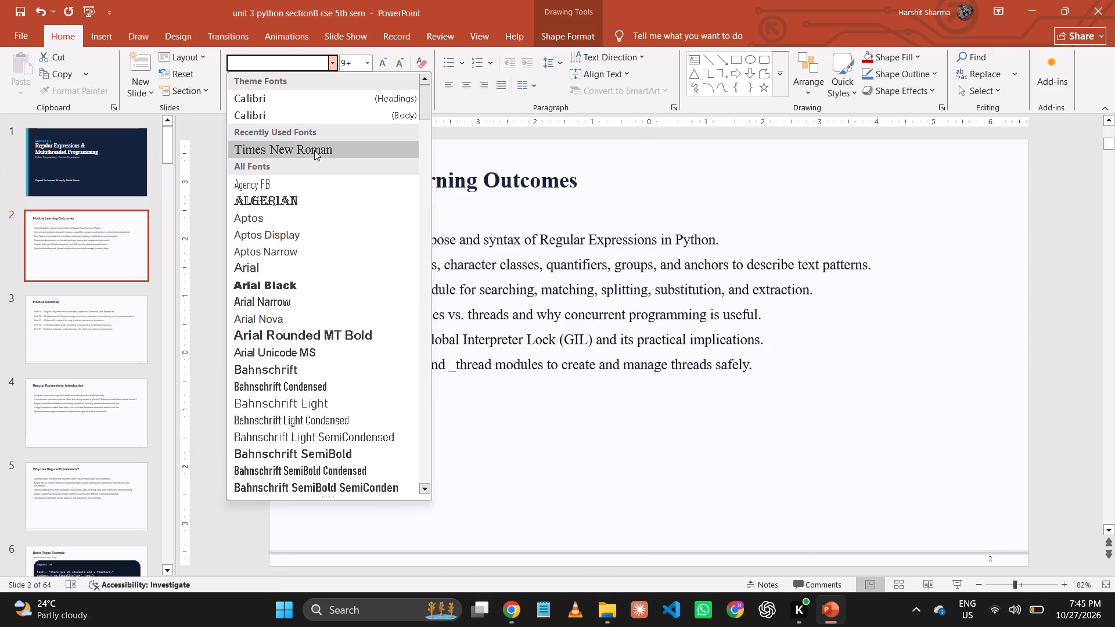
# Change all text on slide 3, Module Roadmap, to Times New Roman and save the presentation.
pyautogui.click(91, 340)
pyautogui.hotkey('ctrl', 'a')
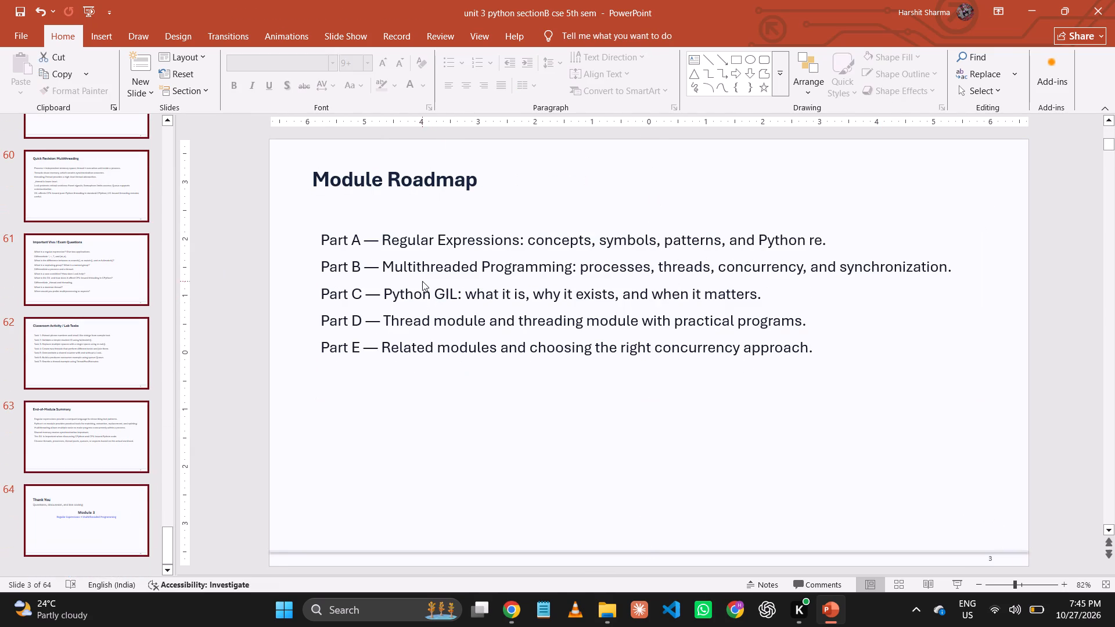
pyautogui.rightClick(420, 241)
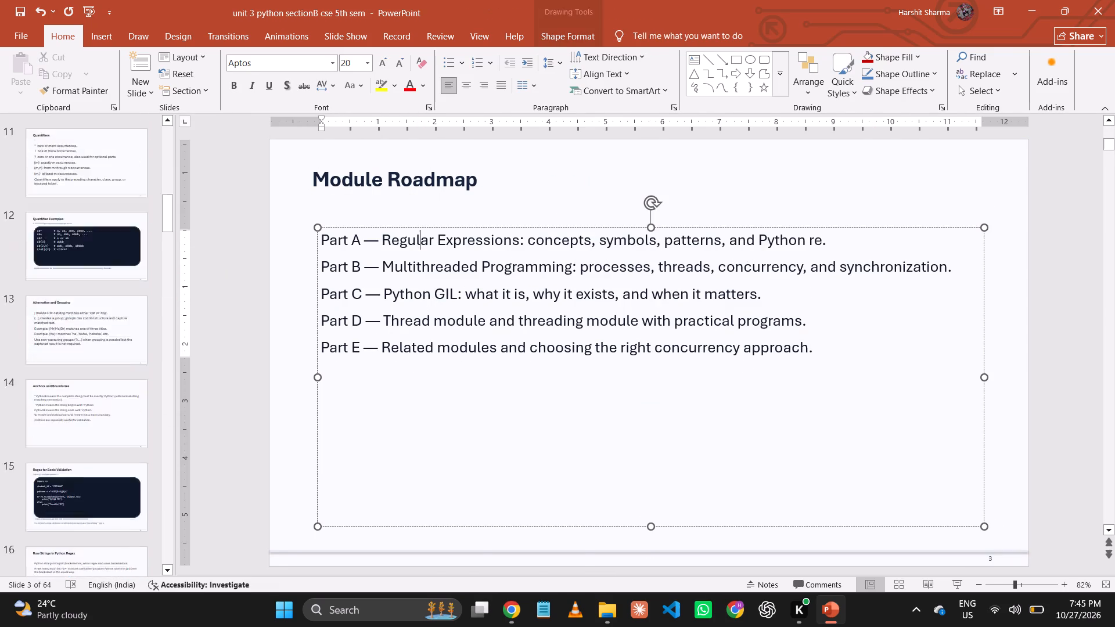
pyautogui.hotkey('ctrl', 'a')
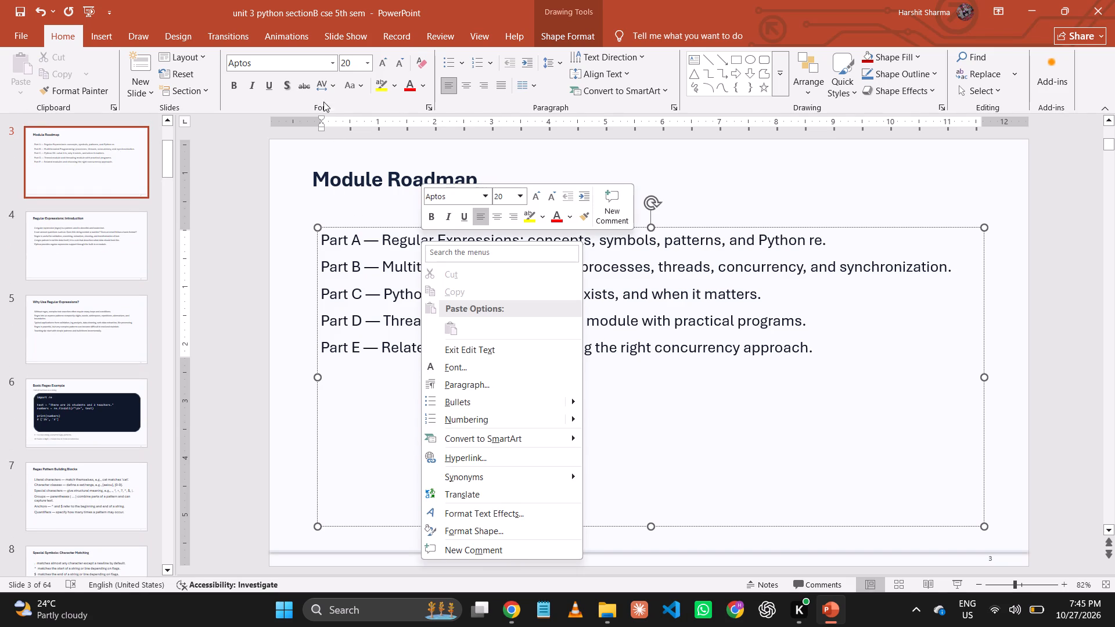
pyautogui.click(334, 148)
pyautogui.hotkey('ctrl', 'a')
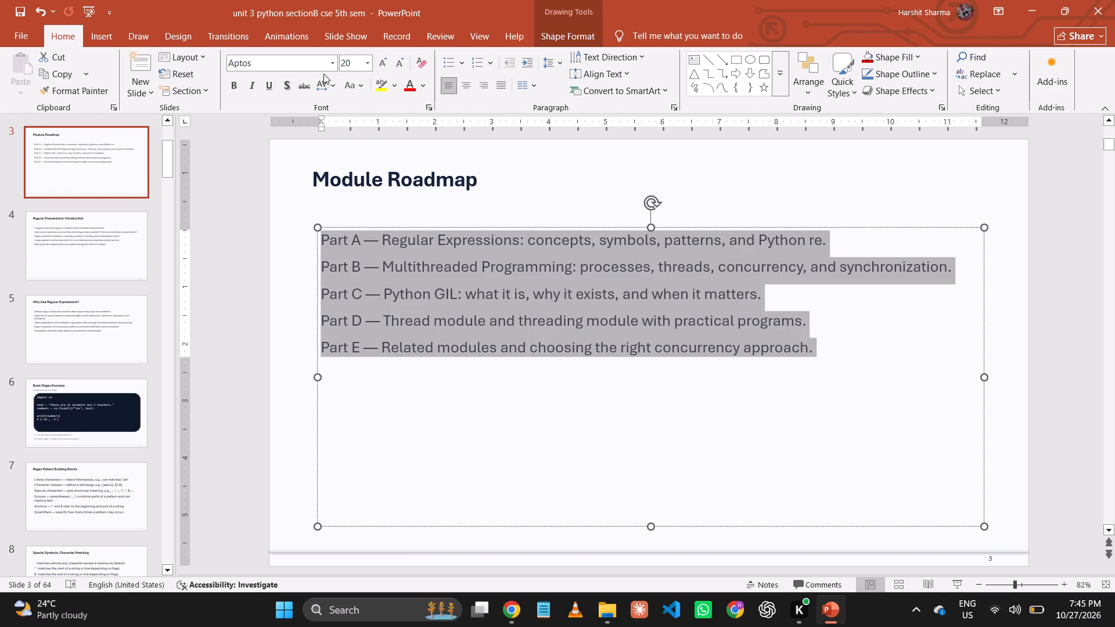
pyautogui.click(326, 186)
pyautogui.click(292, 259)
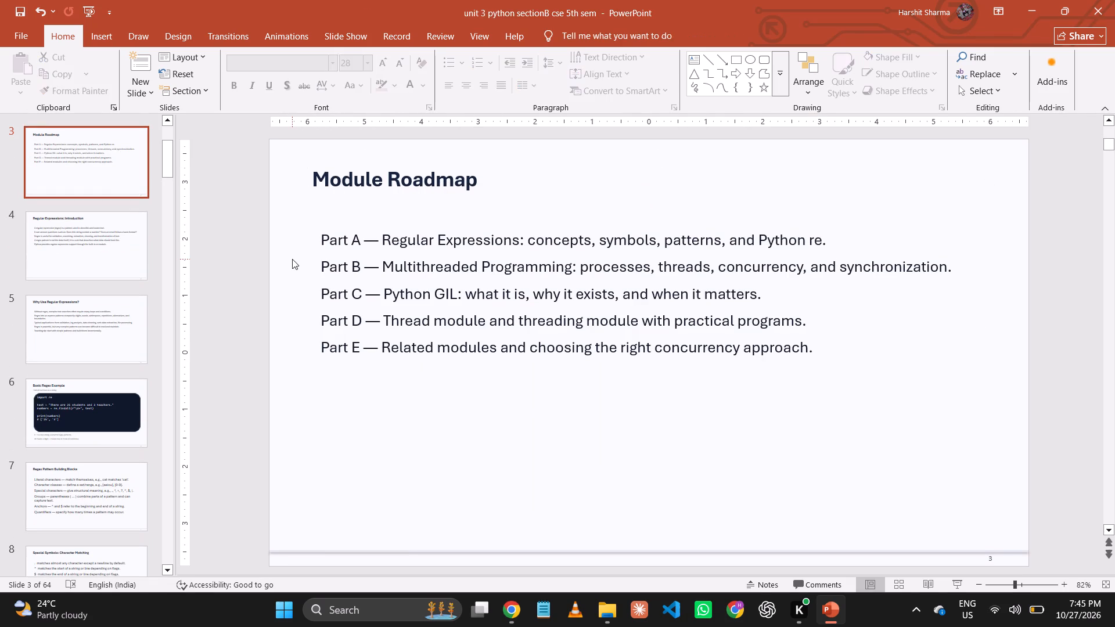
pyautogui.hotkey('ctrl', 'a')
pyautogui.click(335, 59)
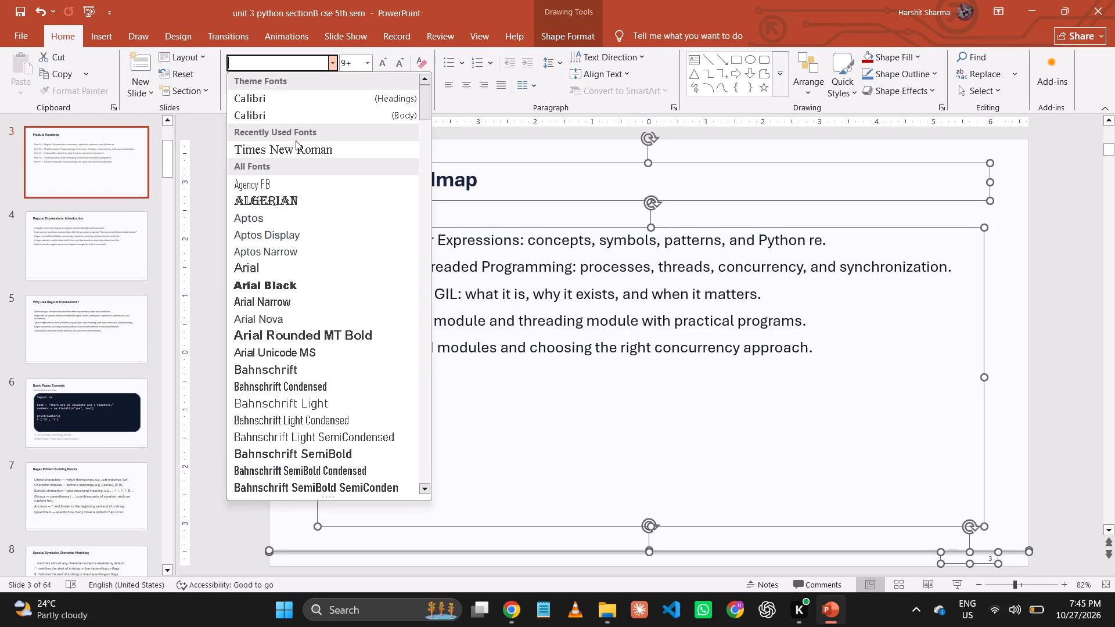
pyautogui.click(297, 154)
pyautogui.click(449, 477)
pyautogui.hotkey('ctrl', 's')
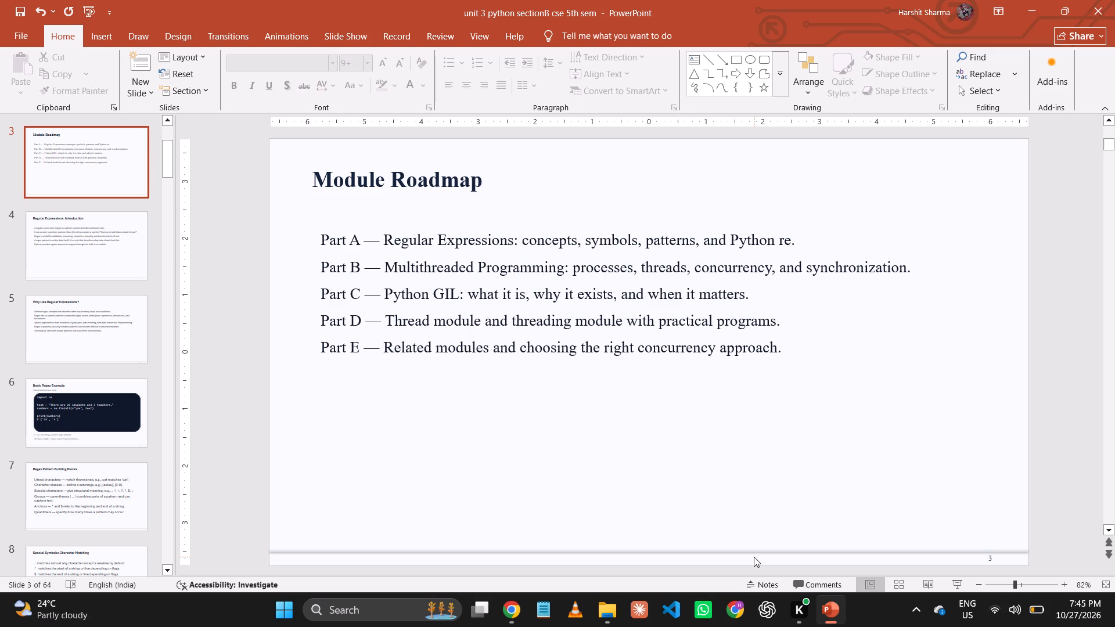
pyautogui.hotkey('ctrl', 's')
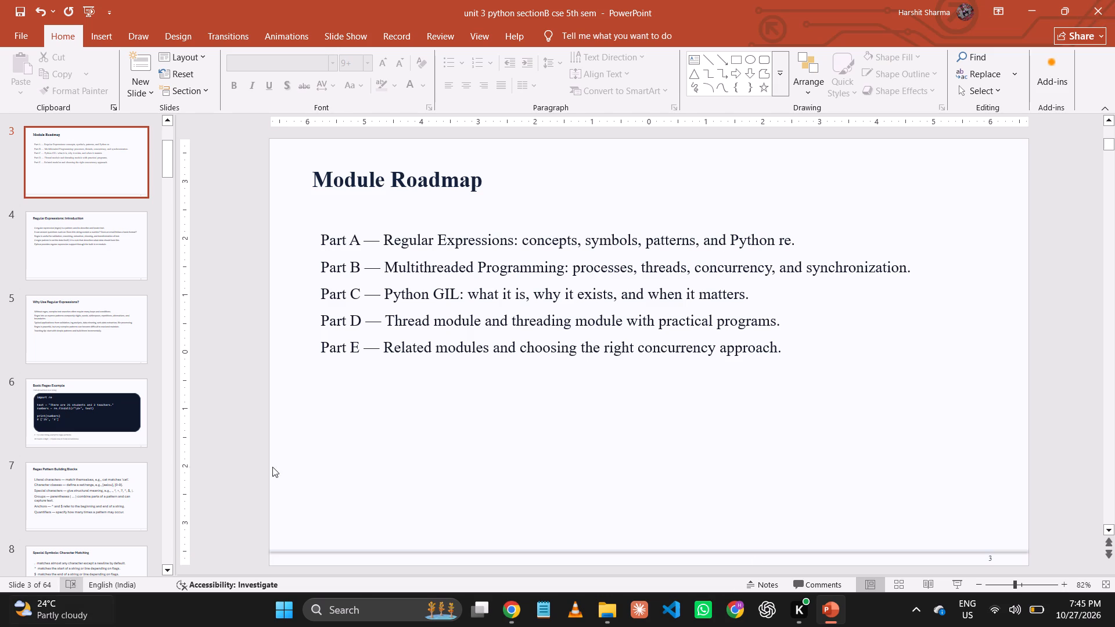
# Change all text on slide 4, Regular Expressions: Introduction, to Times New Roman and save the presentation.
pyautogui.click(57, 316)
pyautogui.click(97, 240)
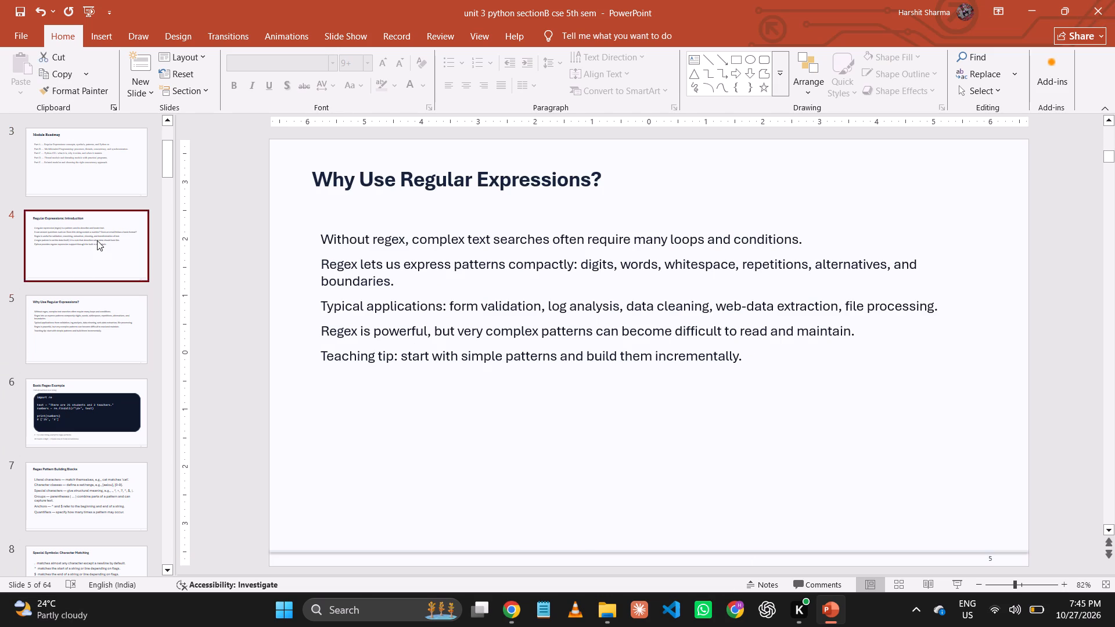
pyautogui.click(88, 165)
pyautogui.click(75, 281)
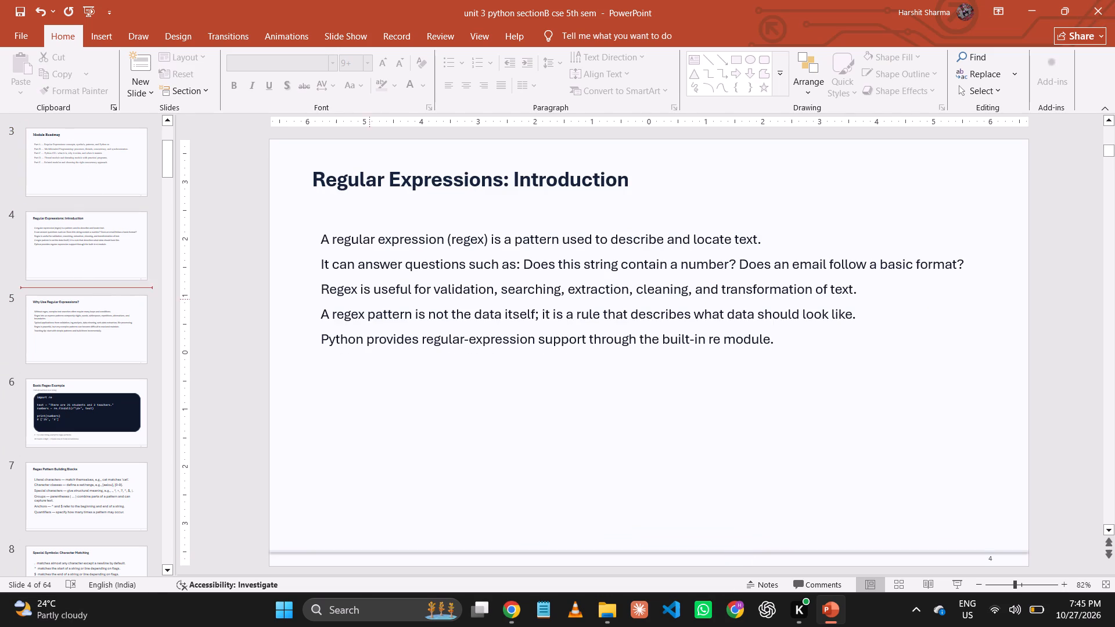
pyautogui.click(444, 275)
pyautogui.click(300, 240)
pyautogui.hotkey('ctrl', 'a')
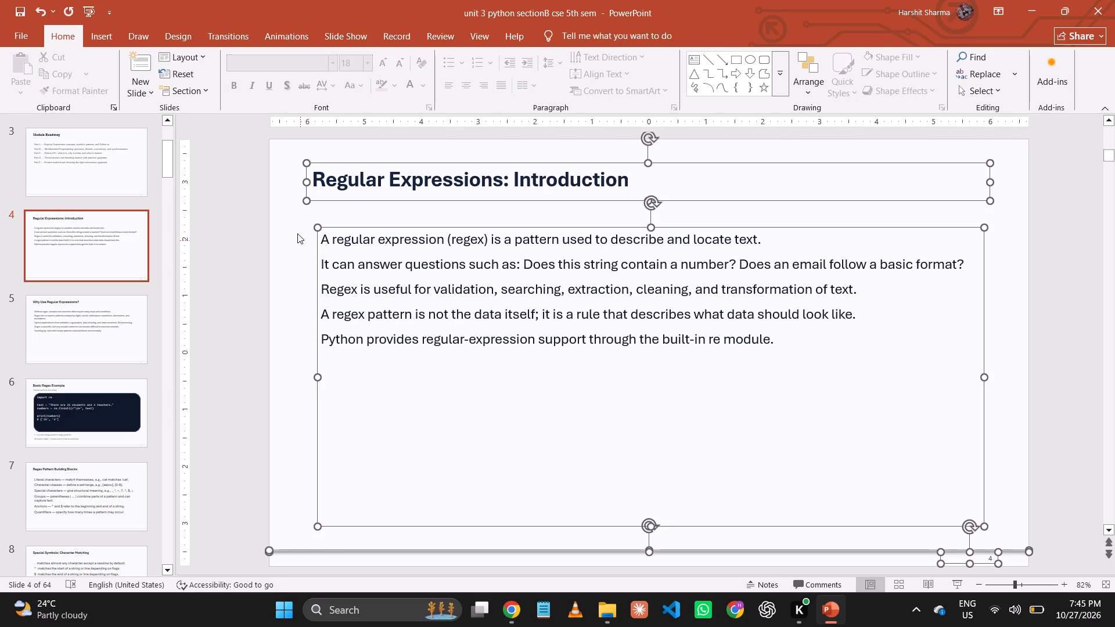
pyautogui.click(332, 60)
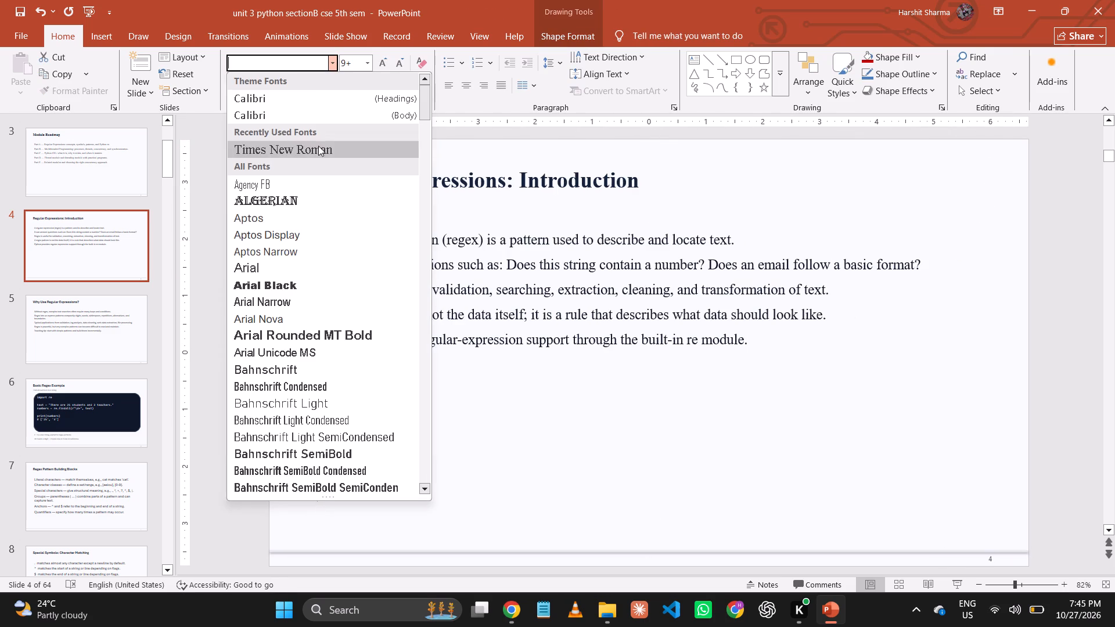
pyautogui.click(318, 146)
pyautogui.click(296, 380)
pyautogui.hotkey('ctrl', 's')
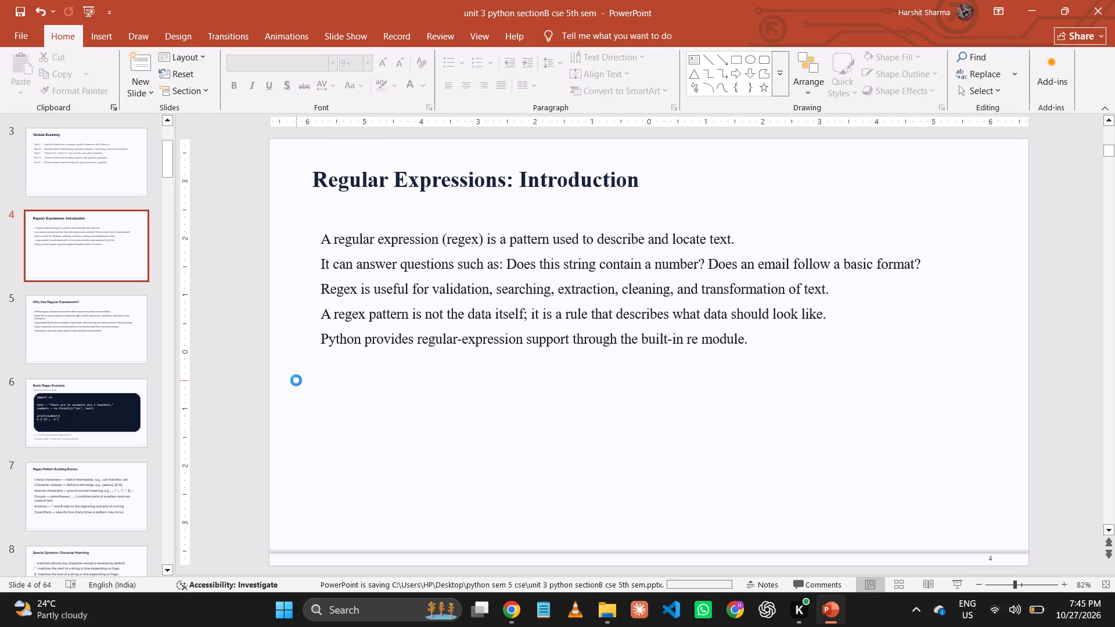
# Change all text on slide 5, Why Use Regular Expressions?, to Times New Roman.
pyautogui.click(111, 343)
pyautogui.click(288, 267)
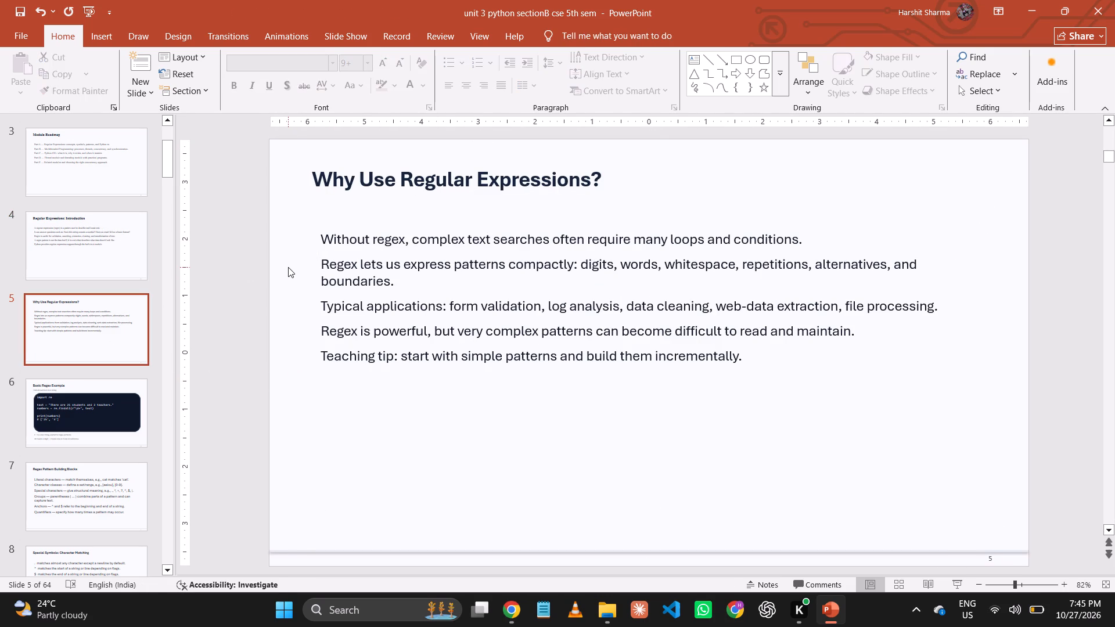
pyautogui.hotkey('ctrl', 'a')
pyautogui.click(329, 61)
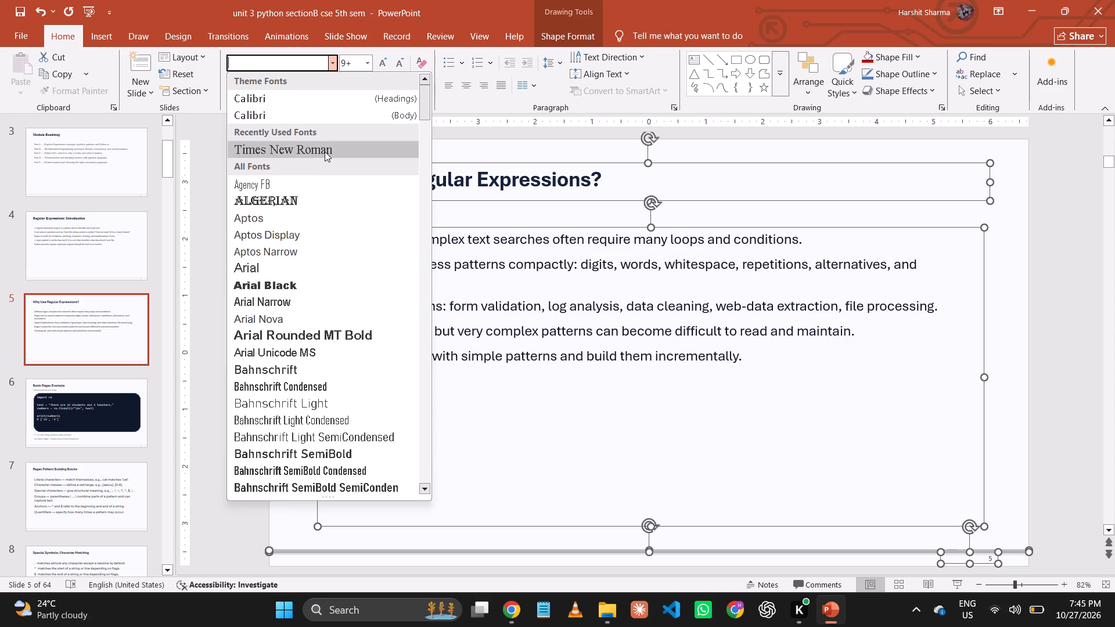
pyautogui.click(326, 152)
pyautogui.click(288, 300)
# Change all text on slide 6, Basic Regex Example, including the code block, to Times New Roman.
pyautogui.click(56, 403)
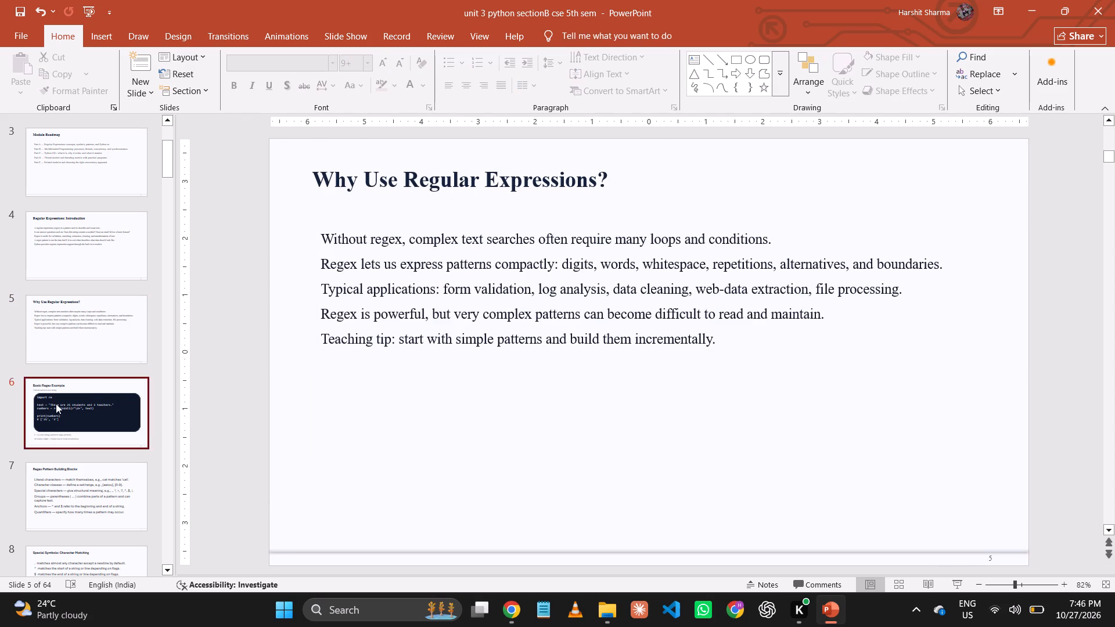
pyautogui.click(293, 267)
pyautogui.hotkey('ctrl', 'a')
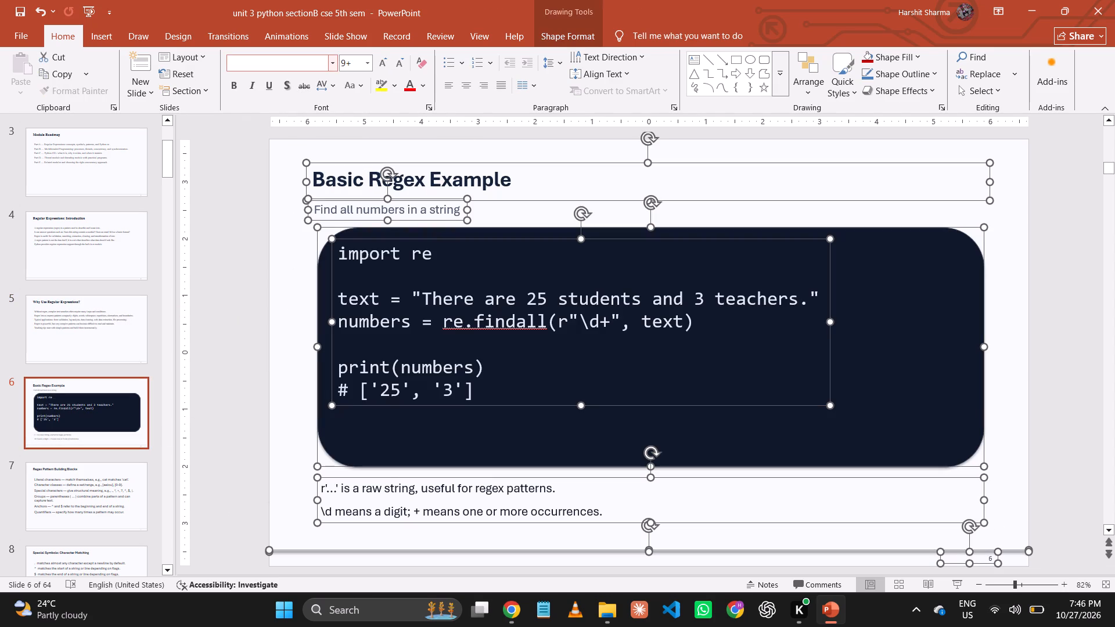
pyautogui.click(330, 67)
pyautogui.click(313, 152)
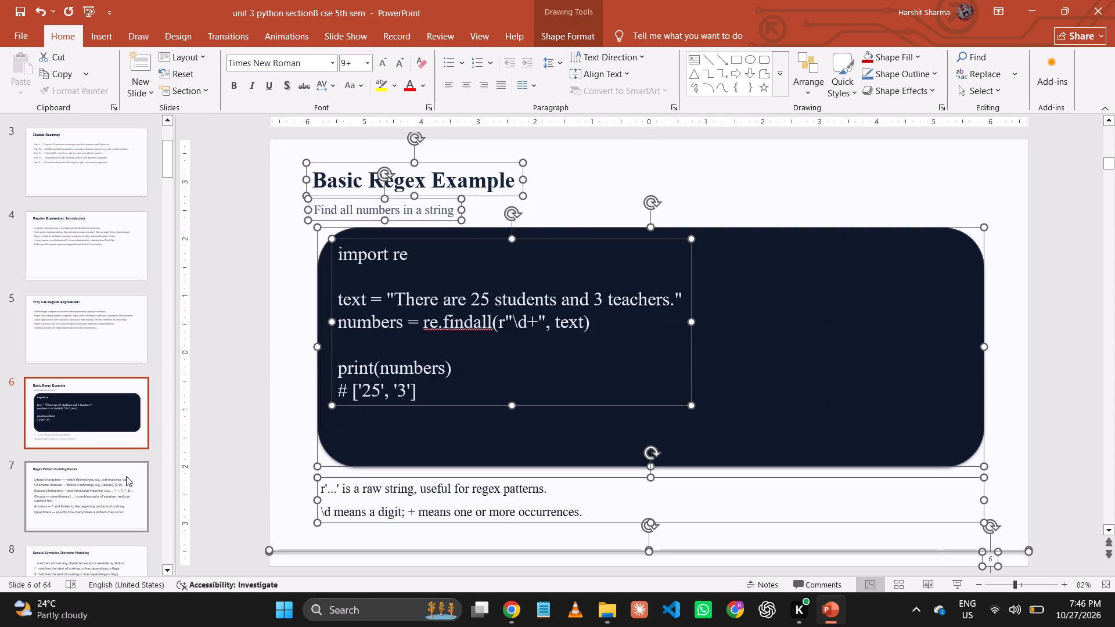
# Change all text on slide 7, Regex Pattern Building Blocks, to Times New Roman.
pyautogui.click(122, 485)
pyautogui.click(278, 317)
pyautogui.hotkey('ctrl', 'a')
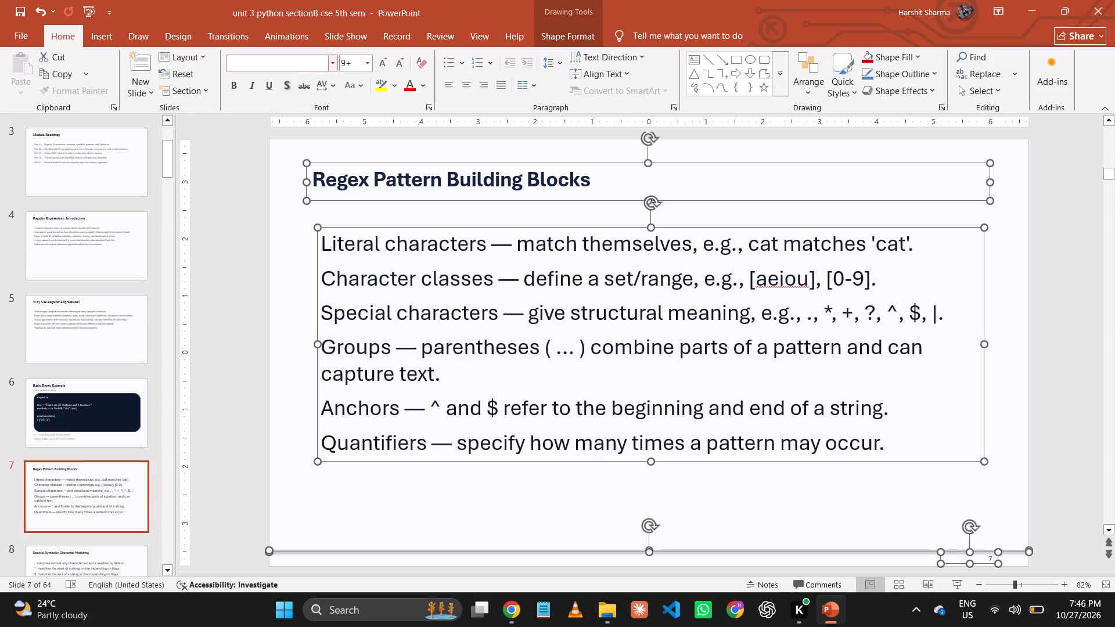
pyautogui.click(332, 60)
pyautogui.click(321, 149)
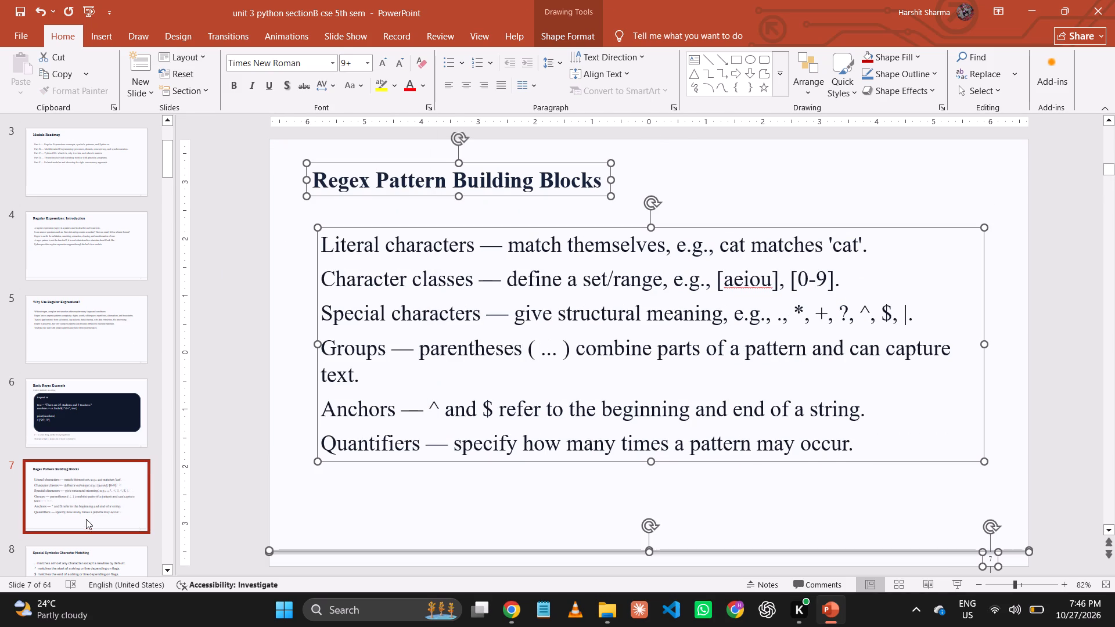
# Change all text on slide 8, Special Symbols: Character Matching, to Times New Roman and save the presentation.
pyautogui.click(93, 513)
pyautogui.scroll(-2, 95, 511)
pyautogui.click(103, 500)
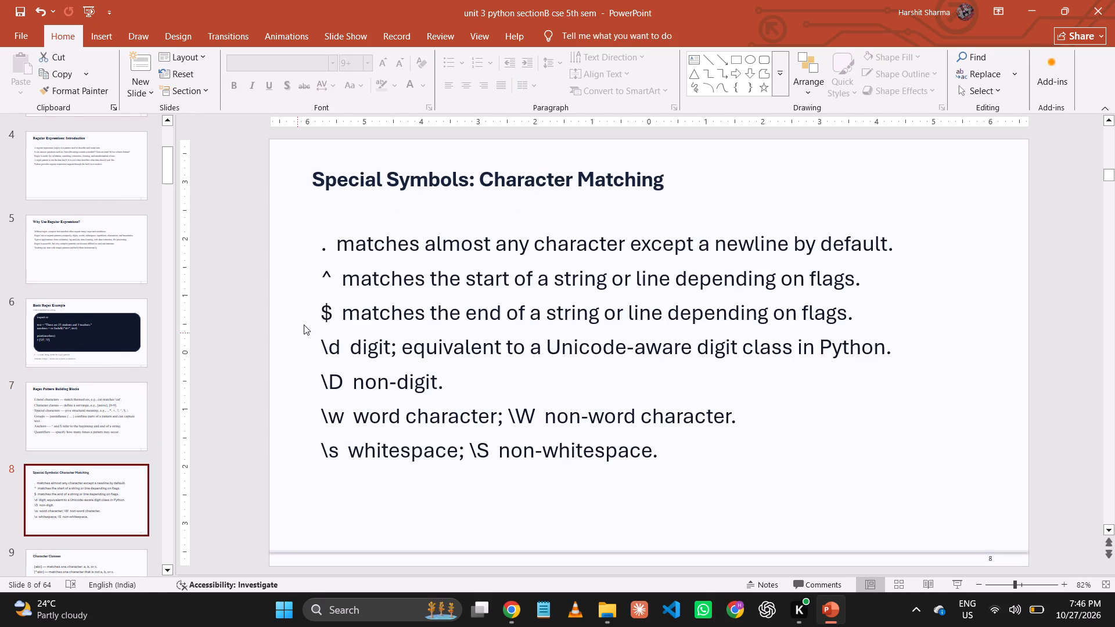
pyautogui.click(307, 319)
pyautogui.hotkey('ctrl', 'a')
pyautogui.click(330, 63)
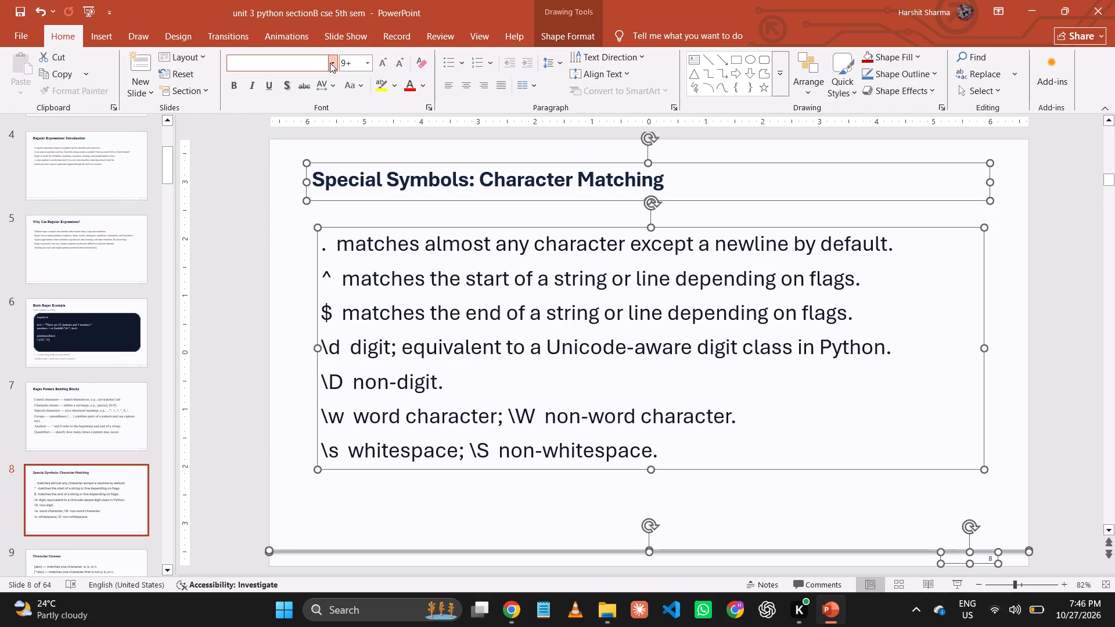
pyautogui.click(330, 148)
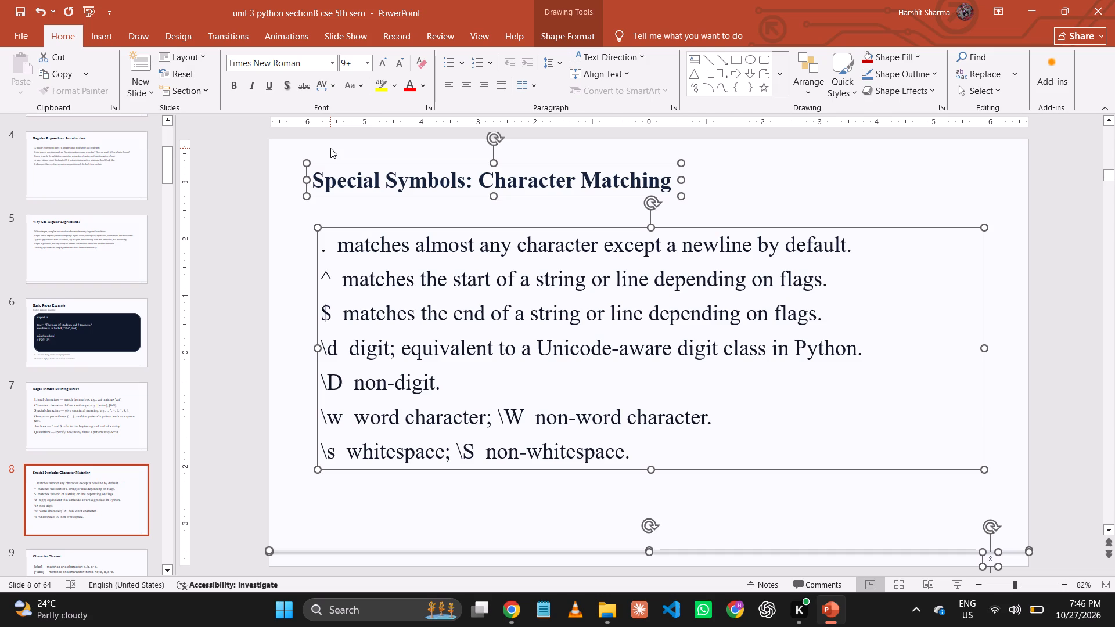
pyautogui.click(851, 186)
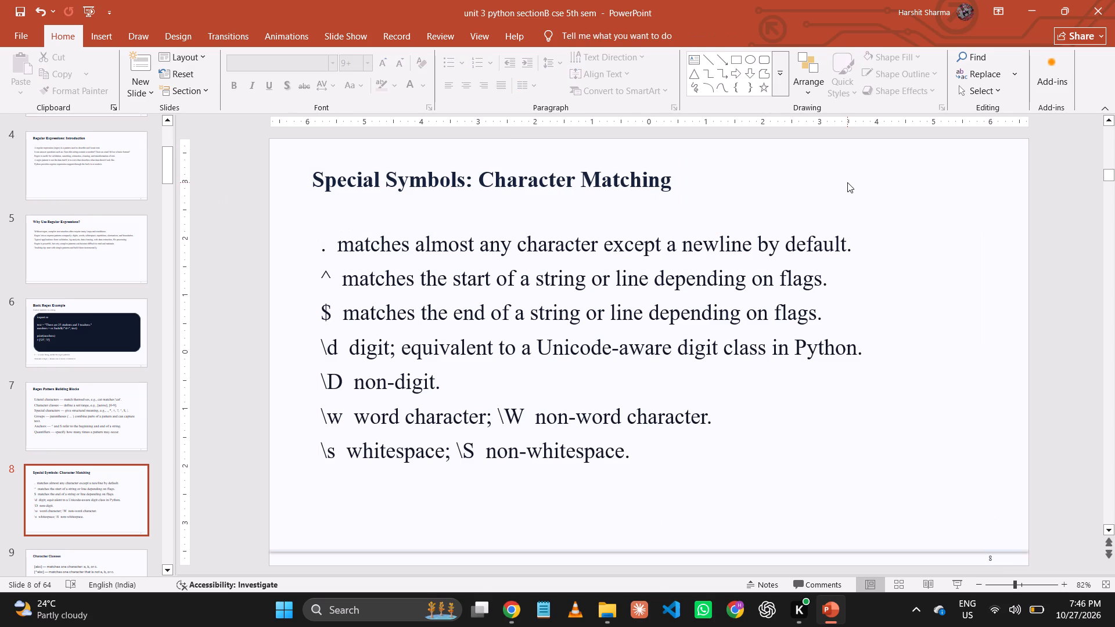
pyautogui.hotkey('ctrl', 's')
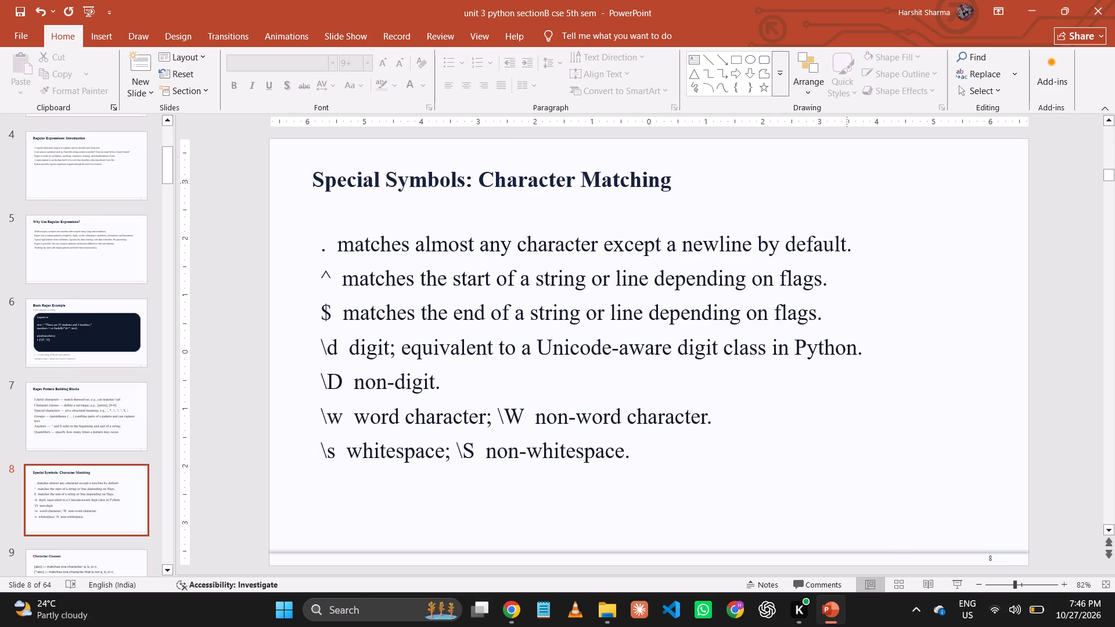
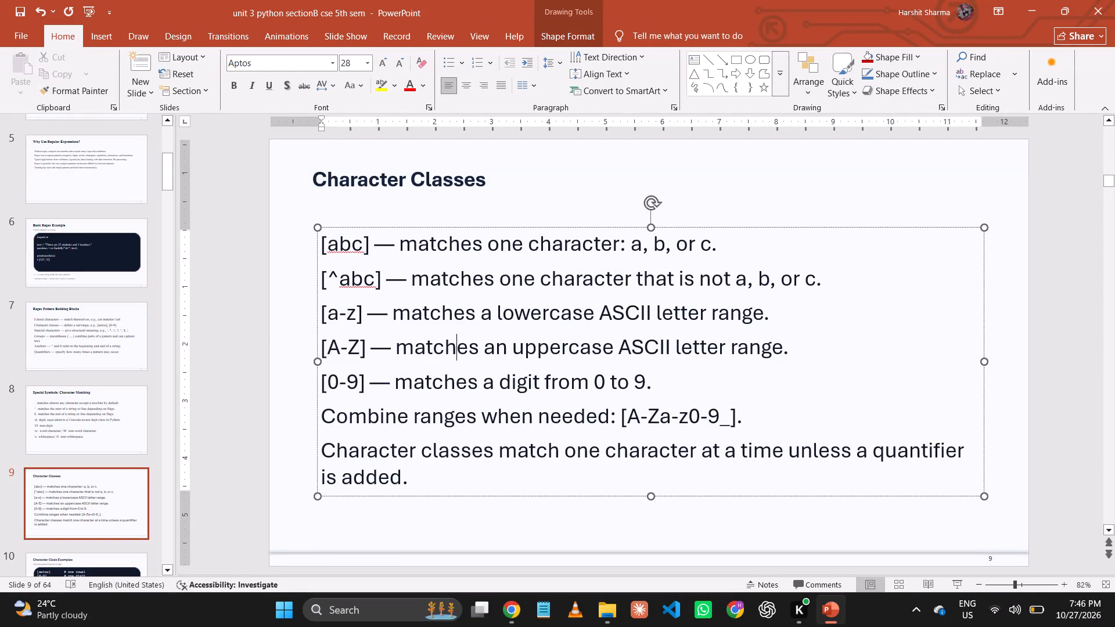
# Change the body text on slide 9, Character Classes, to Times New Roman.
pyautogui.hotkey('ctrl', 'a')
pyautogui.click(330, 64)
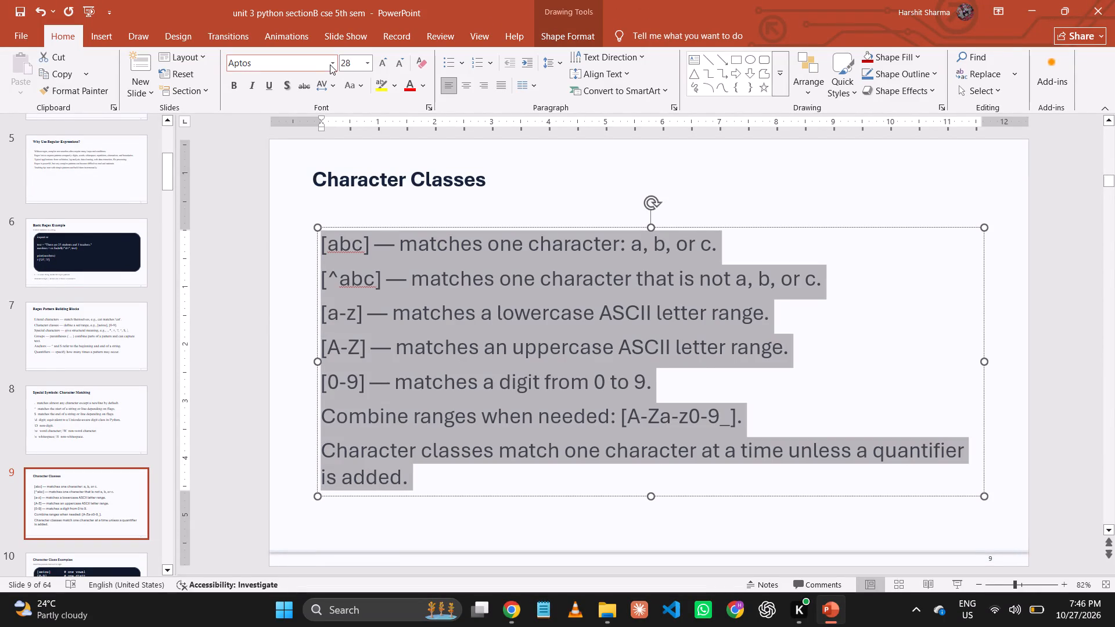
pyautogui.click(317, 150)
pyautogui.scroll(-2, 125, 447)
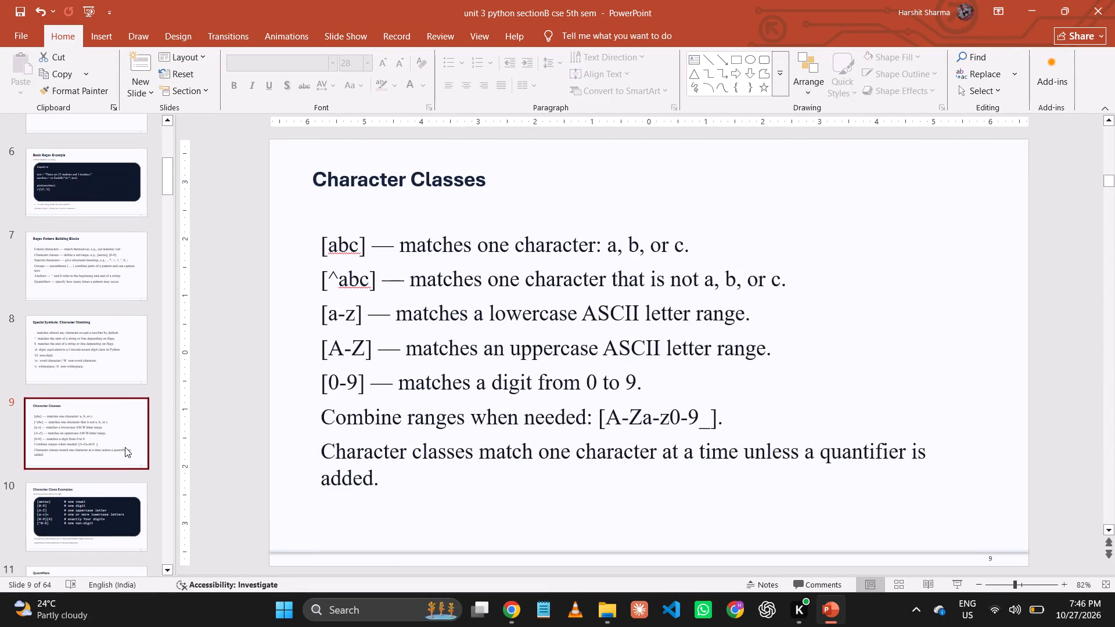
pyautogui.click(125, 447)
pyautogui.click(483, 361)
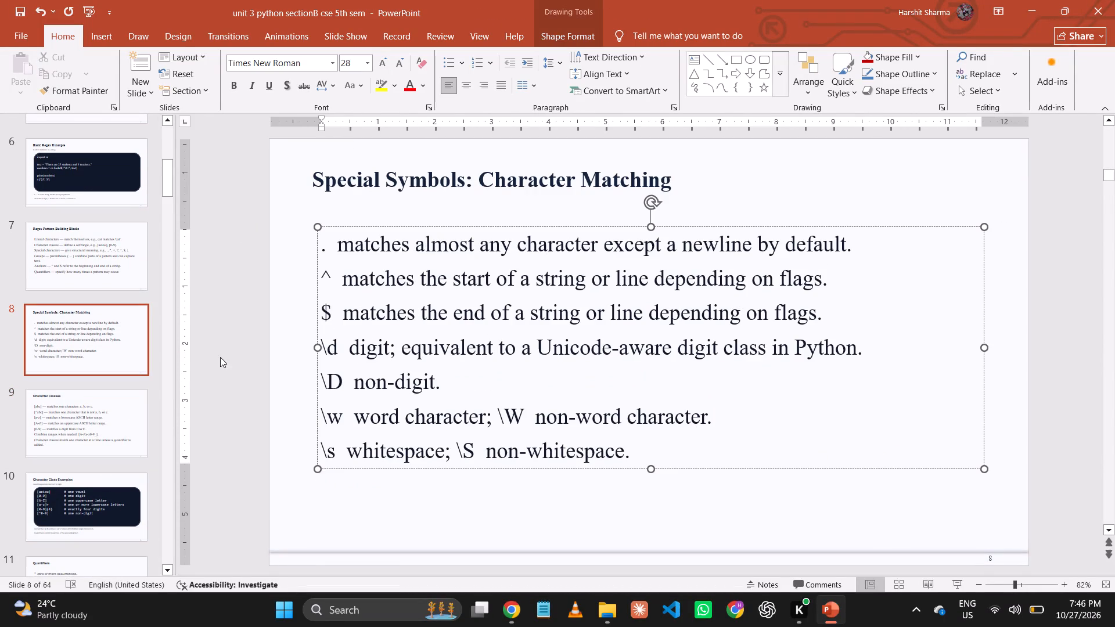
pyautogui.click(89, 438)
pyautogui.click(389, 354)
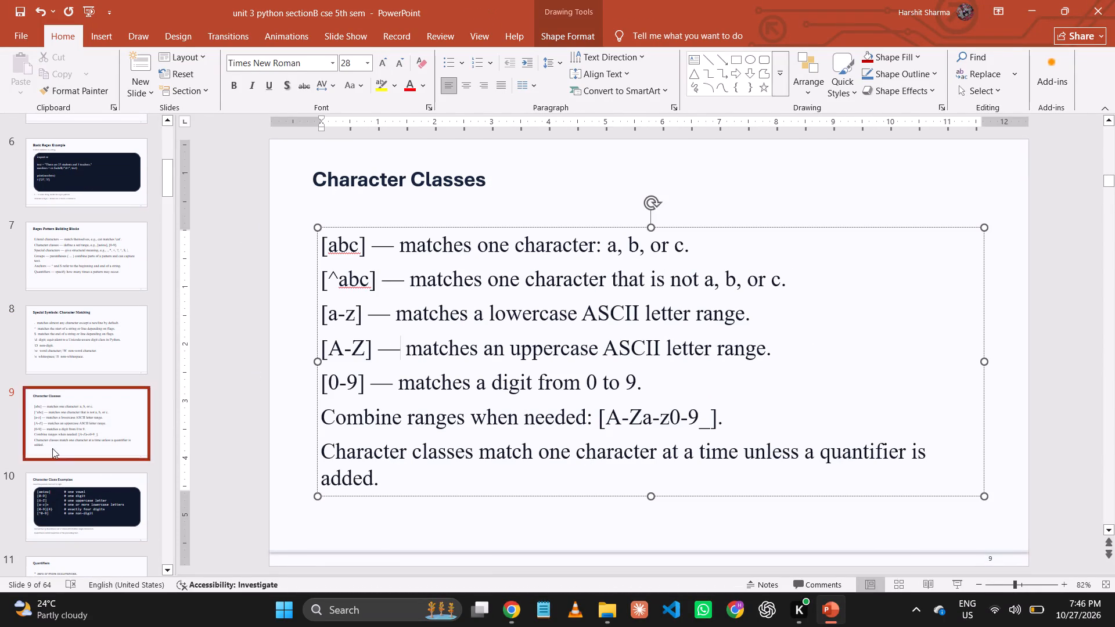
# Change all text on slide 10, Character Class Examples, including the code block, to Times New Roman and save the presentation.
pyautogui.click(51, 492)
pyautogui.hotkey('ctrl', 'a')
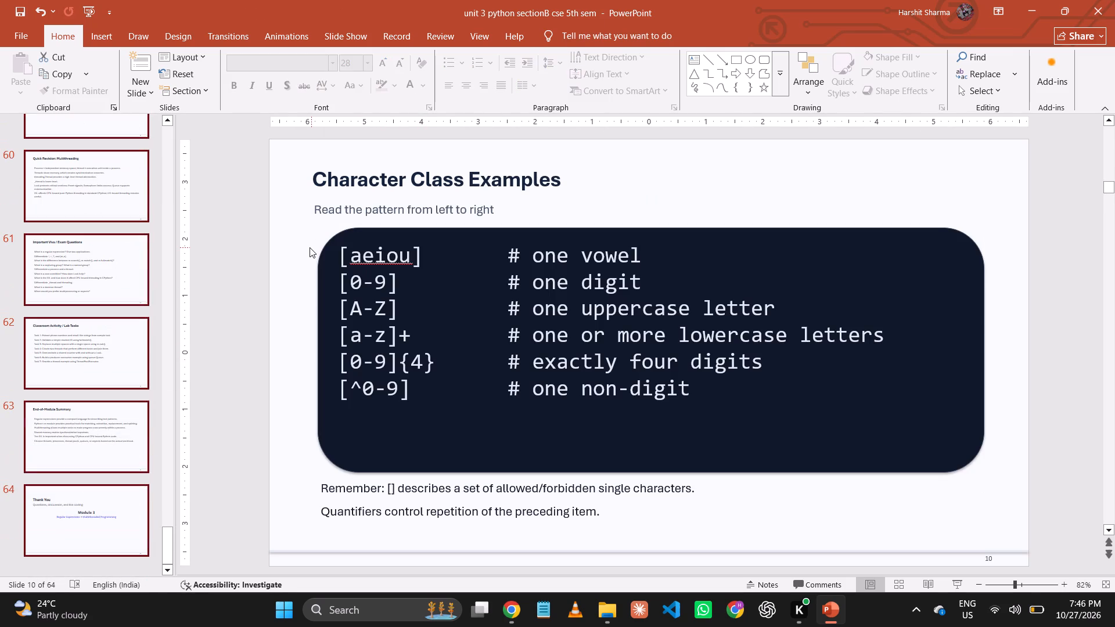
pyautogui.click(310, 247)
pyautogui.hotkey('ctrl', 'a')
pyautogui.click(330, 57)
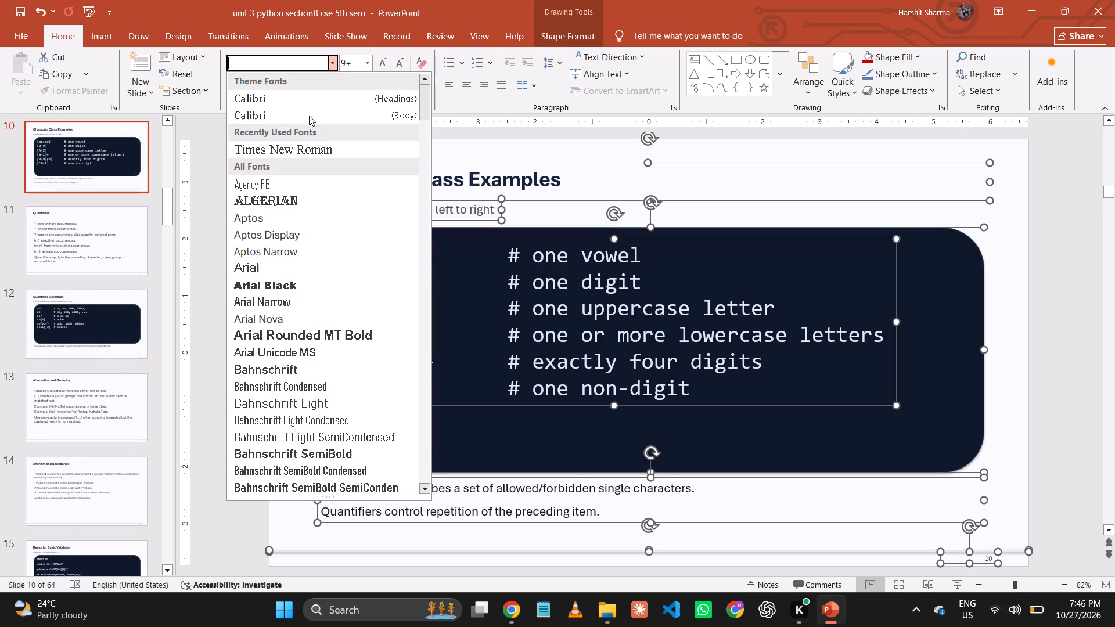
pyautogui.click(309, 150)
pyautogui.hotkey('ctrl', 's')
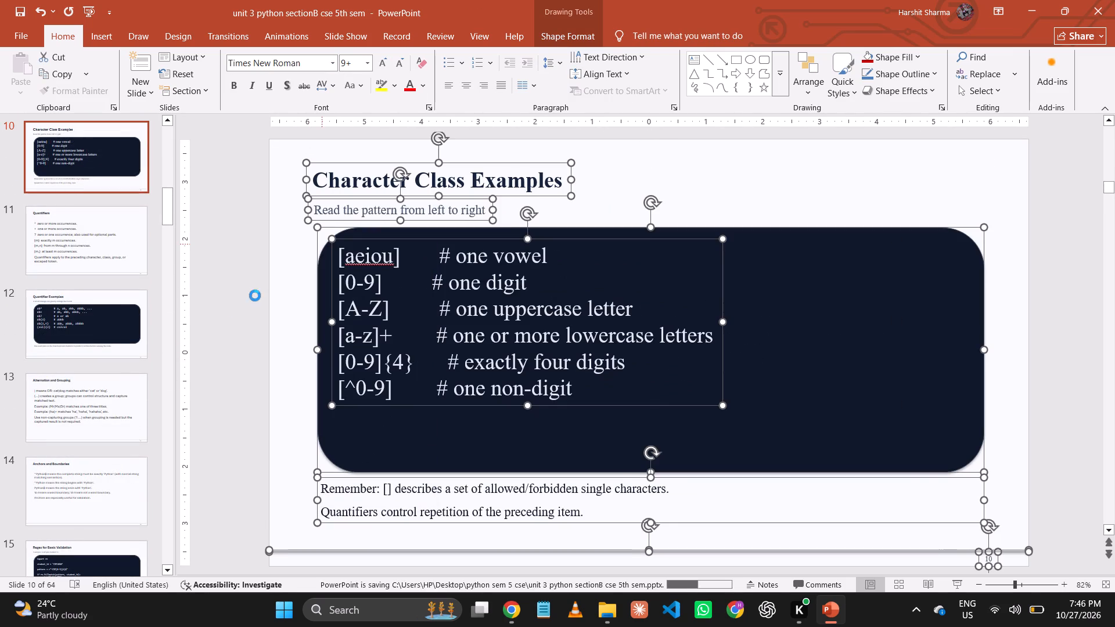
# Change all text on slide 13, Alternation and Grouping, to Times New Roman and save the presentation.
pyautogui.click(104, 466)
pyautogui.click(110, 397)
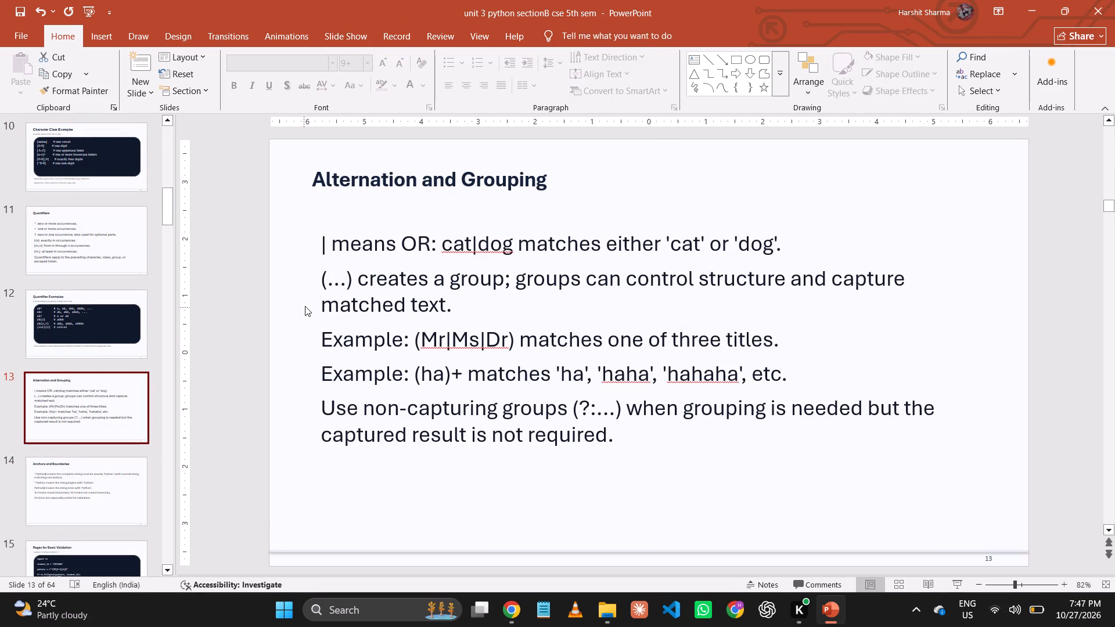
pyautogui.click(305, 305)
pyautogui.hotkey('ctrl', 'a')
pyautogui.click(336, 59)
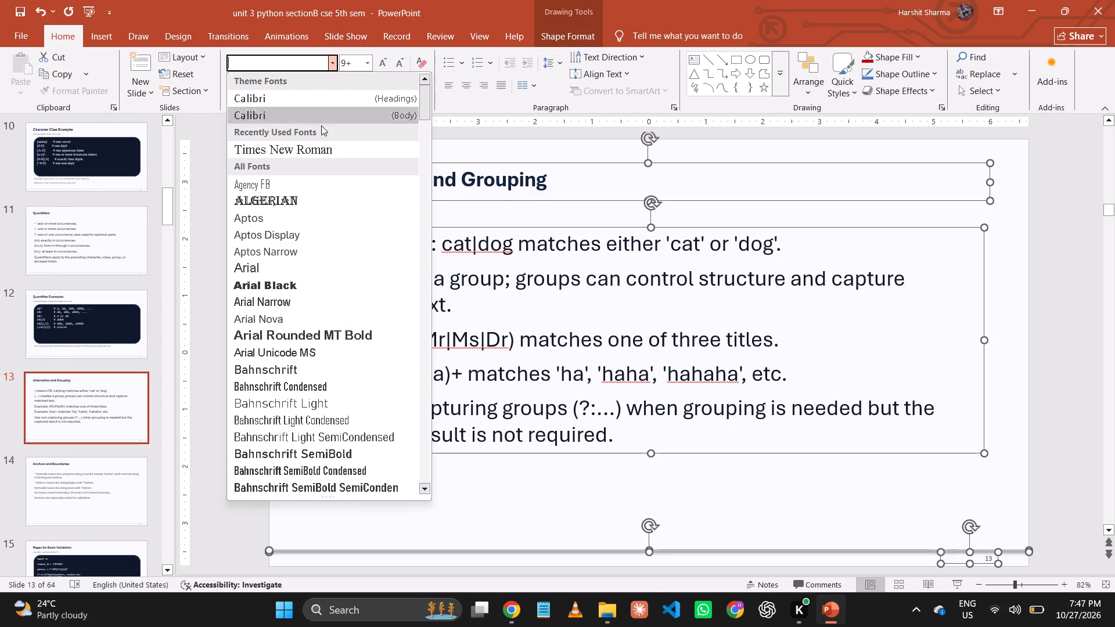
pyautogui.click(319, 149)
pyautogui.hotkey('ctrl', 's')
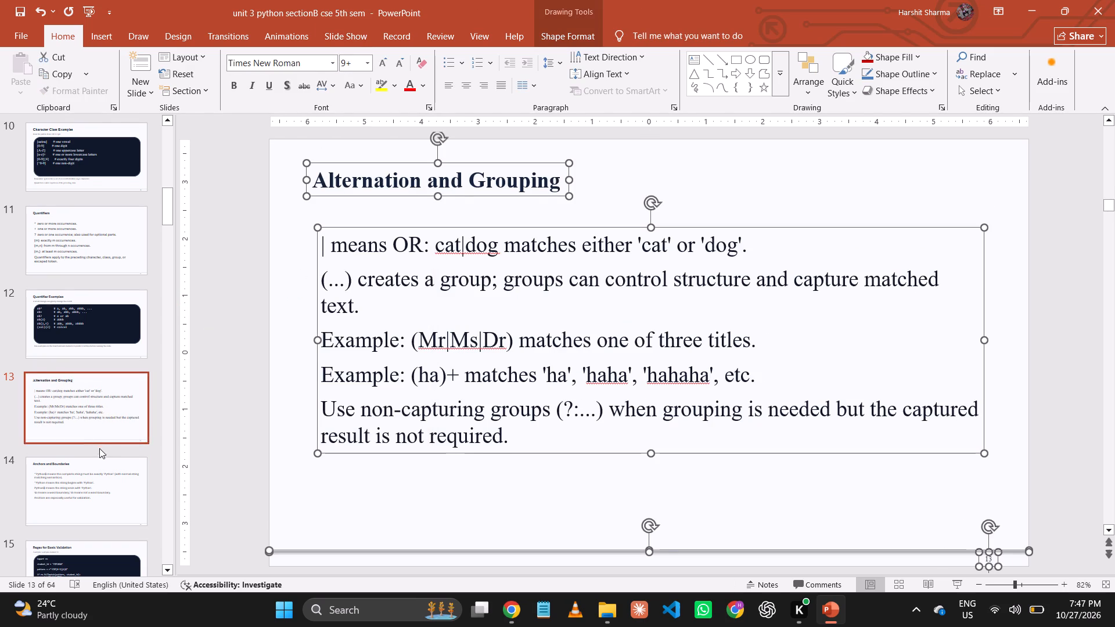
# Change all text on slide 14, Anchors and Boundaries, to Times New Roman and save the presentation.
pyautogui.click(102, 452)
pyautogui.click(107, 473)
pyautogui.click(308, 319)
pyautogui.hotkey('ctrl', 'a')
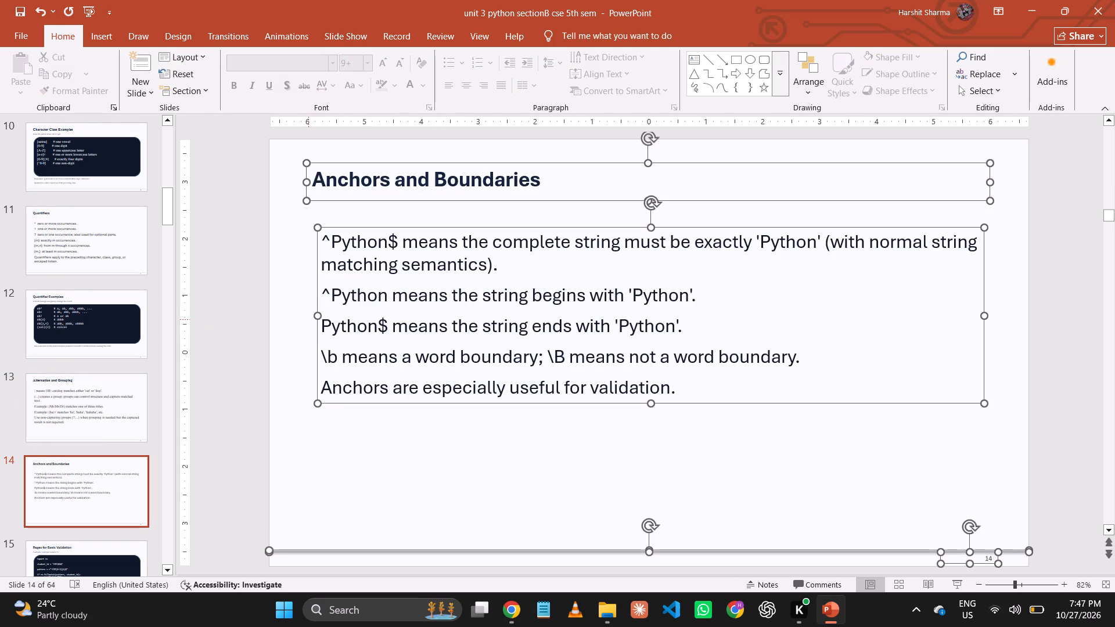
pyautogui.click(333, 62)
pyautogui.click(331, 152)
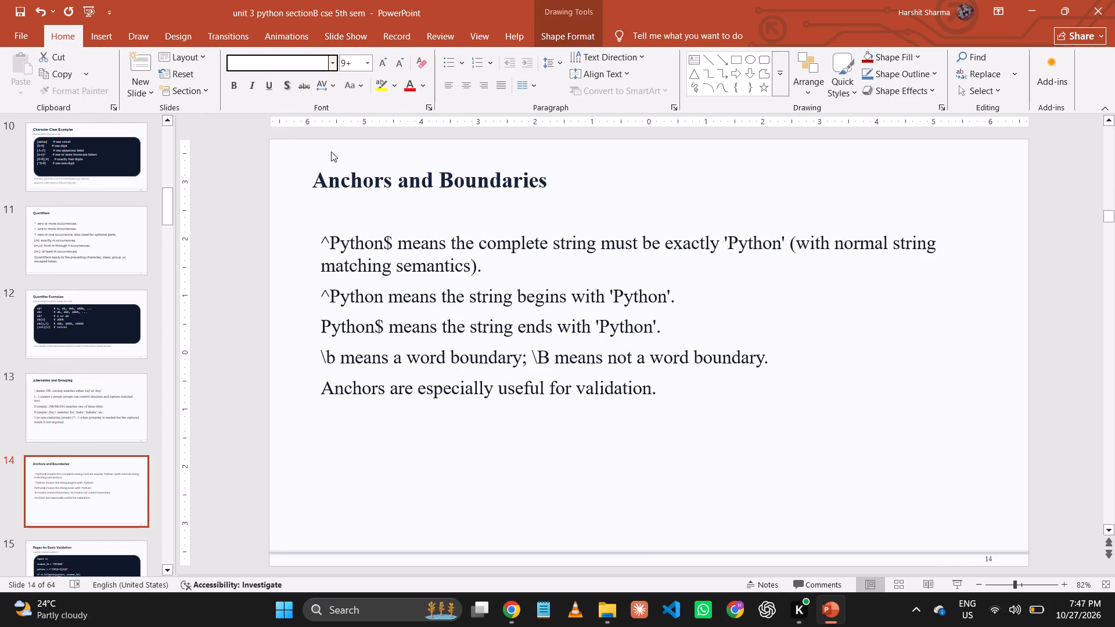
pyautogui.hotkey('ctrl', 's')
# Save the presentation and change all text on slide 15, Regex for Basic Validation, including the code block, to Times New Roman.
pyautogui.click(83, 489)
pyautogui.scroll(-3, 98, 460)
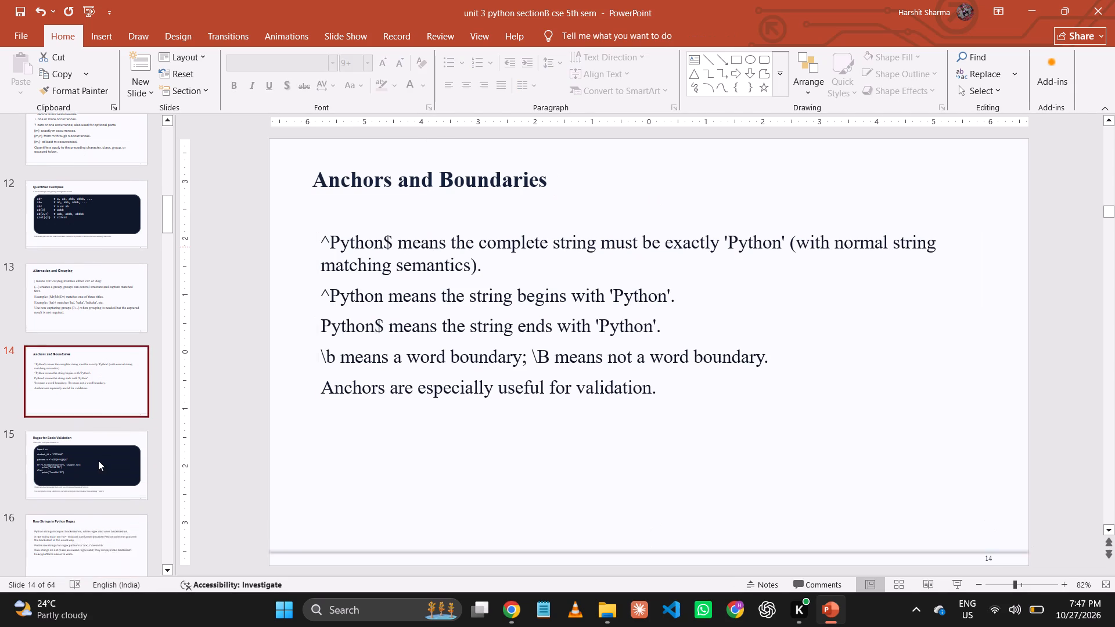
pyautogui.click(98, 460)
pyautogui.click(225, 351)
pyautogui.click(285, 301)
pyautogui.hotkey('ctrl', 'a')
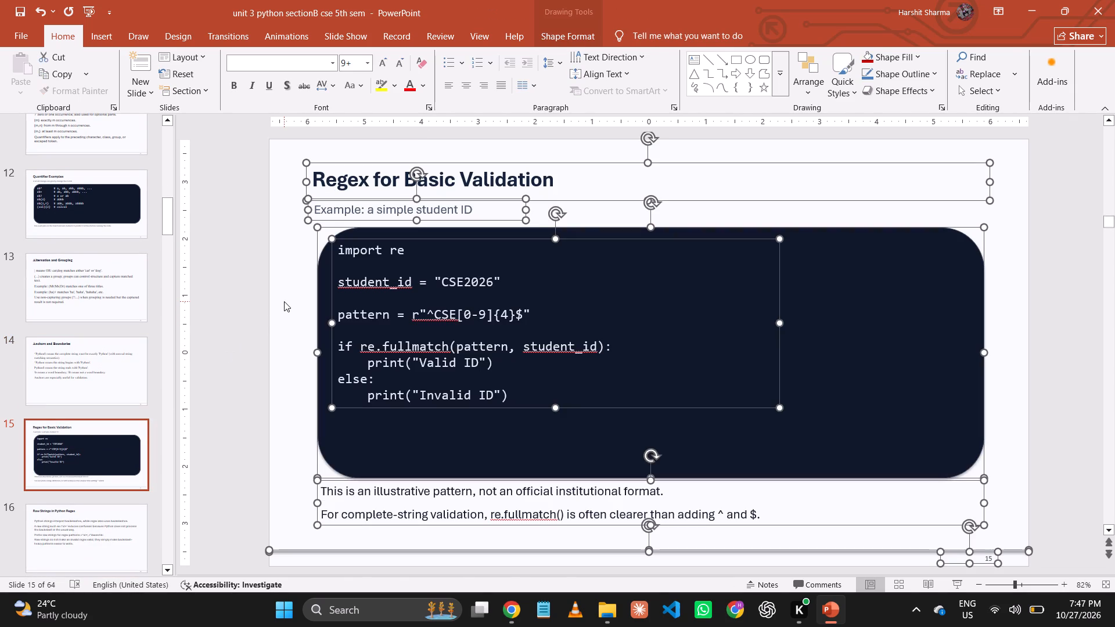
pyautogui.hotkey('ctrl', 's')
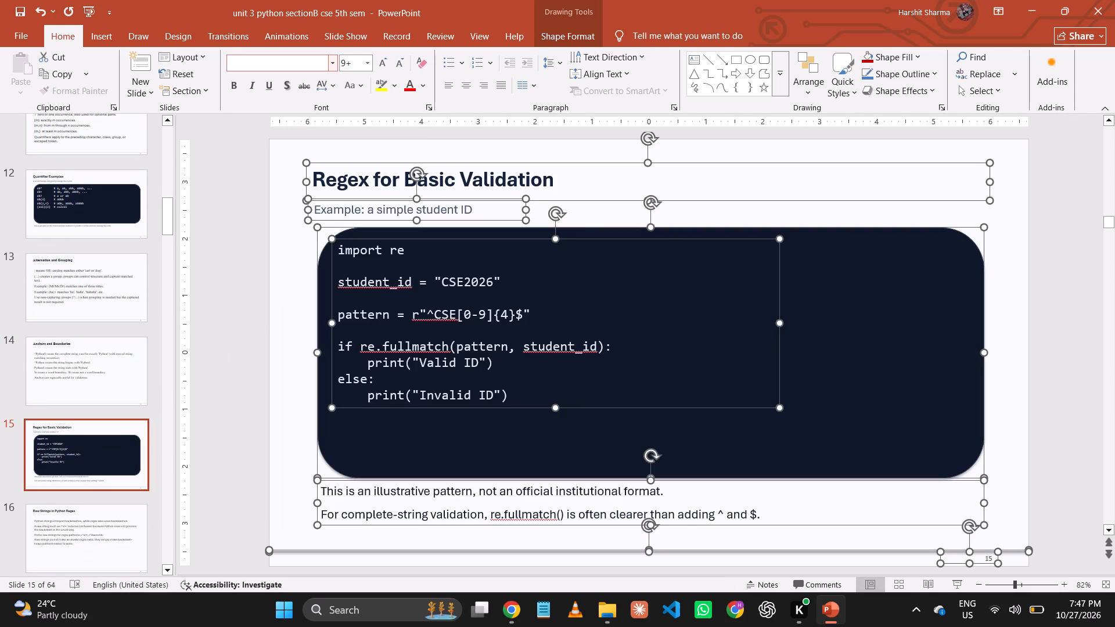
pyautogui.click(331, 60)
pyautogui.click(322, 152)
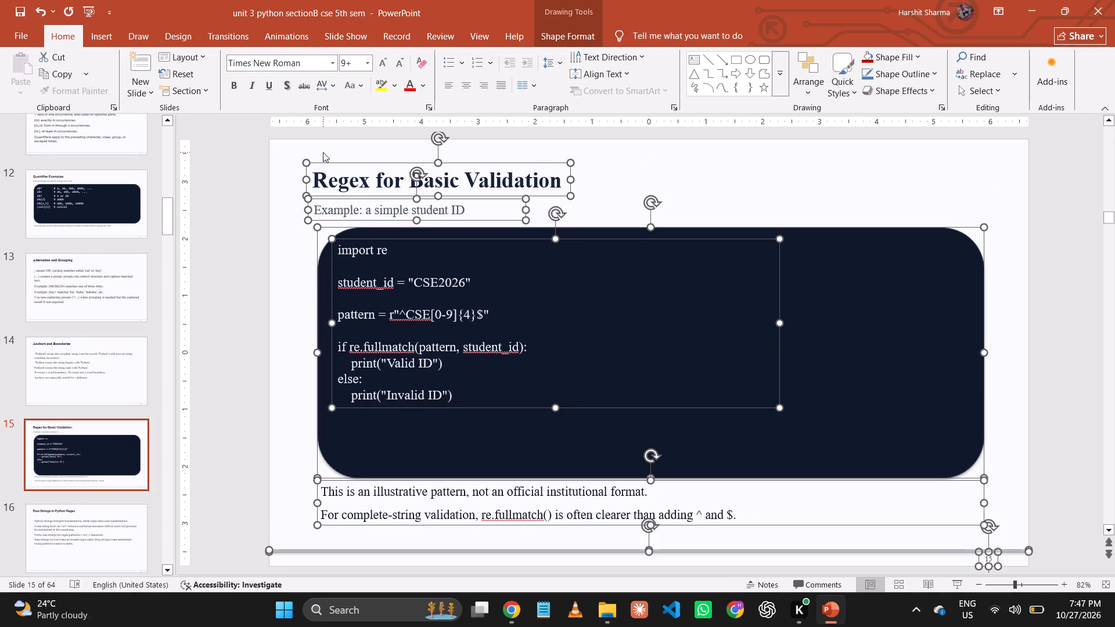
# Change all text on slide 16, Raw Strings in Python Regex, to Times New Roman.
pyautogui.click(65, 518)
pyautogui.click(286, 289)
pyautogui.hotkey('ctrl', 'a')
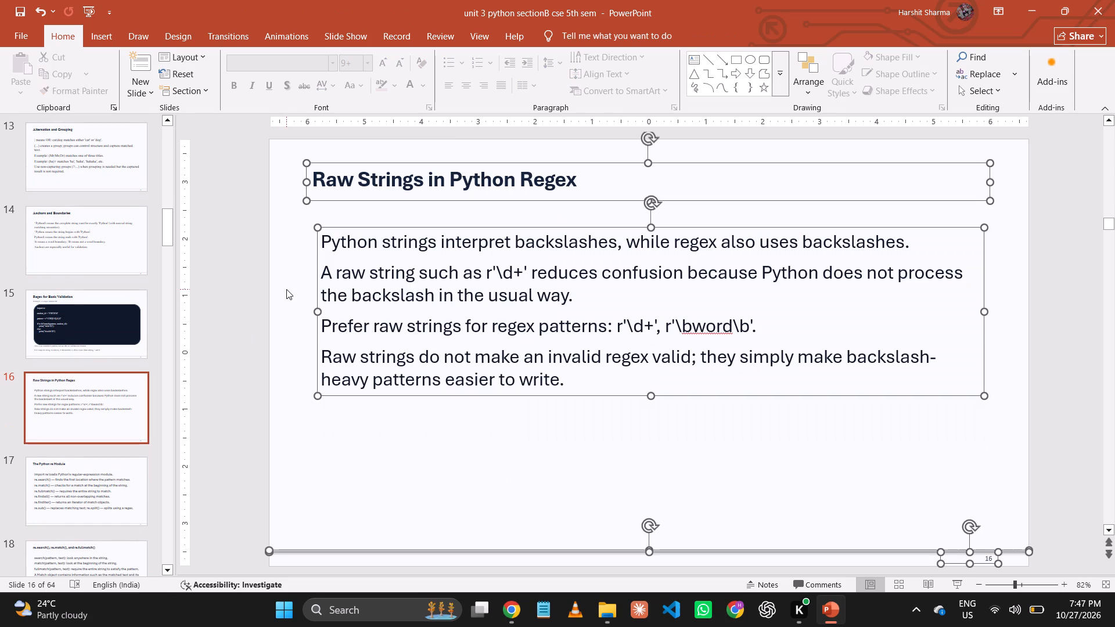
pyautogui.click(333, 67)
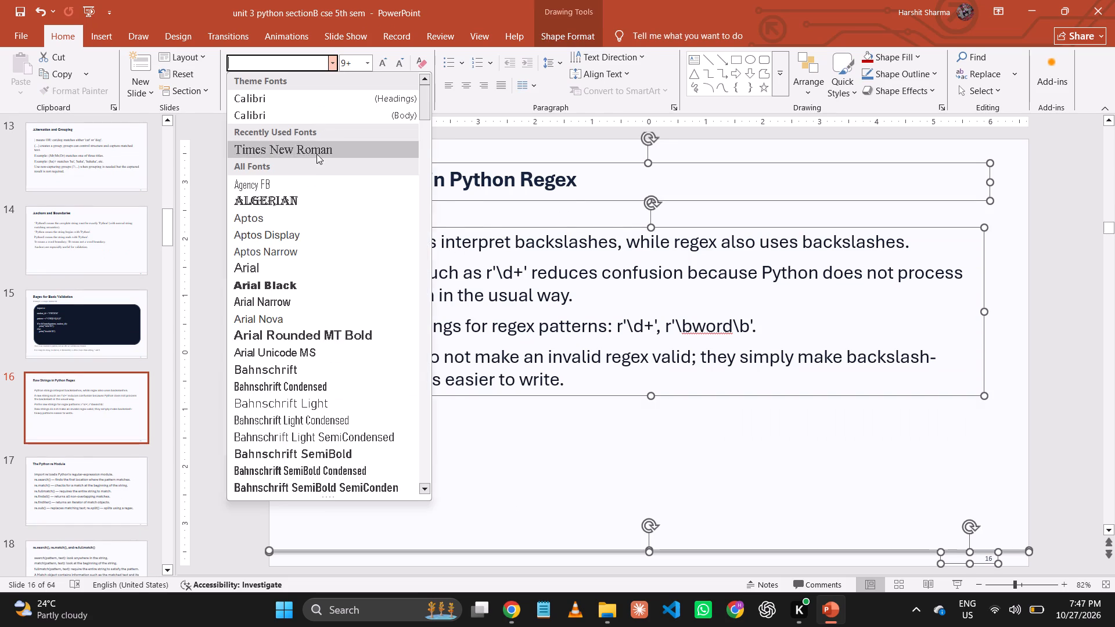
pyautogui.click(318, 147)
# Change all text on slide 17, The Python re Module, to Times New Roman and save the presentation.
pyautogui.click(93, 479)
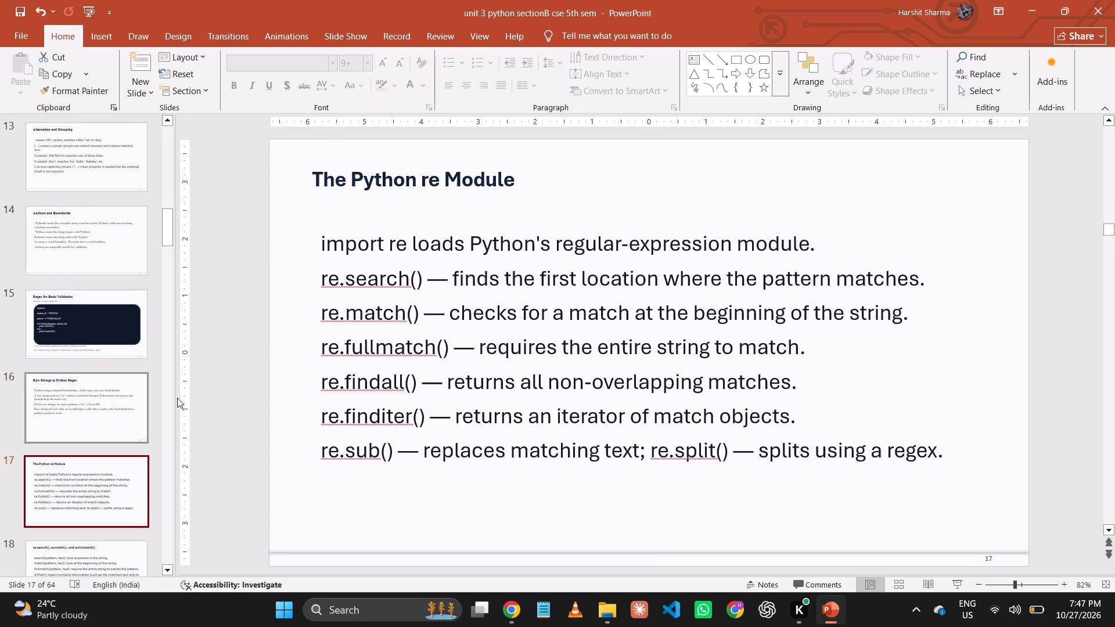
pyautogui.click(289, 342)
pyautogui.hotkey('ctrl', 'a')
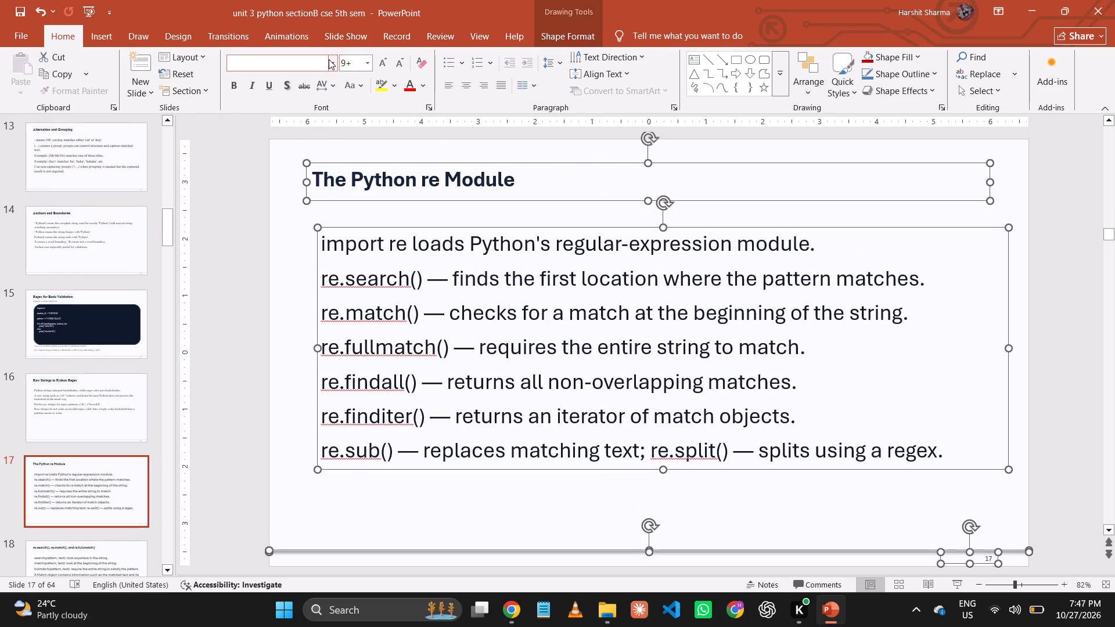
pyautogui.click(330, 63)
pyautogui.click(323, 145)
pyautogui.hotkey('ctrl', 's')
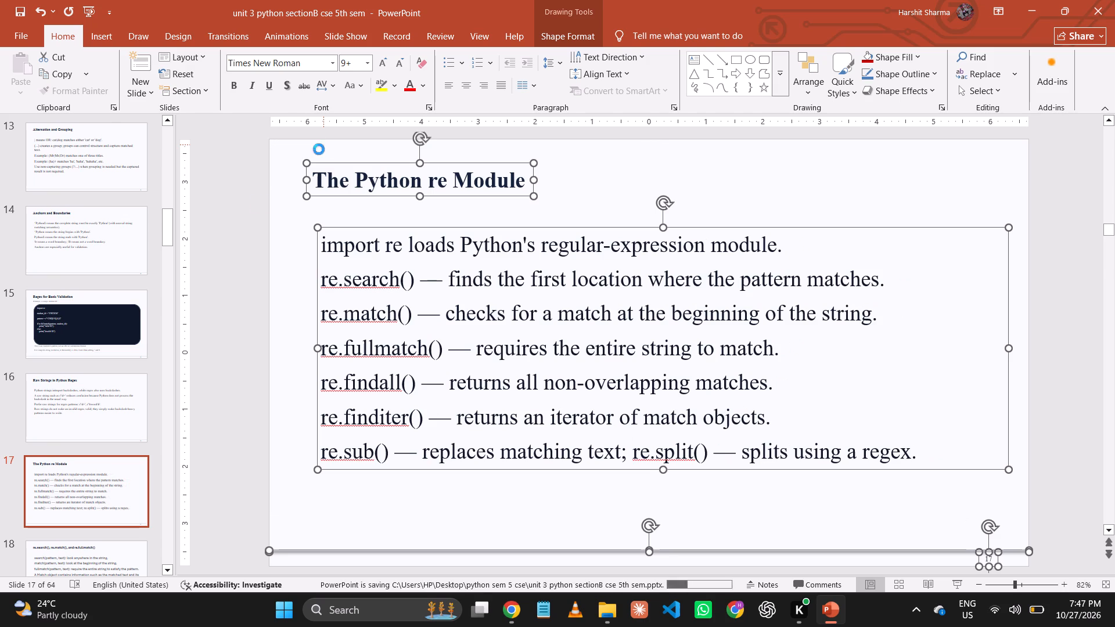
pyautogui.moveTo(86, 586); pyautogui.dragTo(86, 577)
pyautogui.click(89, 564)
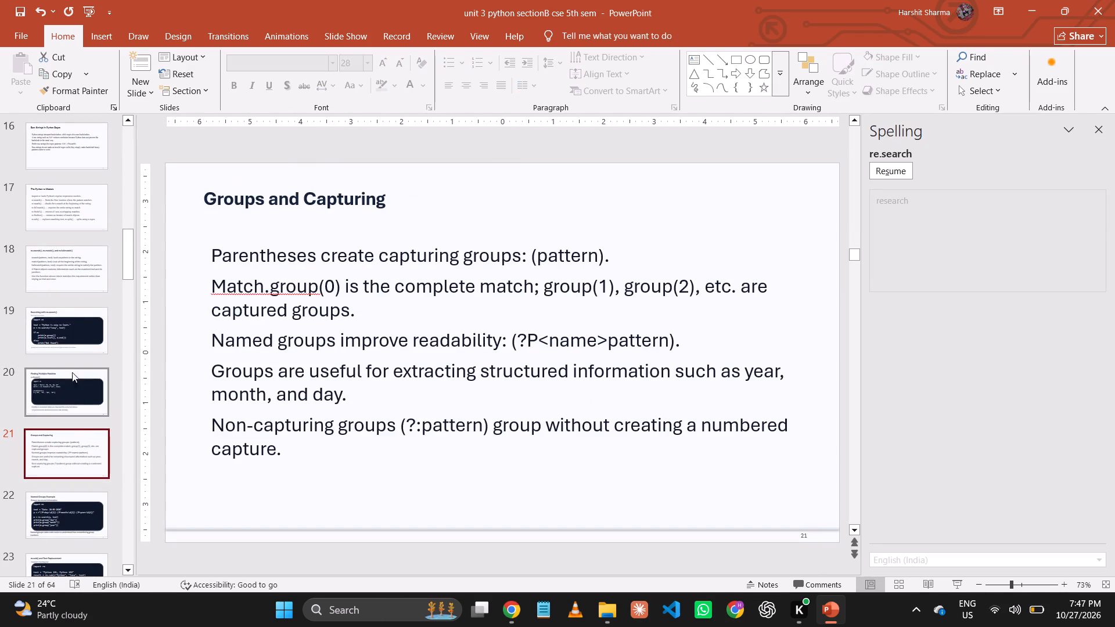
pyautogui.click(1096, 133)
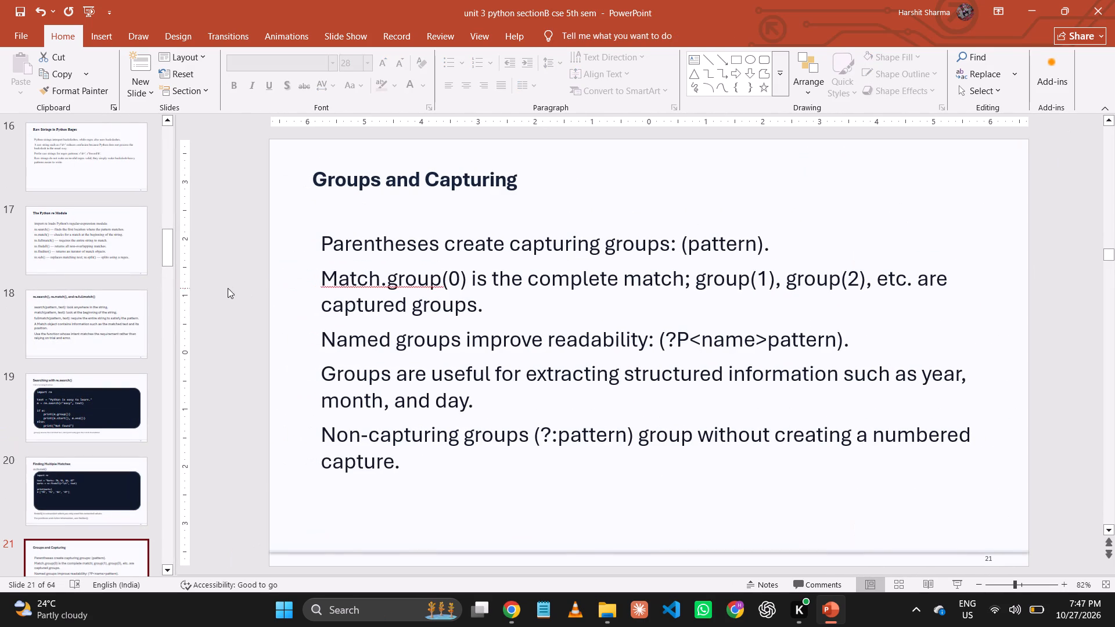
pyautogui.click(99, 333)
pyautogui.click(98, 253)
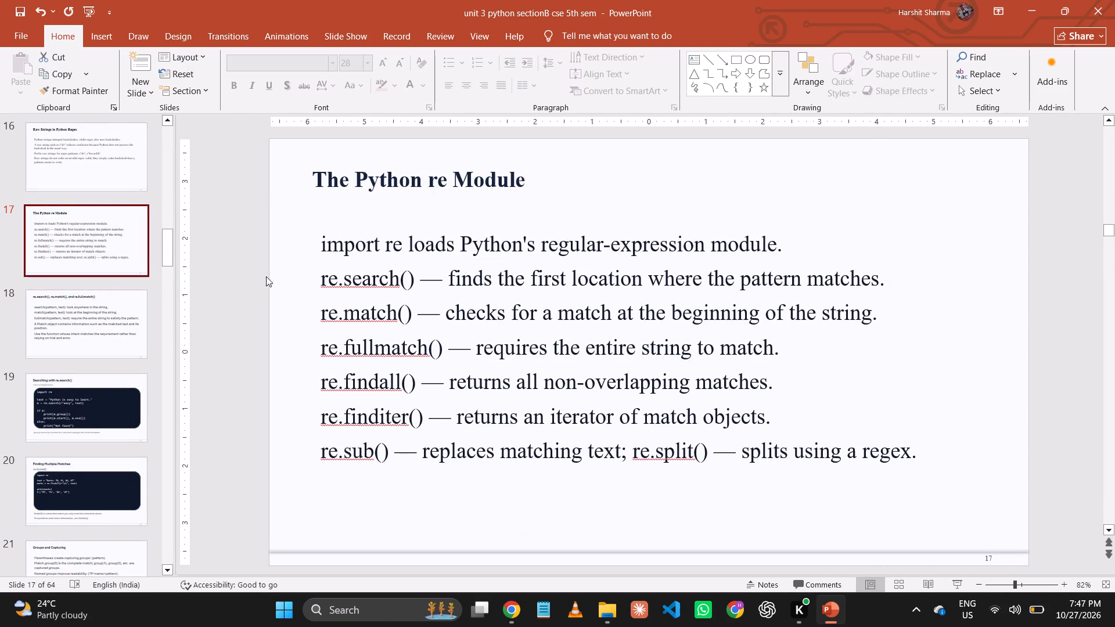
# Change all text on slide 18, re.search(), re.match(), and re.fullmatch(), to Times New Roman and save the presentation.
pyautogui.click(118, 321)
pyautogui.click(286, 318)
pyautogui.hotkey('ctrl', 'a')
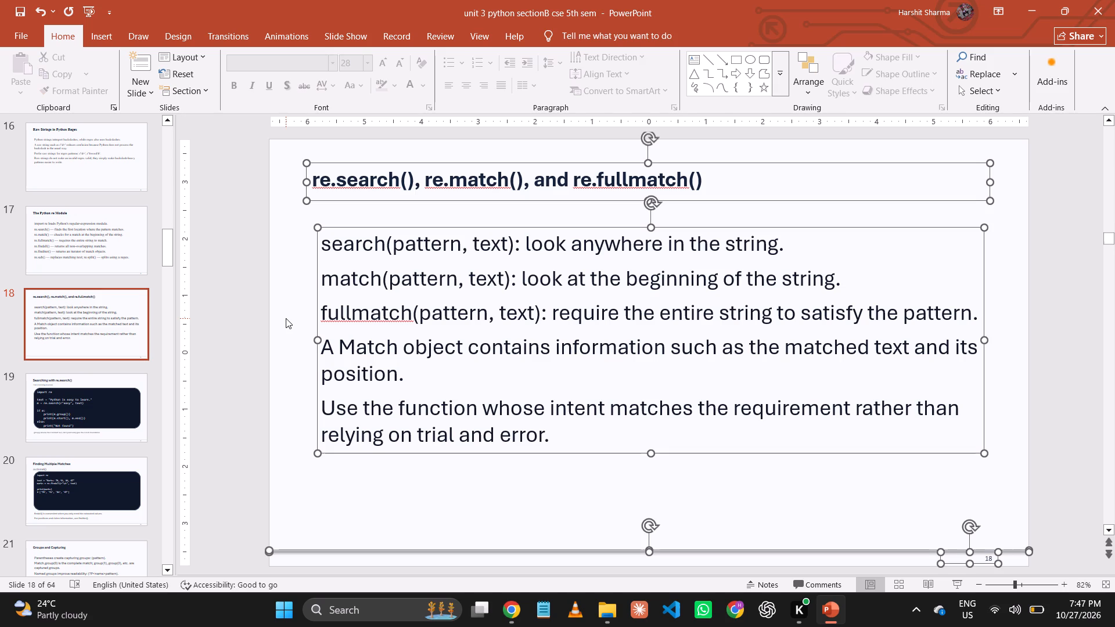
pyautogui.click(334, 66)
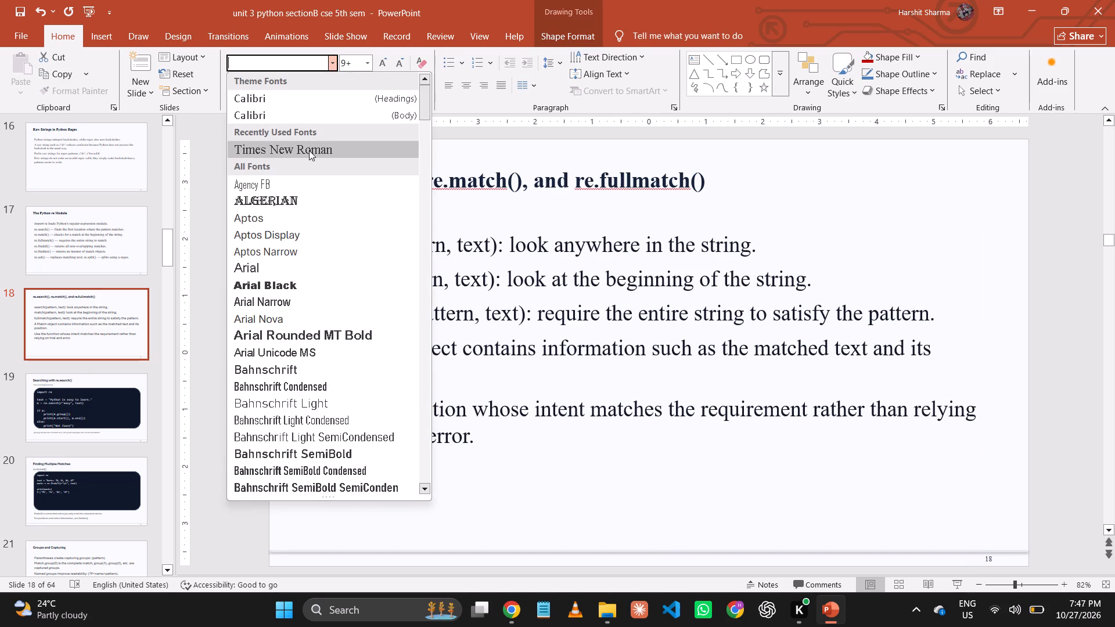
pyautogui.click(309, 150)
pyautogui.hotkey('ctrl', 's')
# Change all text on slide 19, Searching with re.search(), including the code block, to Times New Roman.
pyautogui.click(128, 409)
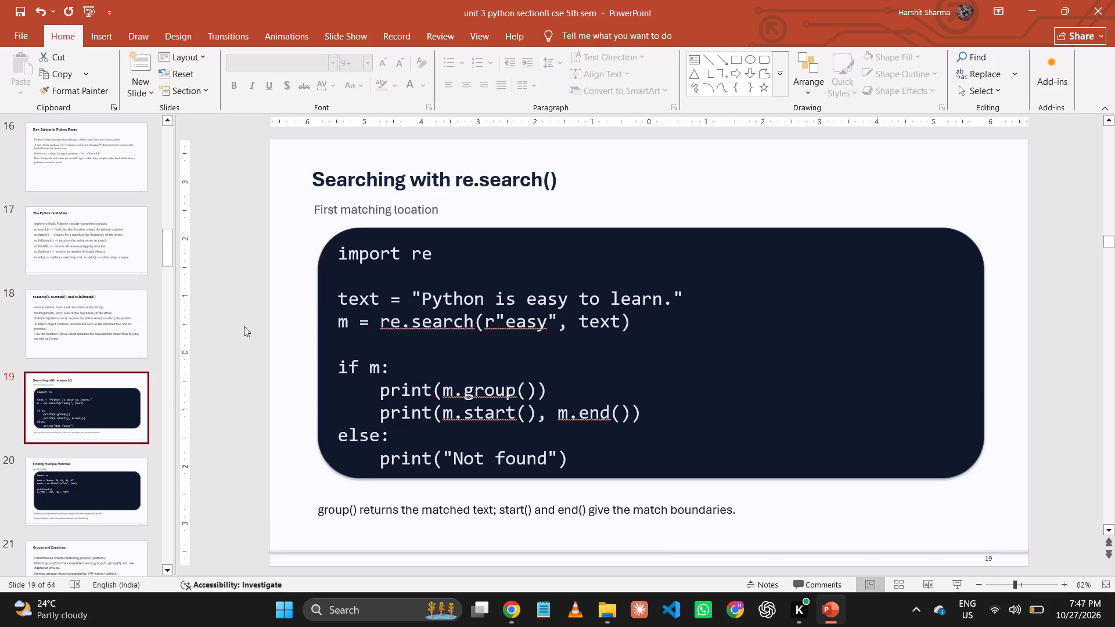
pyautogui.click(300, 296)
pyautogui.hotkey('ctrl', 'a')
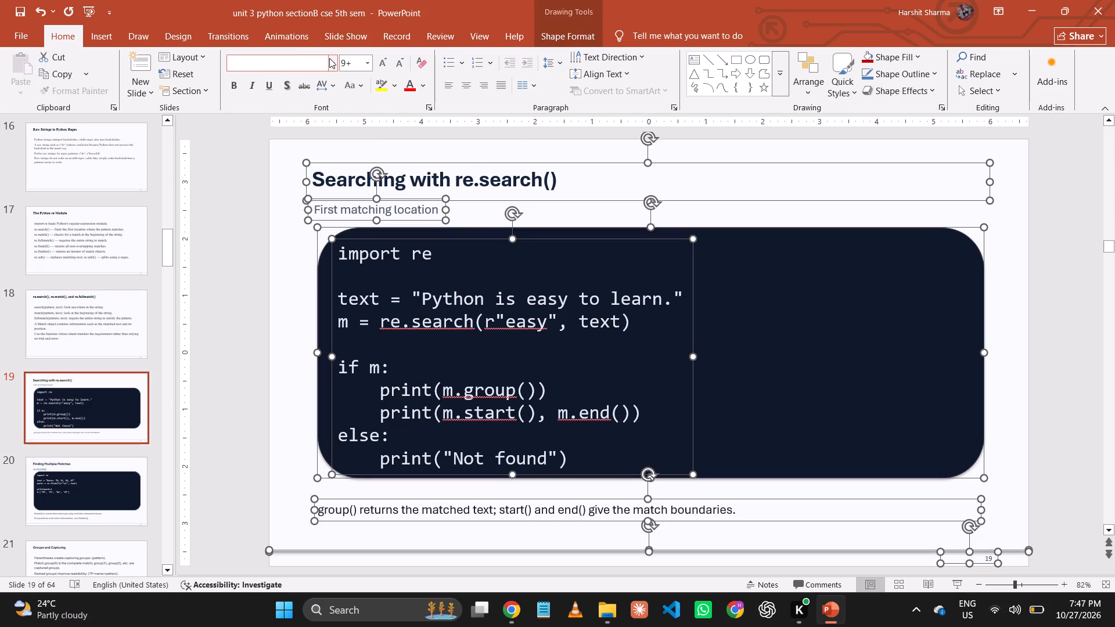
pyautogui.click(332, 59)
pyautogui.click(325, 148)
# Change all text on slide 20, Finding Multiple Matches, including the code block, to Times New Roman and save the presentation.
pyautogui.click(75, 517)
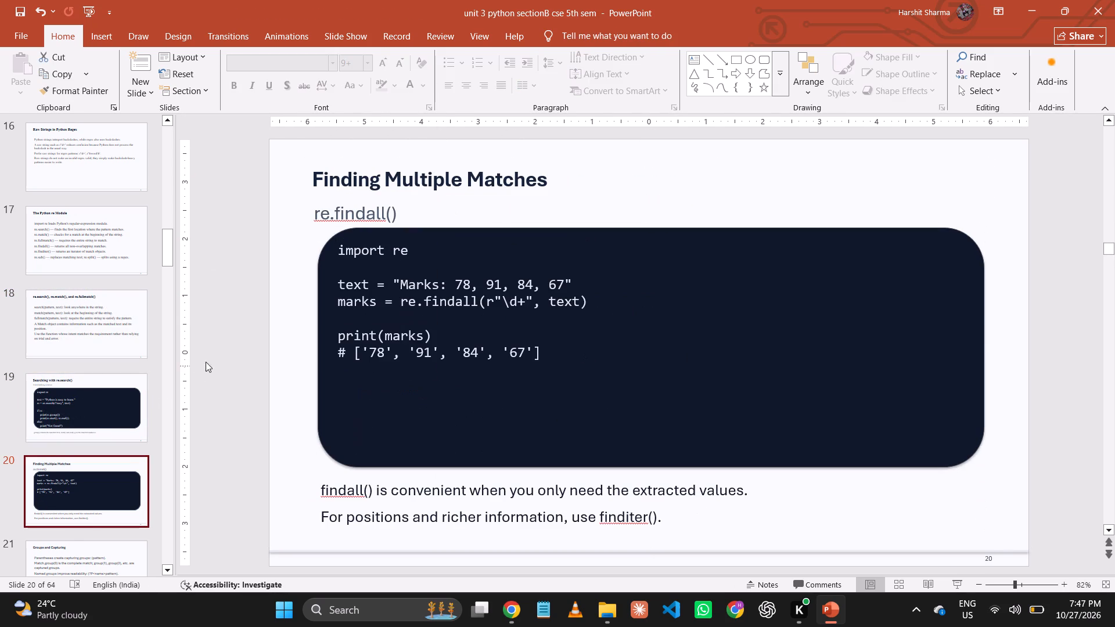
pyautogui.click(287, 320)
pyautogui.hotkey('ctrl', 'a')
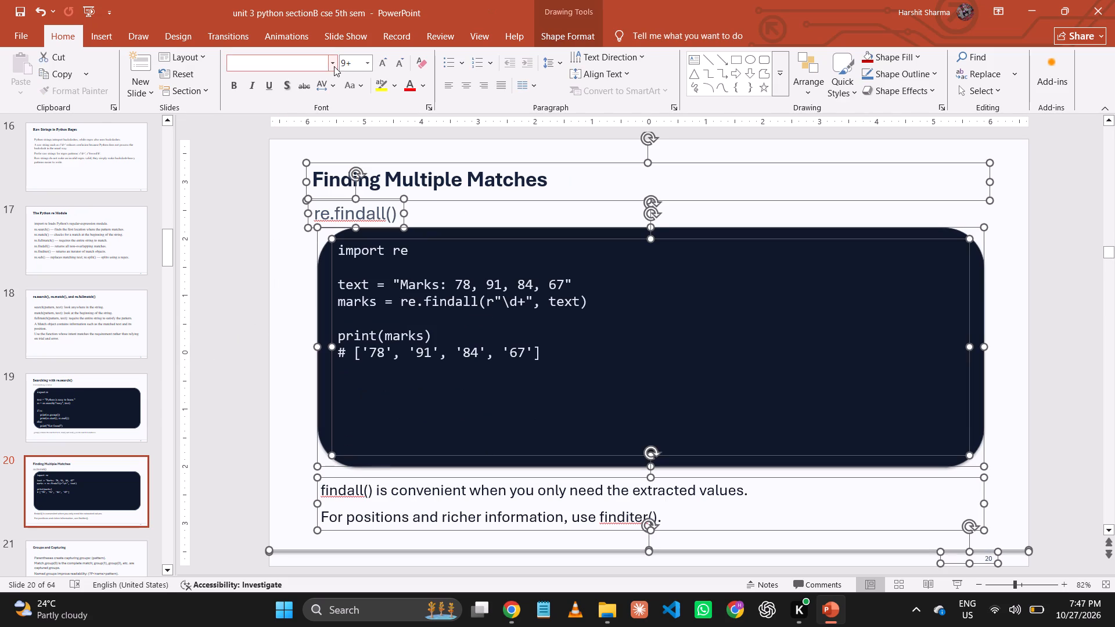
pyautogui.click(334, 64)
pyautogui.click(318, 143)
pyautogui.hotkey('ctrl', 's')
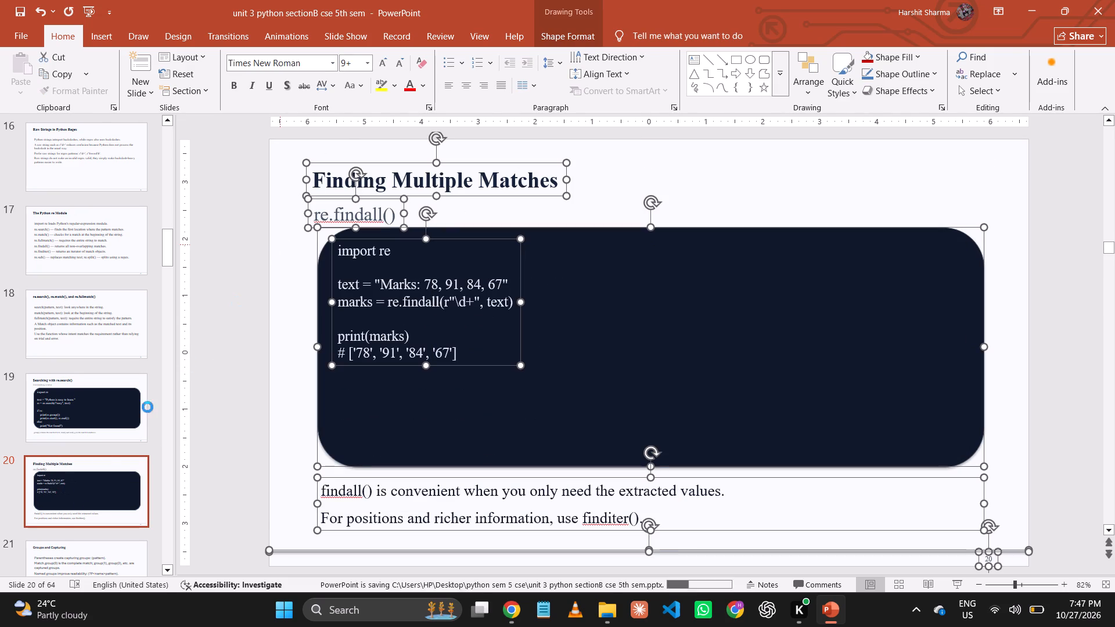
# Change all text on slide 21, Groups and Capturing, to Times New Roman.
pyautogui.click(77, 547)
pyautogui.click(285, 308)
pyautogui.hotkey('ctrl', 'a')
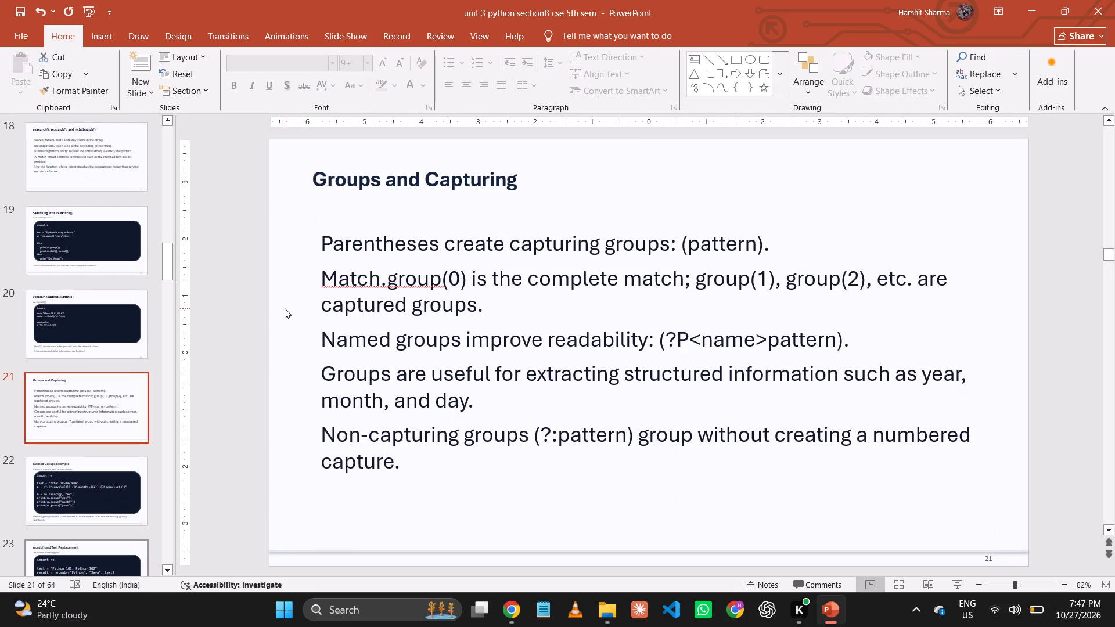
pyautogui.click(332, 59)
pyautogui.click(322, 149)
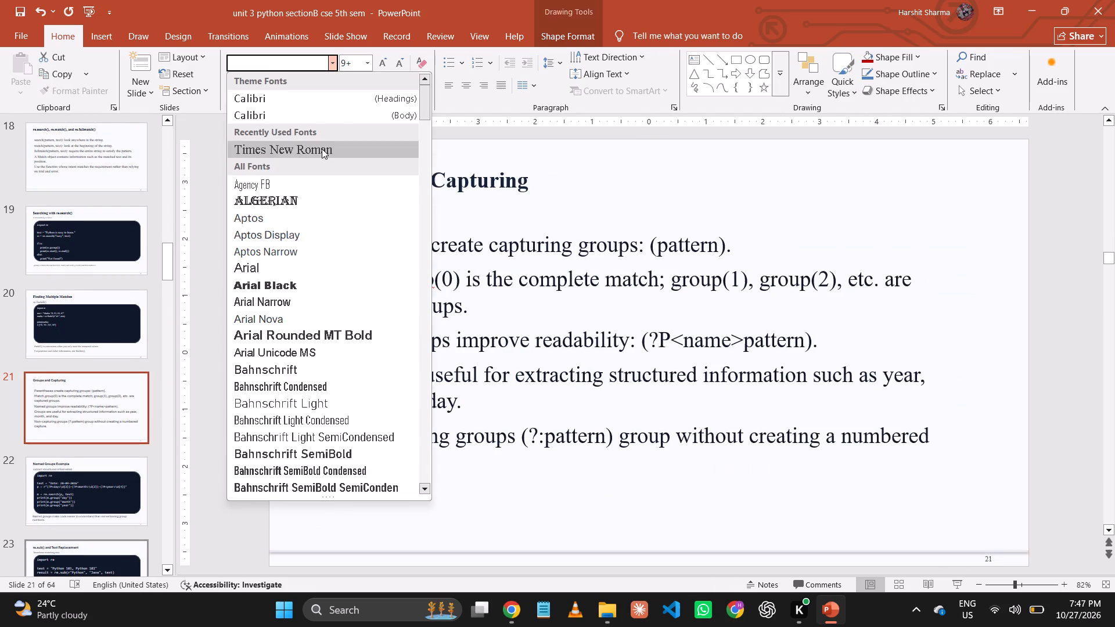
# Change all text on slide 22, Named Groups Example, including the code block, to Times New Roman and save the presentation.
pyautogui.scroll(-3, 169, 413)
pyautogui.scroll(-2, 63, 484)
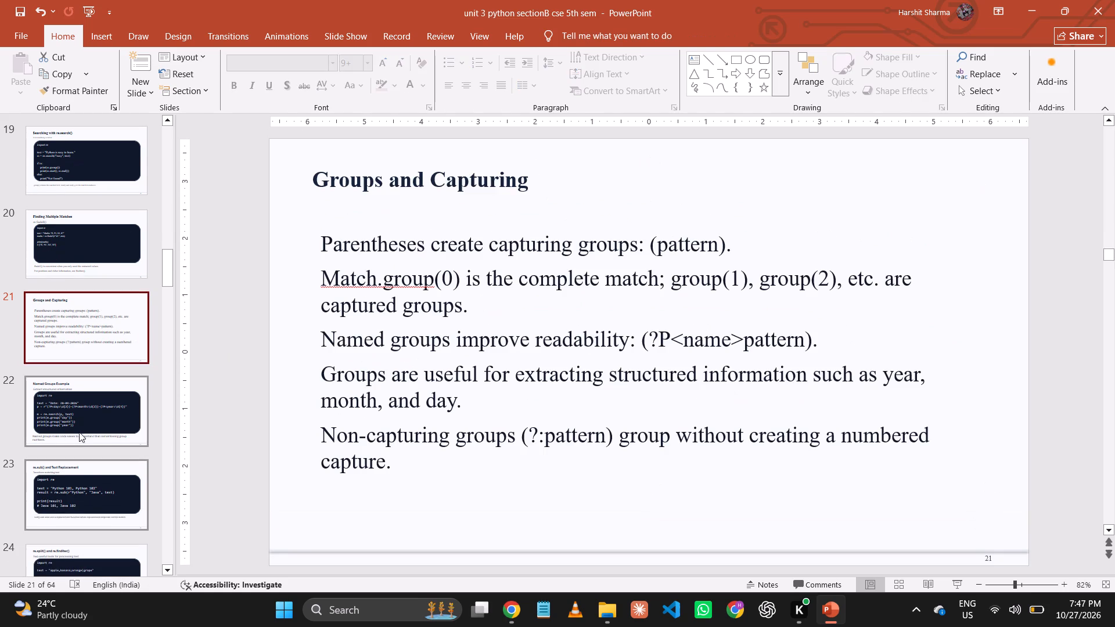
pyautogui.click(81, 430)
pyautogui.click(110, 338)
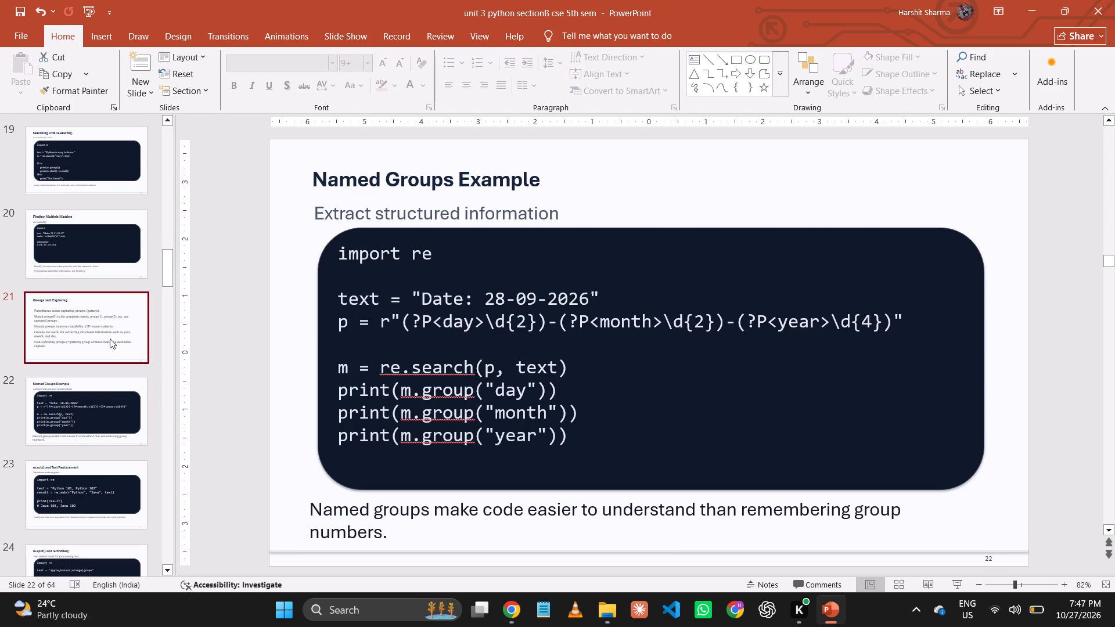
pyautogui.click(404, 279)
pyautogui.moveTo(129, 408); pyautogui.dragTo(140, 398)
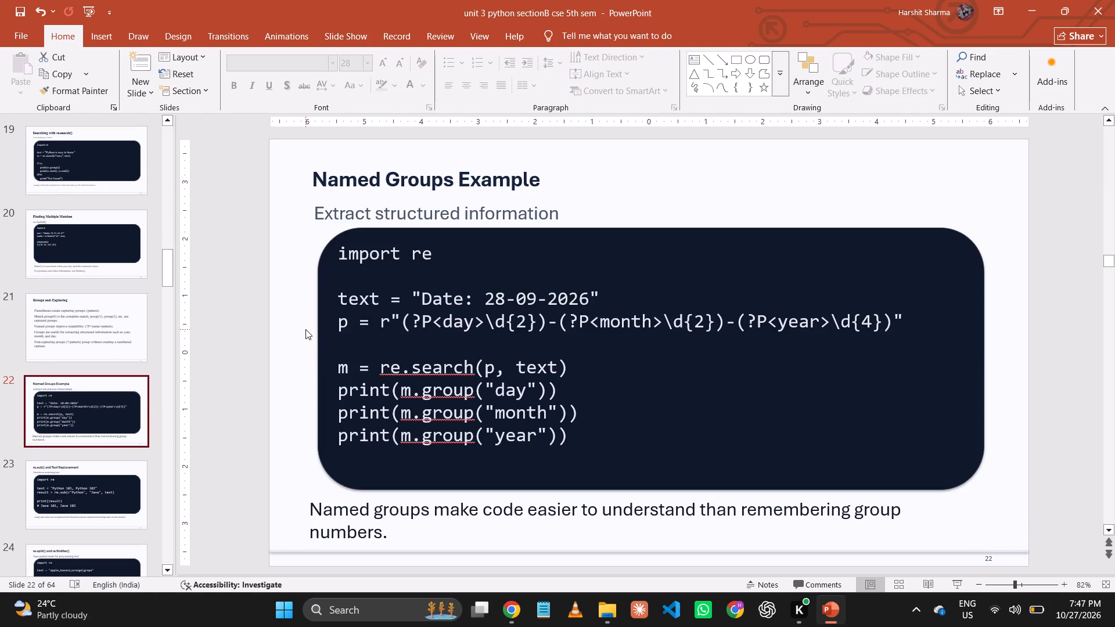
pyautogui.click(305, 329)
pyautogui.hotkey('ctrl', 'a')
pyautogui.click(334, 66)
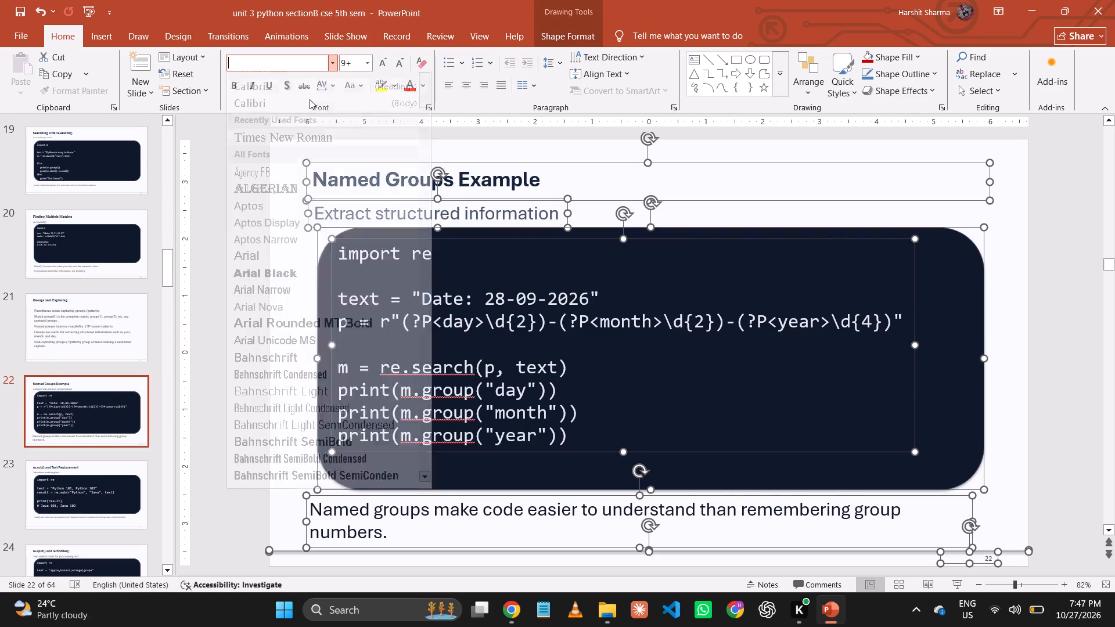
pyautogui.click(303, 146)
pyautogui.scroll(-2, 143, 482)
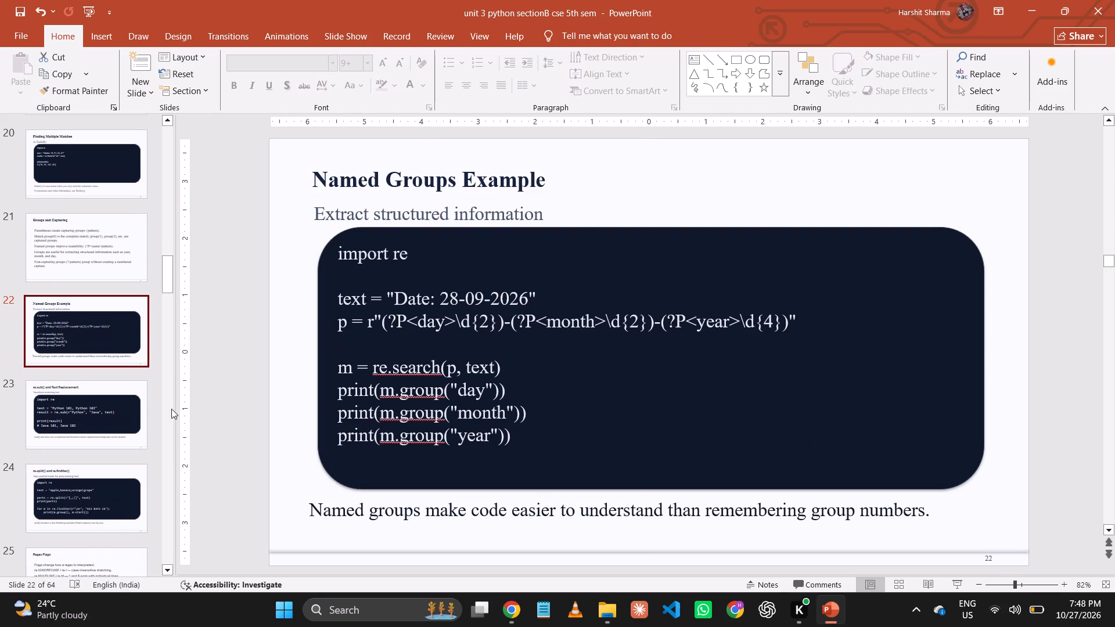
pyautogui.hotkey('ctrl', 's')
# Change all text on slide 23, re.sub() and Text Replacement, including the code block, to Times New Roman and save the presentation.
pyautogui.click(115, 332)
pyautogui.click(91, 427)
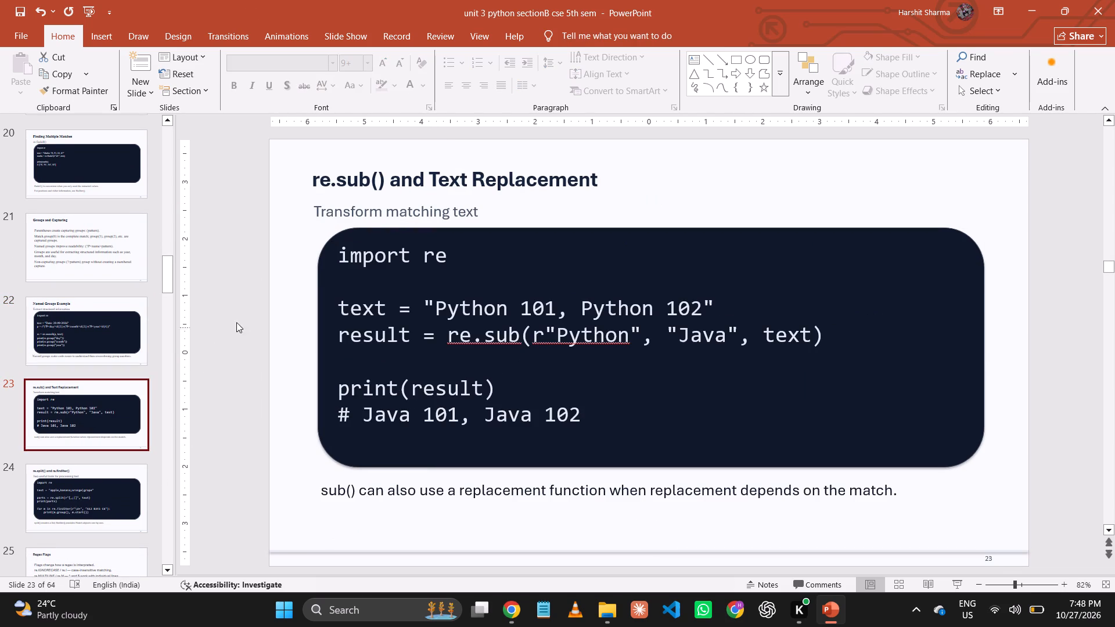
pyautogui.click(283, 286)
pyautogui.hotkey('ctrl', 'a')
pyautogui.click(332, 57)
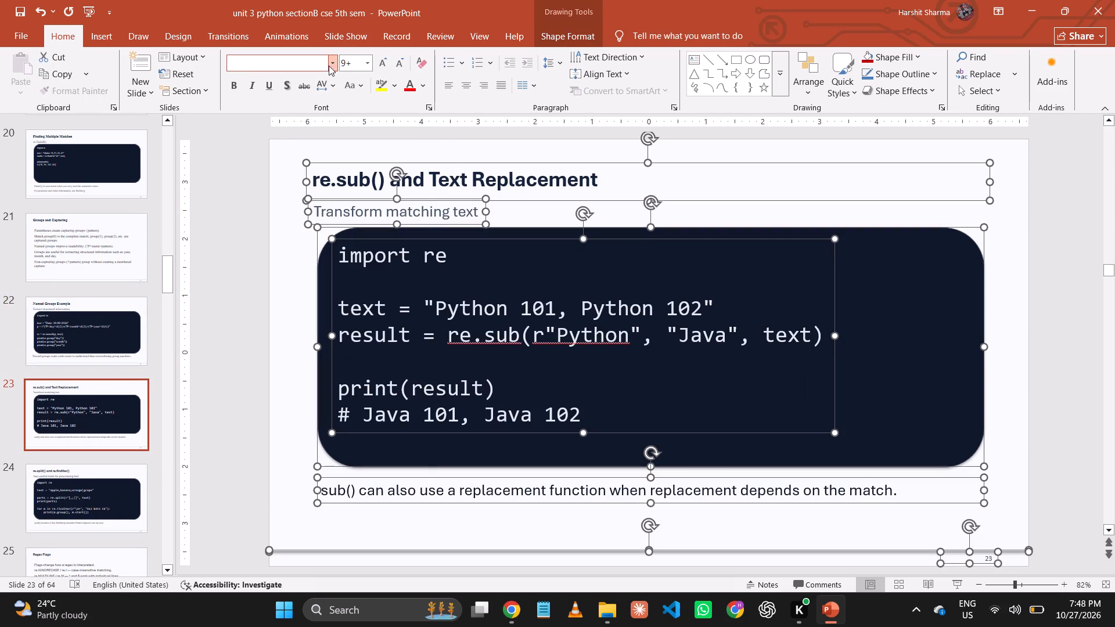
pyautogui.click(318, 151)
pyautogui.hotkey('ctrl', 's')
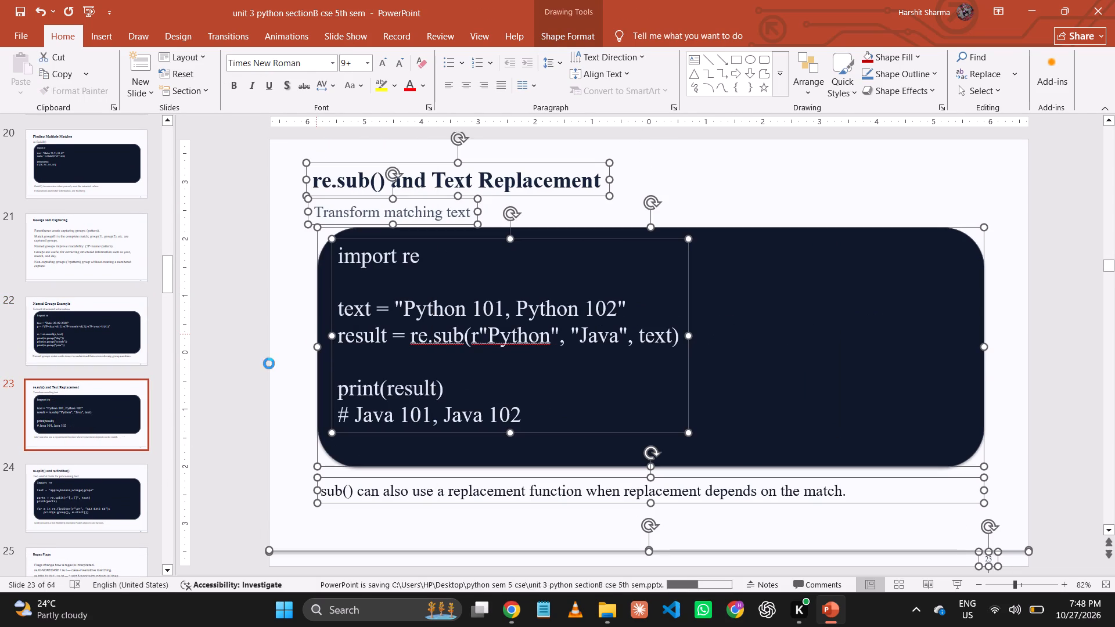
# Change all text on slide 24, re.split() and re.finditer(), including the code block, to Times New Roman and save the presentation.
pyautogui.moveTo(113, 500); pyautogui.dragTo(122, 489)
pyautogui.click(303, 309)
pyautogui.hotkey('ctrl', 'a')
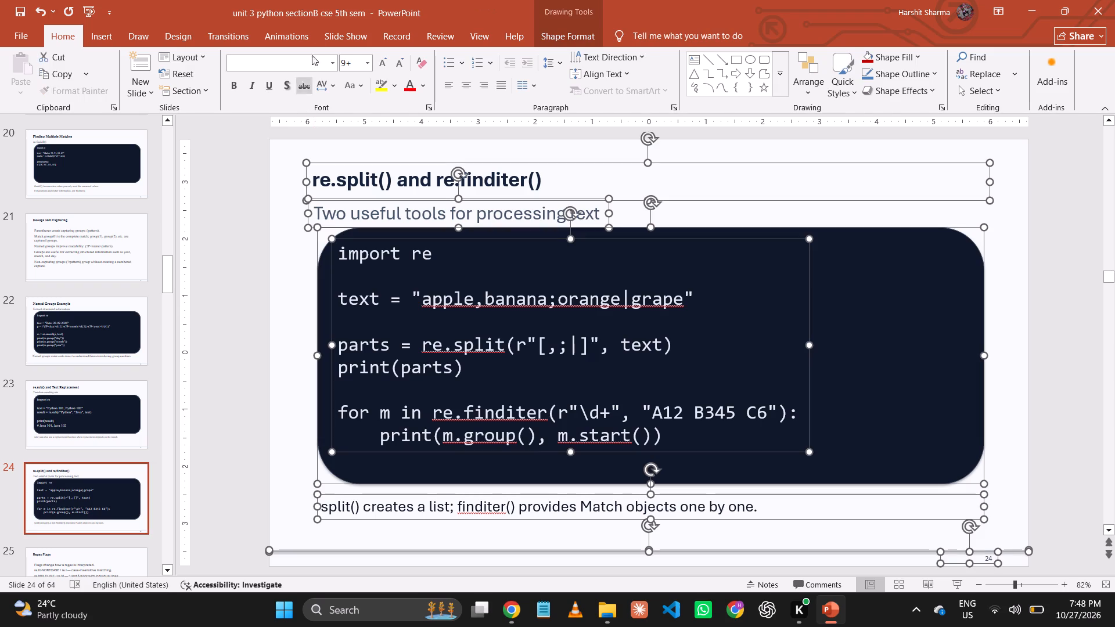
pyautogui.click(333, 60)
pyautogui.click(320, 152)
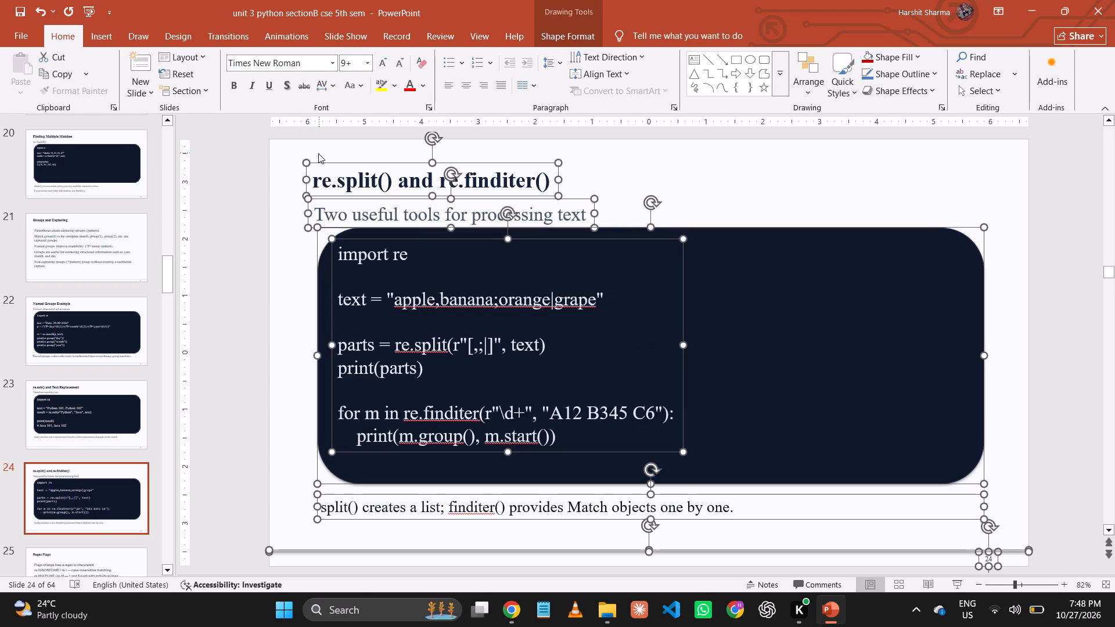
pyautogui.hotkey('ctrl', 's')
# Change all text on slide 25, Regex Flags, to Times New Roman and save the presentation.
pyautogui.moveTo(89, 554); pyautogui.dragTo(91, 547)
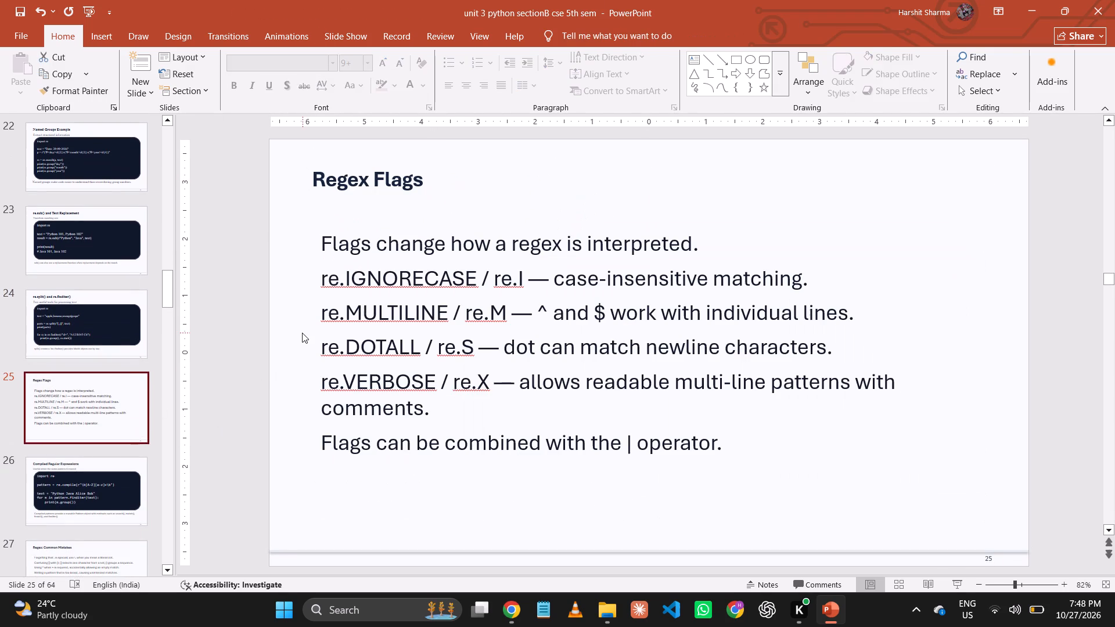
pyautogui.click(301, 331)
pyautogui.hotkey('ctrl', 'a')
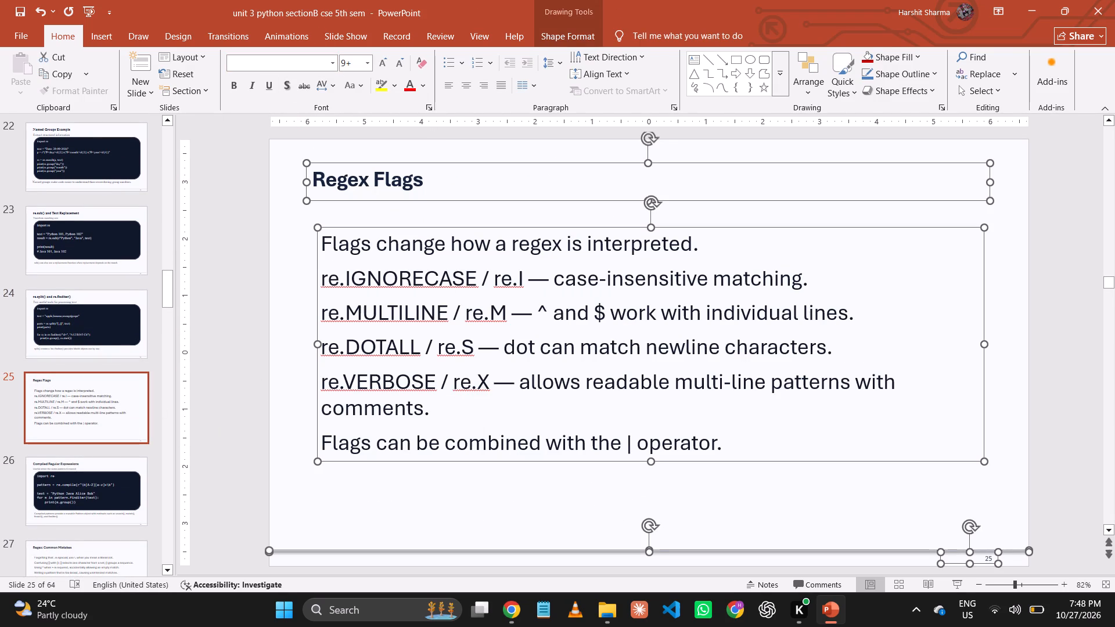
pyautogui.click(330, 63)
pyautogui.click(314, 147)
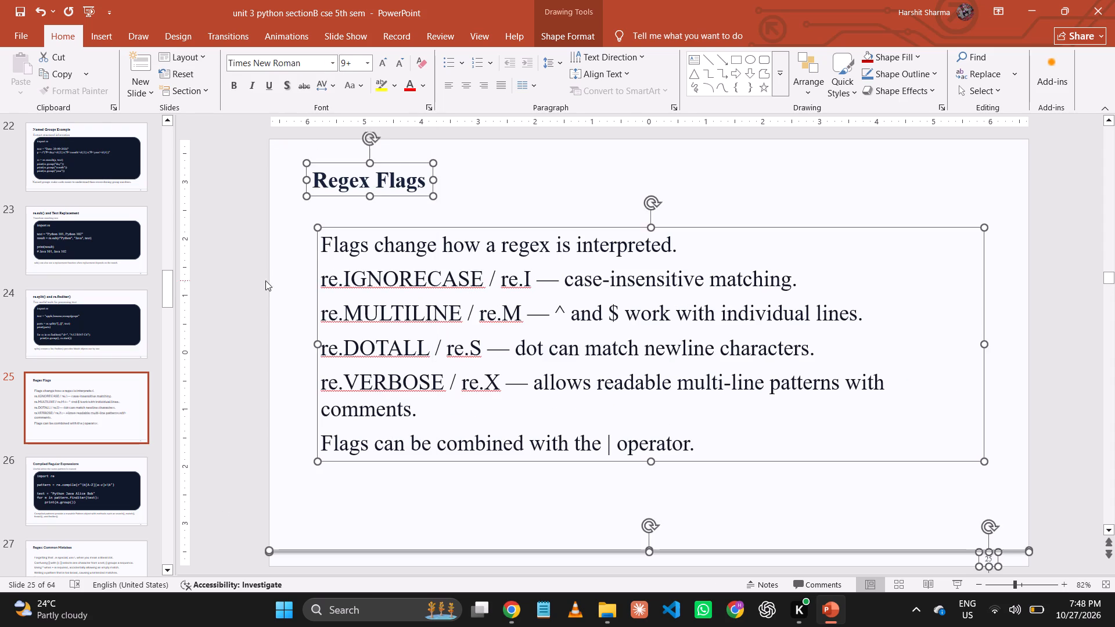
pyautogui.click(282, 273)
pyautogui.hotkey('ctrl', 's')
# Change all text on slide 26, Compiled Regular Expressions, including the code block, to Times New Roman and save the presentation.
pyautogui.click(105, 480)
pyautogui.click(294, 333)
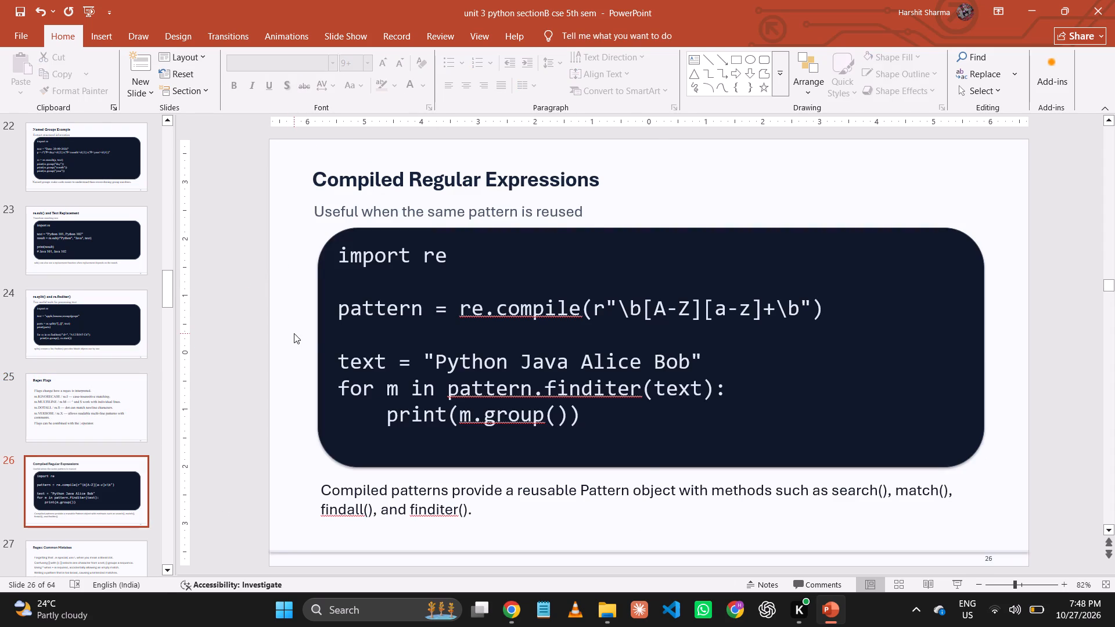
pyautogui.hotkey('ctrl', 'a')
pyautogui.click(334, 64)
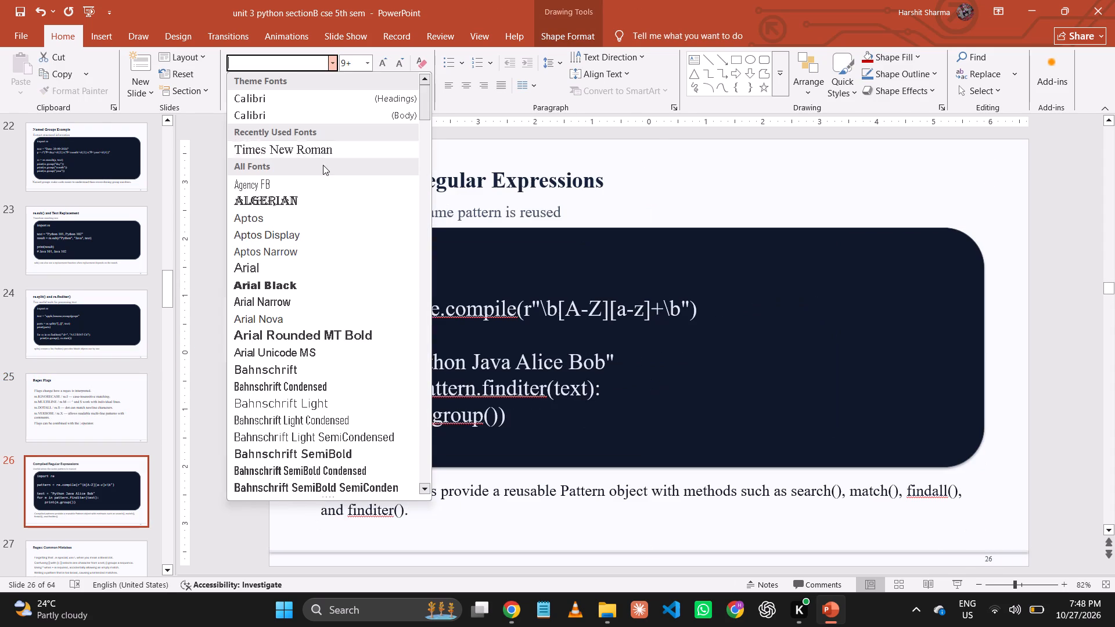
pyautogui.click(325, 149)
pyautogui.hotkey('ctrl', 's')
# Change all text on slide 27, Regex: Common Mistakes, to Times New Roman.
pyautogui.scroll(-2, 77, 533)
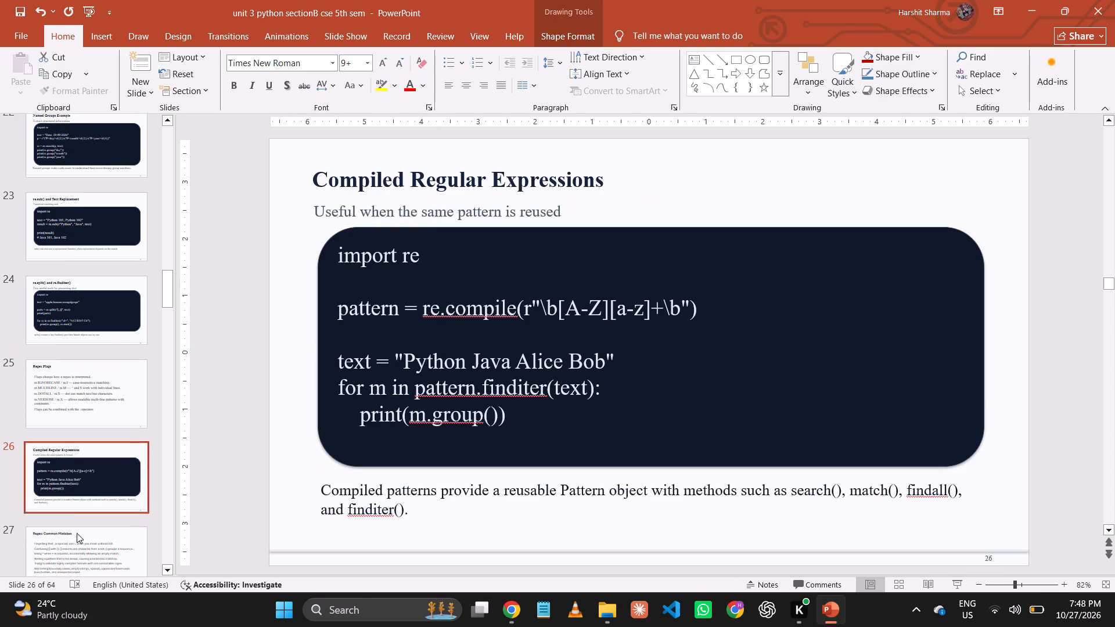
pyautogui.click(89, 480)
pyautogui.click(281, 333)
pyautogui.hotkey('ctrl', 'a')
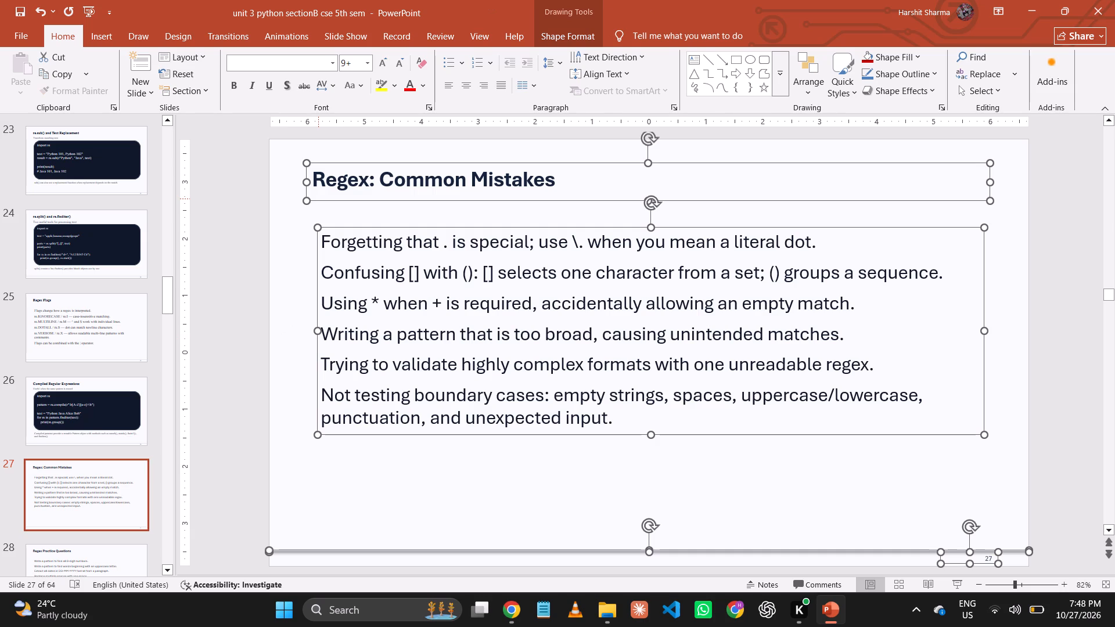
pyautogui.click(336, 64)
pyautogui.click(323, 148)
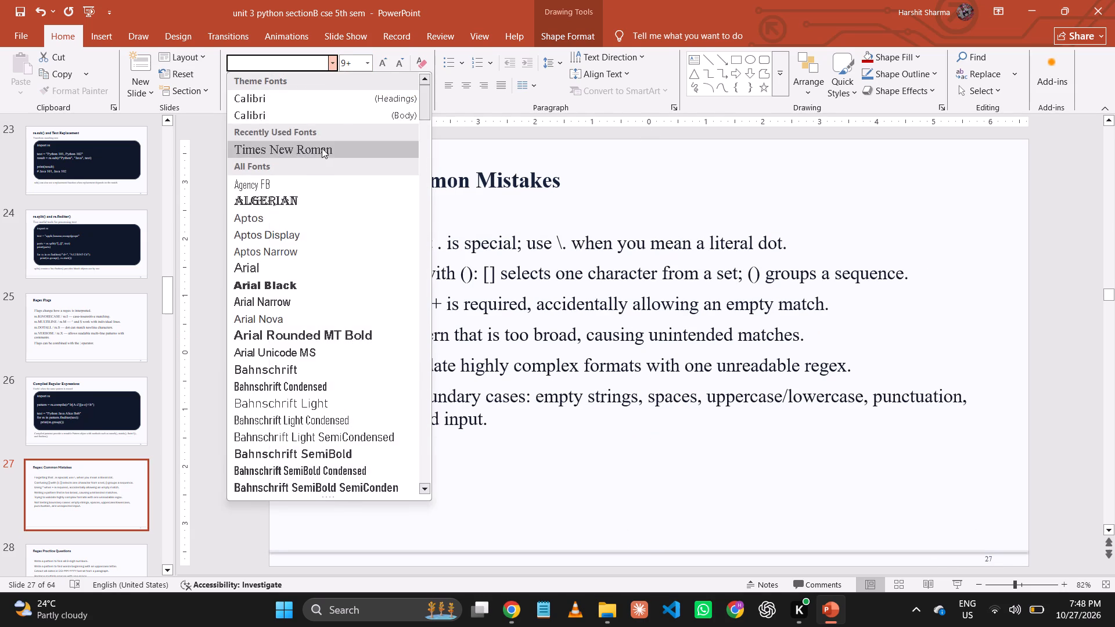
# Change all text on slide 28, Regex Practice Questions, to Times New Roman.
pyautogui.scroll(-2, 119, 466)
pyautogui.moveTo(92, 494); pyautogui.dragTo(96, 487)
pyautogui.click(289, 281)
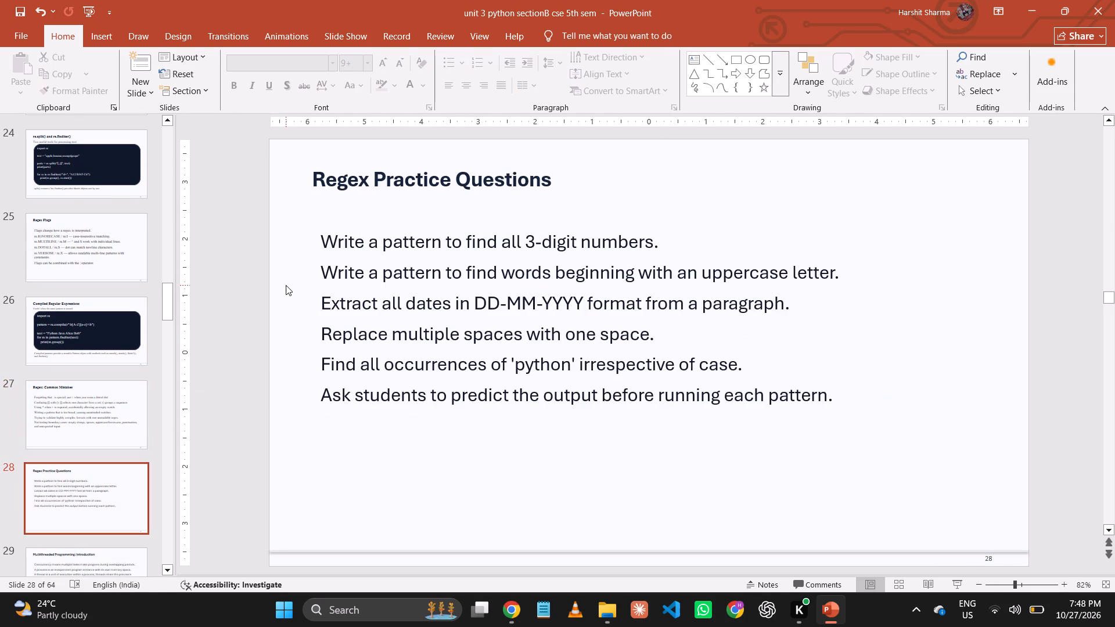
pyautogui.hotkey('ctrl', 'a')
pyautogui.click(333, 60)
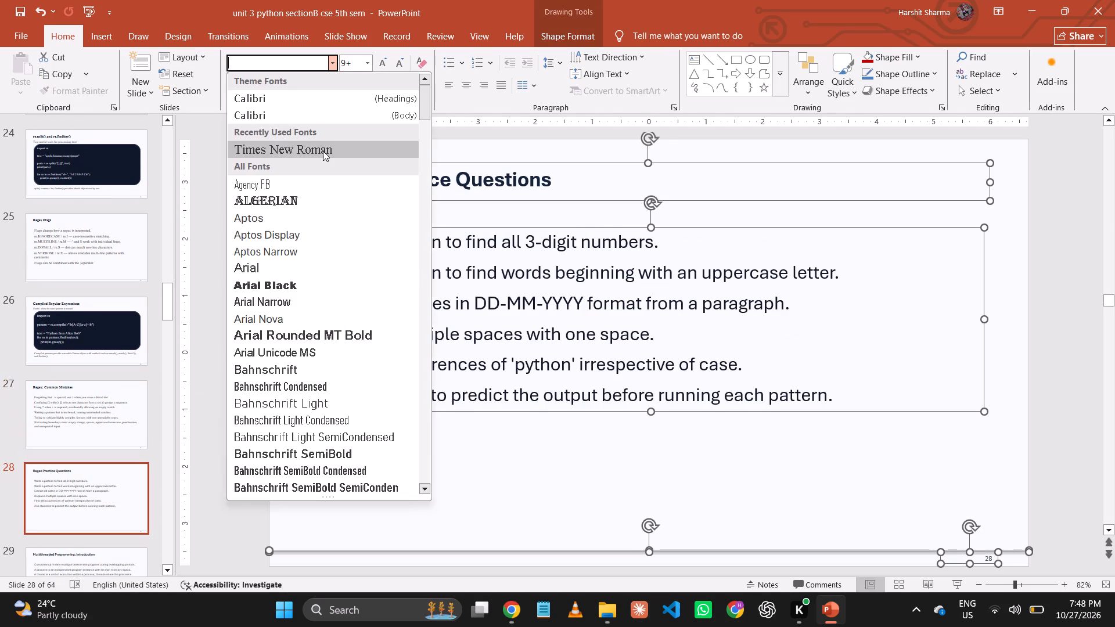
pyautogui.click(323, 151)
# Change all text on slide 29, Multithreaded Programming: Introduction, to Times New Roman and save the presentation.
pyautogui.scroll(-2, 95, 524)
pyautogui.click(92, 509)
pyautogui.click(287, 298)
pyautogui.hotkey('ctrl', 'a')
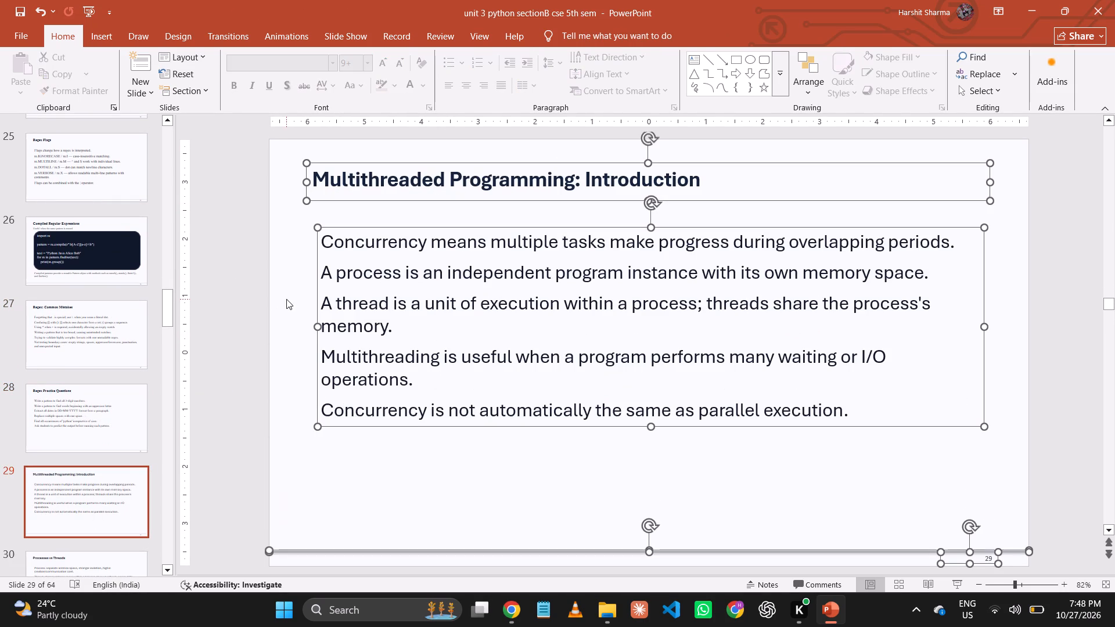
pyautogui.click(333, 63)
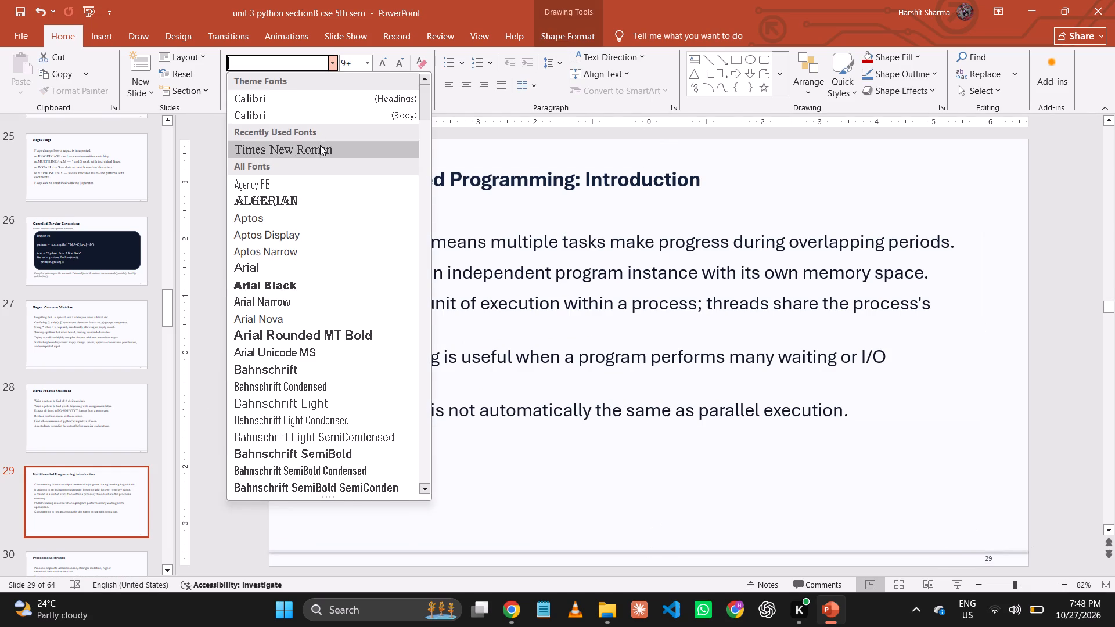
pyautogui.click(320, 147)
pyautogui.hotkey('ctrl', 's')
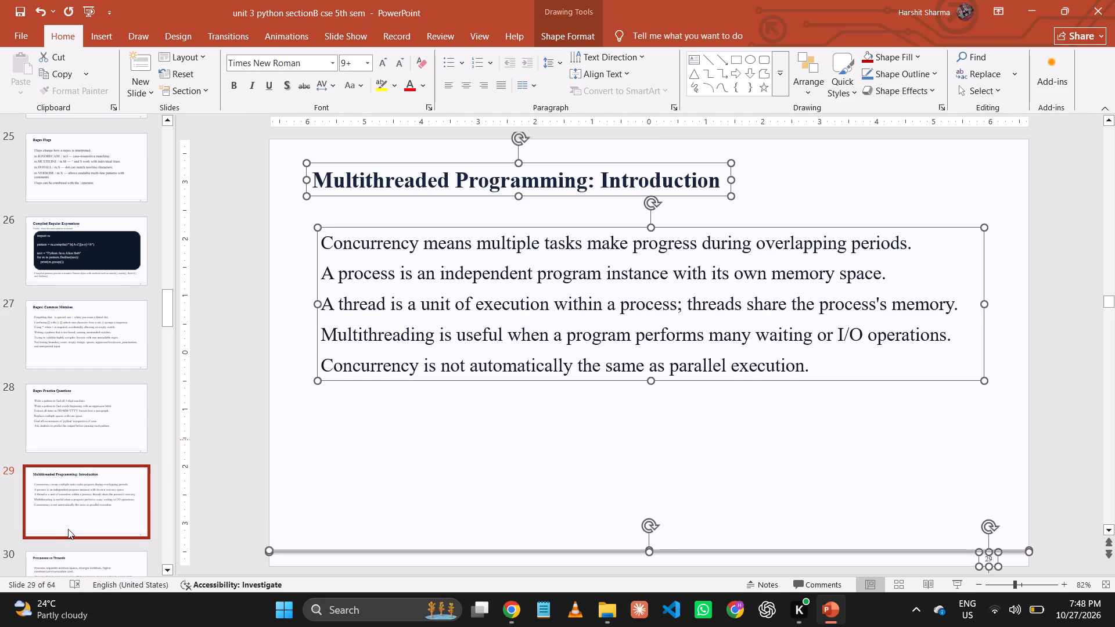
# Change all text on slide 30, Processes vs Threads, to Times New Roman.
pyautogui.scroll(-3, 68, 529)
pyautogui.click(97, 442)
pyautogui.click(298, 279)
pyautogui.hotkey('ctrl', 'a')
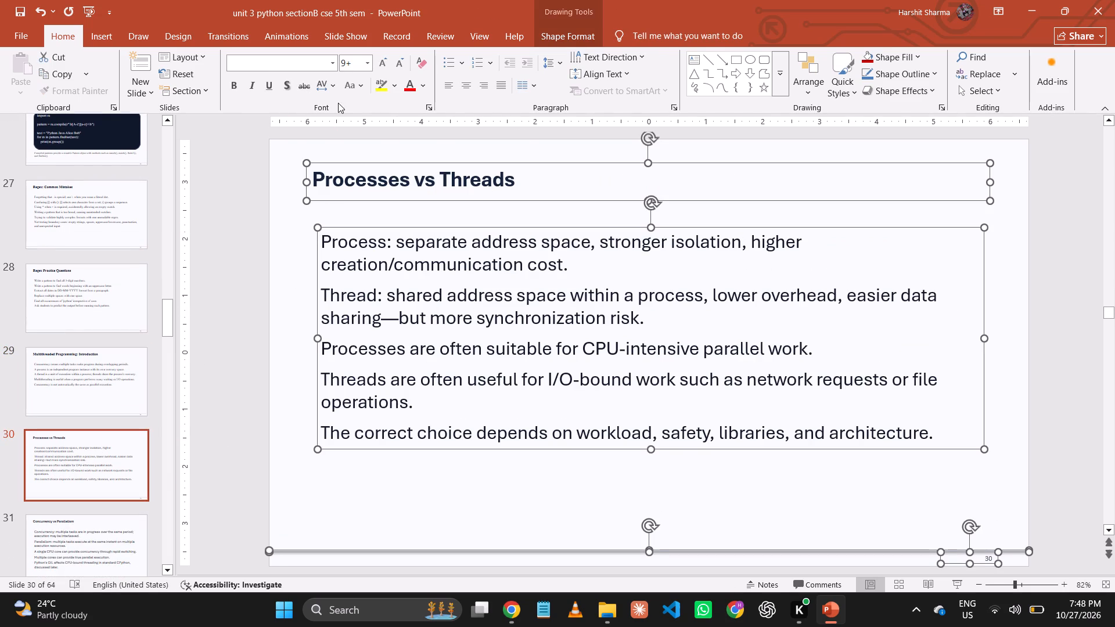
pyautogui.click(332, 62)
pyautogui.click(329, 150)
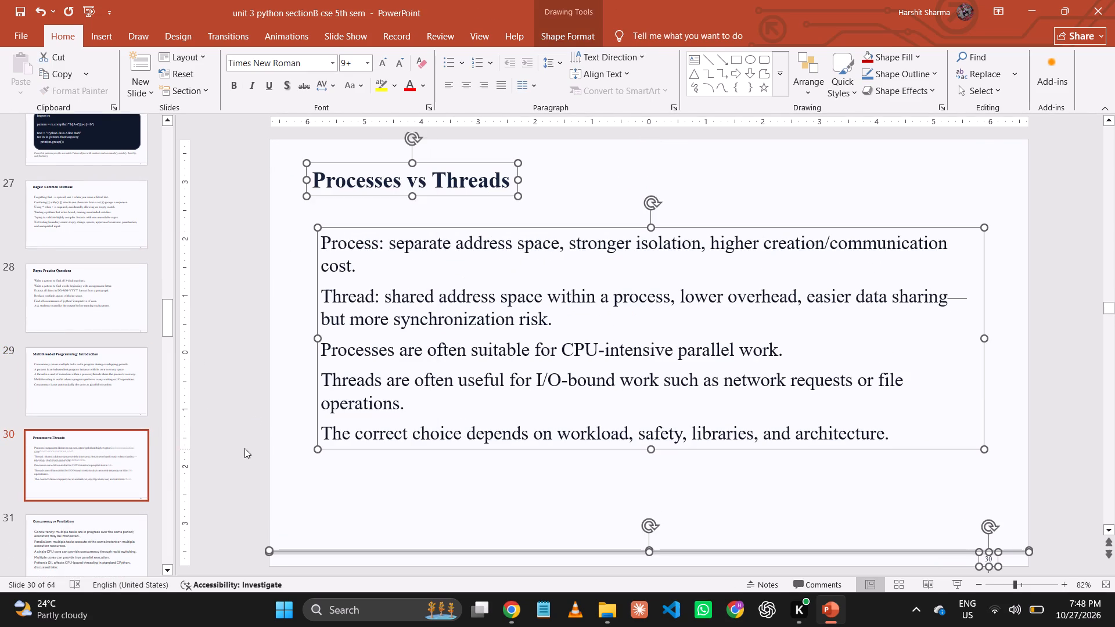
pyautogui.click(310, 401)
# Change all text on slide 31, Concurrency vs Parallelism, to Times New Roman and save the presentation.
pyautogui.scroll(-3, 116, 467)
pyautogui.click(110, 441)
pyautogui.click(296, 300)
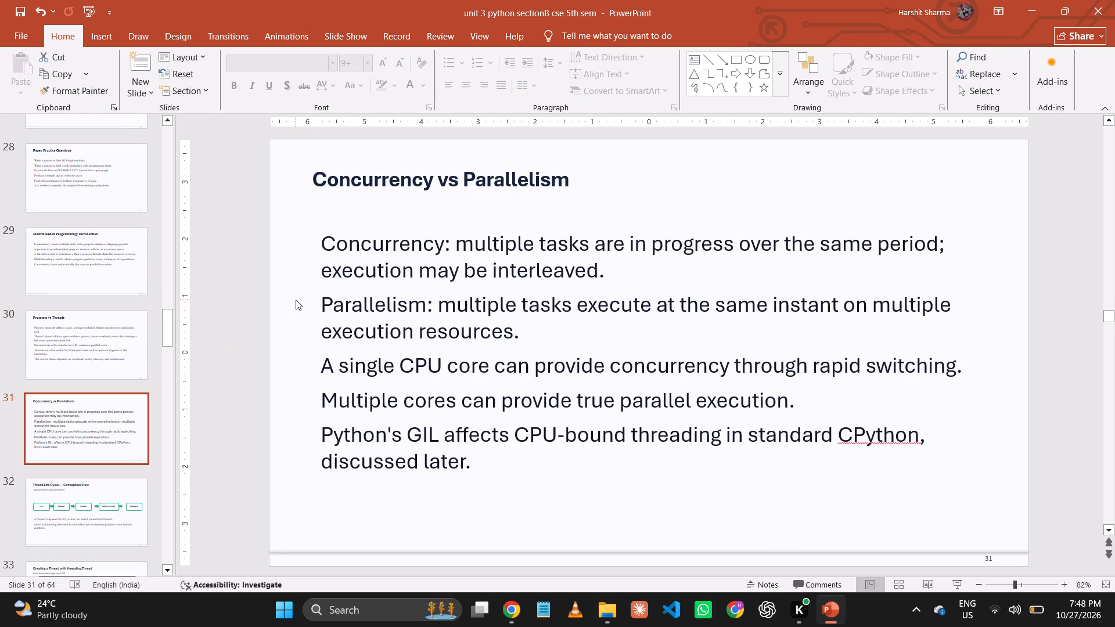
pyautogui.hotkey('ctrl', 'a')
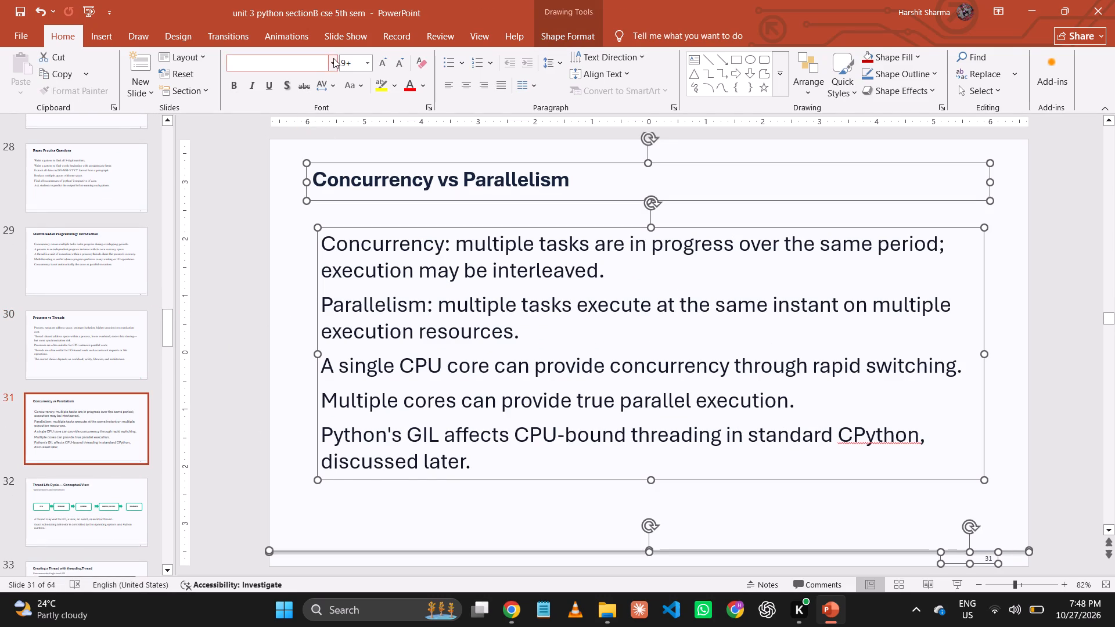
pyautogui.click(333, 58)
pyautogui.click(321, 150)
pyautogui.hotkey('ctrl', 's')
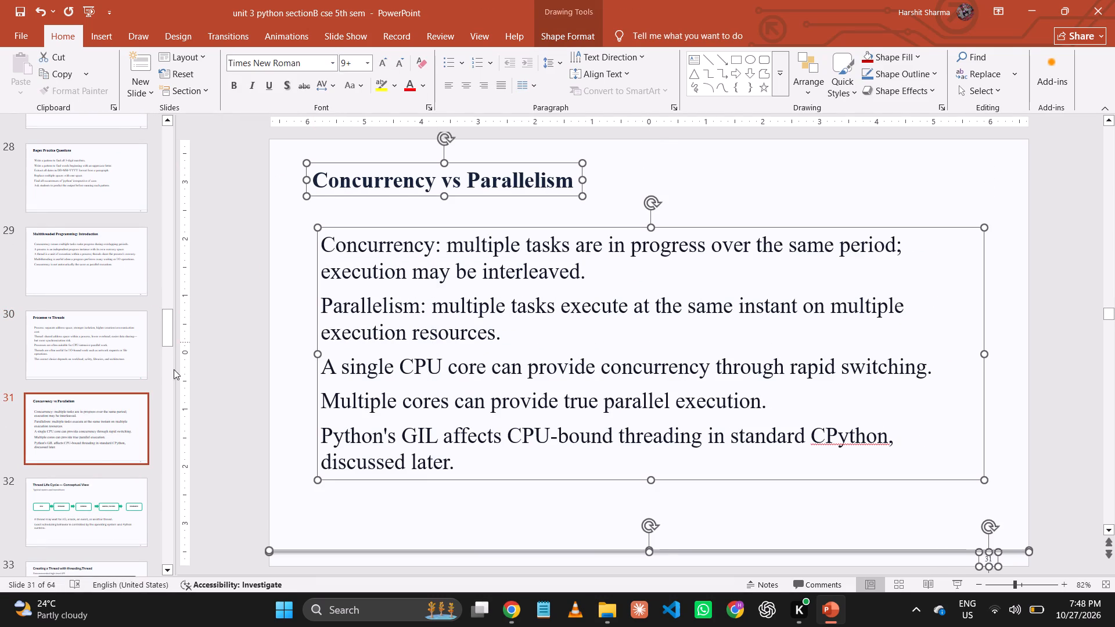
# Change all text on slide 32, Thread Life Cycle — Conceptual View, including the state boxes, to Times New Roman.
pyautogui.scroll(-2, 99, 457)
pyautogui.click(99, 450)
pyautogui.click(100, 403)
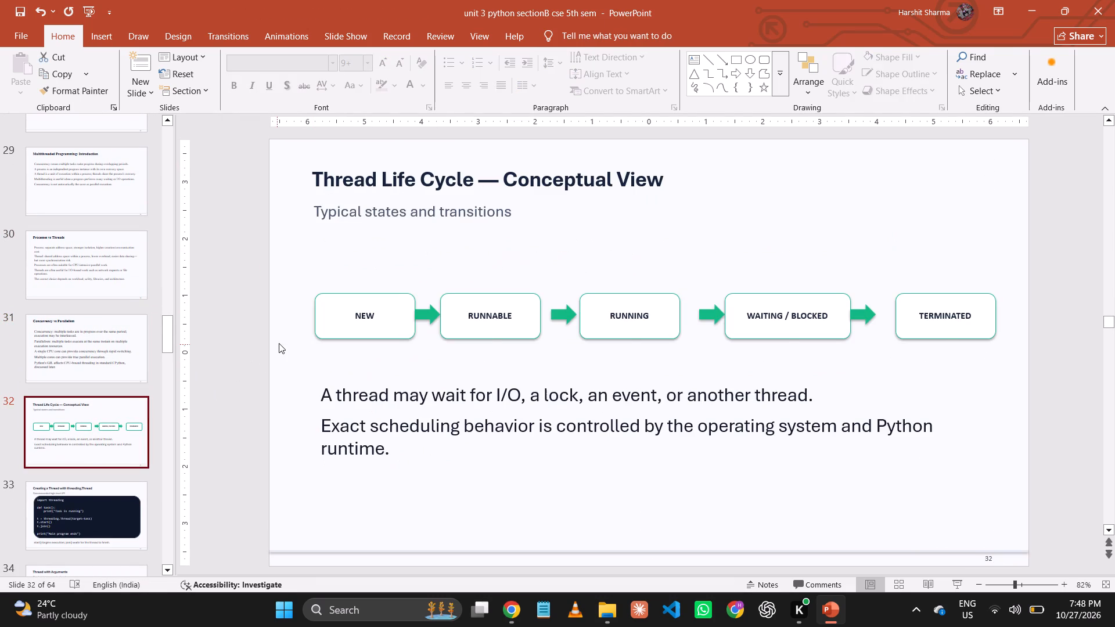
pyautogui.click(280, 343)
pyautogui.hotkey('ctrl', 'a')
pyautogui.click(330, 67)
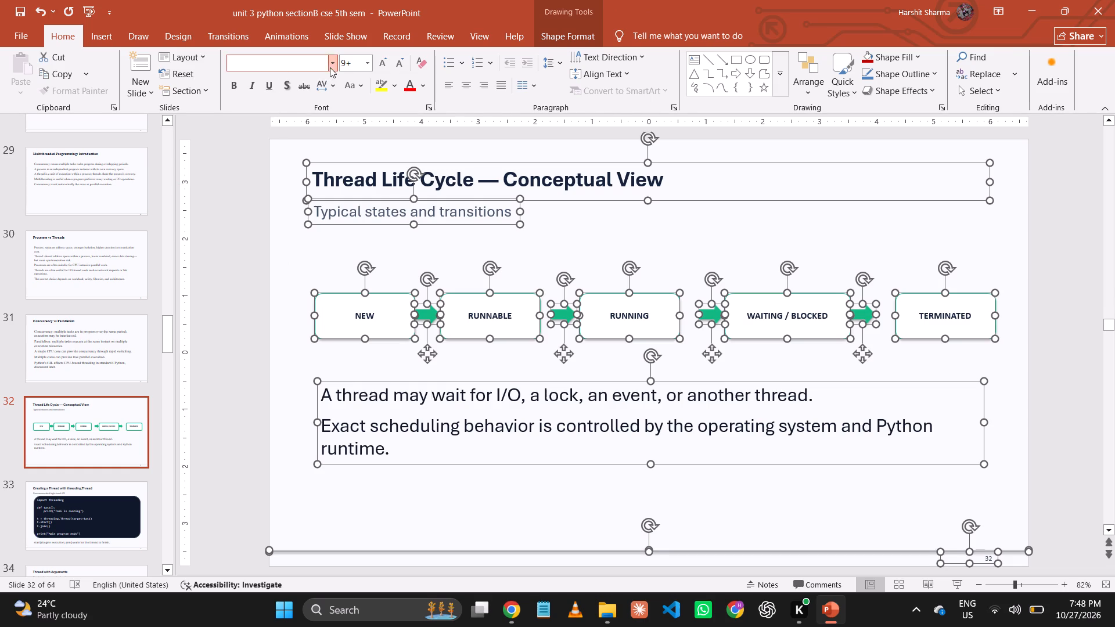
pyautogui.click(319, 148)
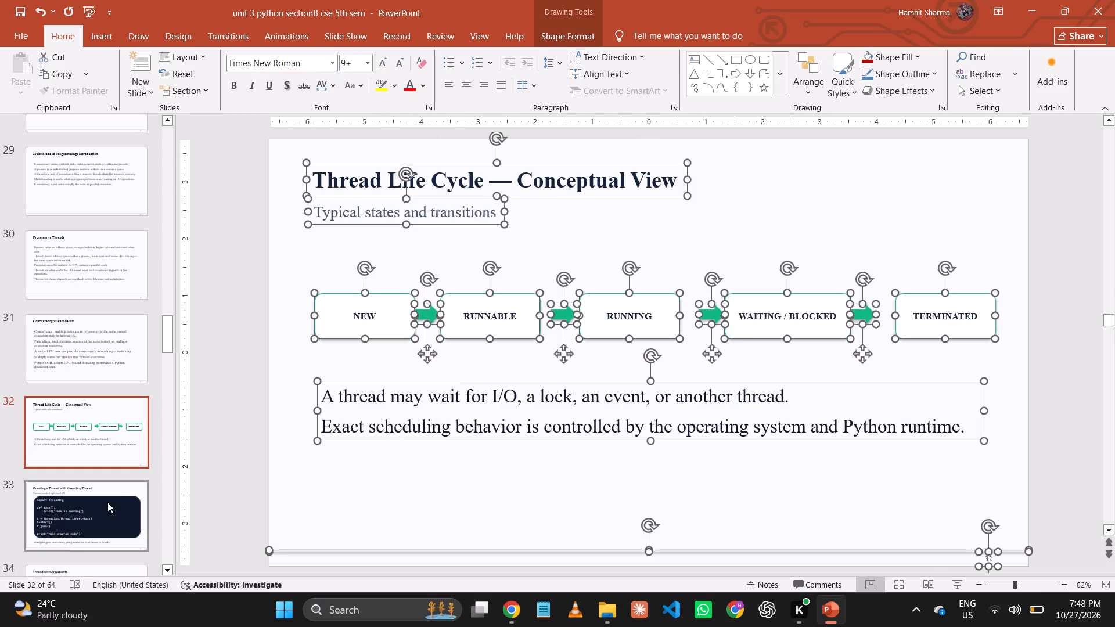
# Change all text on slide 33, Creating a Thread with threading.Thread, including the code block, to Times New Roman and save the presentation.
pyautogui.click(107, 502)
pyautogui.click(281, 329)
pyautogui.hotkey('ctrl', 'a')
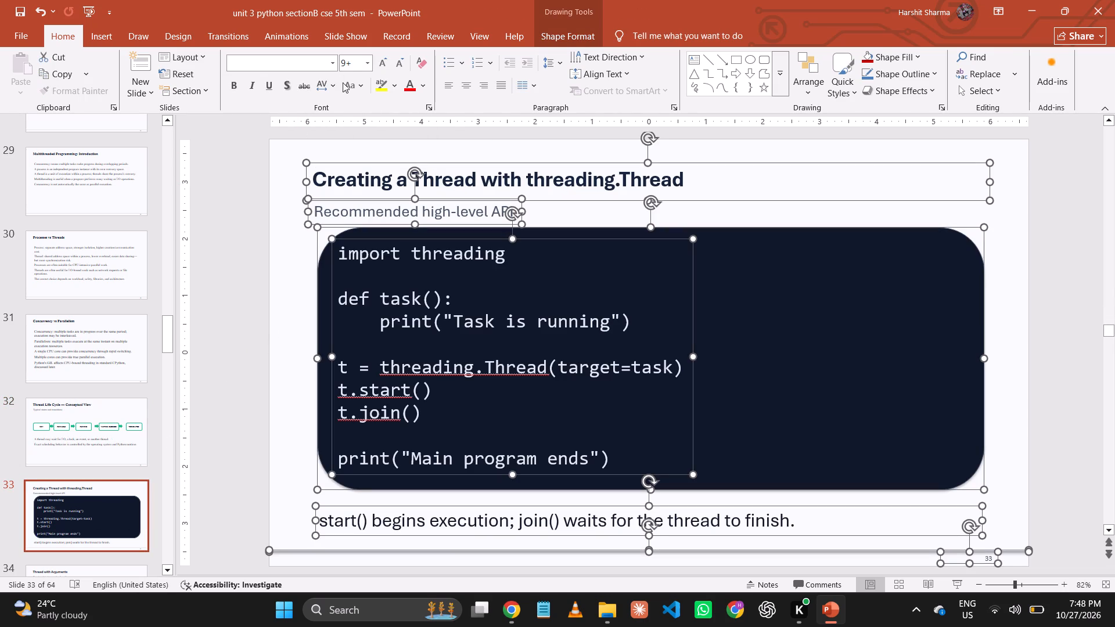
pyautogui.click(333, 63)
pyautogui.click(322, 146)
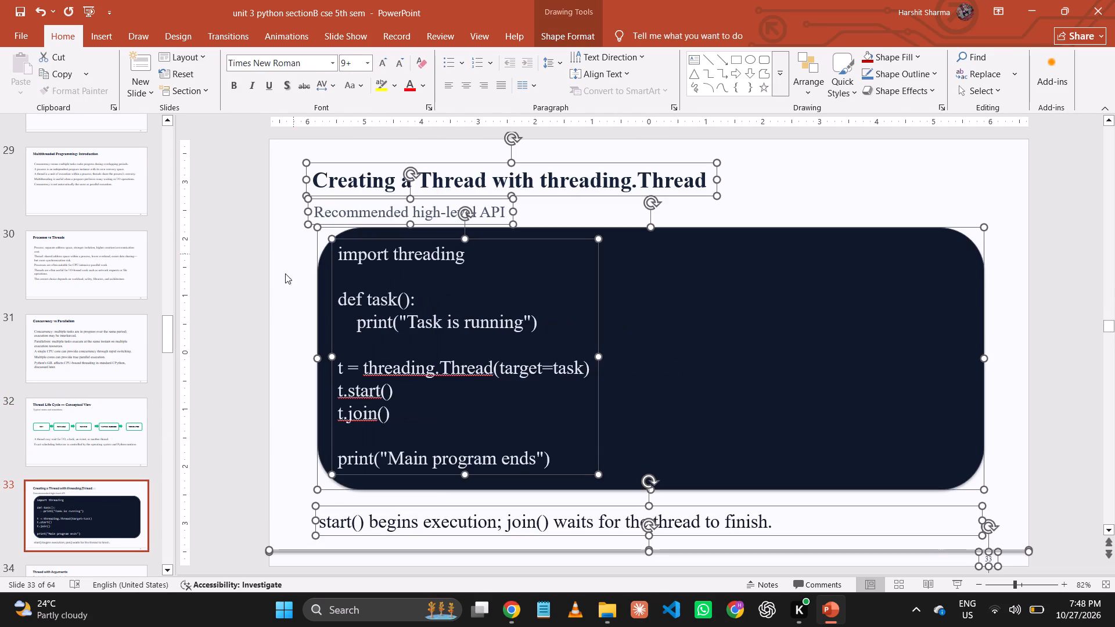
pyautogui.hotkey('ctrl', 's')
# Change all text on slide 34, Thread with Arguments, including the code block, to Times New Roman and save the presentation.
pyautogui.scroll(-3, 106, 480)
pyautogui.click(105, 478)
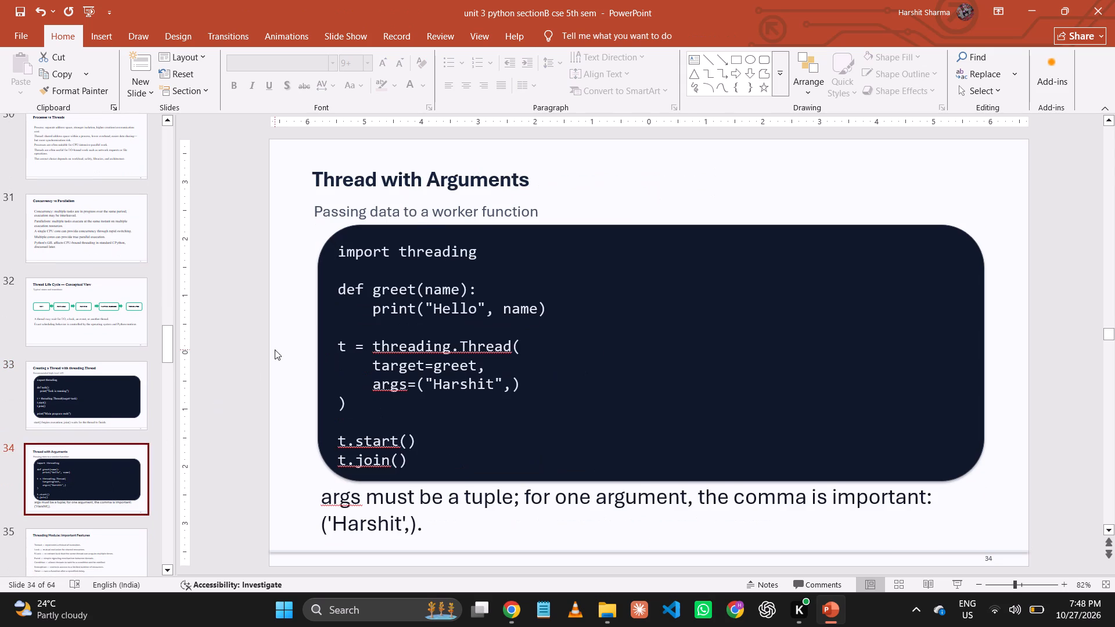
pyautogui.click(275, 349)
pyautogui.hotkey('ctrl', 'a')
pyautogui.click(333, 62)
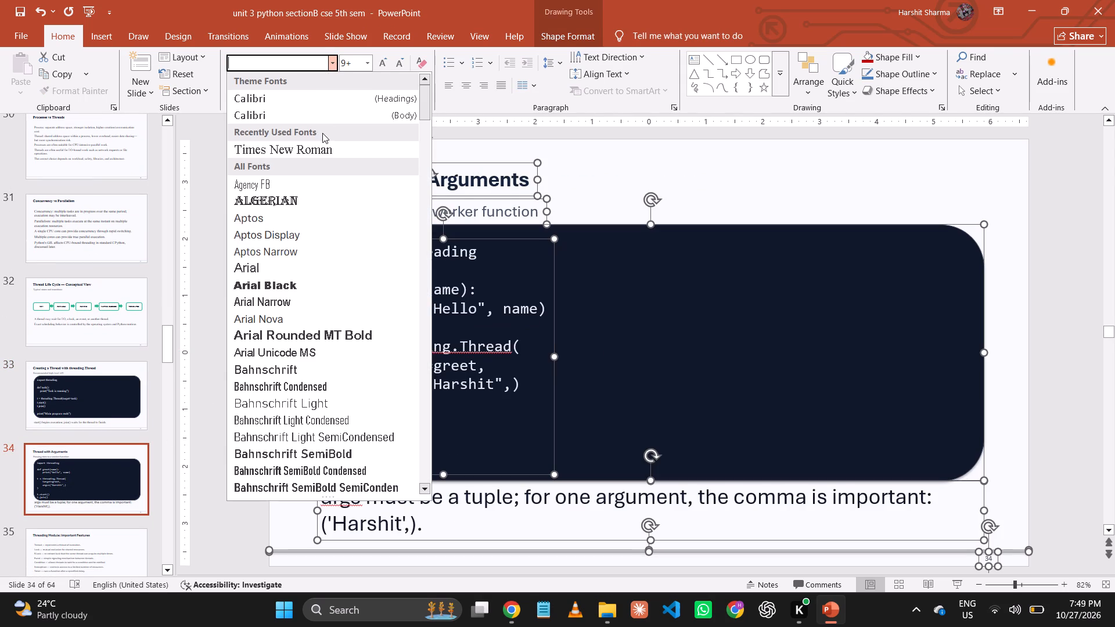
pyautogui.click(318, 150)
pyautogui.hotkey('ctrl', 's')
# Change all text on slide 35, Threading Module: Important Features, to Times New Roman.
pyautogui.scroll(-2, 135, 401)
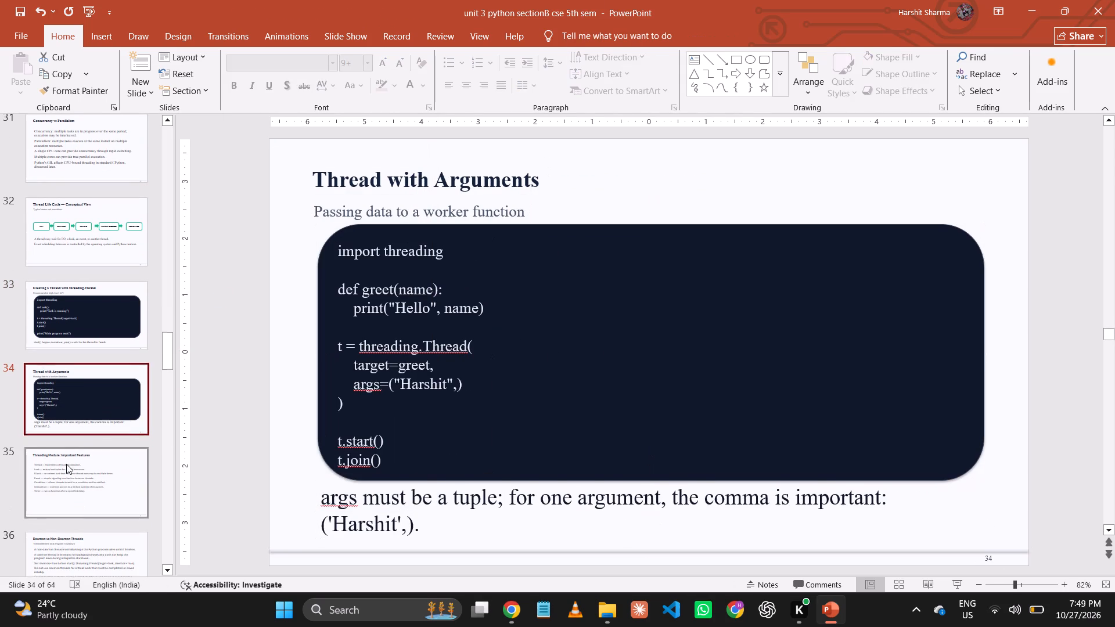
pyautogui.click(73, 474)
pyautogui.moveTo(141, 341); pyautogui.dragTo(118, 372)
pyautogui.click(91, 413)
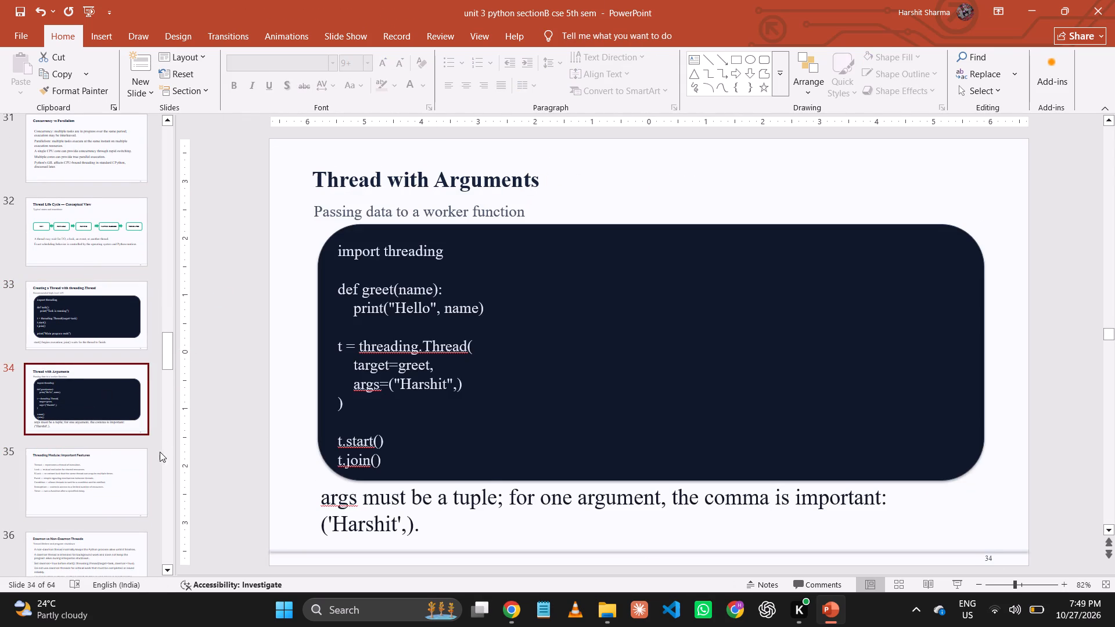
pyautogui.click(355, 351)
pyautogui.click(120, 478)
pyautogui.click(312, 320)
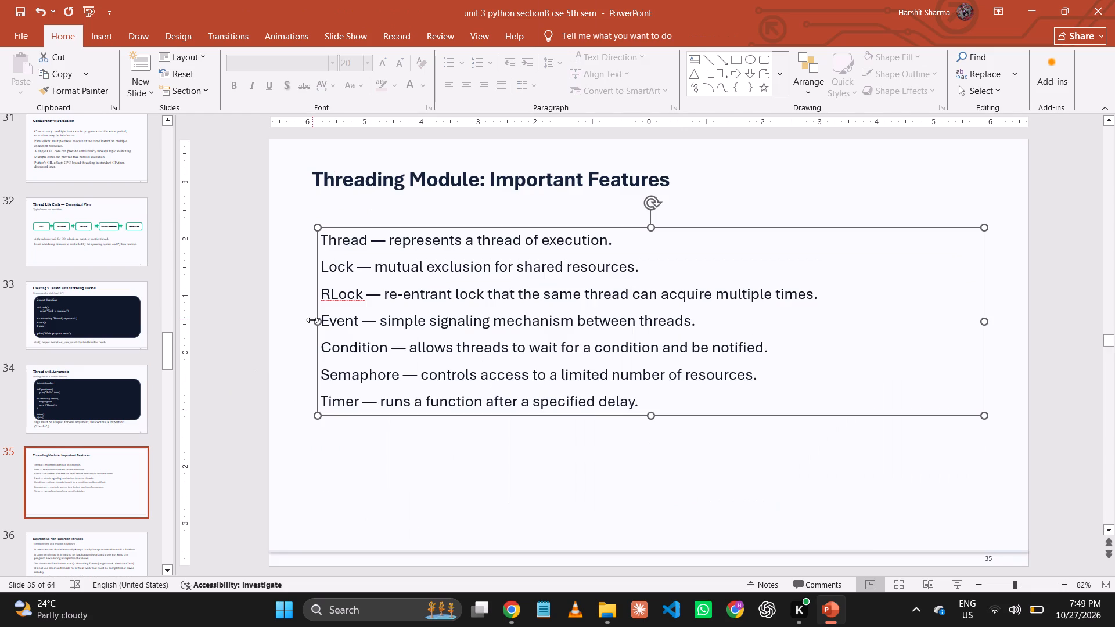
pyautogui.hotkey('ctrl', 'a')
pyautogui.click(330, 69)
pyautogui.click(329, 156)
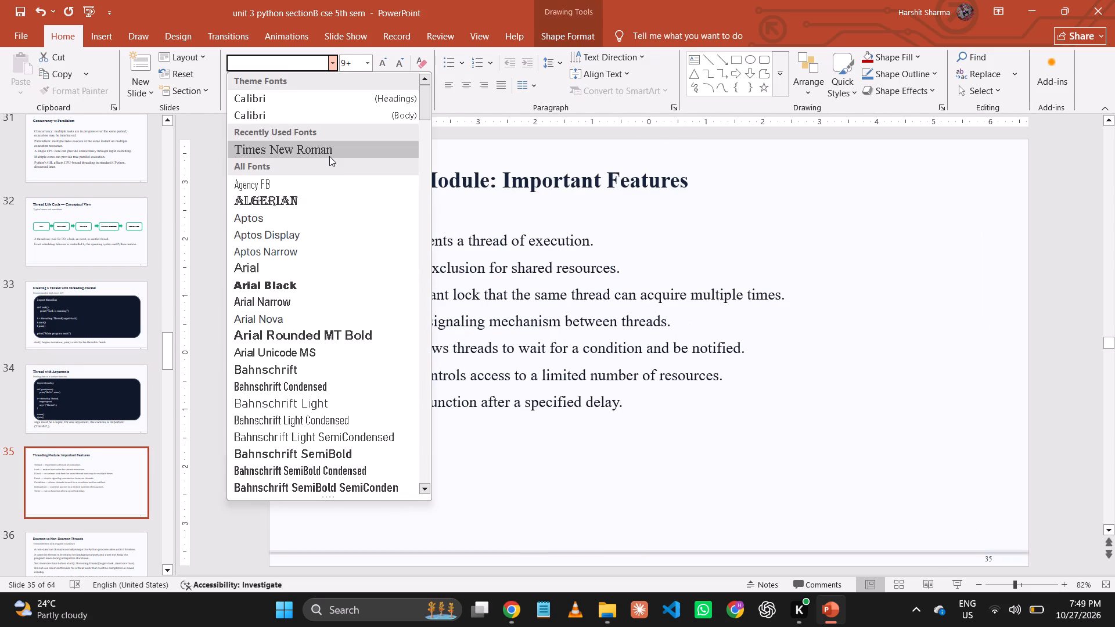
# Change all text on slide 36, Daemon vs Non-Daemon Threads, to Times New Roman.
pyautogui.scroll(-2, 33, 553)
pyautogui.moveTo(72, 493); pyautogui.dragTo(79, 485)
pyautogui.click(294, 343)
pyautogui.hotkey('ctrl', 'a')
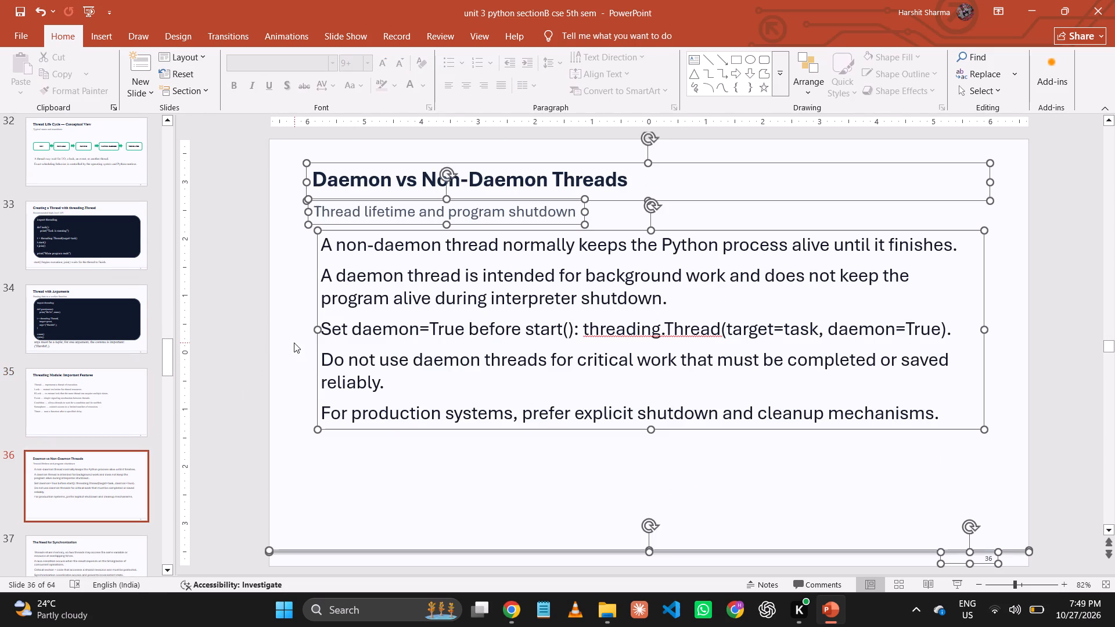
pyautogui.click(335, 65)
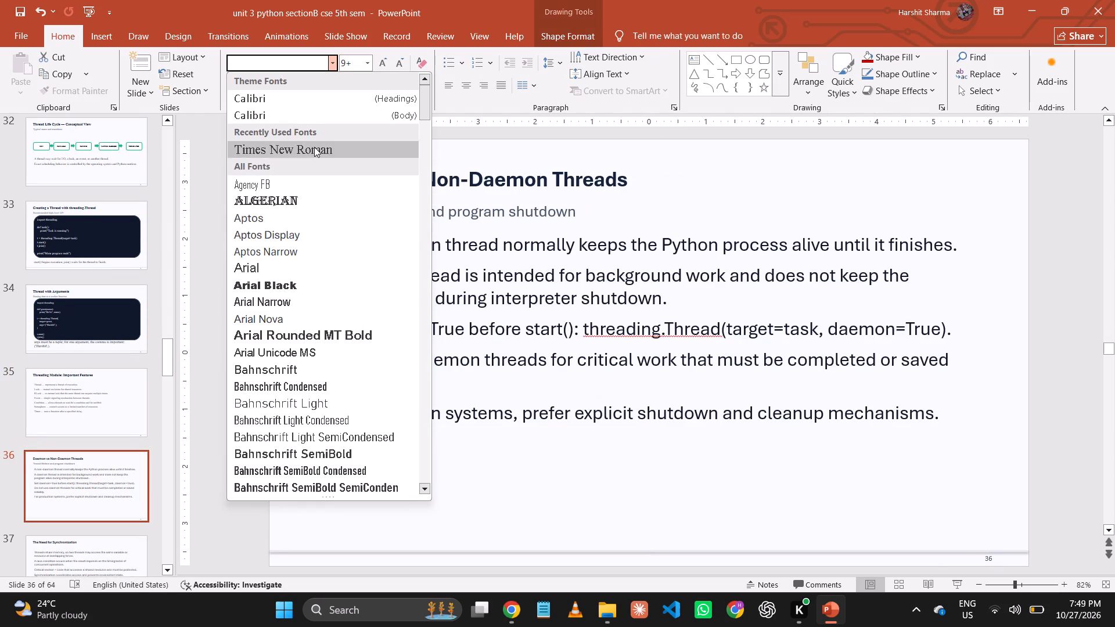
pyautogui.click(314, 147)
# Change all text on slide 37, The Need for Synchronization, to Times New Roman and save the presentation.
pyautogui.scroll(-3, 157, 445)
pyautogui.click(100, 460)
pyautogui.click(297, 287)
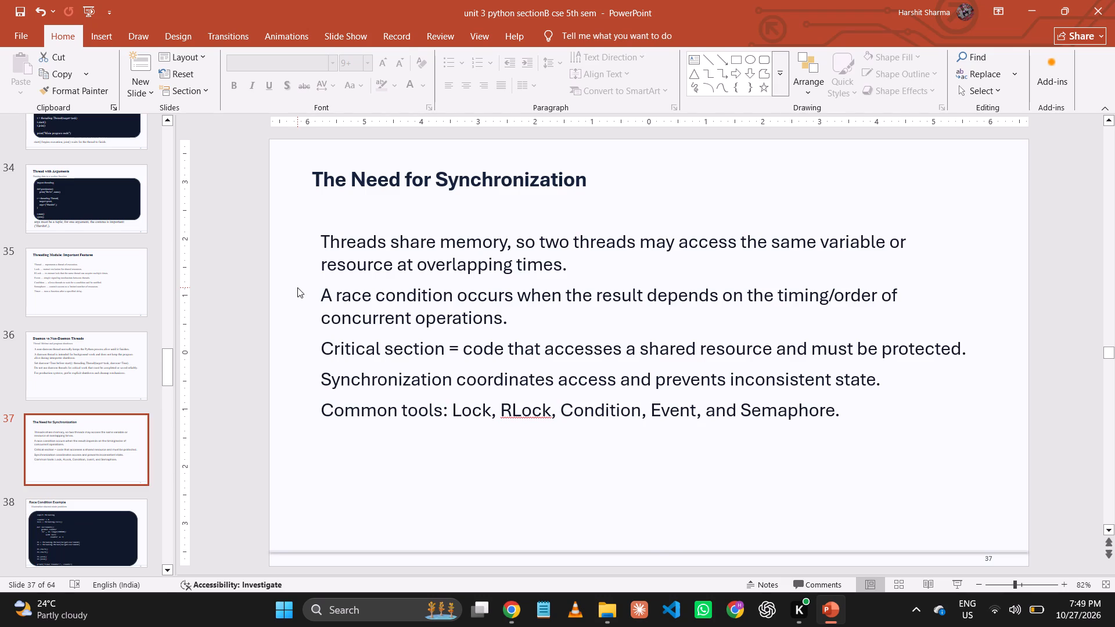
pyautogui.hotkey('ctrl', 'a')
pyautogui.click(329, 67)
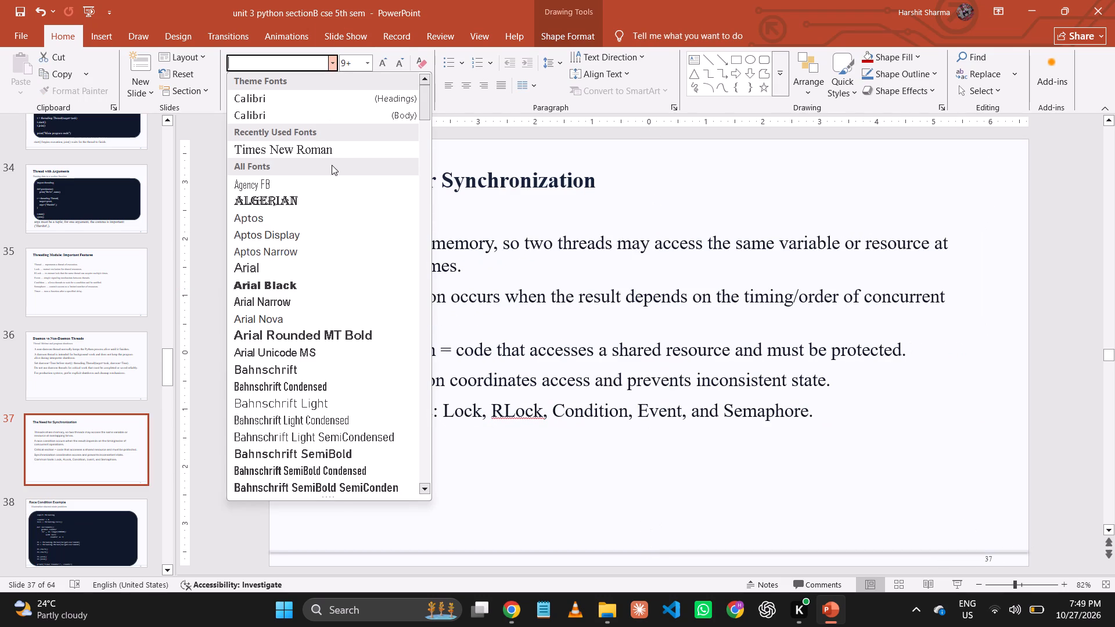
pyautogui.click(330, 143)
pyautogui.click(282, 323)
pyautogui.hotkey('ctrl', 's')
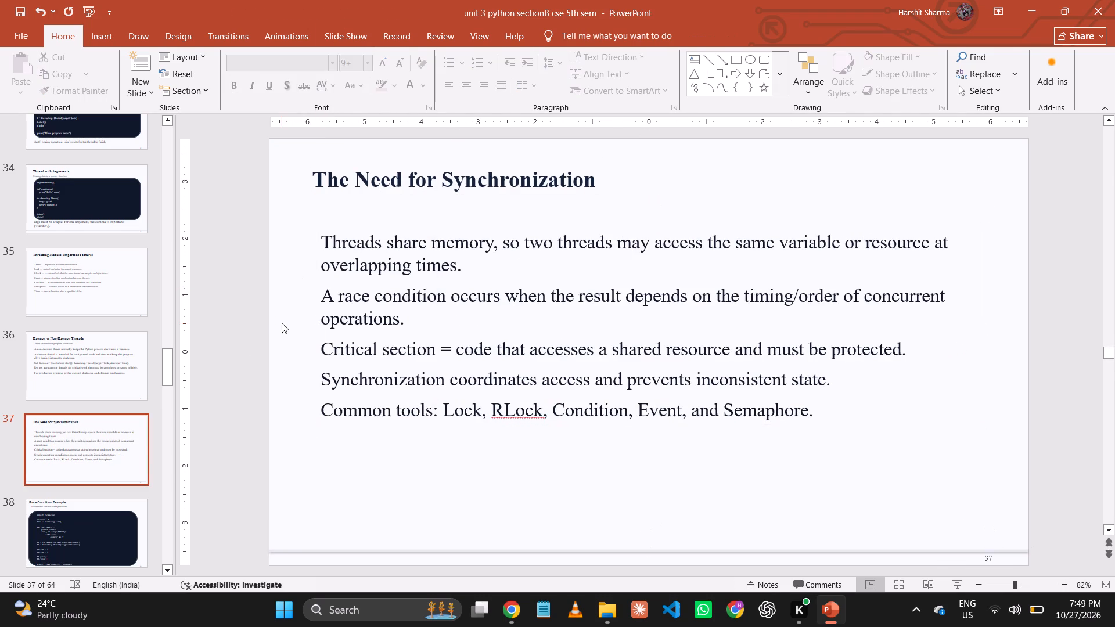
# Change all text on slide 38, Race Condition Example, including the code block, to Times New Roman and save the presentation.
pyautogui.click(109, 522)
pyautogui.click(283, 218)
pyautogui.hotkey('ctrl', 'a')
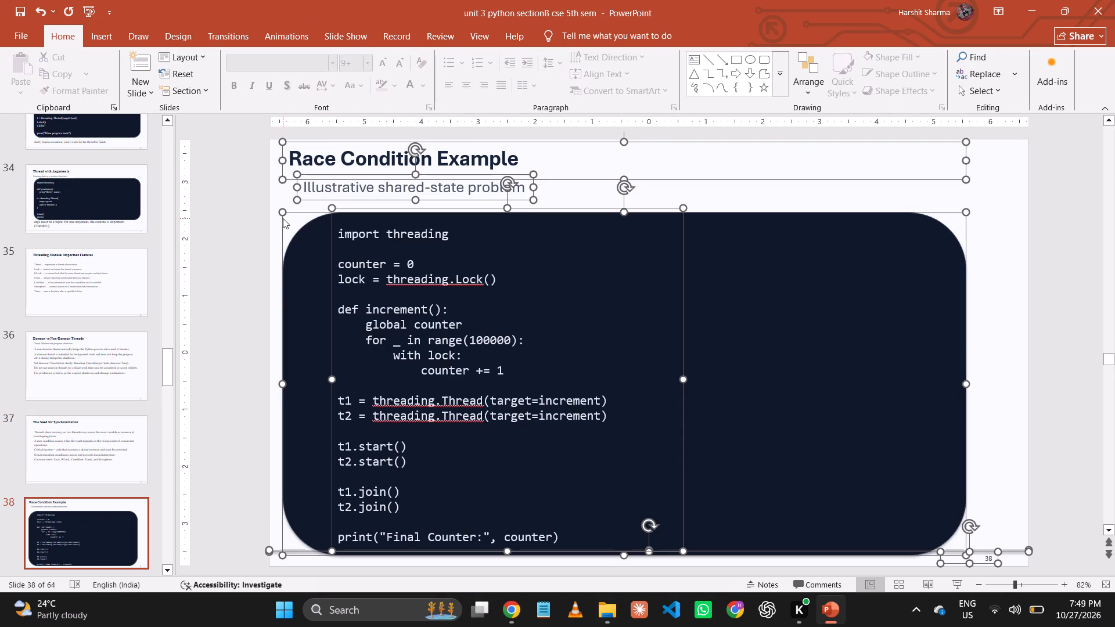
pyautogui.click(332, 60)
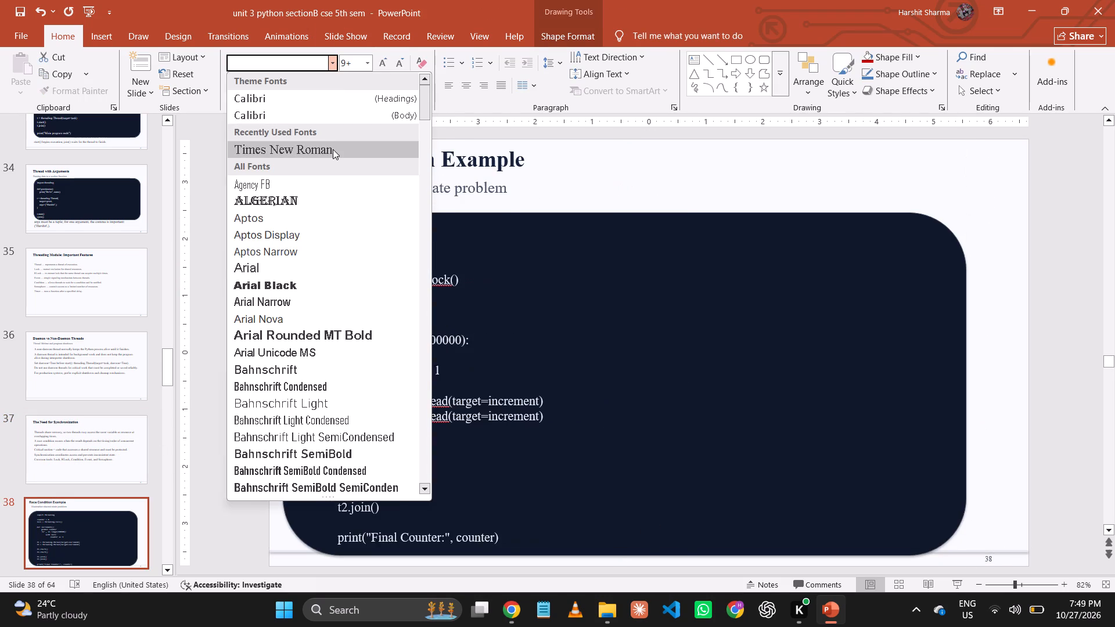
pyautogui.click(333, 149)
pyautogui.click(780, 185)
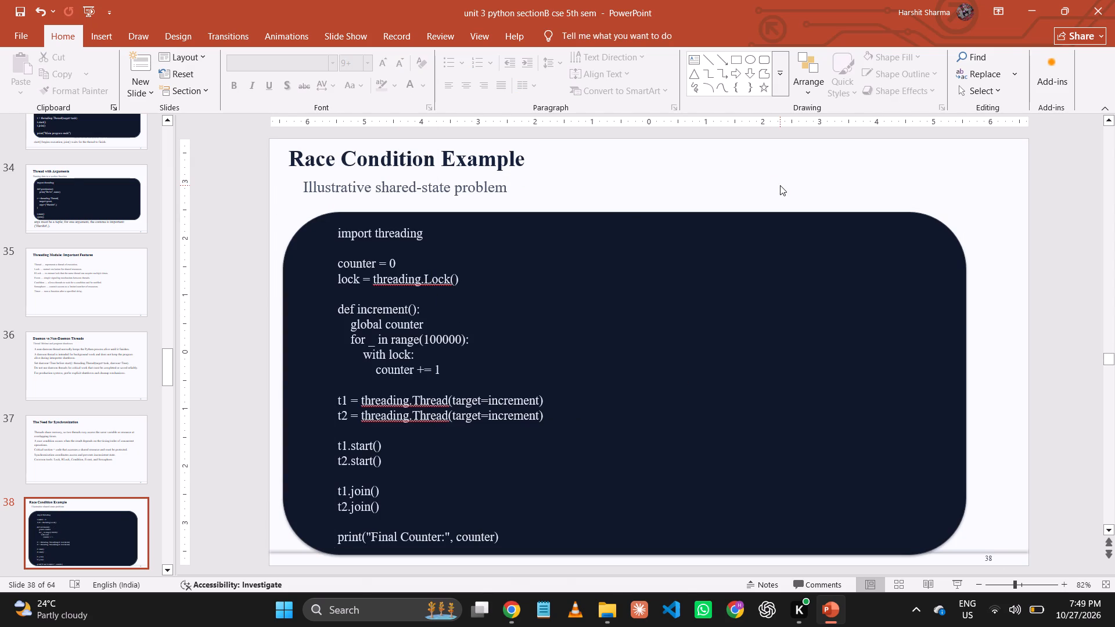
pyautogui.hotkey('ctrl', 's')
# Change all text on slide 39, Protecting Shared Data with Lock, including the code block, to Times New Roman and save the presentation.
pyautogui.scroll(-4, 190, 410)
pyautogui.click(87, 149)
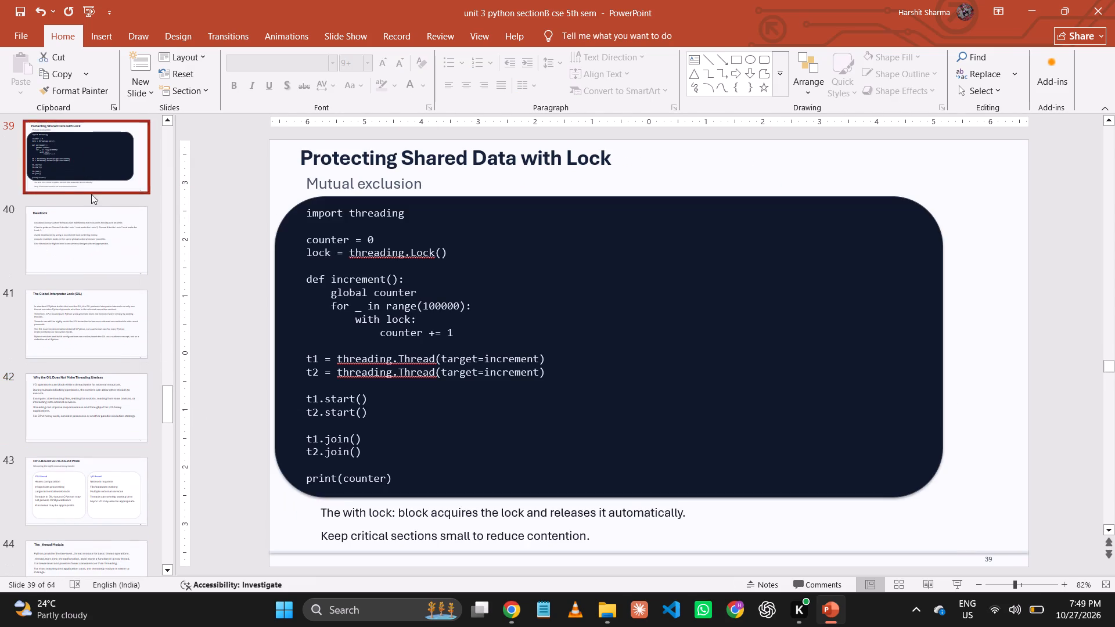
pyautogui.scroll(2, 109, 215)
pyautogui.click(100, 174)
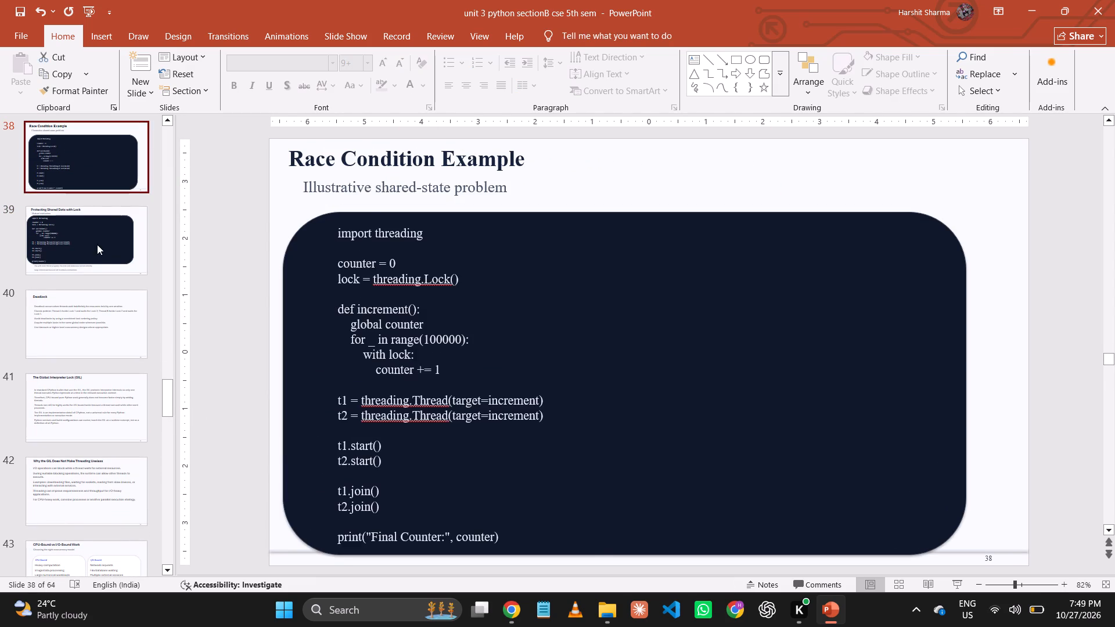
pyautogui.click(97, 244)
pyautogui.click(287, 188)
pyautogui.hotkey('ctrl', 'a')
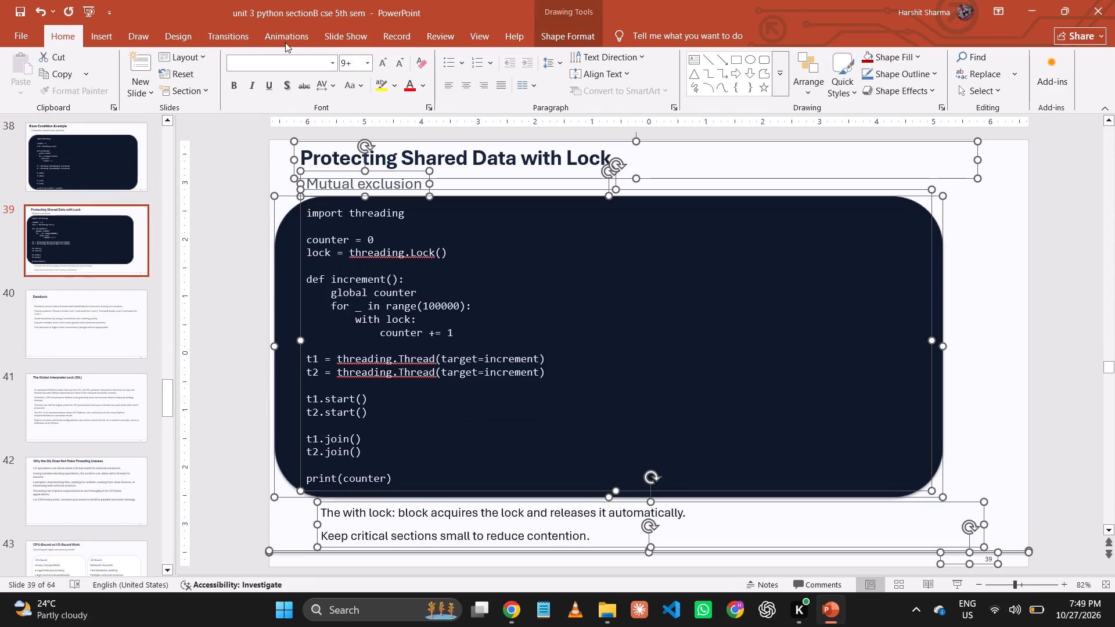
pyautogui.click(332, 61)
pyautogui.click(323, 151)
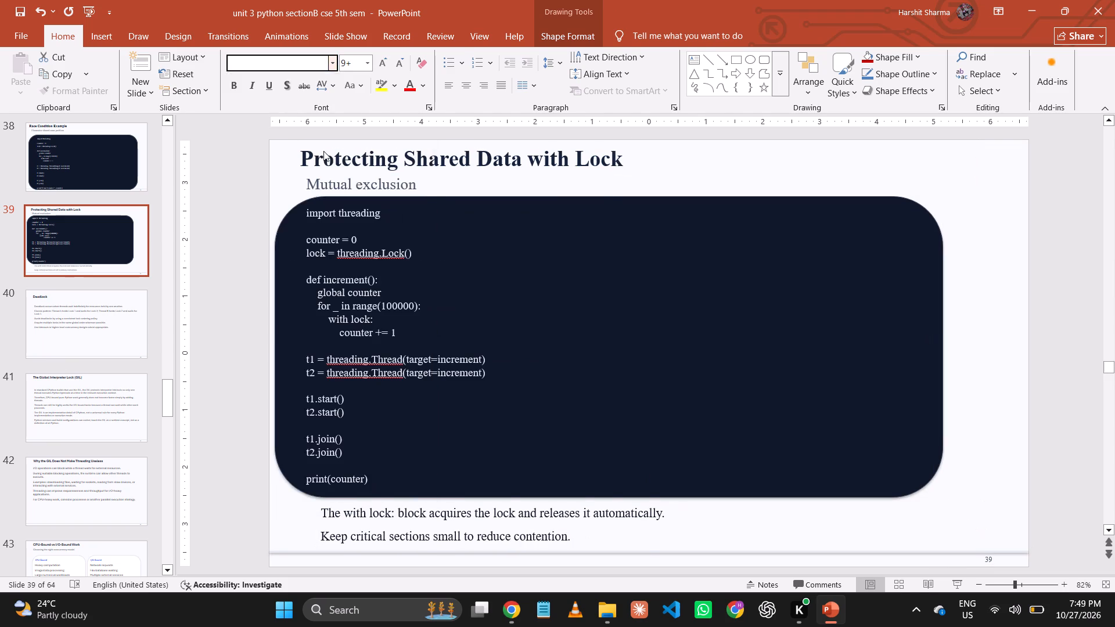
pyautogui.click(719, 165)
pyautogui.hotkey('ctrl', 's')
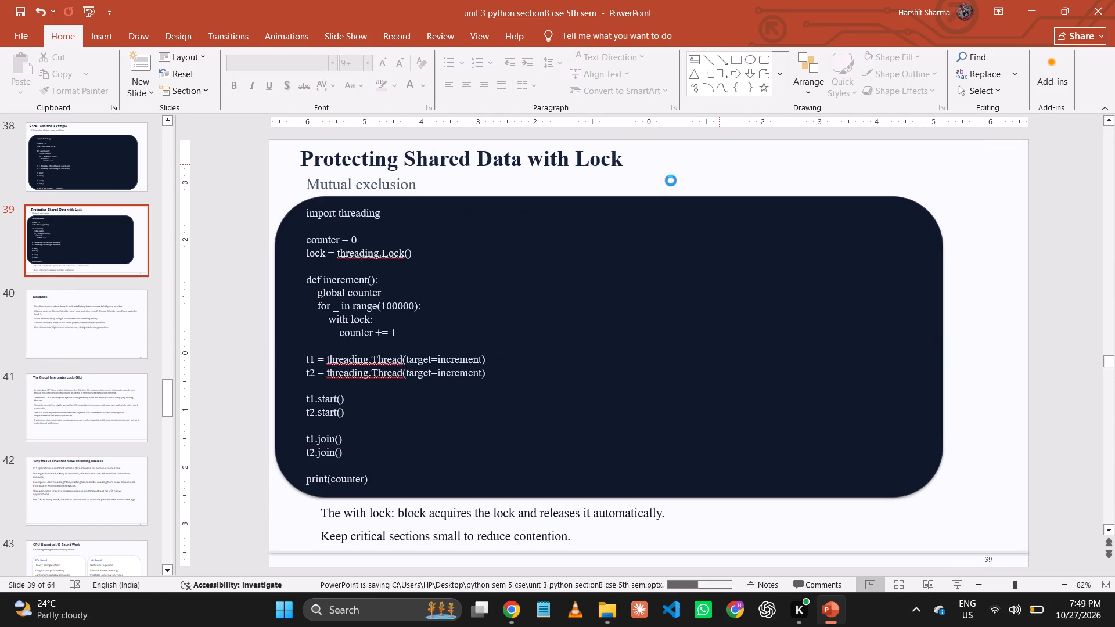
# Change all text on slide 40, Deadlock, to Times New Roman.
pyautogui.click(70, 315)
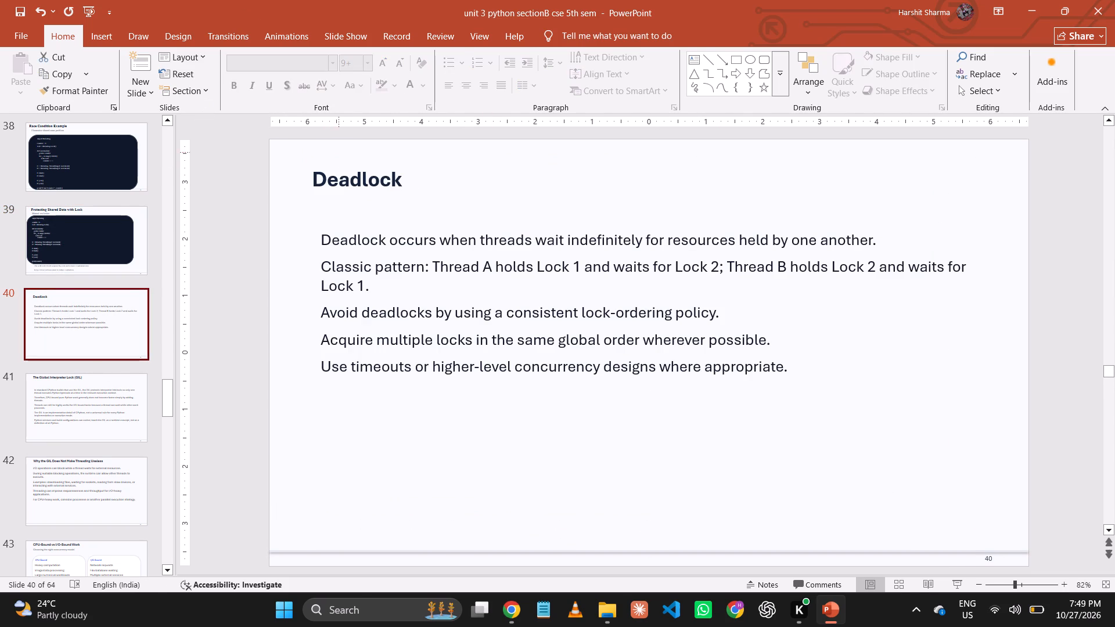
pyautogui.click(298, 208)
pyautogui.hotkey('ctrl', 'a')
pyautogui.click(329, 62)
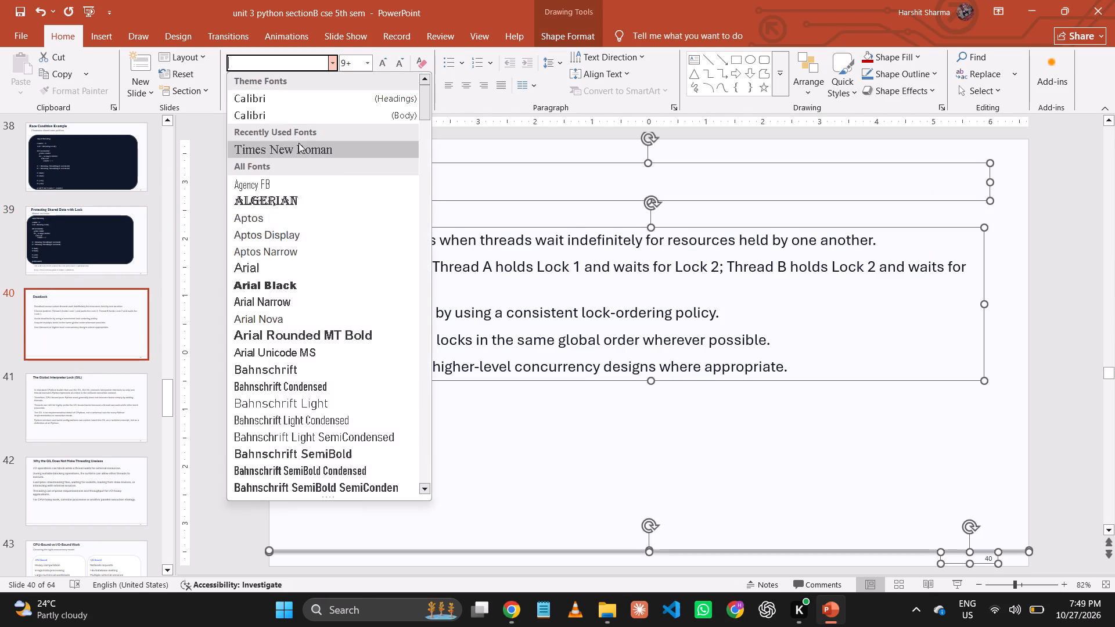
pyautogui.click(296, 147)
# Save the presentation and change all text on slide 41, The Global Interpreter Lock (GIL), to Times New Roman.
pyautogui.click(82, 411)
pyautogui.click(294, 237)
pyautogui.hotkey('ctrl', 'a')
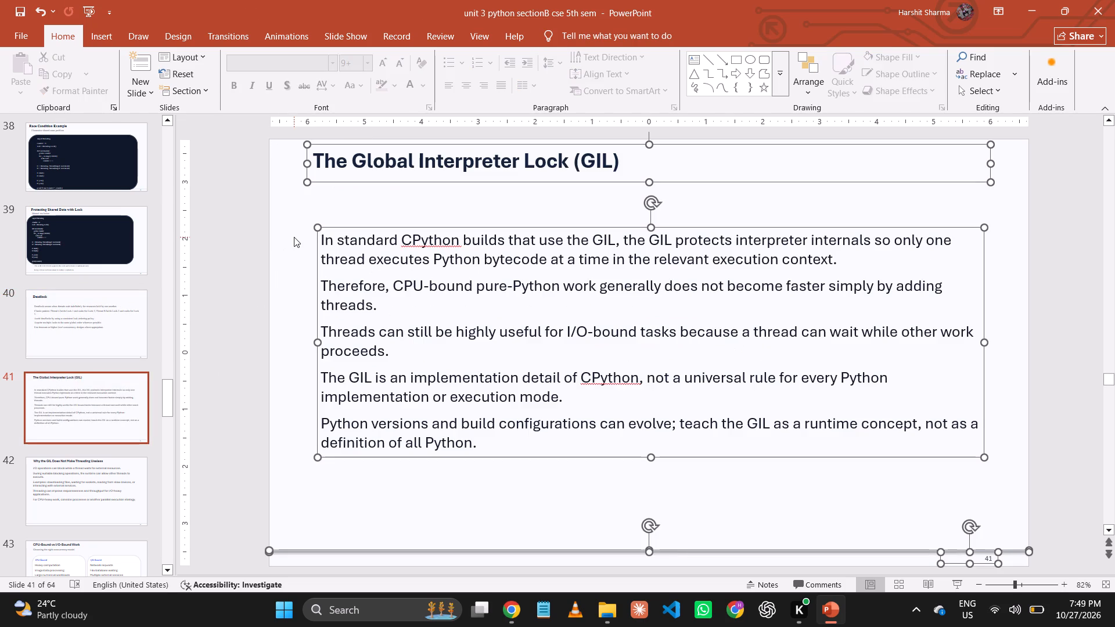
pyautogui.hotkey('ctrl', 's')
pyautogui.click(336, 66)
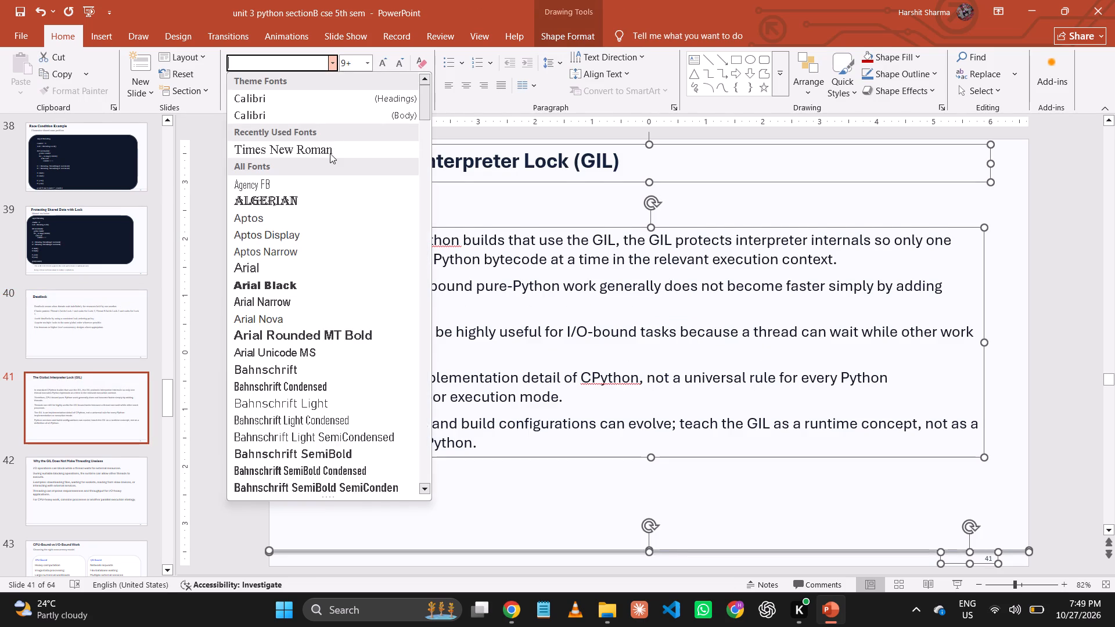
pyautogui.click(330, 153)
# Change all text on slide 42, Why the GIL Does Not Make Threading Useless, to Times New Roman and save the presentation.
pyautogui.click(89, 484)
pyautogui.click(291, 291)
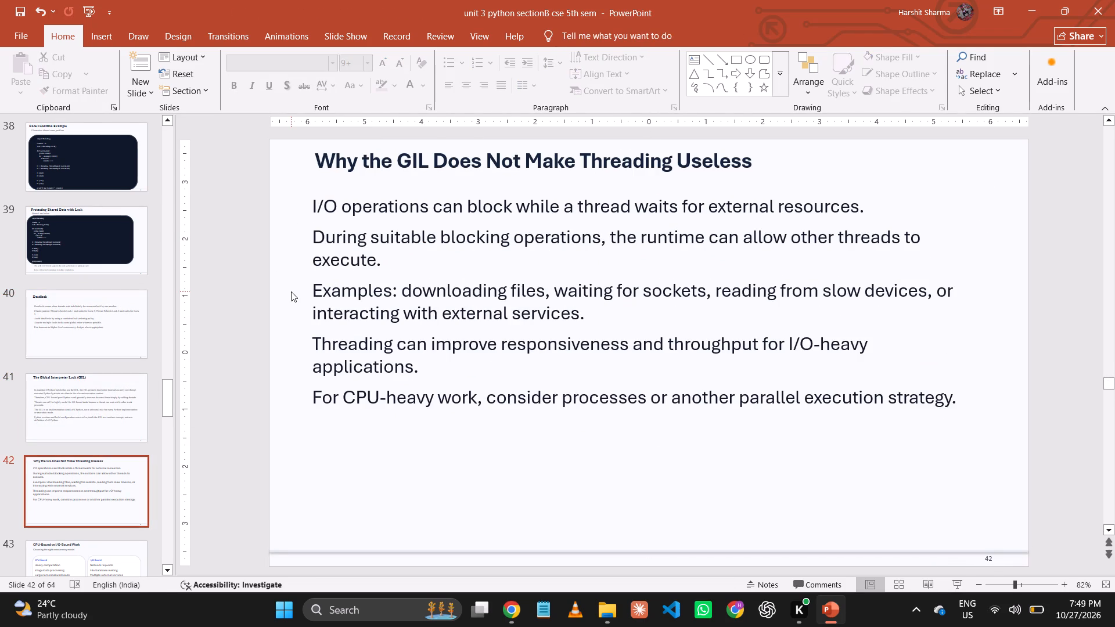
pyautogui.hotkey('ctrl', 'a')
pyautogui.click(329, 63)
pyautogui.click(322, 145)
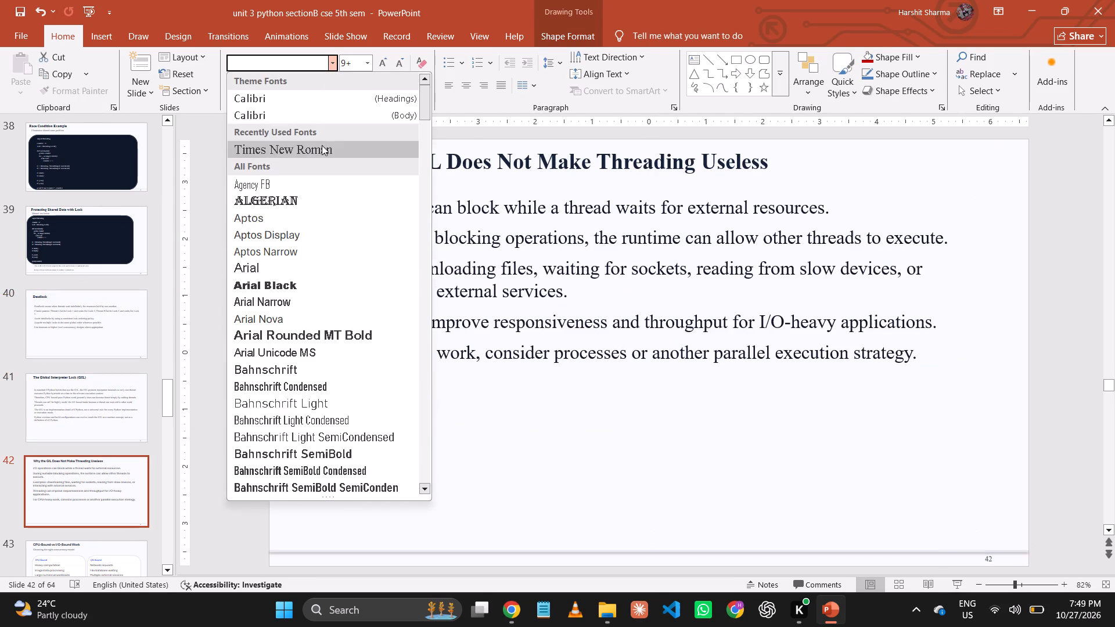
pyautogui.hotkey('ctrl', 's')
# Change all text on slide 43, CPU-Bound vs I/O-Bound Work, including both comparison cards, to Times New Roman and save the presentation.
pyautogui.click(72, 478)
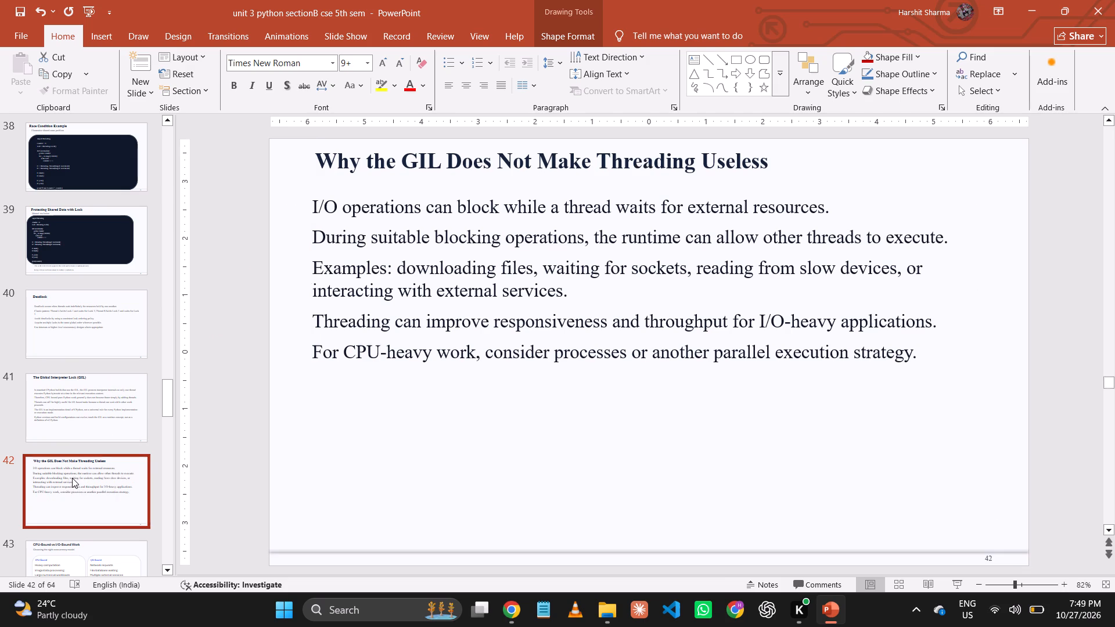
pyautogui.click(83, 549)
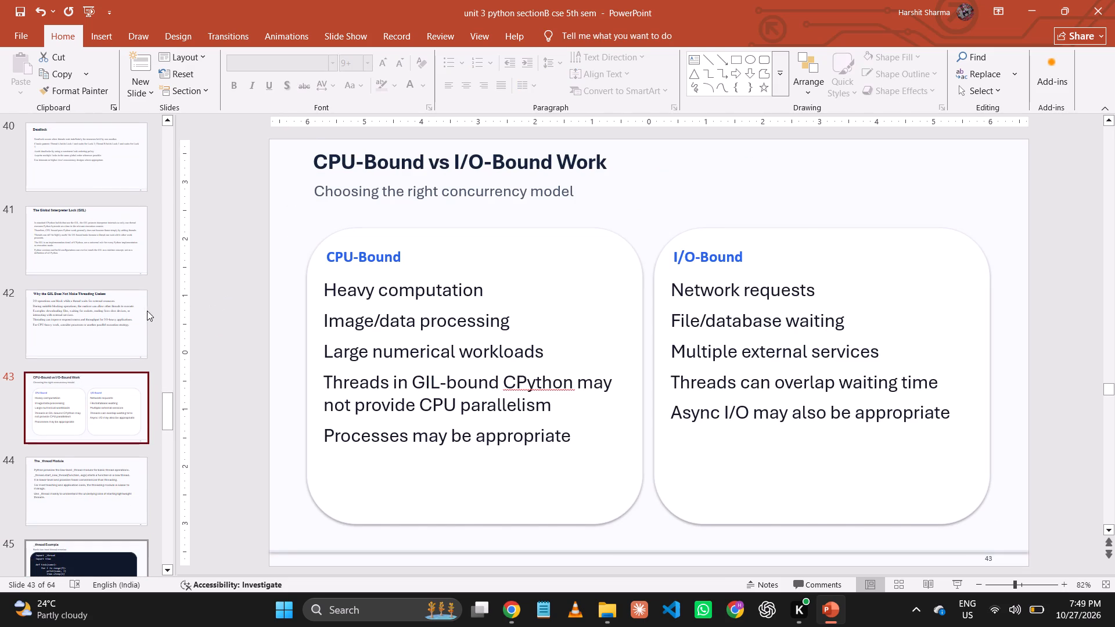
pyautogui.click(129, 311)
pyautogui.click(353, 205)
pyautogui.click(65, 480)
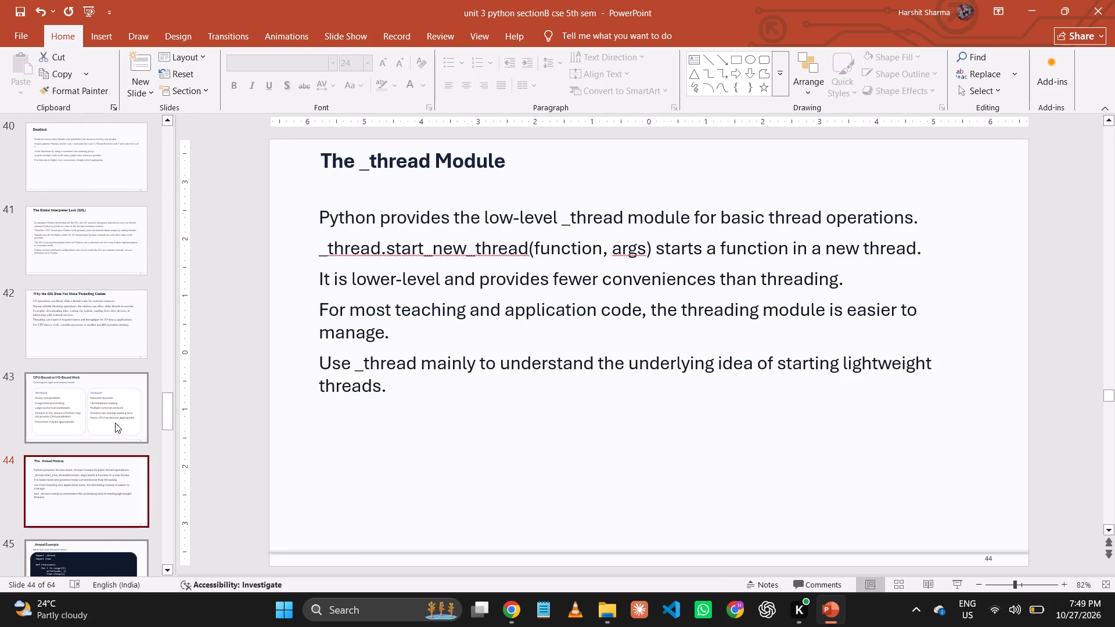
pyautogui.click(115, 423)
pyautogui.click(290, 264)
pyautogui.hotkey('ctrl', 'a')
pyautogui.click(329, 62)
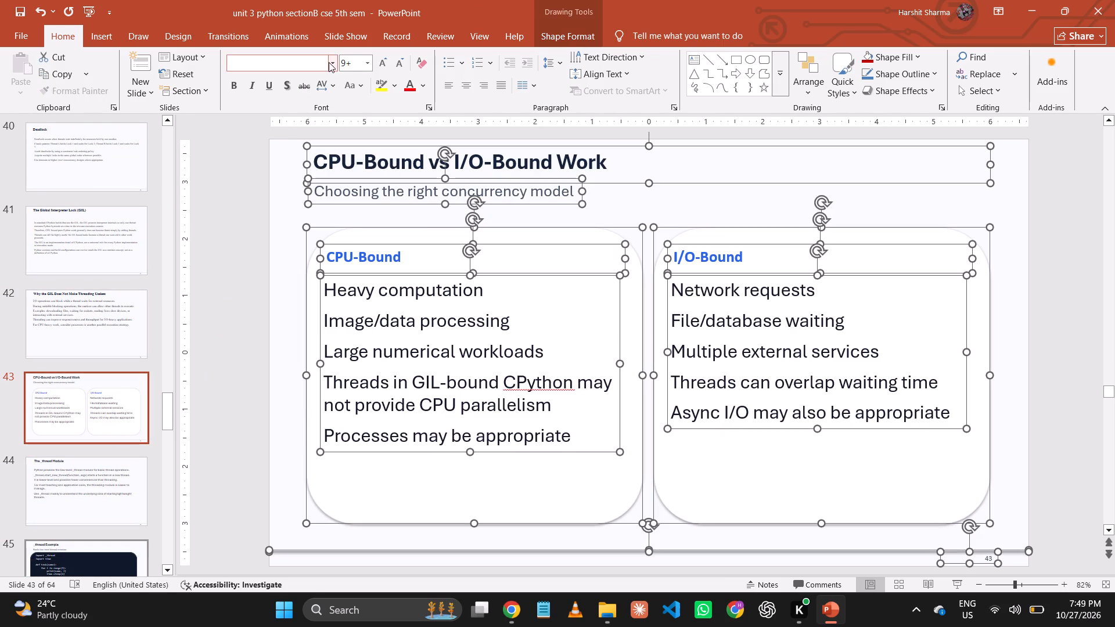
pyautogui.click(316, 147)
pyautogui.hotkey('ctrl', 's')
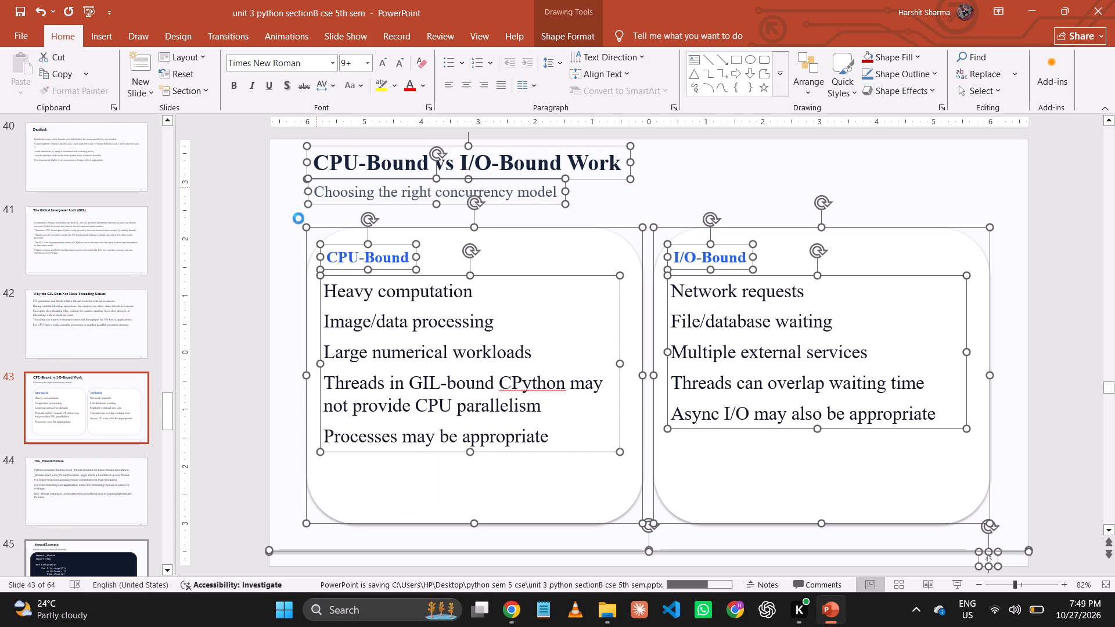
# Change all text on slide 44, The _thread Module, to Times New Roman and save the presentation.
pyautogui.click(60, 452)
pyautogui.click(66, 332)
pyautogui.click(72, 392)
pyautogui.moveTo(75, 495); pyautogui.dragTo(75, 488)
pyautogui.click(283, 301)
pyautogui.hotkey('ctrl', 'a')
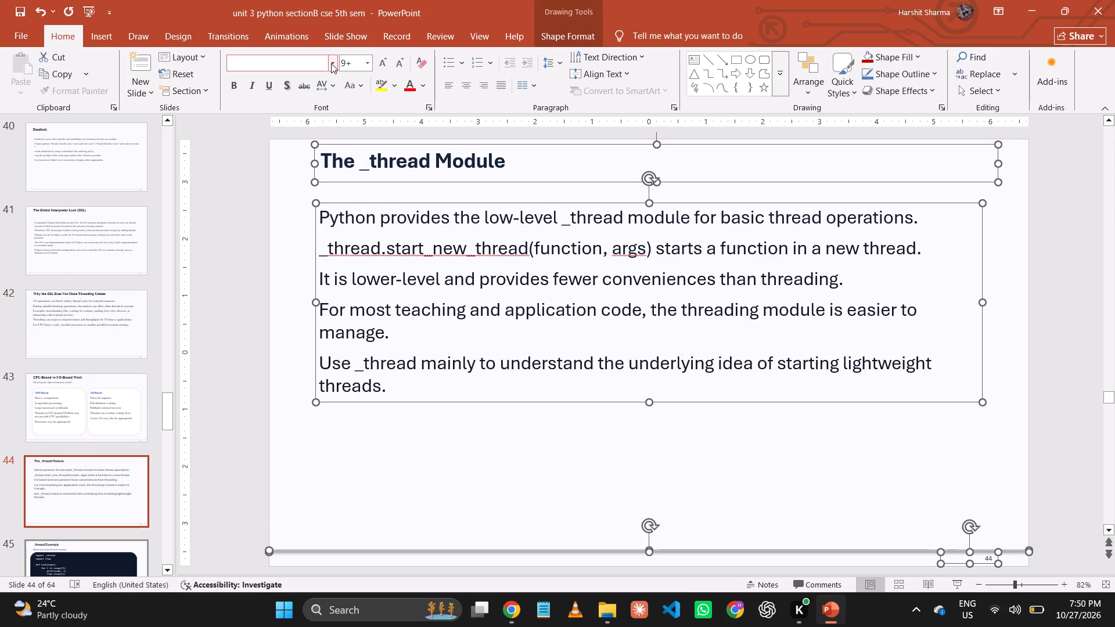
pyautogui.click(334, 63)
pyautogui.click(336, 146)
pyautogui.hotkey('ctrl', 's')
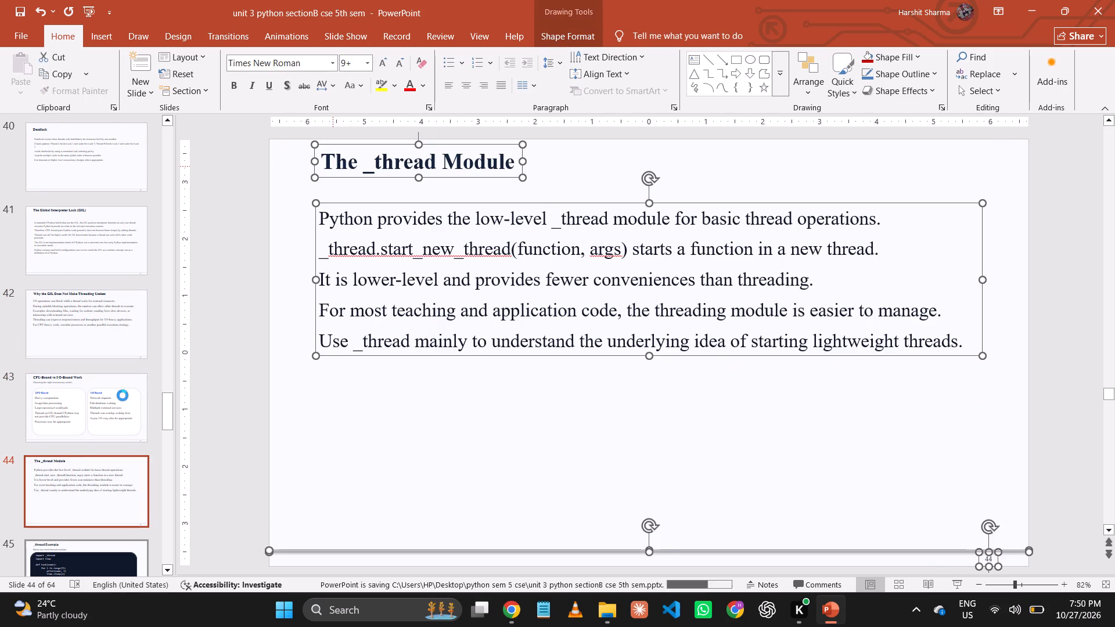
# Change all text on slide 45, _thread Example, including the code block, to Times New Roman and save the presentation.
pyautogui.moveTo(89, 556); pyautogui.dragTo(91, 549)
pyautogui.click(290, 217)
pyautogui.hotkey('ctrl', 'a')
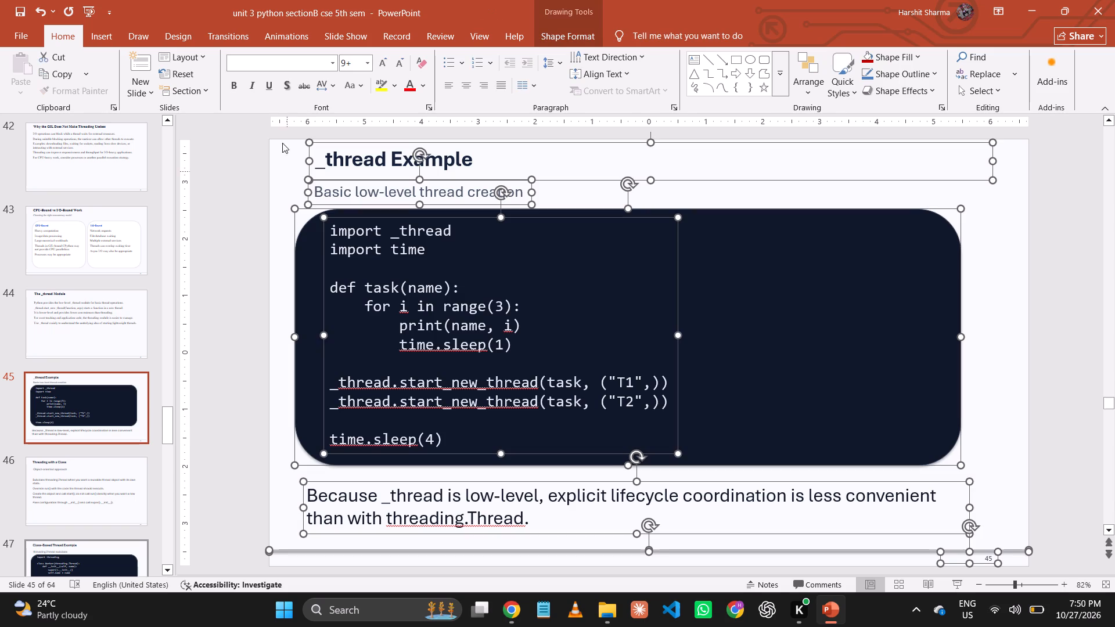
pyautogui.click(329, 61)
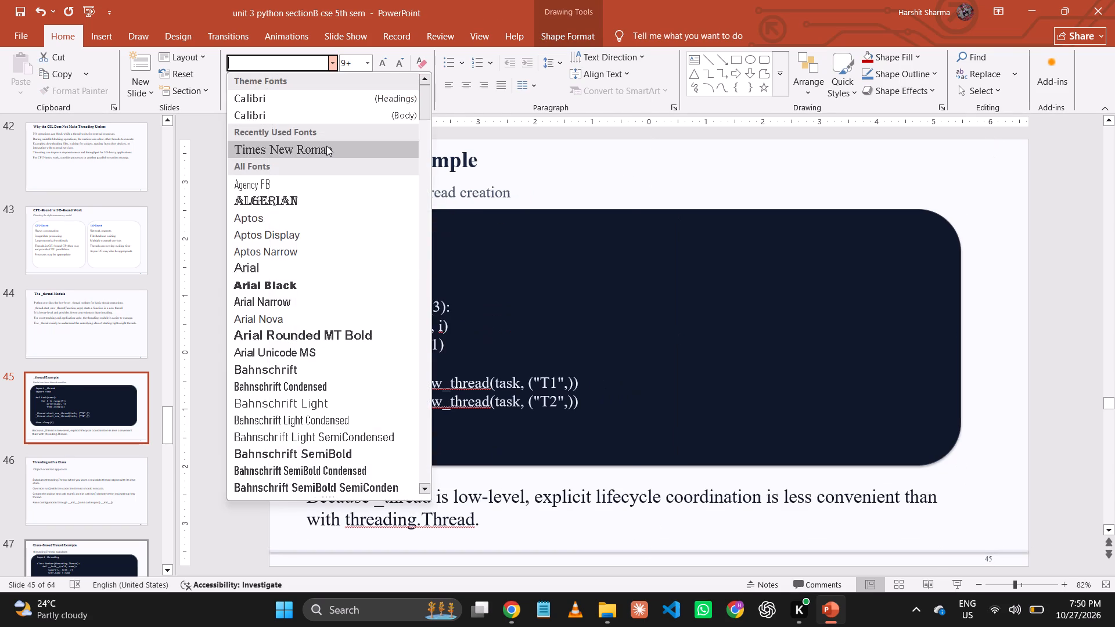
pyautogui.click(326, 146)
pyautogui.hotkey('ctrl', 's')
# Change all text on slide 46, Threading with a Class, to Times New Roman and save the presentation.
pyautogui.scroll(-2, 143, 431)
pyautogui.click(118, 415)
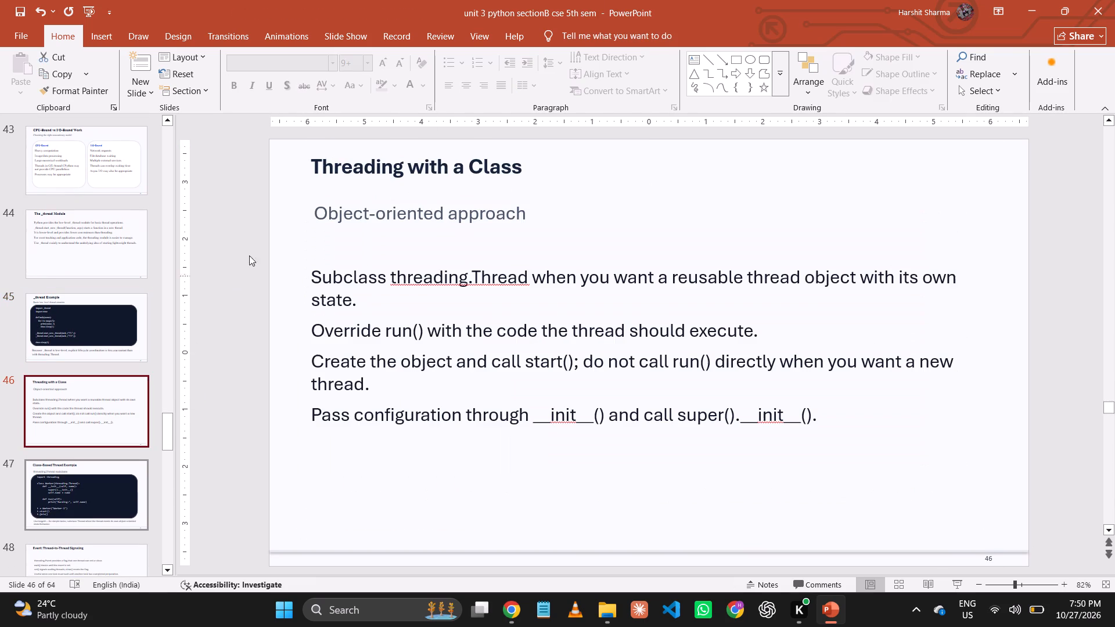
pyautogui.click(278, 214)
pyautogui.hotkey('ctrl', 'a')
pyautogui.click(333, 64)
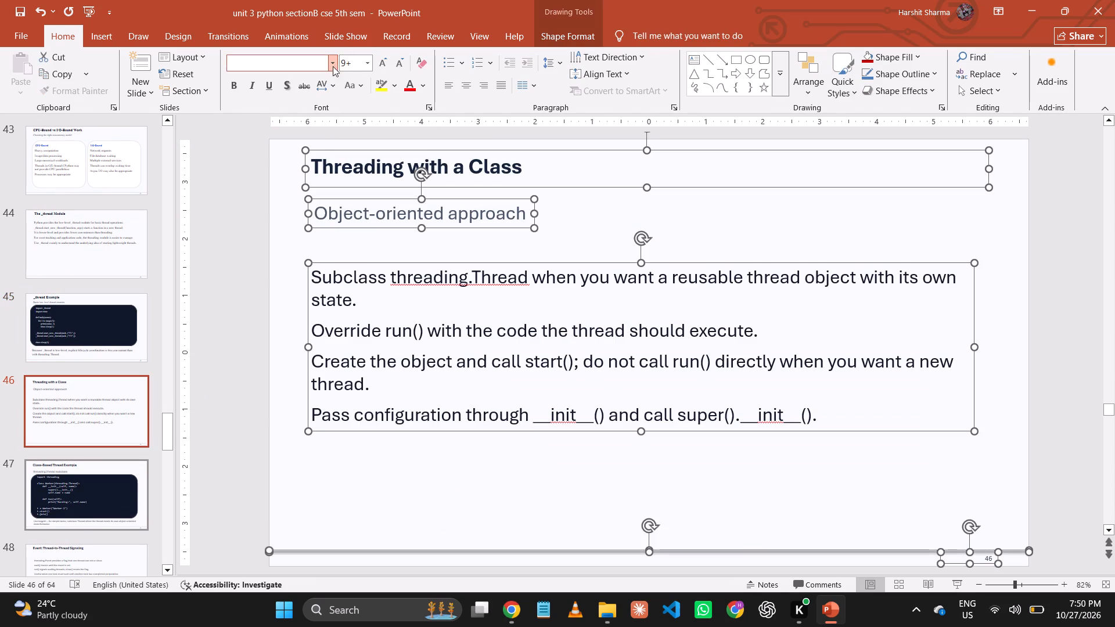
pyautogui.click(314, 149)
pyautogui.hotkey('ctrl', 's')
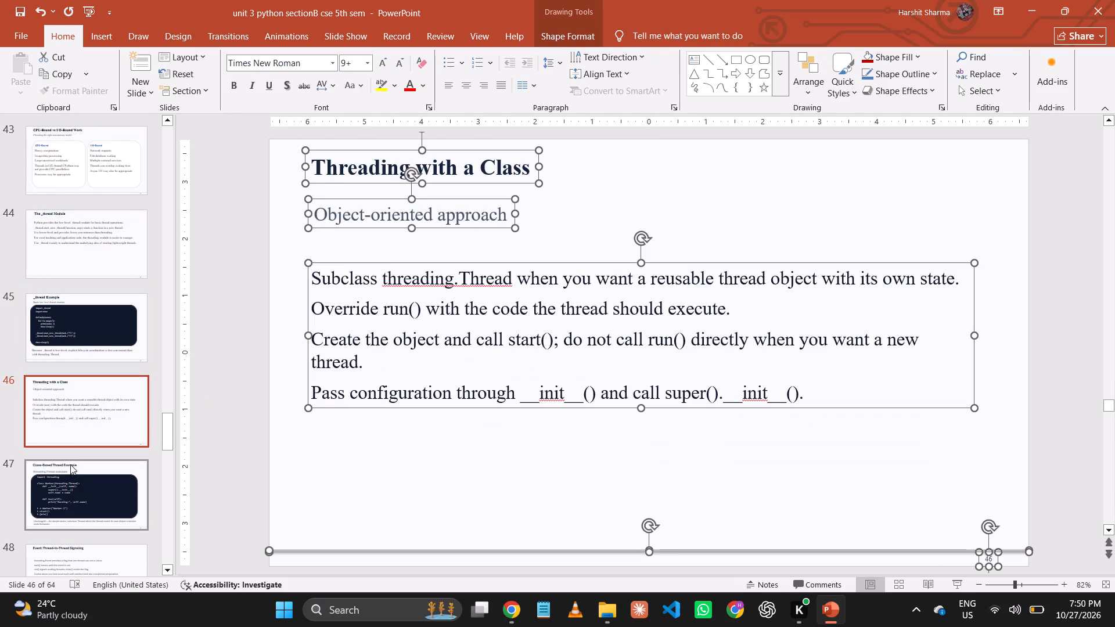
# Change all text on slide 47, Class-Based Thread Example, including the code block, to Times New Roman and save the presentation.
pyautogui.click(74, 477)
pyautogui.click(286, 222)
pyautogui.hotkey('ctrl', 'a')
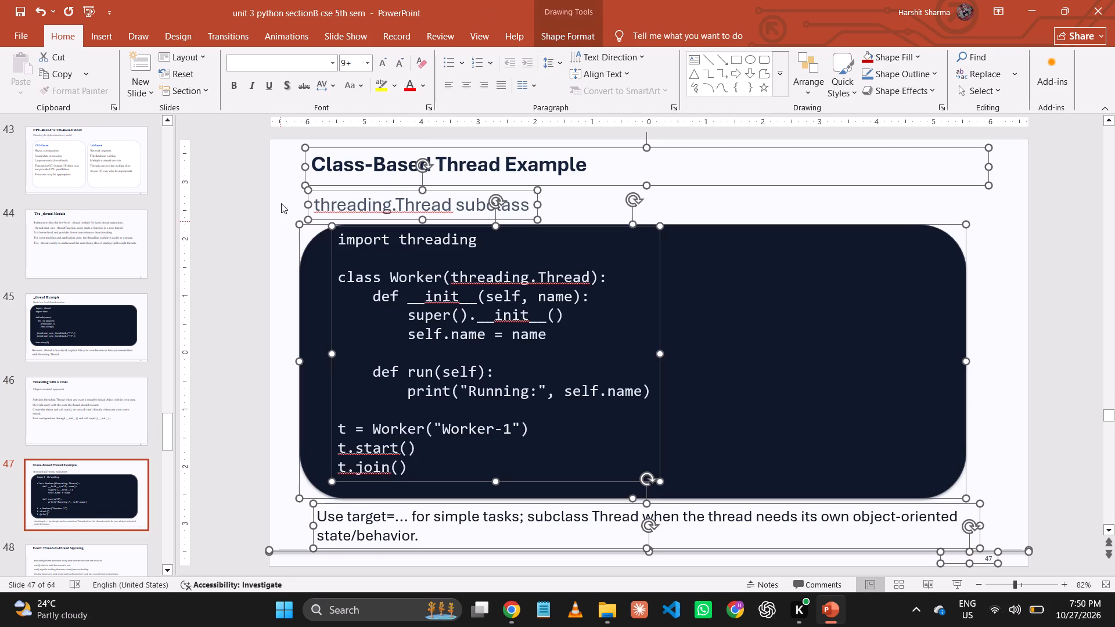
pyautogui.click(326, 63)
pyautogui.click(336, 66)
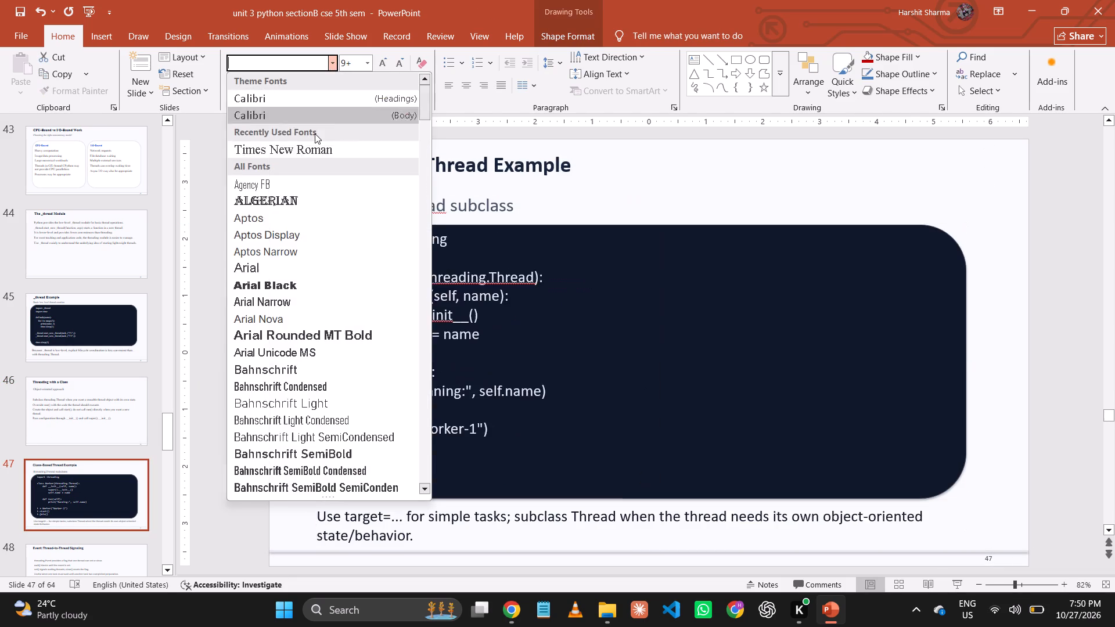
pyautogui.click(314, 147)
pyautogui.click(294, 225)
pyautogui.hotkey('ctrl', 's')
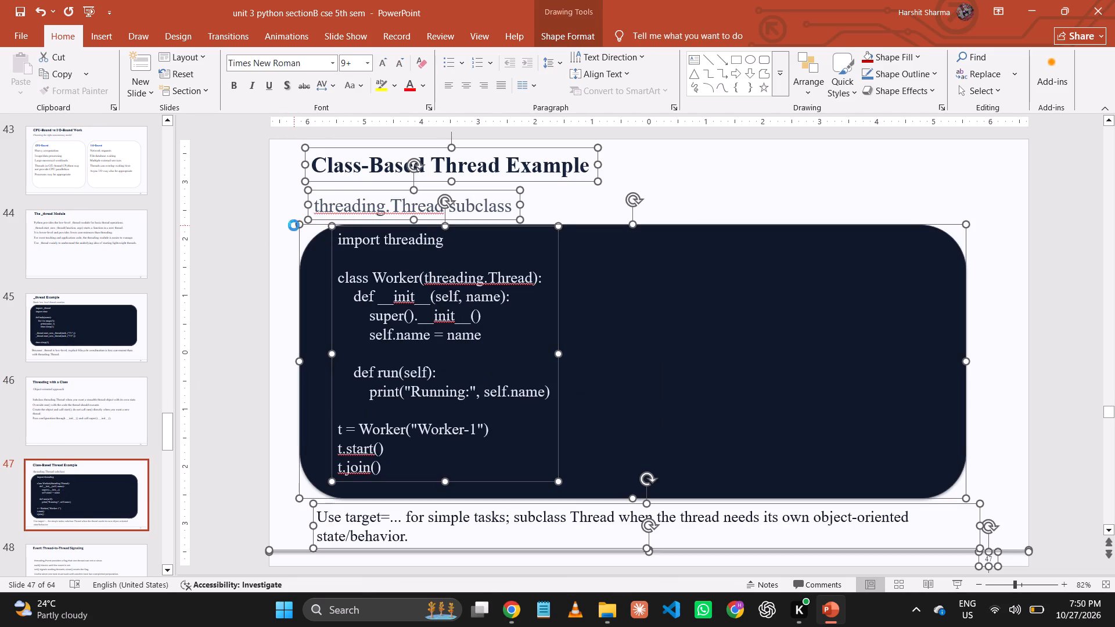
pyautogui.click(738, 171)
# Change all text on slide 48, Event: Thread-to-Thread Signaling, to Times New Roman and save the presentation.
pyautogui.scroll(-2, 310, 394)
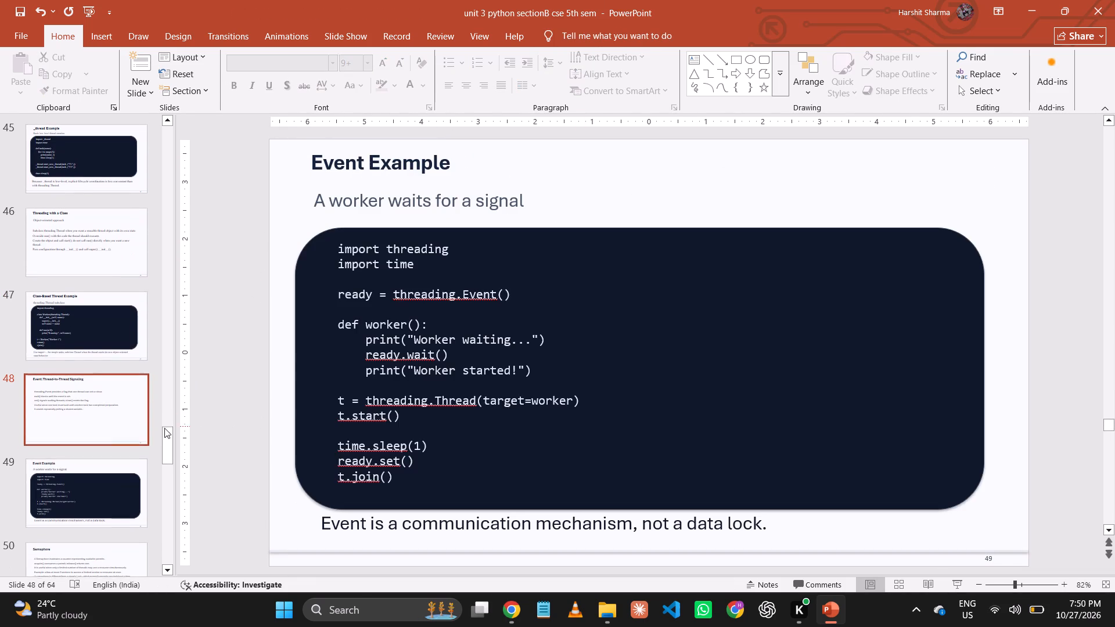
pyautogui.click(80, 340)
pyautogui.moveTo(80, 410); pyautogui.dragTo(82, 401)
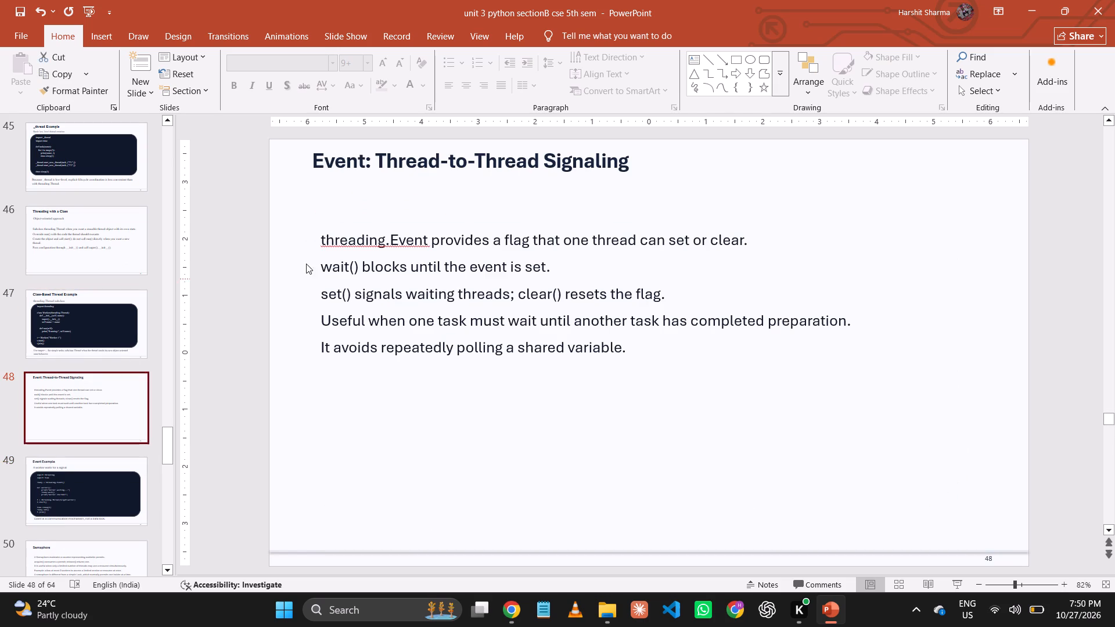
pyautogui.click(300, 197)
pyautogui.hotkey('ctrl', 'a')
pyautogui.click(329, 62)
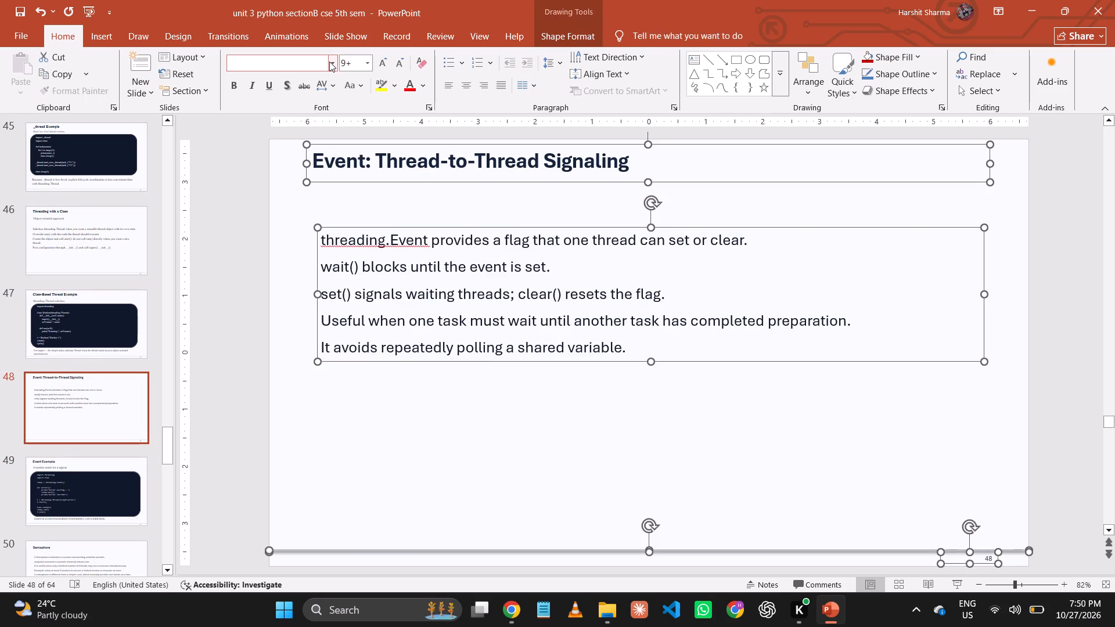
pyautogui.click(319, 145)
pyautogui.hotkey('ctrl', 's')
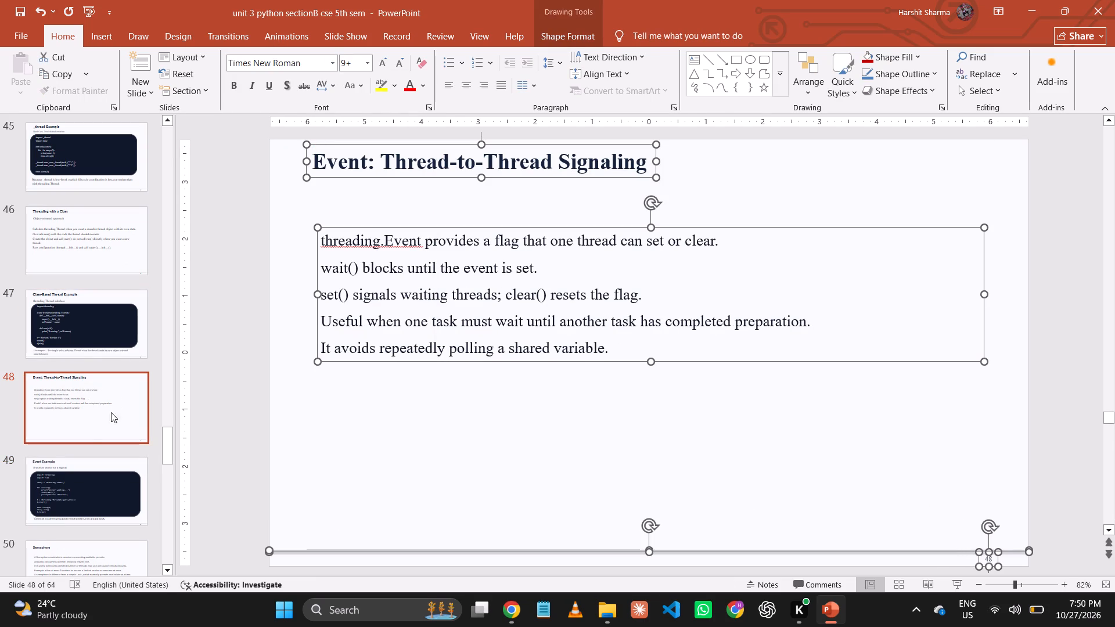
pyautogui.click(93, 433)
# Change all text on slide 49, Event Example, including the code block, to Times New Roman and save the presentation.
pyautogui.click(73, 492)
pyautogui.click(270, 226)
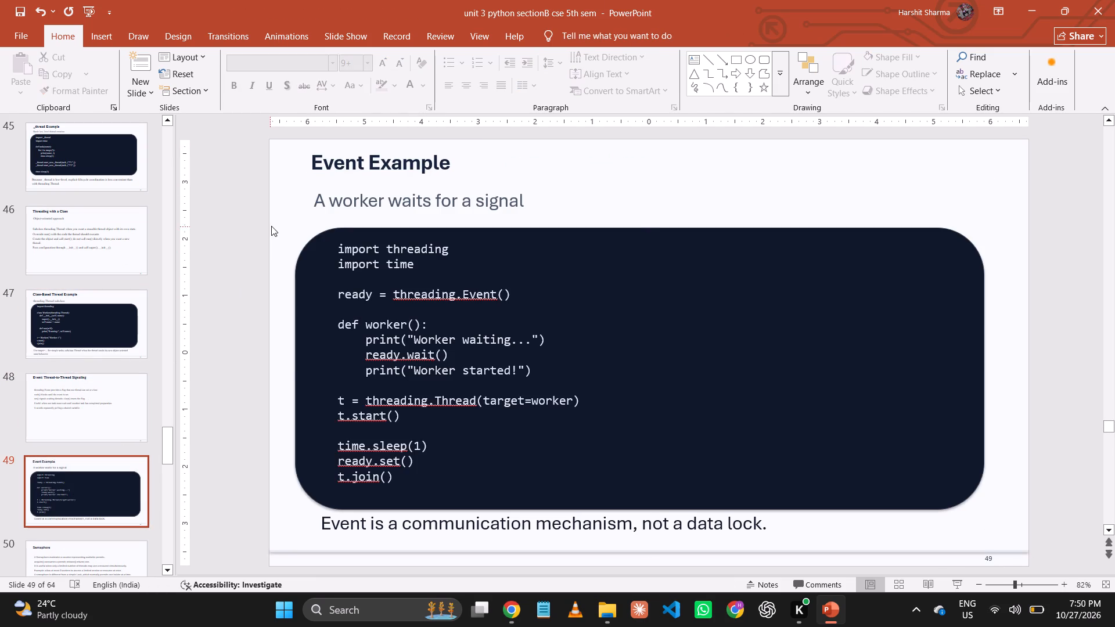
pyautogui.click(285, 214)
pyautogui.hotkey('ctrl', 'a')
pyautogui.click(334, 64)
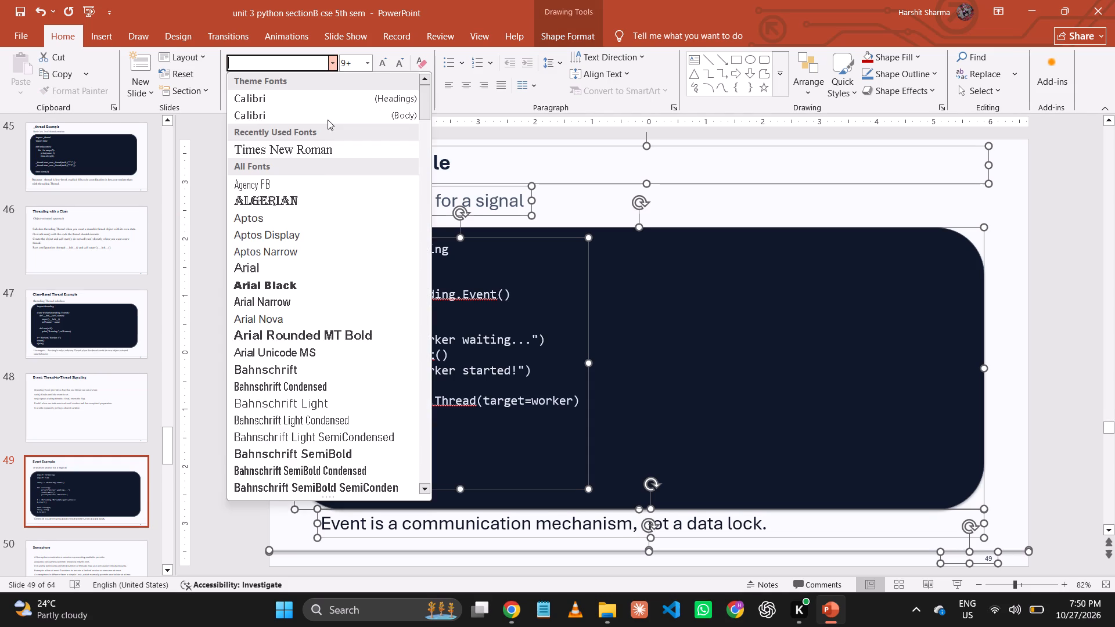
pyautogui.click(327, 156)
pyautogui.hotkey('ctrl', 's')
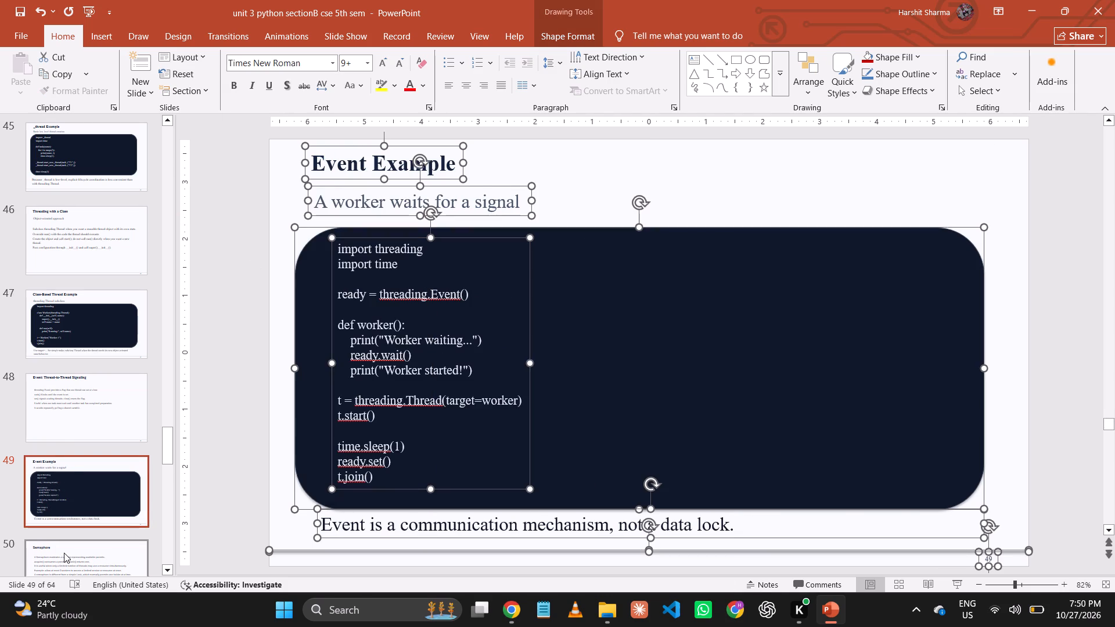
# Change all text on slide 50, Semaphore, to Times New Roman and save the presentation.
pyautogui.click(64, 553)
pyautogui.click(294, 203)
pyautogui.hotkey('ctrl', 'a')
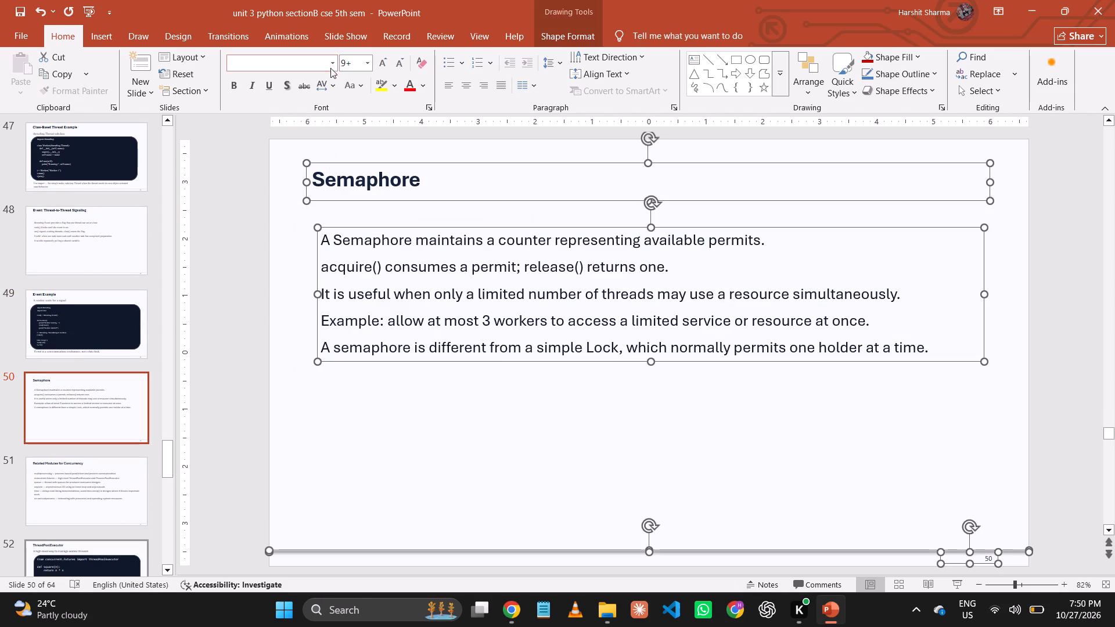
pyautogui.click(336, 62)
pyautogui.click(329, 153)
pyautogui.hotkey('ctrl', 's')
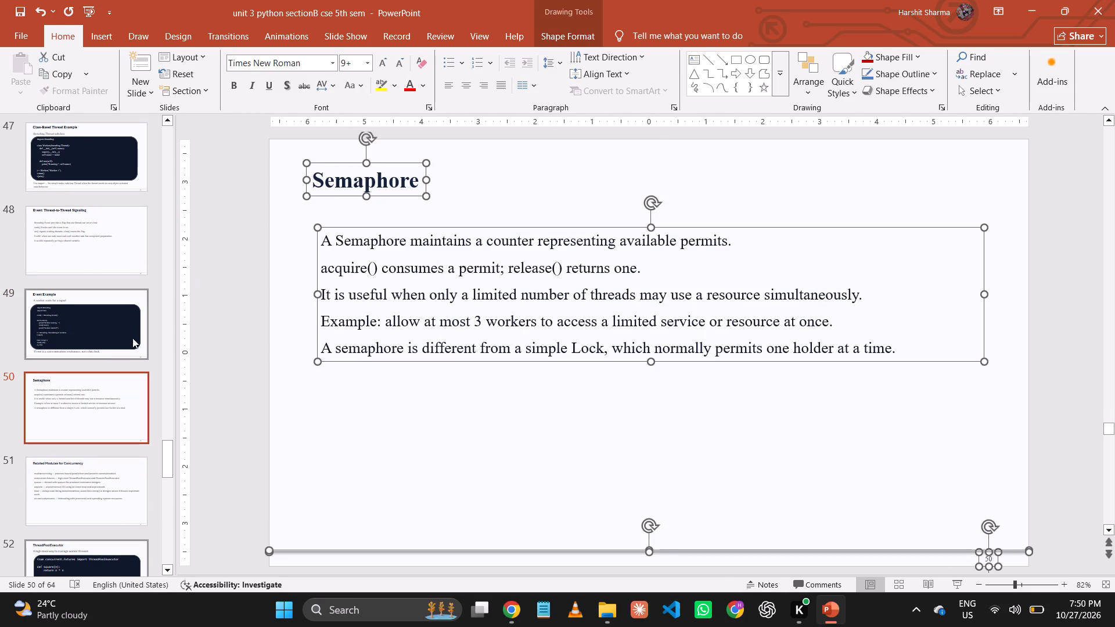
# Change all text on slide 51, Related Modules for Concurrency, to Times New Roman and save the presentation.
pyautogui.scroll(-2, 116, 360)
pyautogui.click(81, 394)
pyautogui.click(278, 196)
pyautogui.hotkey('ctrl', 'a')
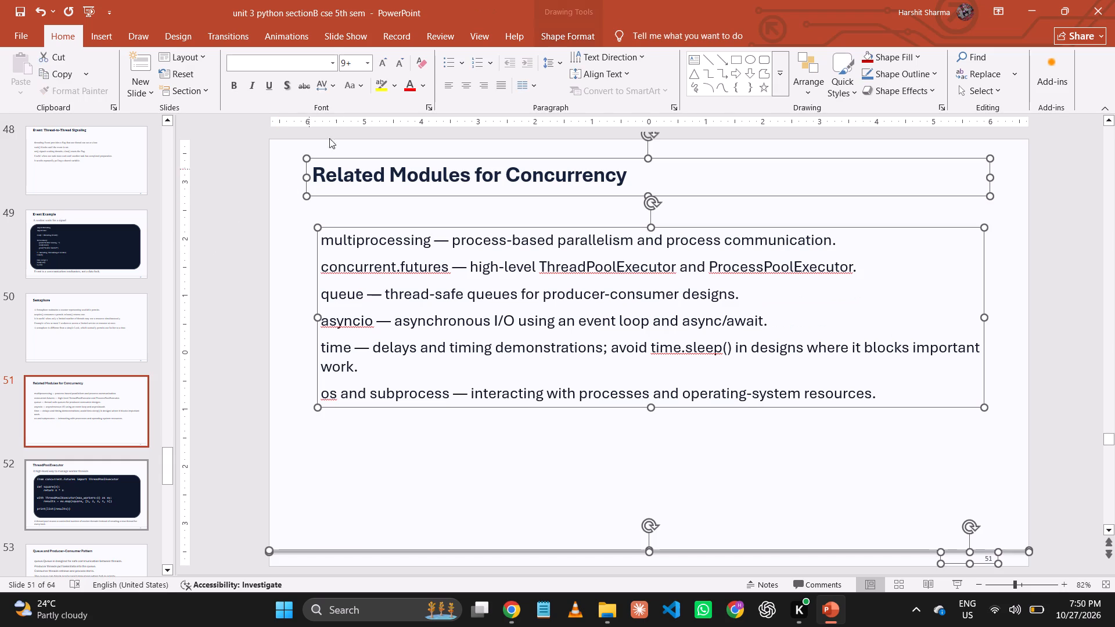
pyautogui.click(331, 60)
pyautogui.click(325, 152)
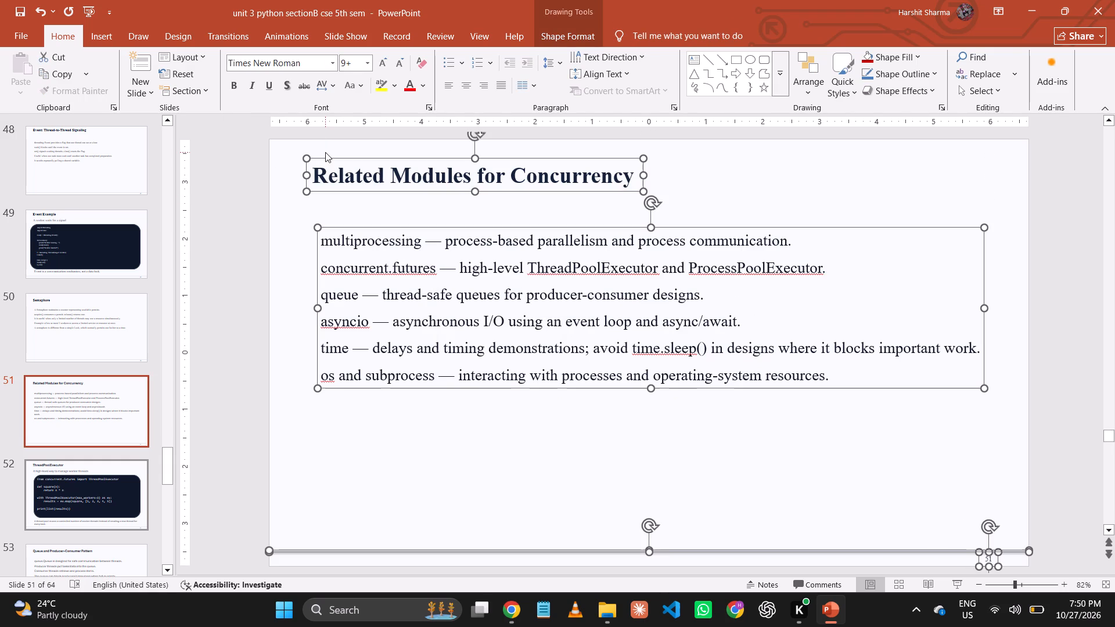
pyautogui.hotkey('ctrl', 's')
# Change all text on slide 52, ThreadPoolExecutor, including the code block, to Times New Roman and save the presentation.
pyautogui.click(103, 478)
pyautogui.click(296, 219)
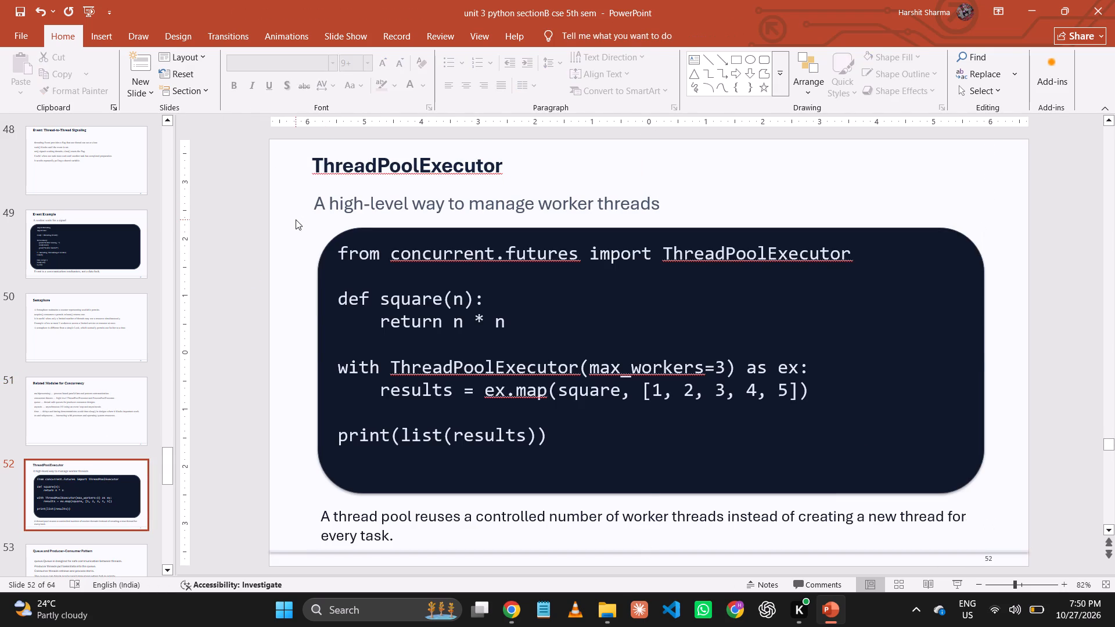
pyautogui.hotkey('ctrl', 'a')
pyautogui.click(330, 67)
pyautogui.click(316, 146)
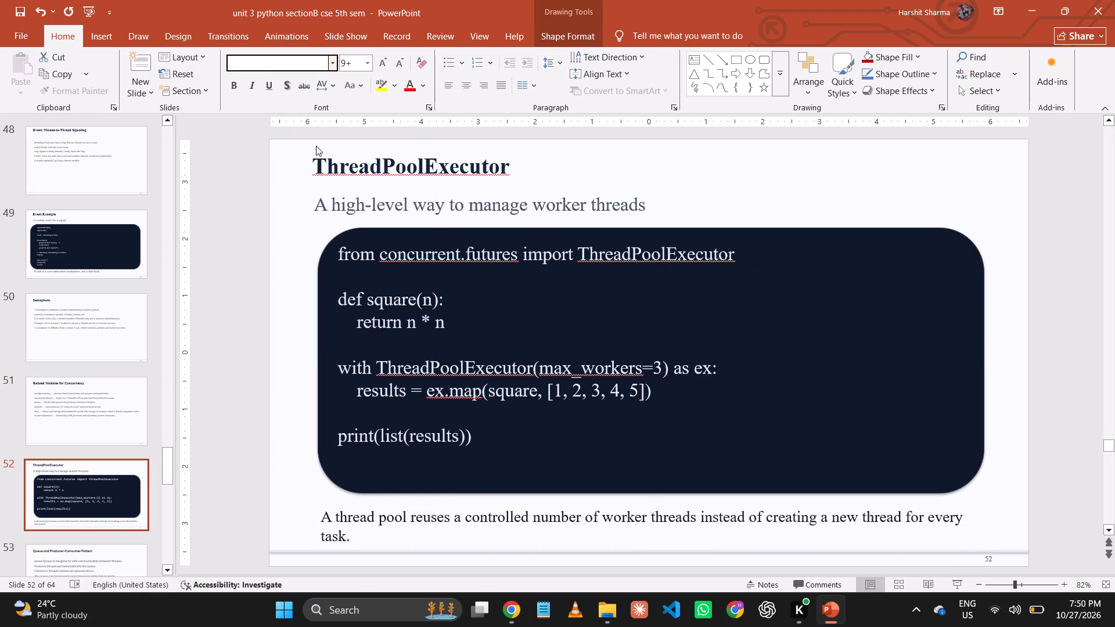
pyautogui.hotkey('ctrl', 's')
# Change all text on slide 53, Queue and Producer–Consumer Pattern, to Times New Roman.
pyautogui.scroll(-3, 138, 418)
pyautogui.click(95, 439)
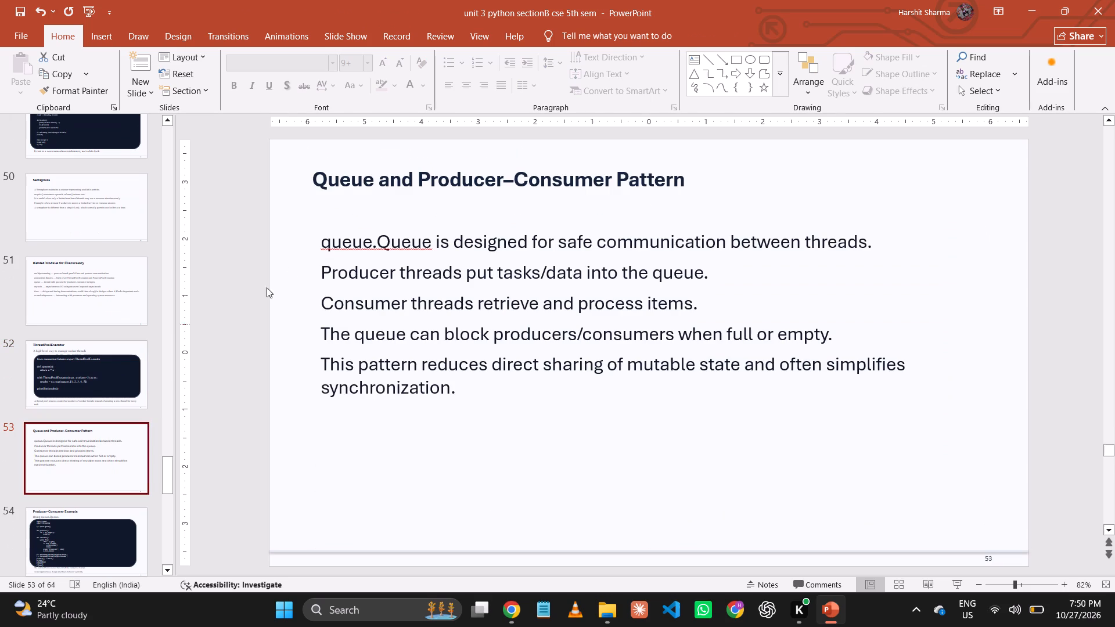
pyautogui.click(316, 208)
pyautogui.hotkey('ctrl', 'a')
pyautogui.click(333, 64)
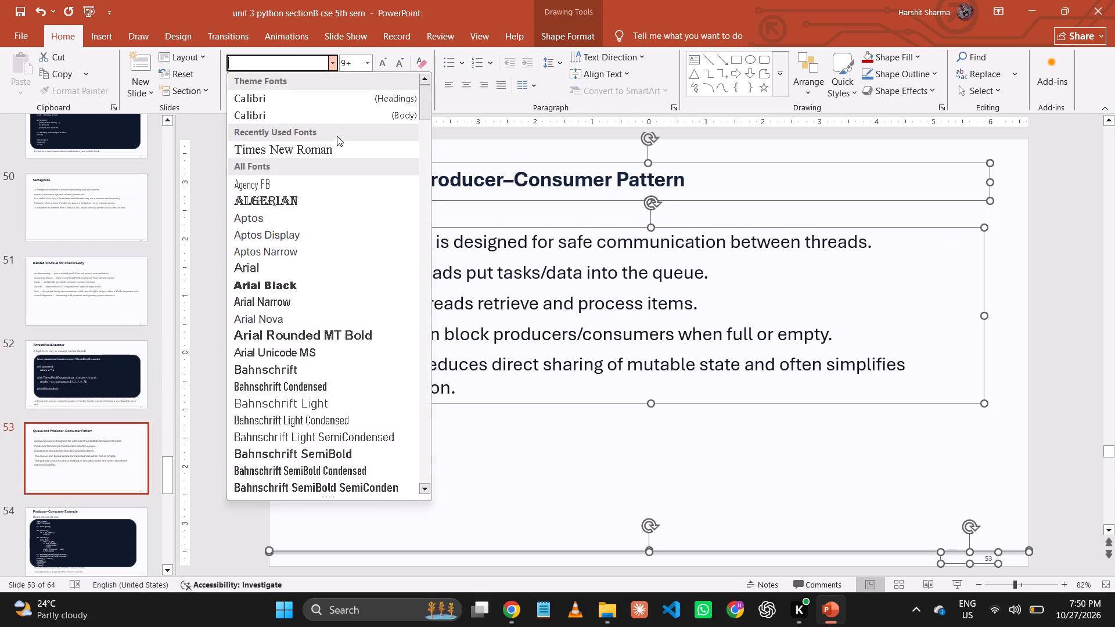
pyautogui.click(337, 148)
pyautogui.hotkey('ctrl', 'a')
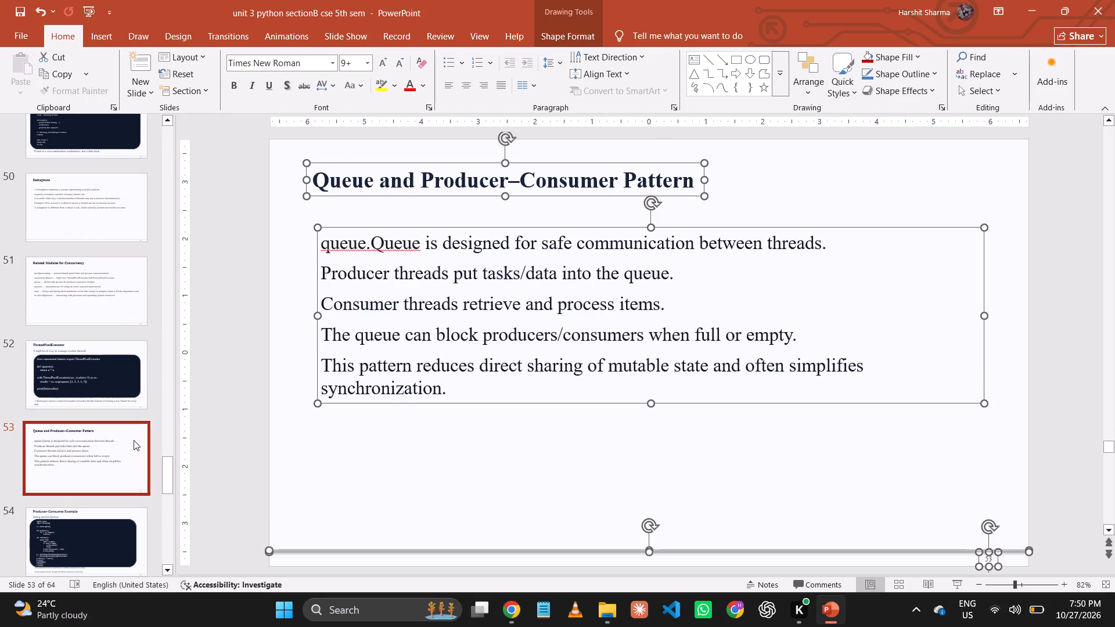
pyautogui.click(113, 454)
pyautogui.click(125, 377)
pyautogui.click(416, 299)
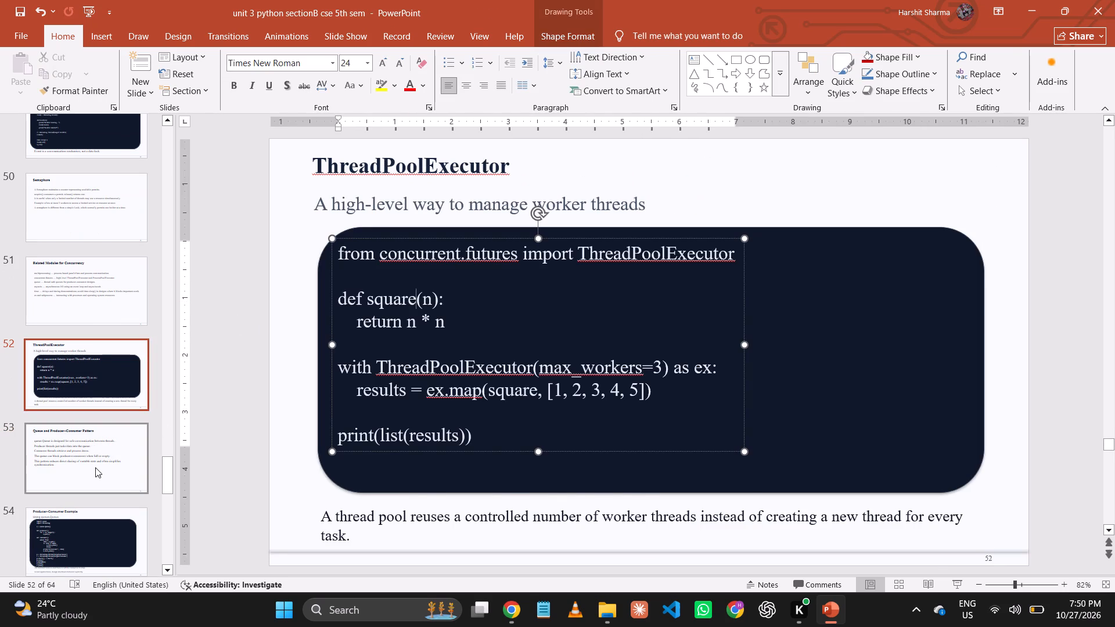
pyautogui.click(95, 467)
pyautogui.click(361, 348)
# Change all text on slide 54, Producer–Consumer Example, including the code block, to Times New Roman and save the presentation.
pyautogui.scroll(-3, 267, 419)
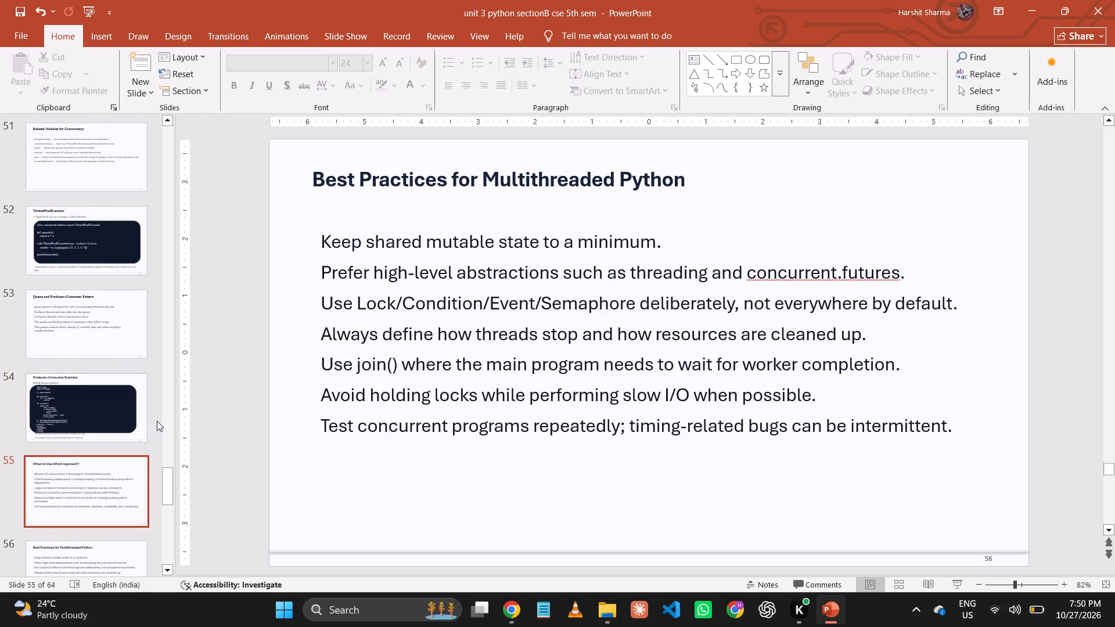
pyautogui.click(120, 265)
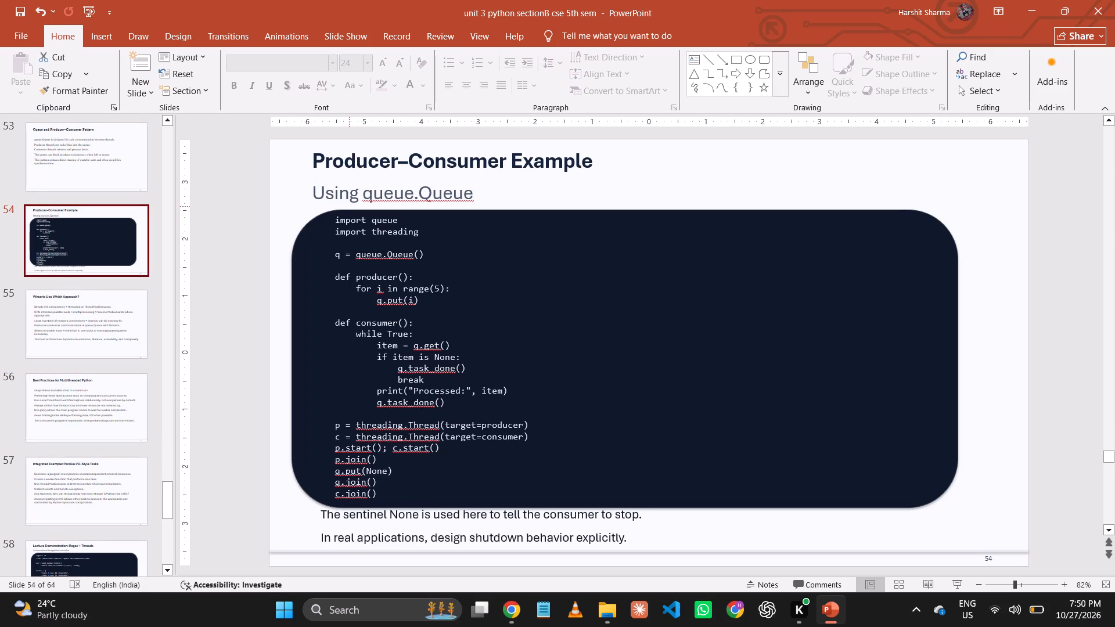
pyautogui.click(282, 179)
pyautogui.hotkey('ctrl', 'a')
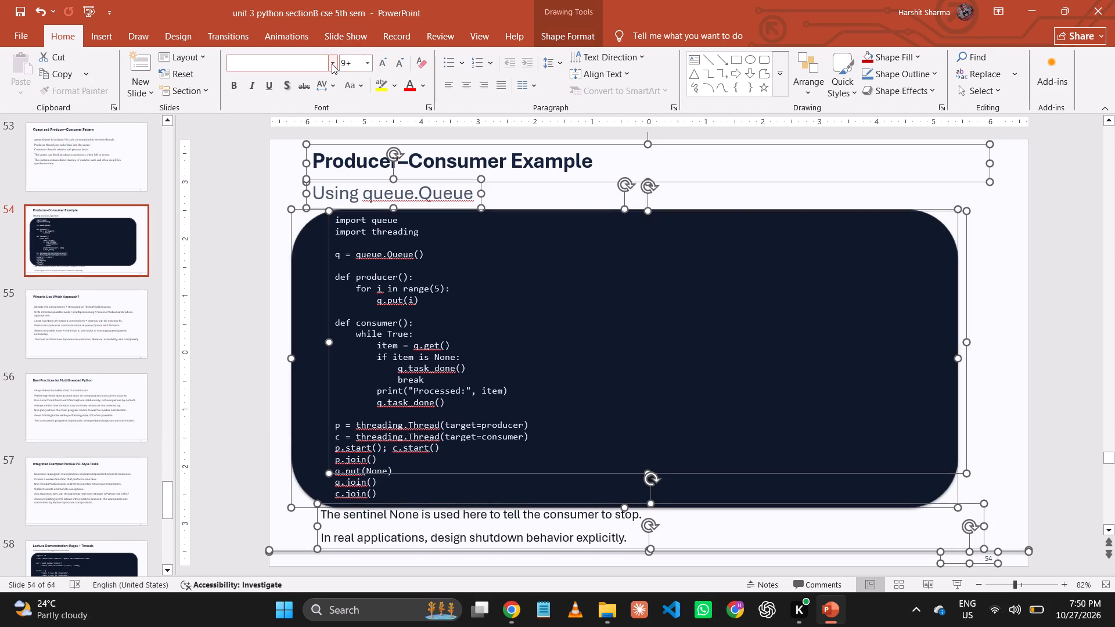
pyautogui.click(332, 64)
pyautogui.click(321, 144)
pyautogui.hotkey('ctrl', 's')
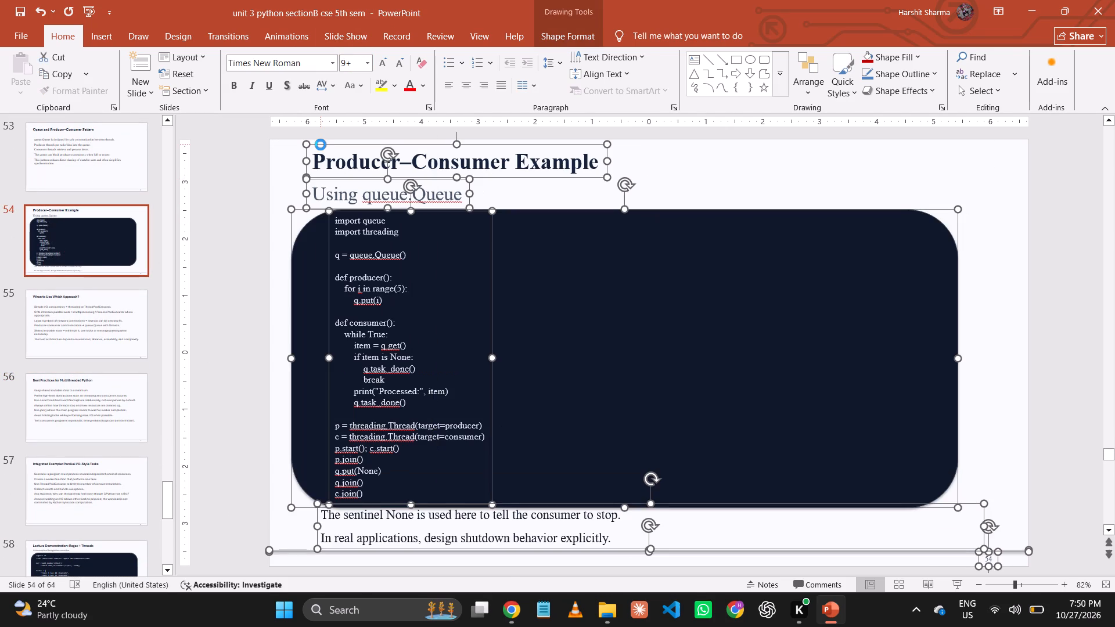
# Change the body text on slide 55, When to Use Which Approach?, to Times New Roman and save the presentation.
pyautogui.click(93, 190)
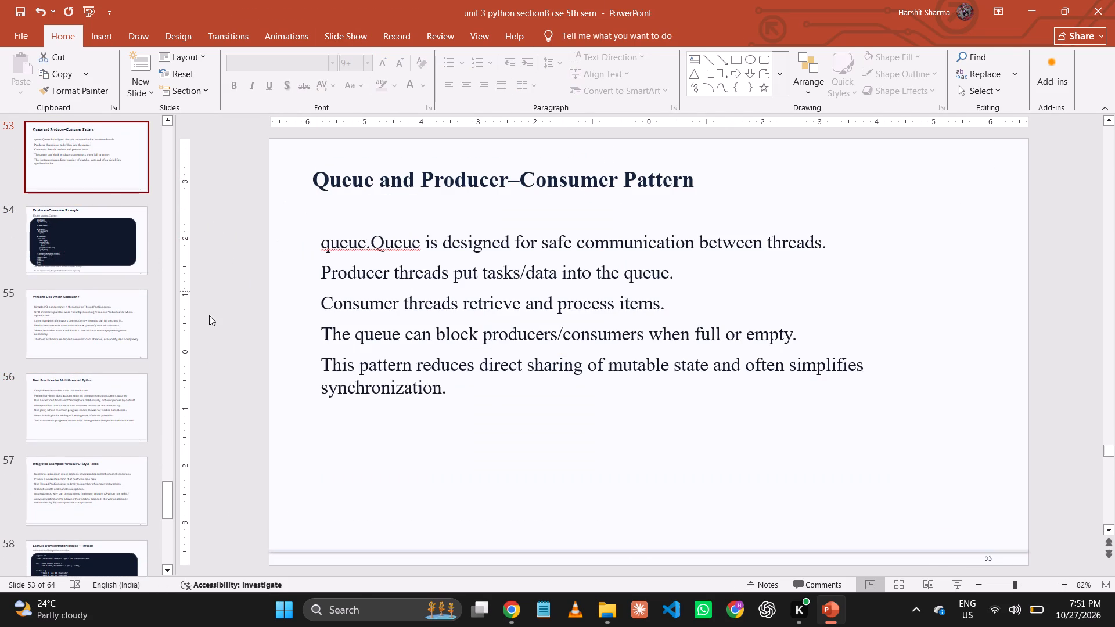
pyautogui.click(131, 396)
pyautogui.click(74, 306)
pyautogui.click(325, 297)
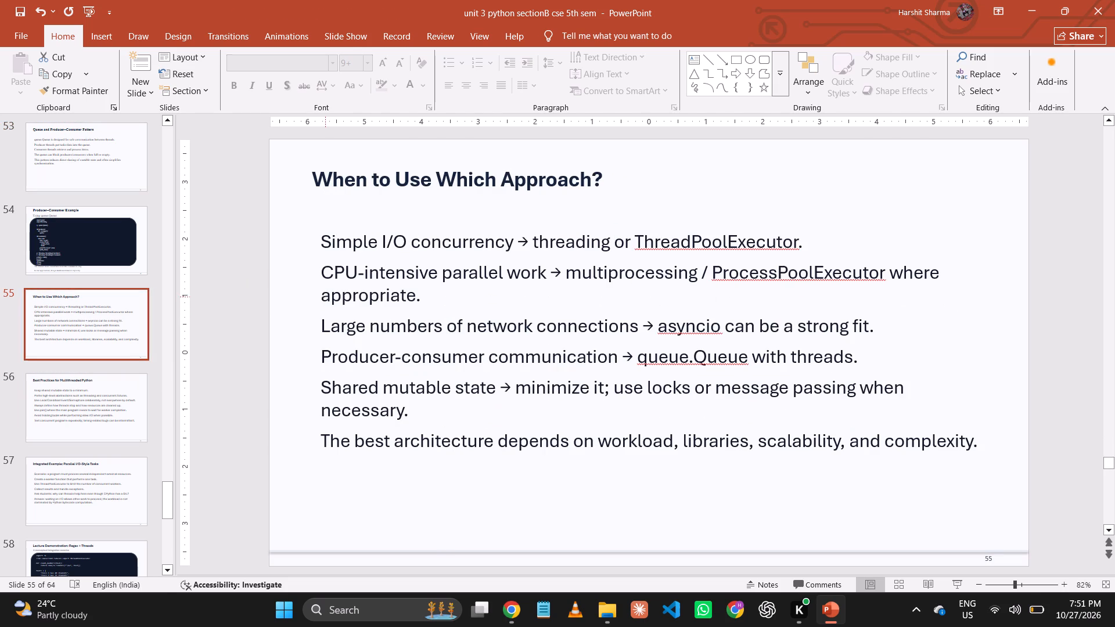
pyautogui.hotkey('ctrl', 'a')
pyautogui.click(332, 64)
pyautogui.click(305, 146)
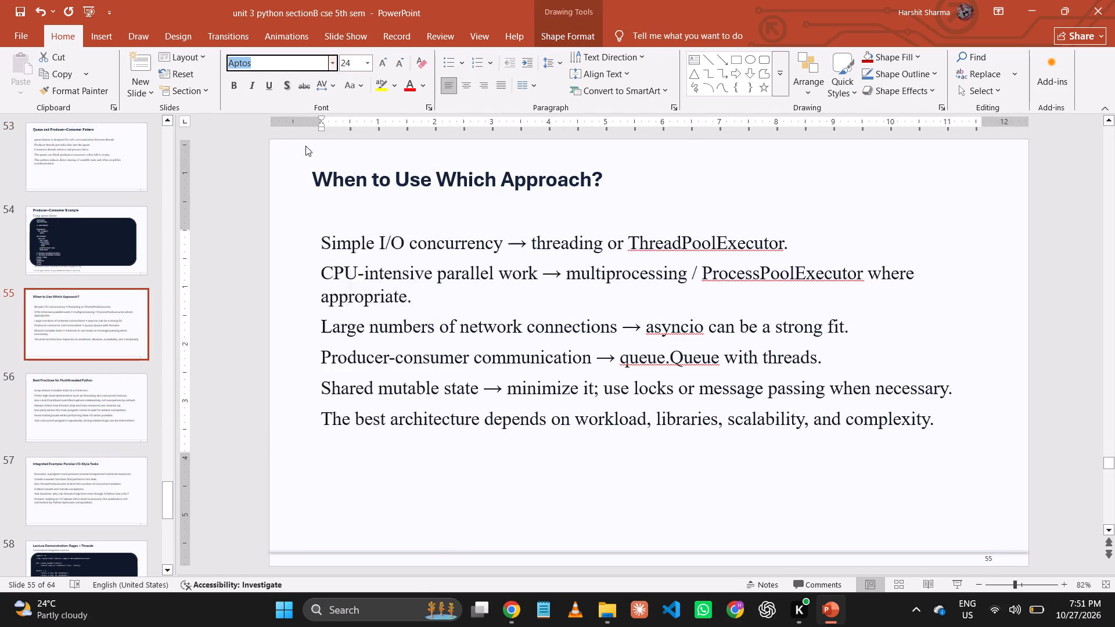
pyautogui.hotkey('ctrl', 's')
# Change the body text on slide 56, Best Practices for Multithreaded Python, to Times New Roman and save the presentation.
pyautogui.click(90, 384)
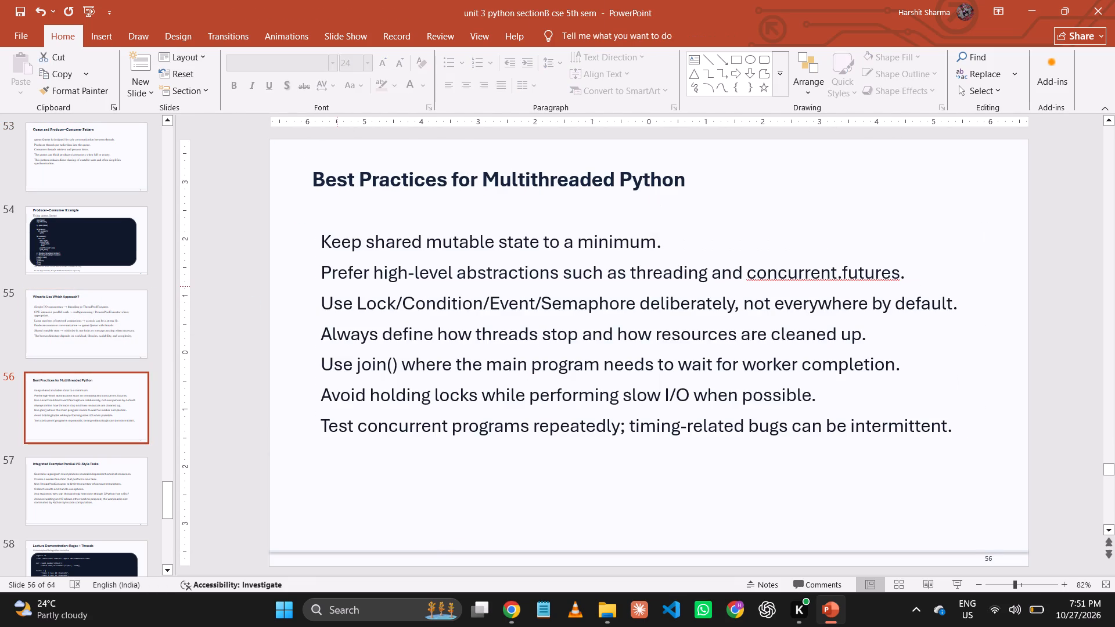
pyautogui.click(337, 286)
pyautogui.hotkey('ctrl', 'a')
pyautogui.click(333, 62)
pyautogui.click(330, 147)
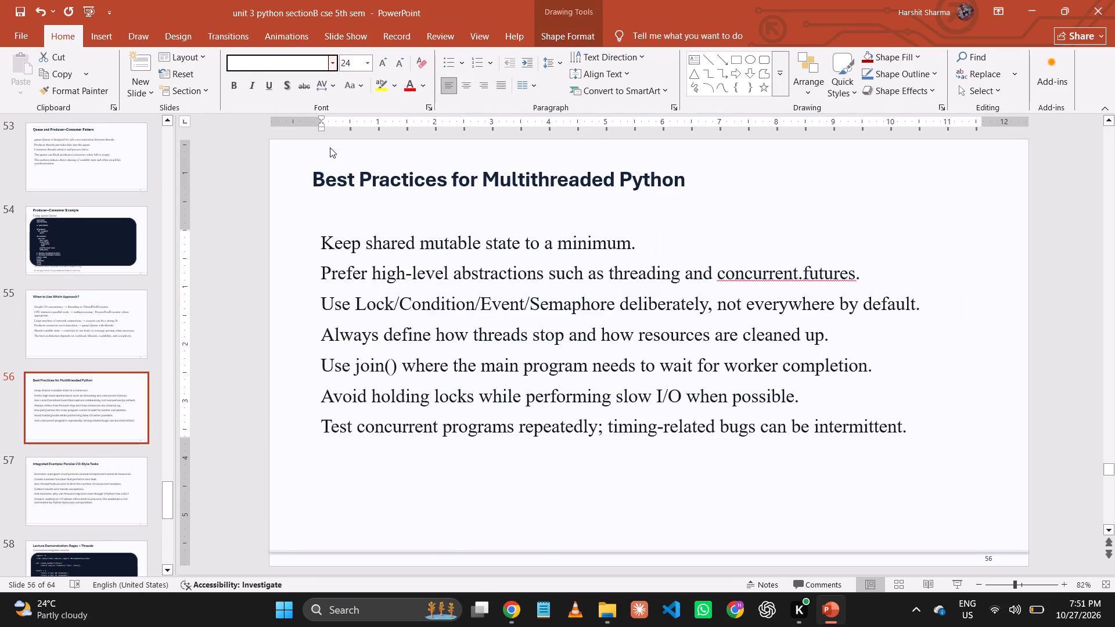
pyautogui.hotkey('ctrl', 's')
# Change the body text on slide 57, Integrated Example: Parallel I/O-Style Tasks, to Times New Roman and save the presentation.
pyautogui.click(80, 479)
pyautogui.click(394, 255)
pyautogui.hotkey('ctrl', 'a')
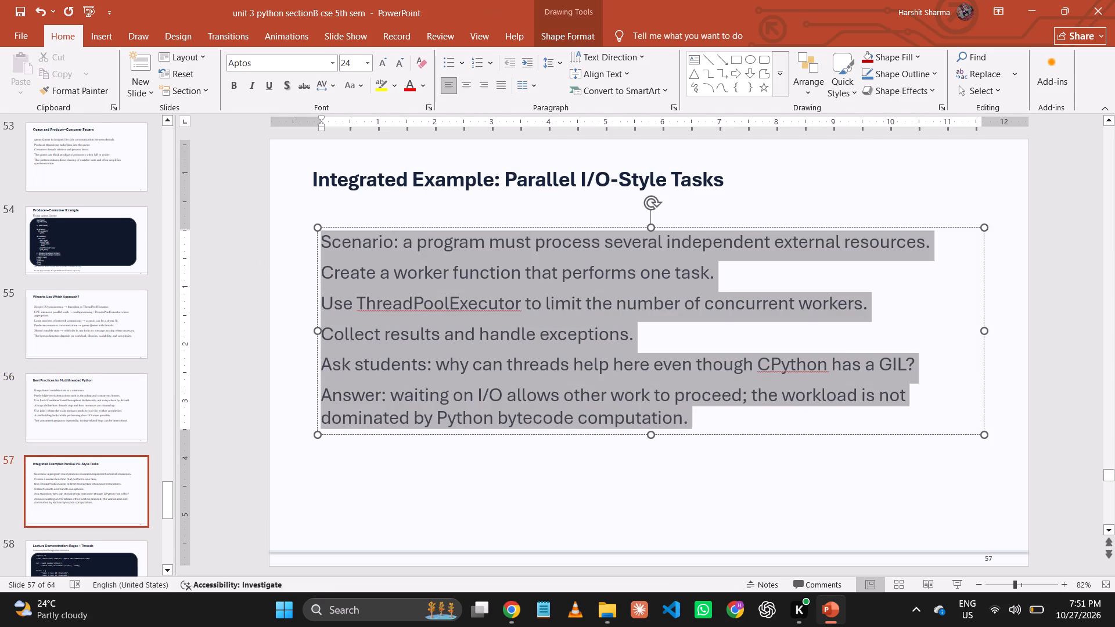
pyautogui.click(330, 63)
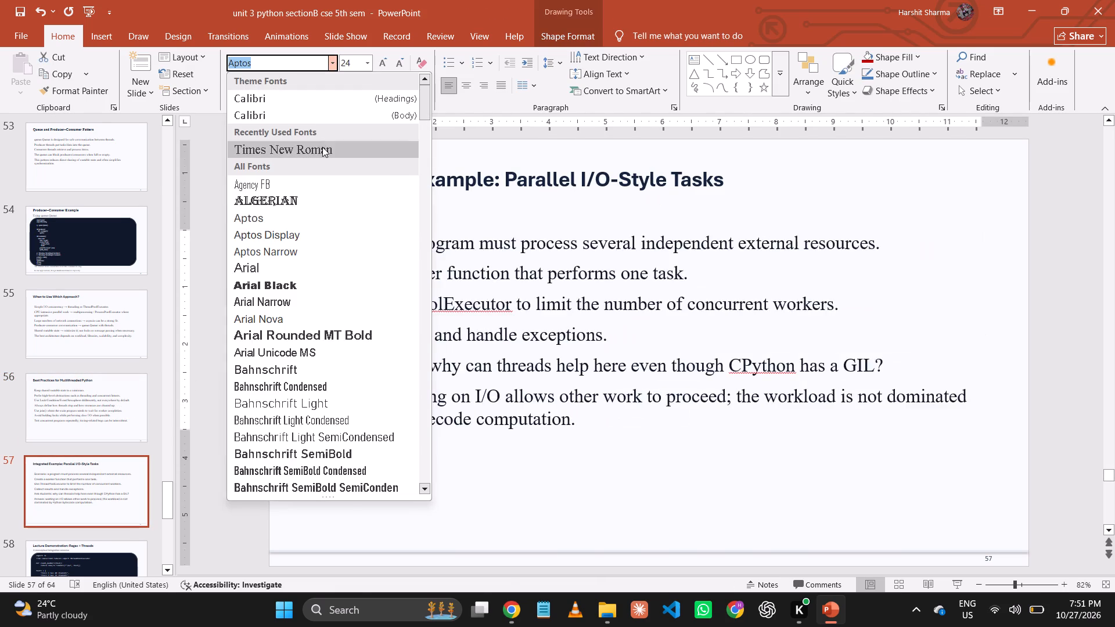
pyautogui.click(322, 147)
pyautogui.hotkey('ctrl', 's')
pyautogui.click(106, 506)
pyautogui.scroll(-2, 80, 537)
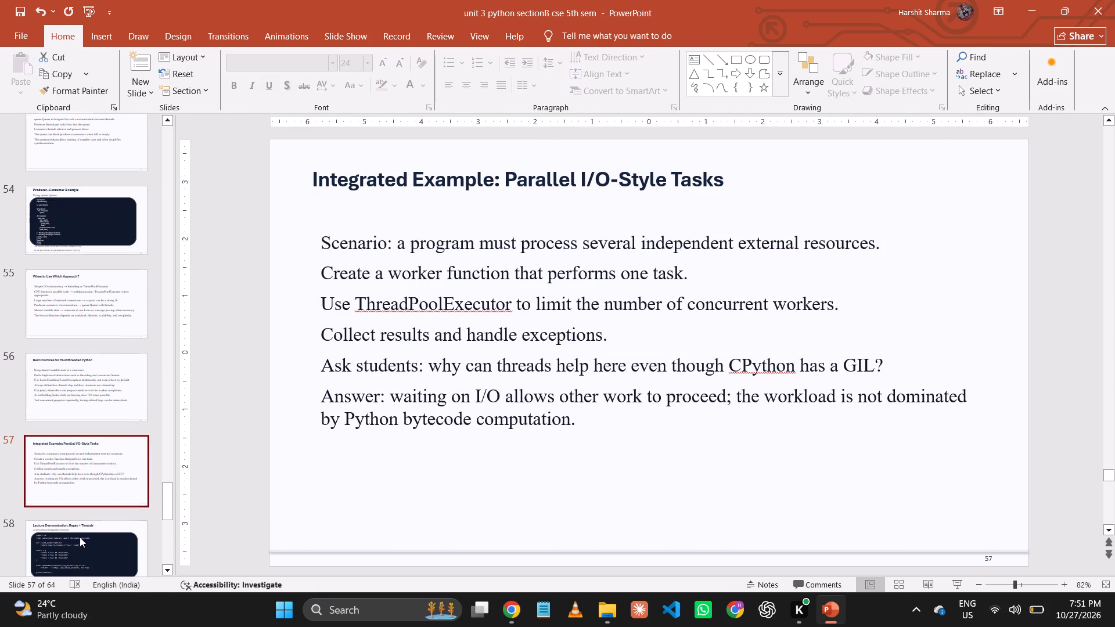
# Change all text on slide 58, Lecture Demonstration: Regex + Threads, including the code block, to Times New Roman and save the presentation.
pyautogui.moveTo(84, 509); pyautogui.dragTo(92, 494)
pyautogui.click(308, 268)
pyautogui.hotkey('ctrl', 'a')
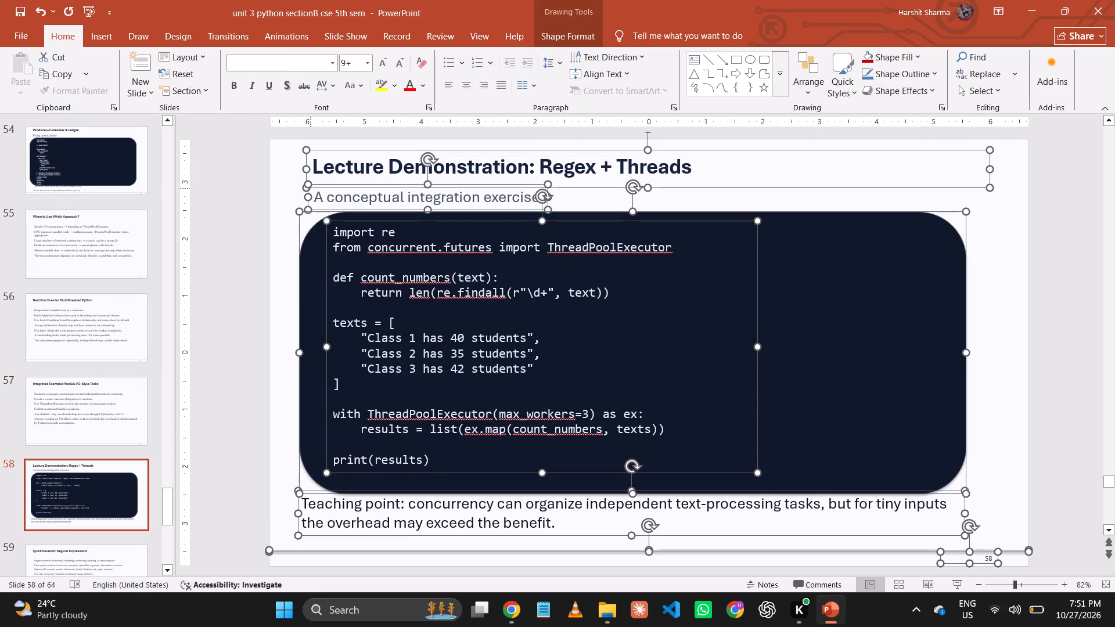
pyautogui.click(337, 66)
pyautogui.click(330, 56)
pyautogui.click(310, 143)
pyautogui.hotkey('ctrl', 's')
# Change all text on slide 59, Quick Revision: Regular Expressions, to Times New Roman and save the presentation.
pyautogui.scroll(-2, 101, 451)
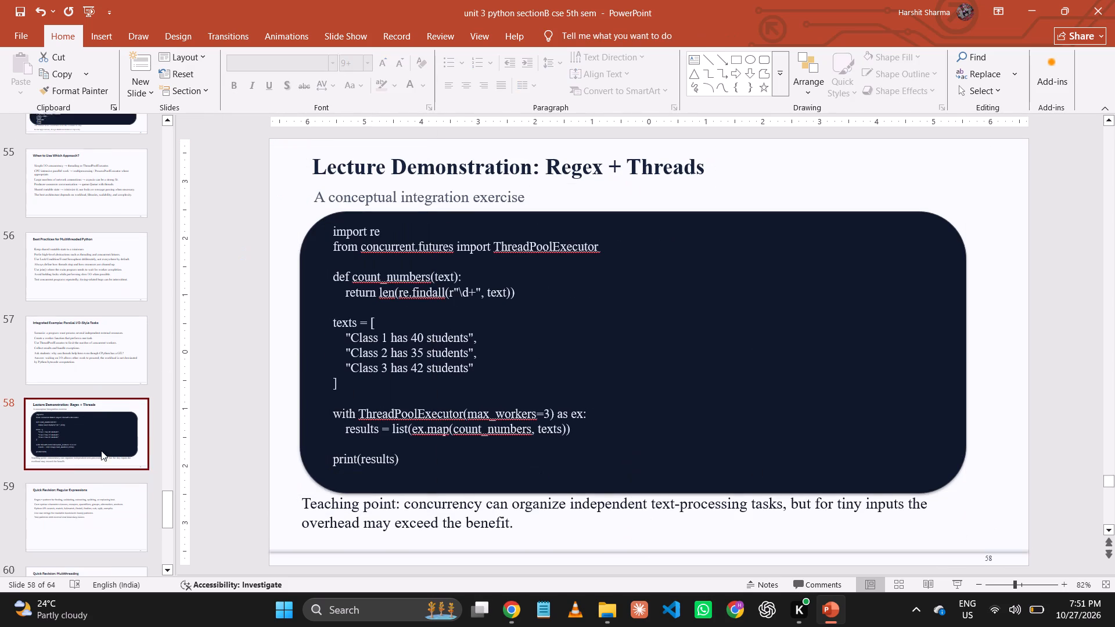
pyautogui.scroll(-2, 101, 451)
pyautogui.moveTo(118, 435); pyautogui.dragTo(120, 430)
pyautogui.click(285, 311)
pyautogui.hotkey('ctrl', 'a')
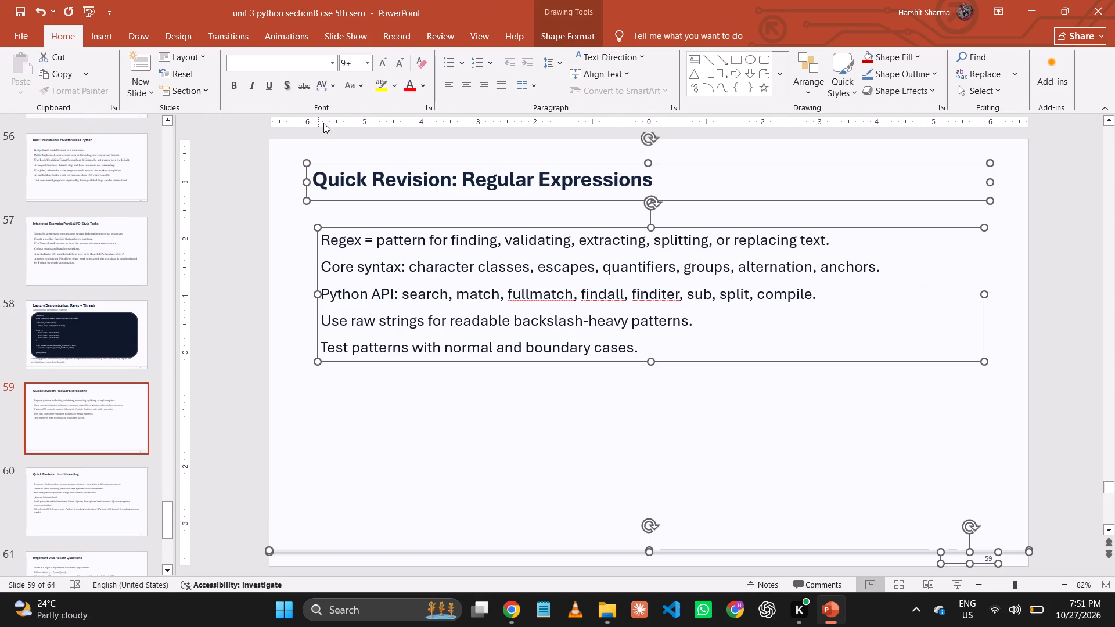
pyautogui.click(331, 62)
pyautogui.click(324, 147)
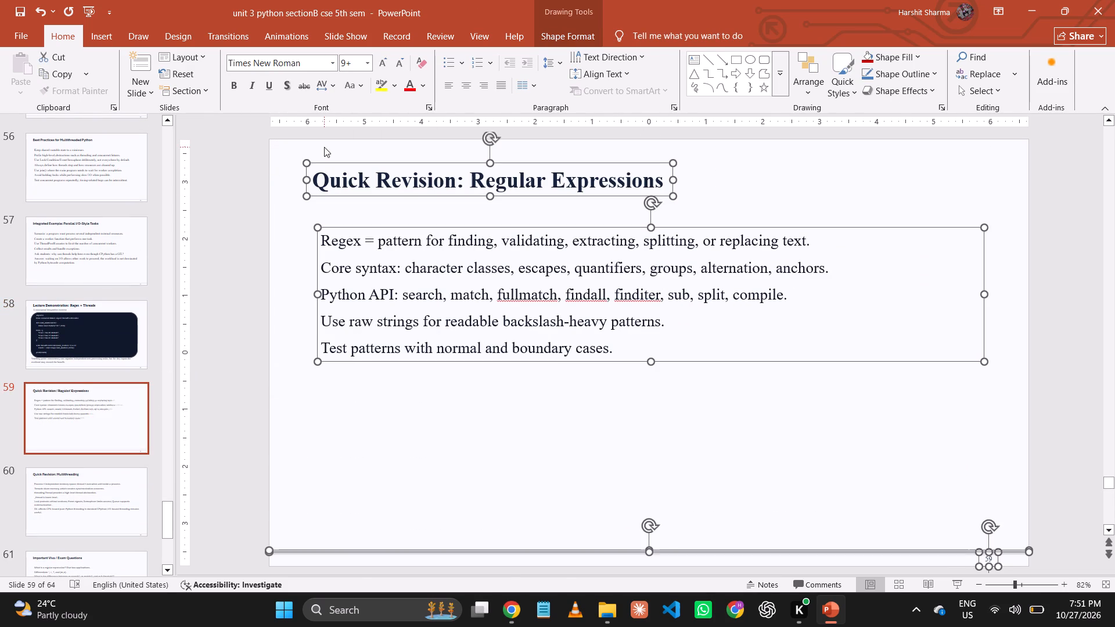
pyautogui.hotkey('ctrl', 's')
# Change all text on slide 60, Quick Revision: Multithreading, to Times New Roman and save the presentation.
pyautogui.click(107, 510)
pyautogui.click(314, 217)
pyautogui.hotkey('ctrl', 'a')
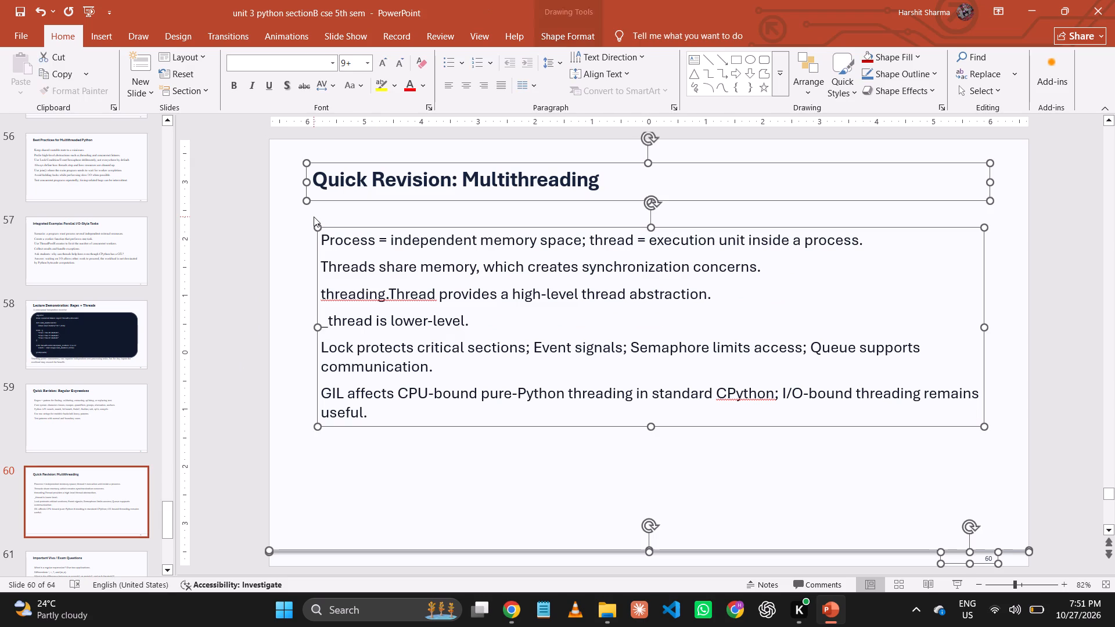
pyautogui.click(334, 61)
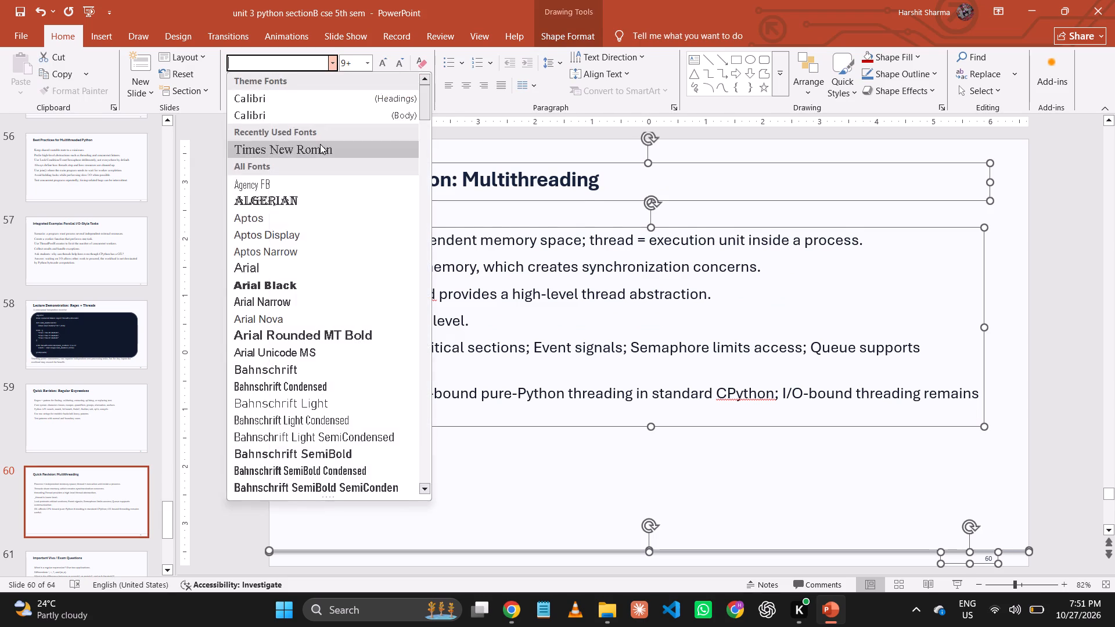
pyautogui.click(320, 144)
pyautogui.hotkey('ctrl', 's')
# Change all text on slide 61, Important Viva / Exam Questions, to Times New Roman and save the presentation.
pyautogui.scroll(-1, 98, 525)
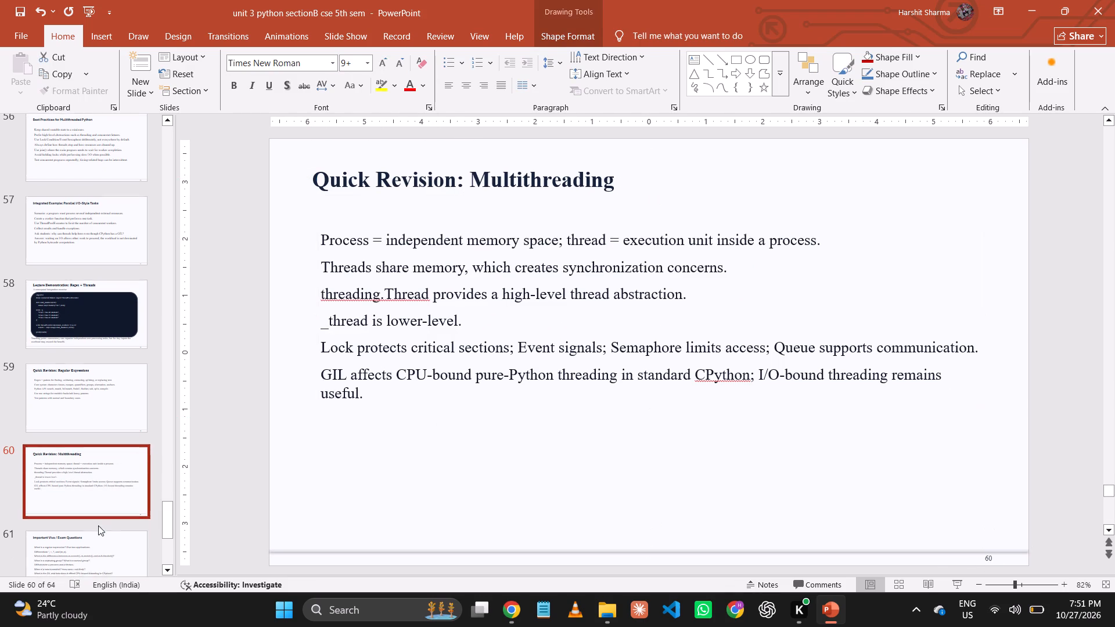
pyautogui.scroll(-2, 98, 525)
pyautogui.moveTo(100, 460); pyautogui.dragTo(105, 453)
pyautogui.click(308, 214)
pyautogui.hotkey('ctrl', 'a')
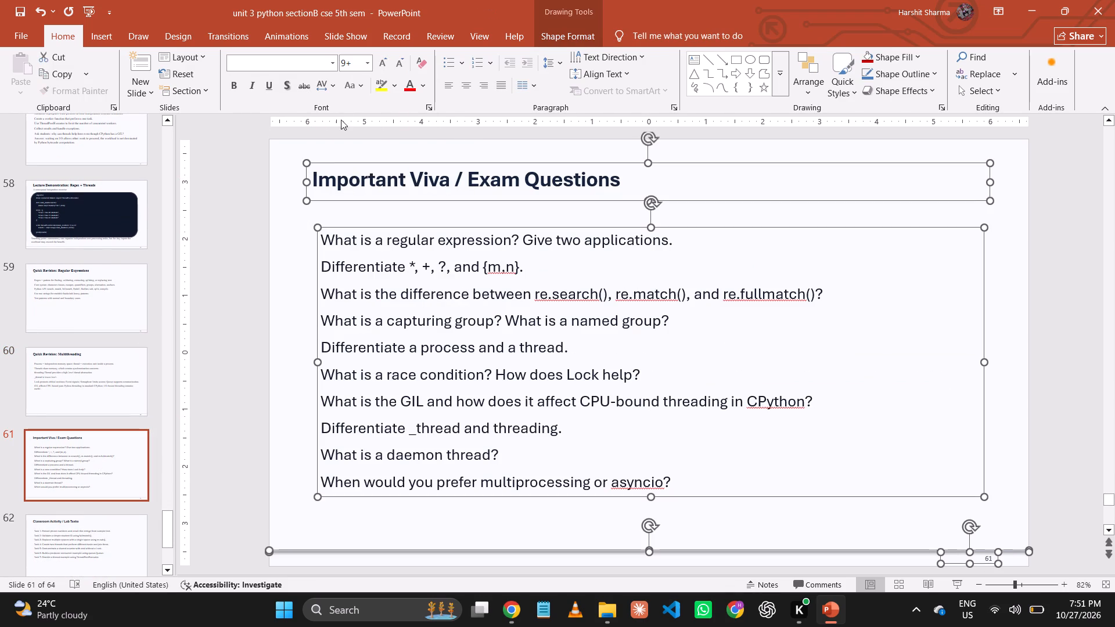
pyautogui.click(328, 62)
pyautogui.click(324, 141)
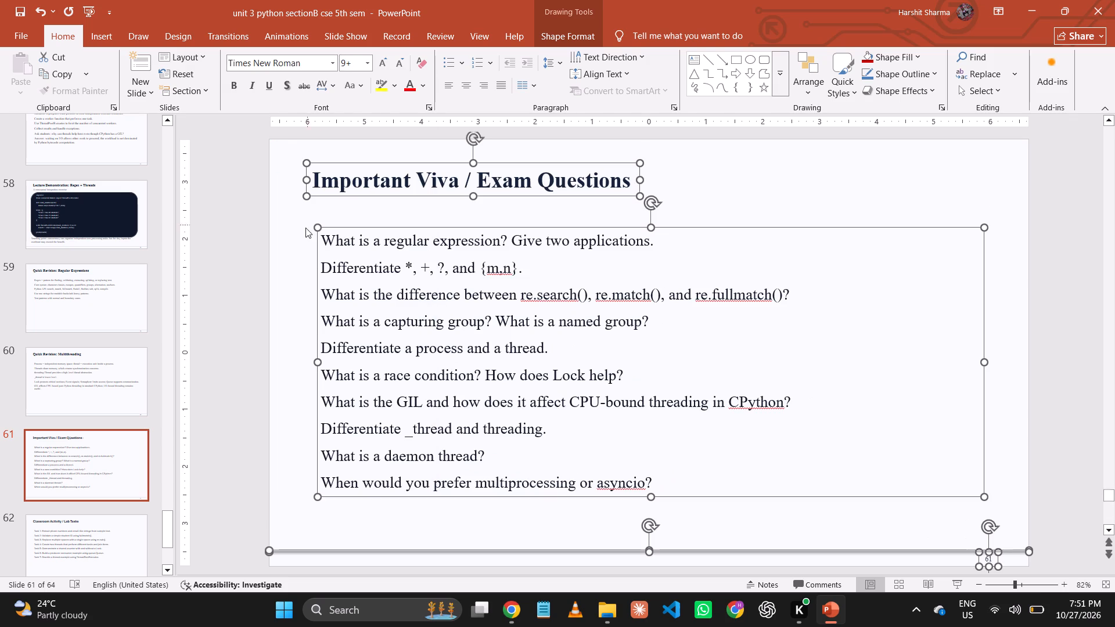
pyautogui.hotkey('ctrl', 's')
# Review slides 59 to 62 and check which font their text uses.
pyautogui.click(93, 377)
pyautogui.click(99, 316)
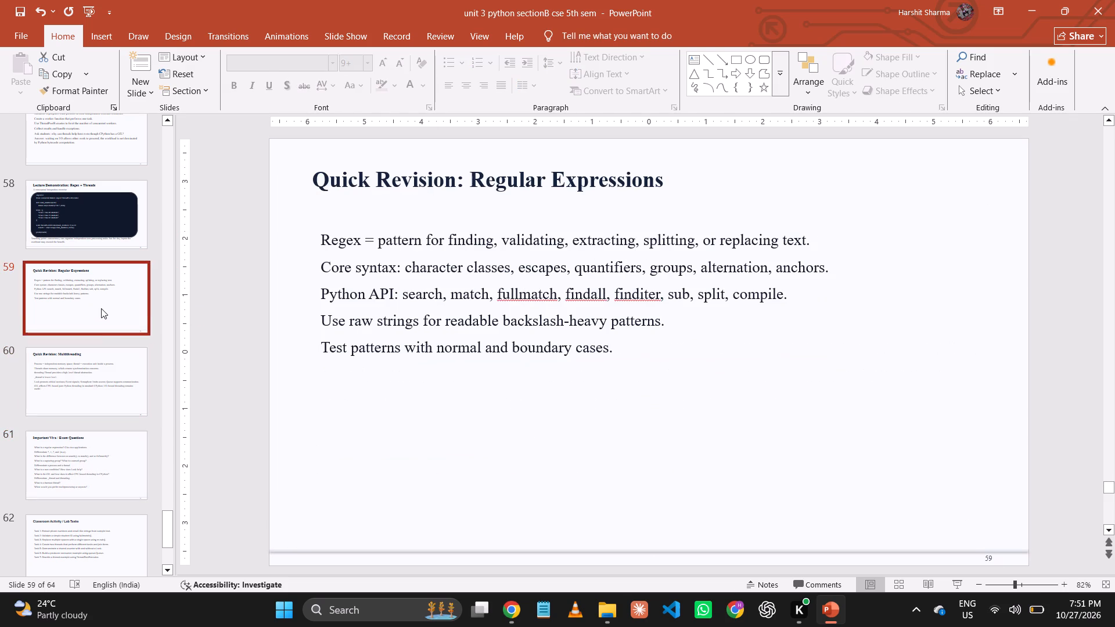
pyautogui.click(386, 301)
pyautogui.click(107, 400)
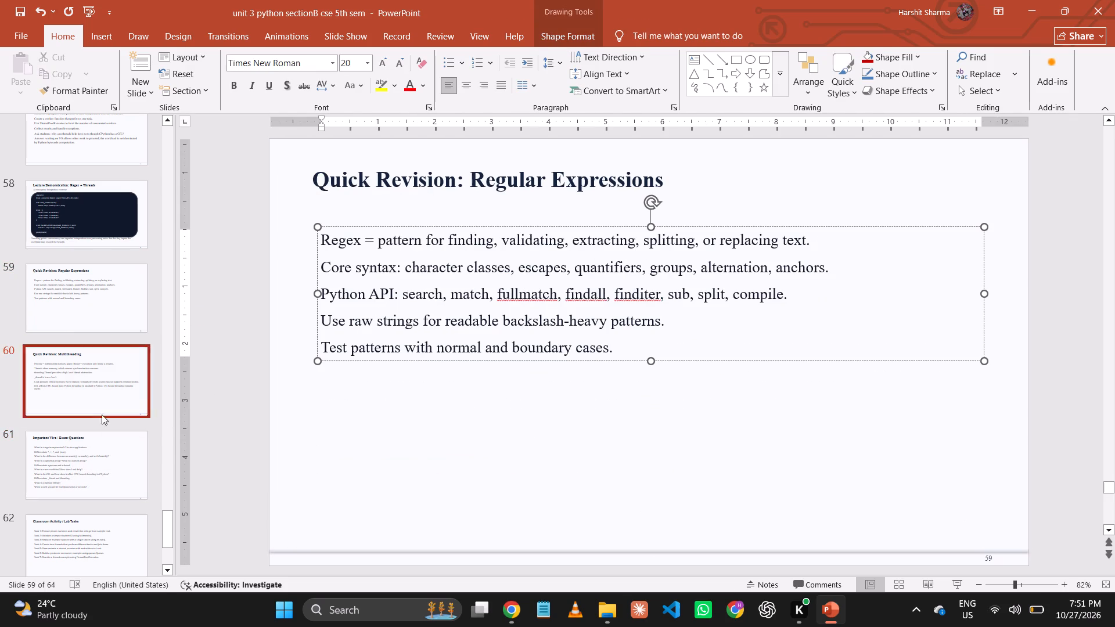
pyautogui.click(73, 470)
pyautogui.moveTo(97, 536); pyautogui.dragTo(97, 530)
pyautogui.scroll(-4, 102, 499)
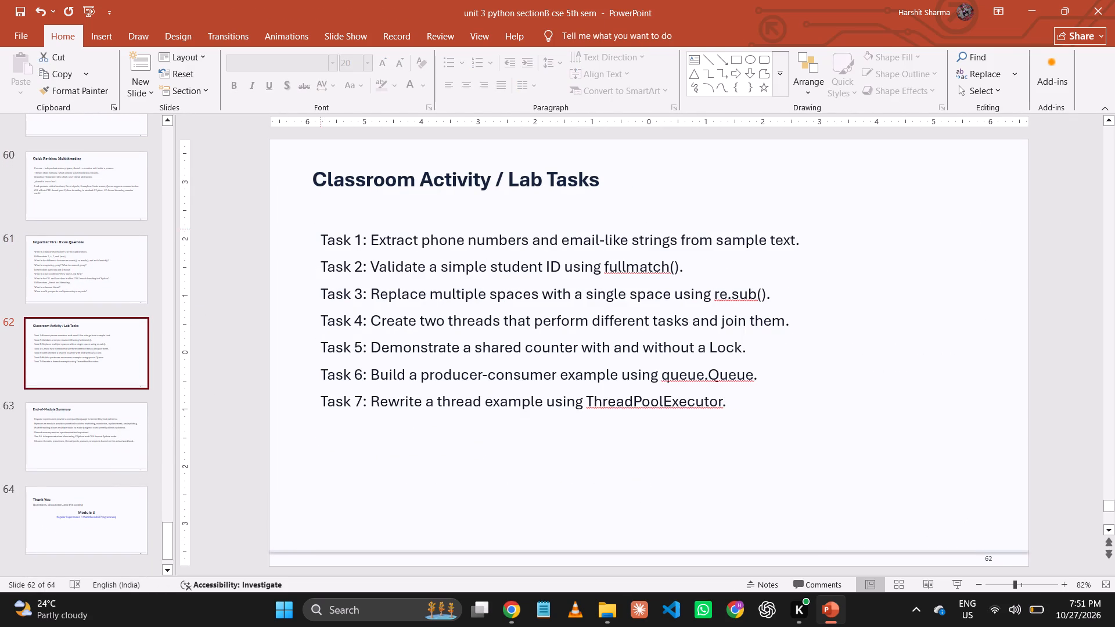
pyautogui.click(75, 295)
pyautogui.click(336, 237)
# Change the body text on slide 62, Classroom Activity / Lab Tasks, to Times New Roman.
pyautogui.click(154, 364)
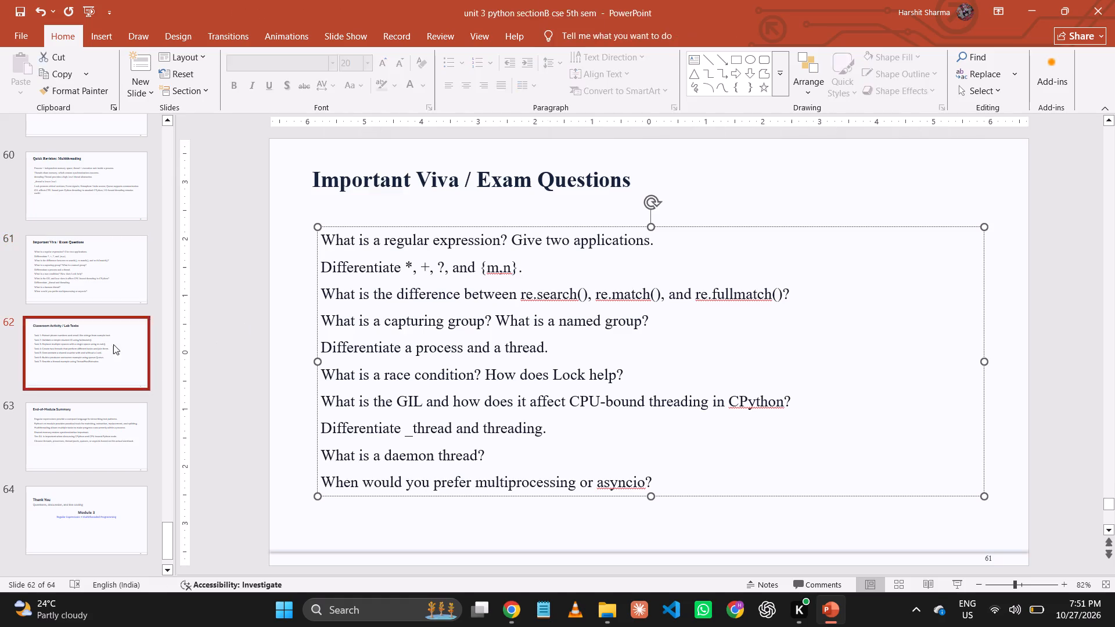
pyautogui.click(413, 337)
pyautogui.hotkey('ctrl', 'a')
pyautogui.click(329, 63)
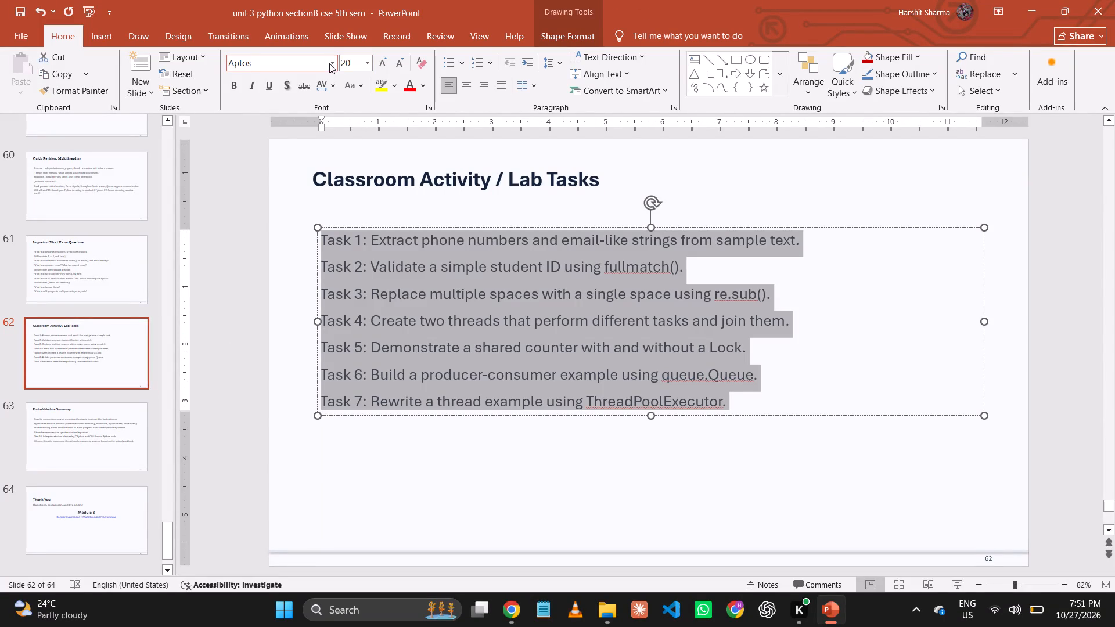
pyautogui.click(316, 150)
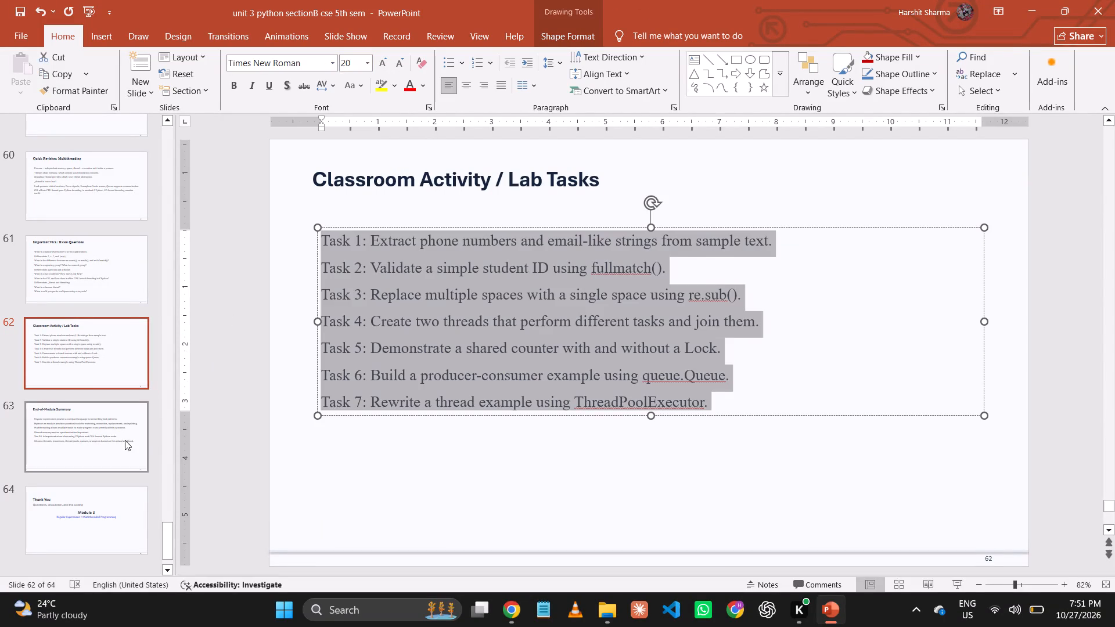
# Change the title and body text on slide 63, End-of-Module Summary, to Times New Roman.
pyautogui.moveTo(125, 440); pyautogui.dragTo(128, 435)
pyautogui.click(314, 268)
pyautogui.hotkey('ctrl', 'a')
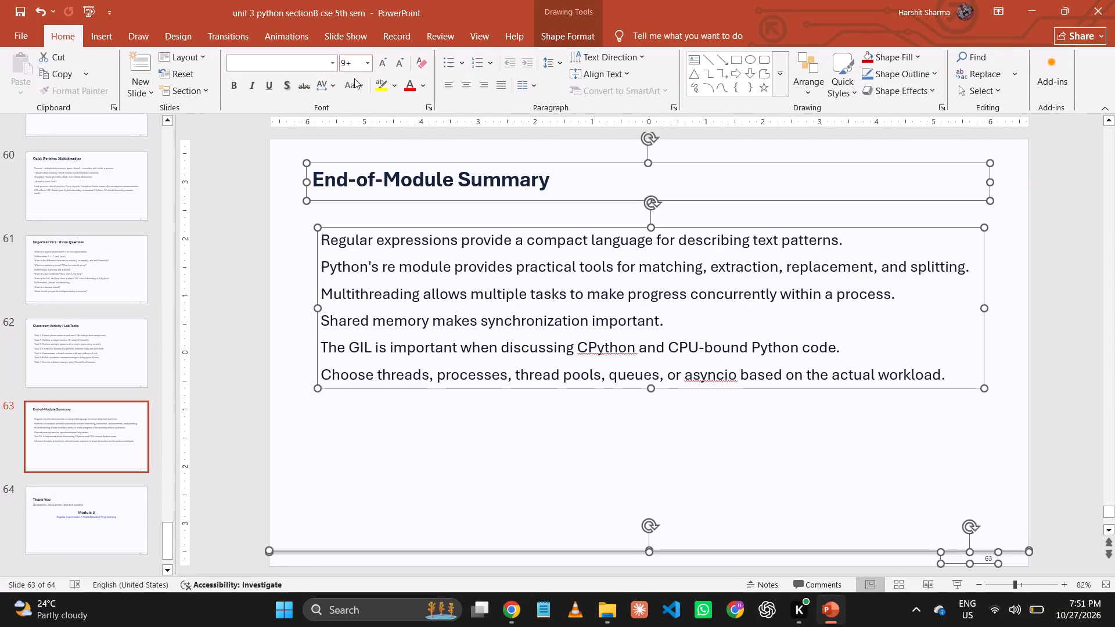
pyautogui.click(421, 312)
pyautogui.hotkey('ctrl', 'a')
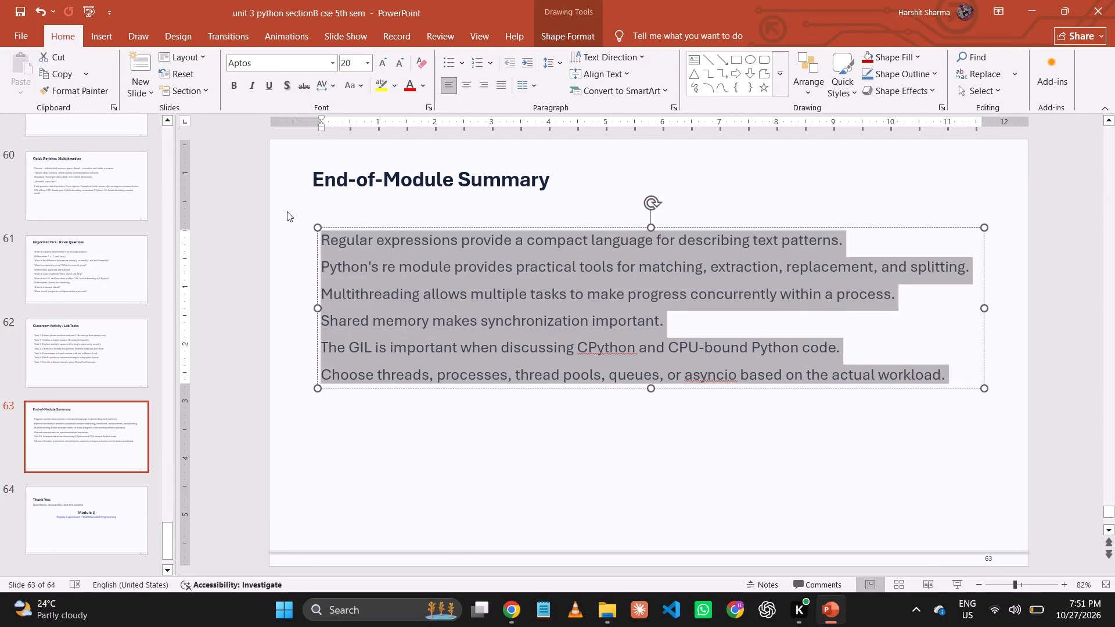
pyautogui.click(287, 211)
pyautogui.hotkey('ctrl', 'a')
pyautogui.click(332, 61)
pyautogui.click(318, 148)
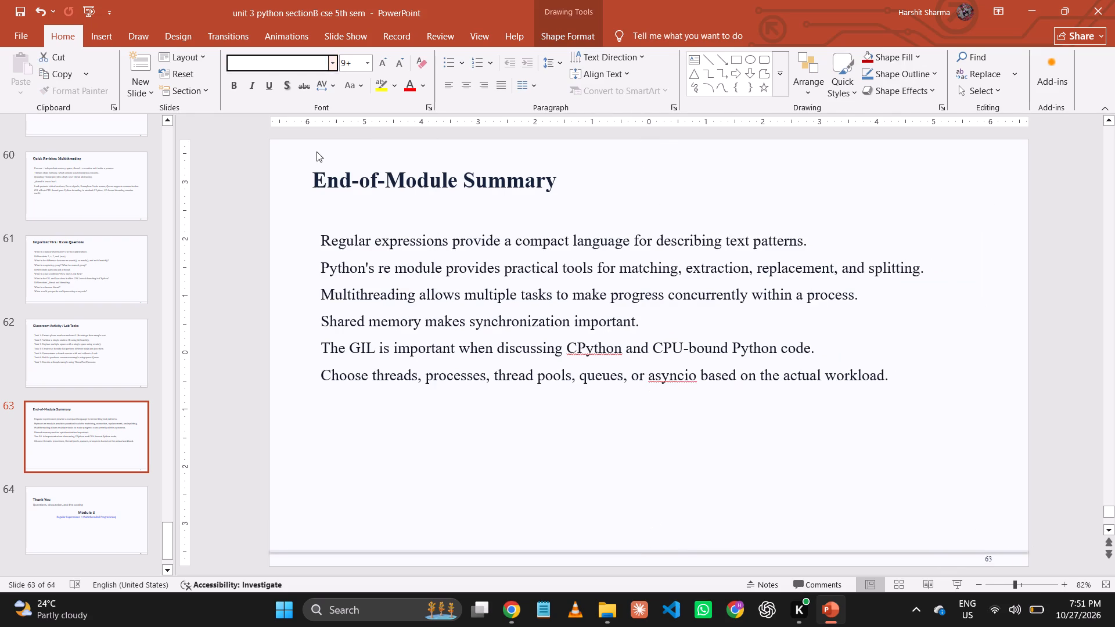
# Change all text on slide 64, Thank You, to Times New Roman and save the presentation.
pyautogui.click(100, 503)
pyautogui.click(303, 288)
pyautogui.hotkey('ctrl', 'a')
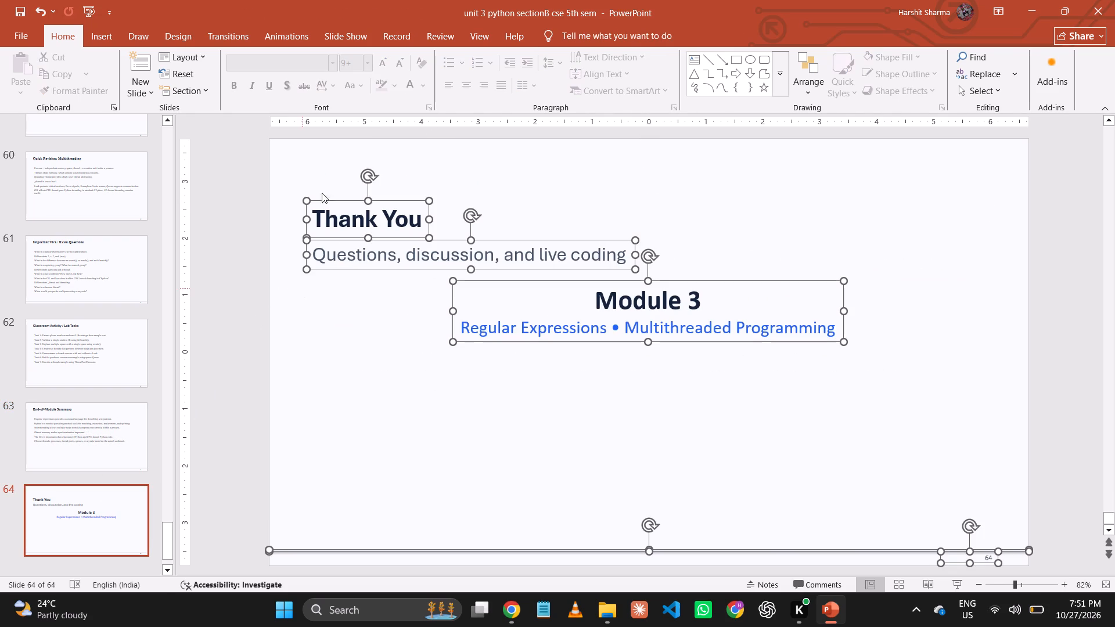
pyautogui.click(329, 60)
pyautogui.click(314, 152)
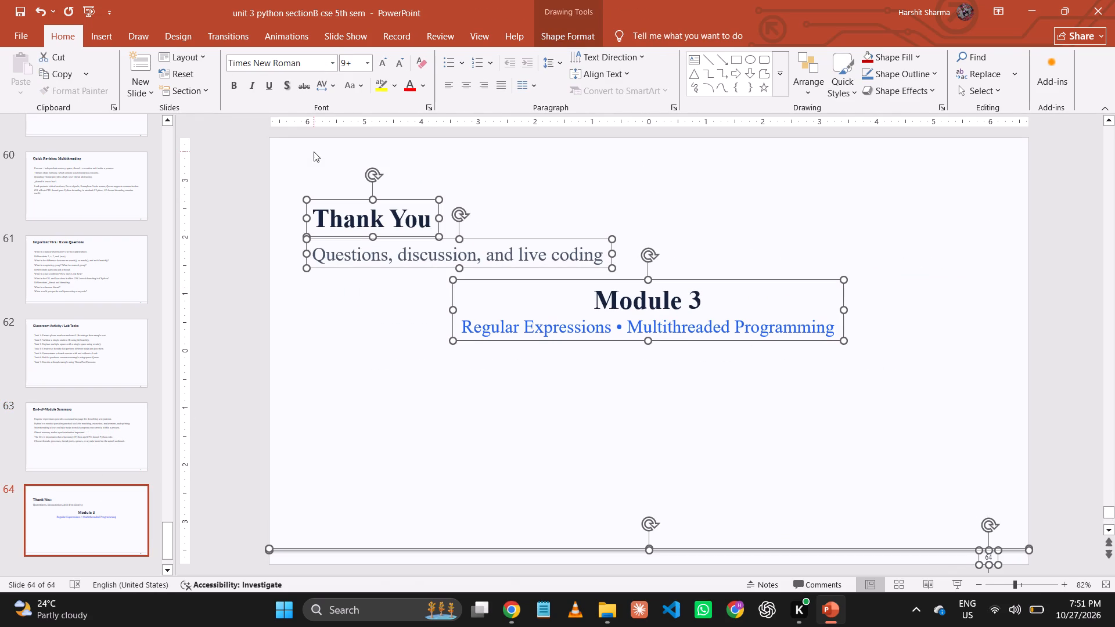
pyautogui.hotkey('ctrl', 's')
# Delete the thin horizontal bar along the bottom of slide 64, Thank You, and save the presentation.
pyautogui.click(410, 396)
pyautogui.click(526, 552)
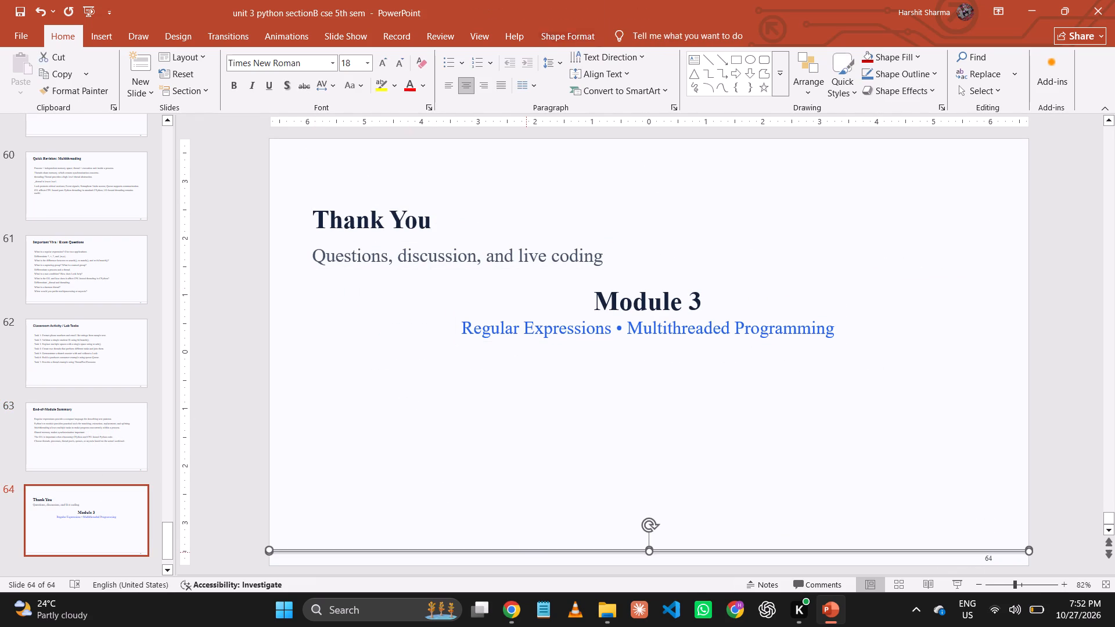
pyautogui.press('Delete')
pyautogui.hotkey('ctrl', 's')
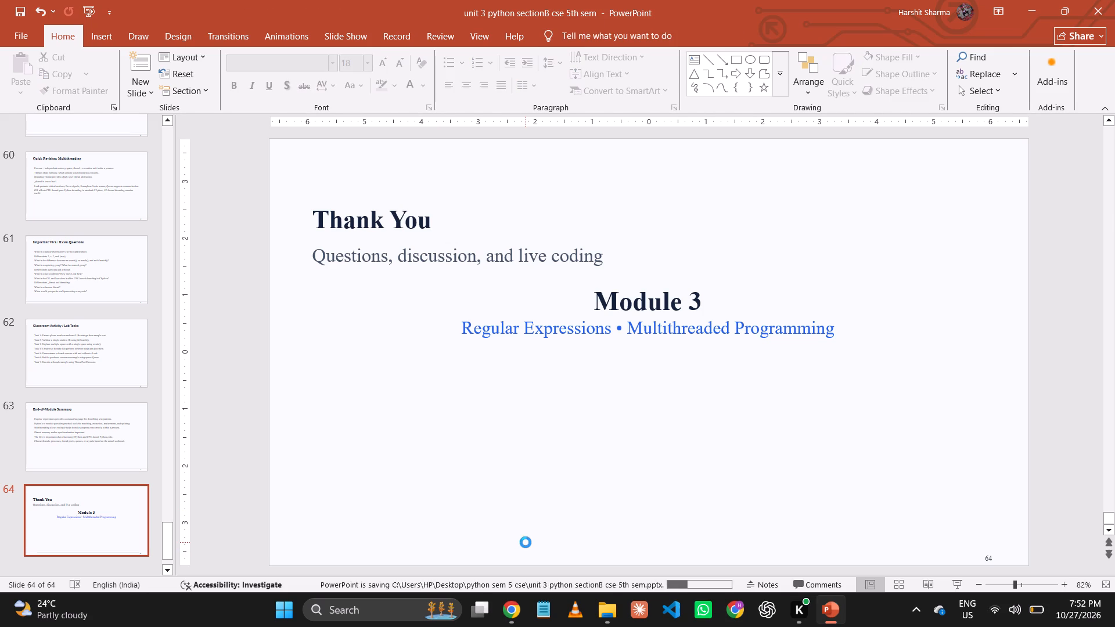
pyautogui.hotkey('ctrl', 's')
pyautogui.hotkey('ctrl', 's')
pyautogui.hotkey('ctrl', 's')
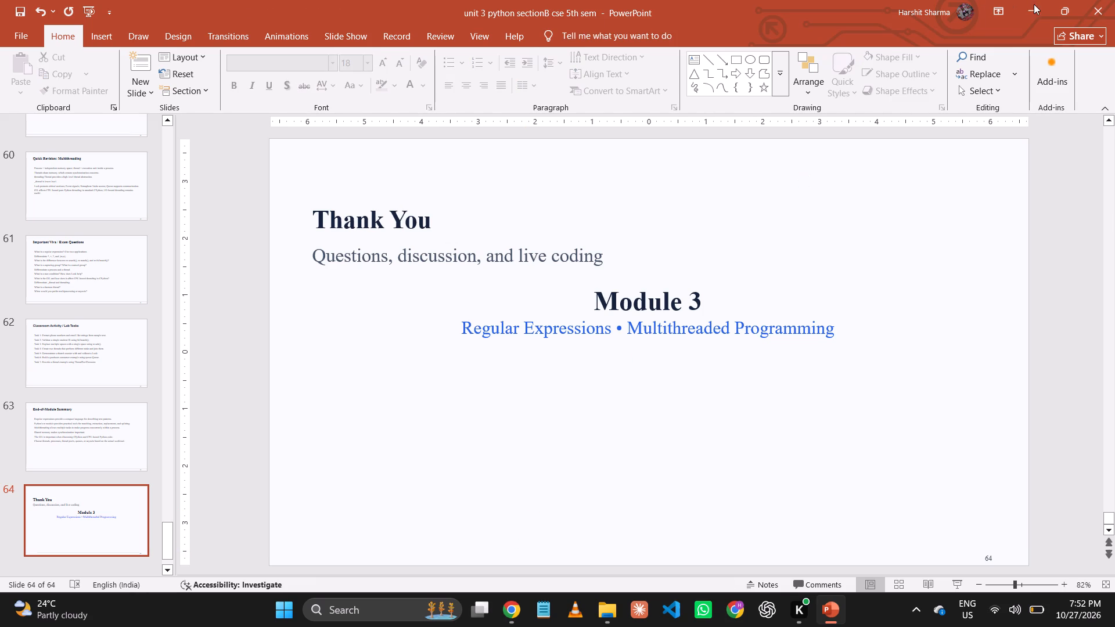